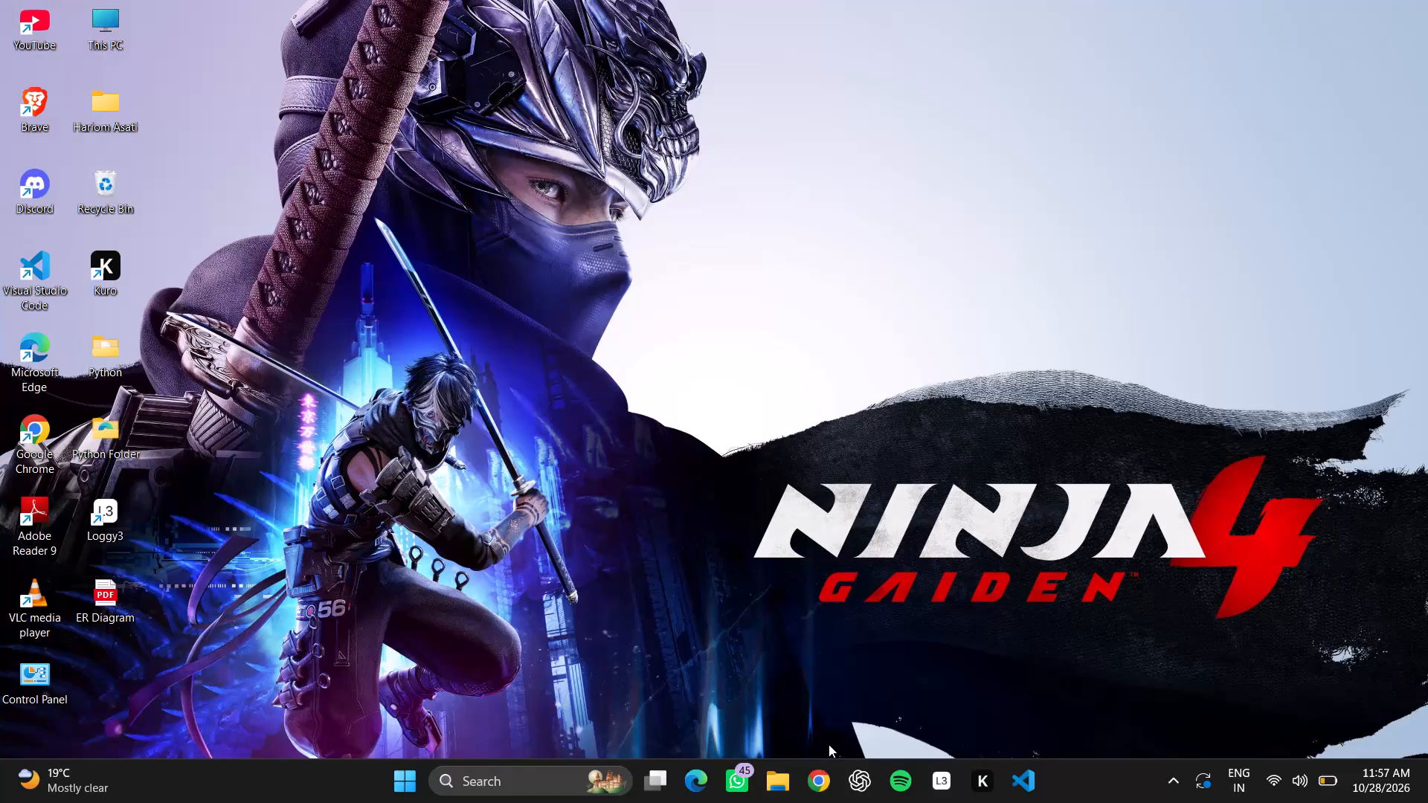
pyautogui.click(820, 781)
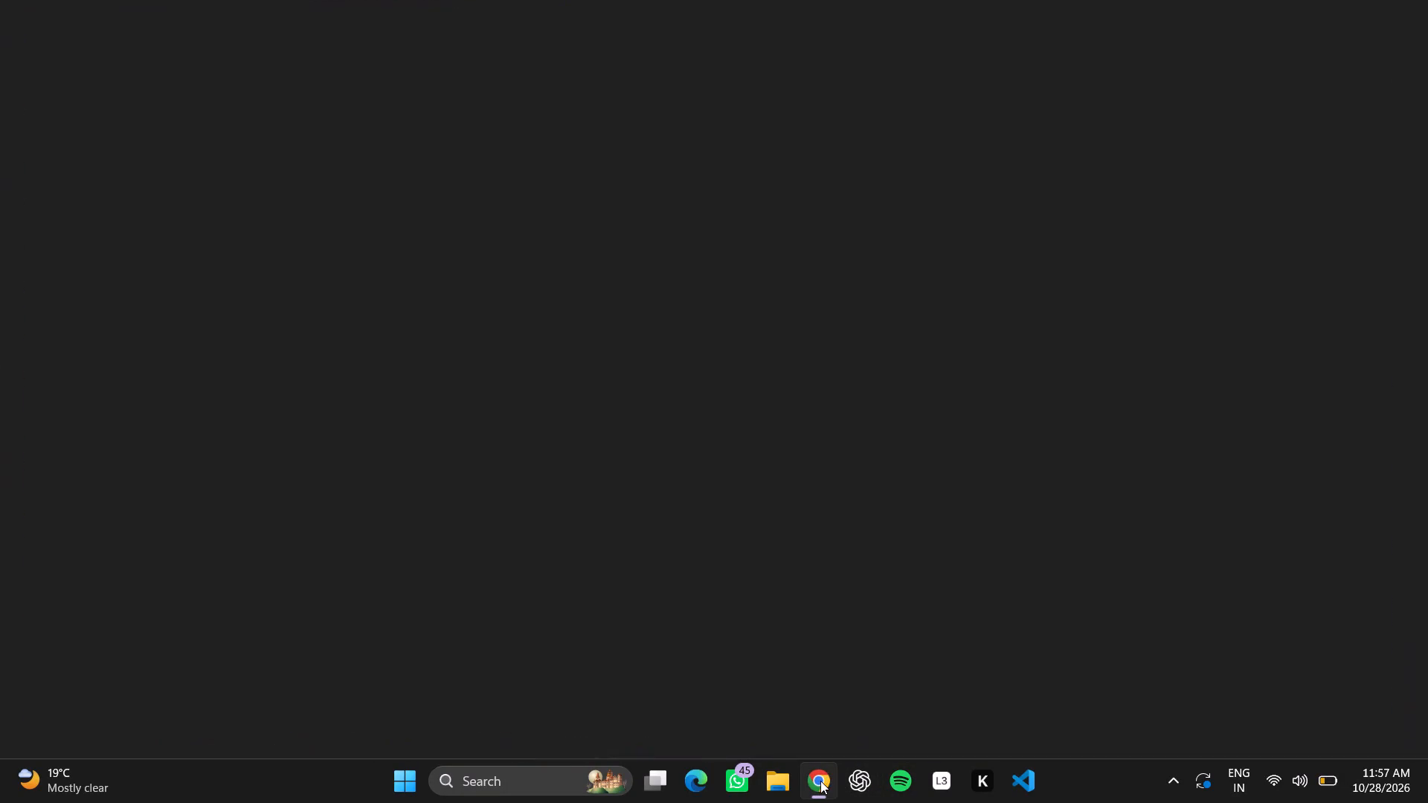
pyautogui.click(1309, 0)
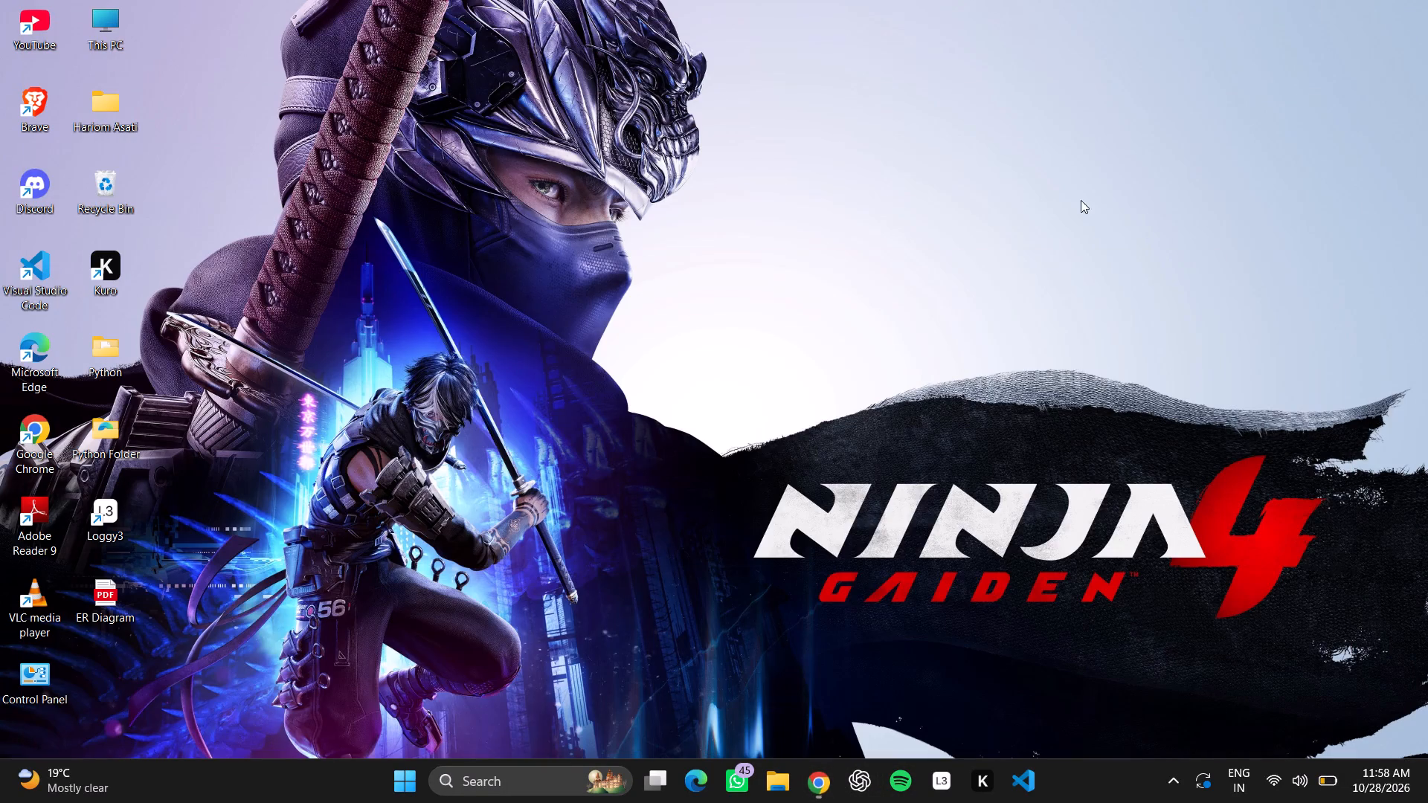
# Open the ER Diagram PDF from File Explorer's recent files, examine its two pages, and close it.
pyautogui.click(768, 789)
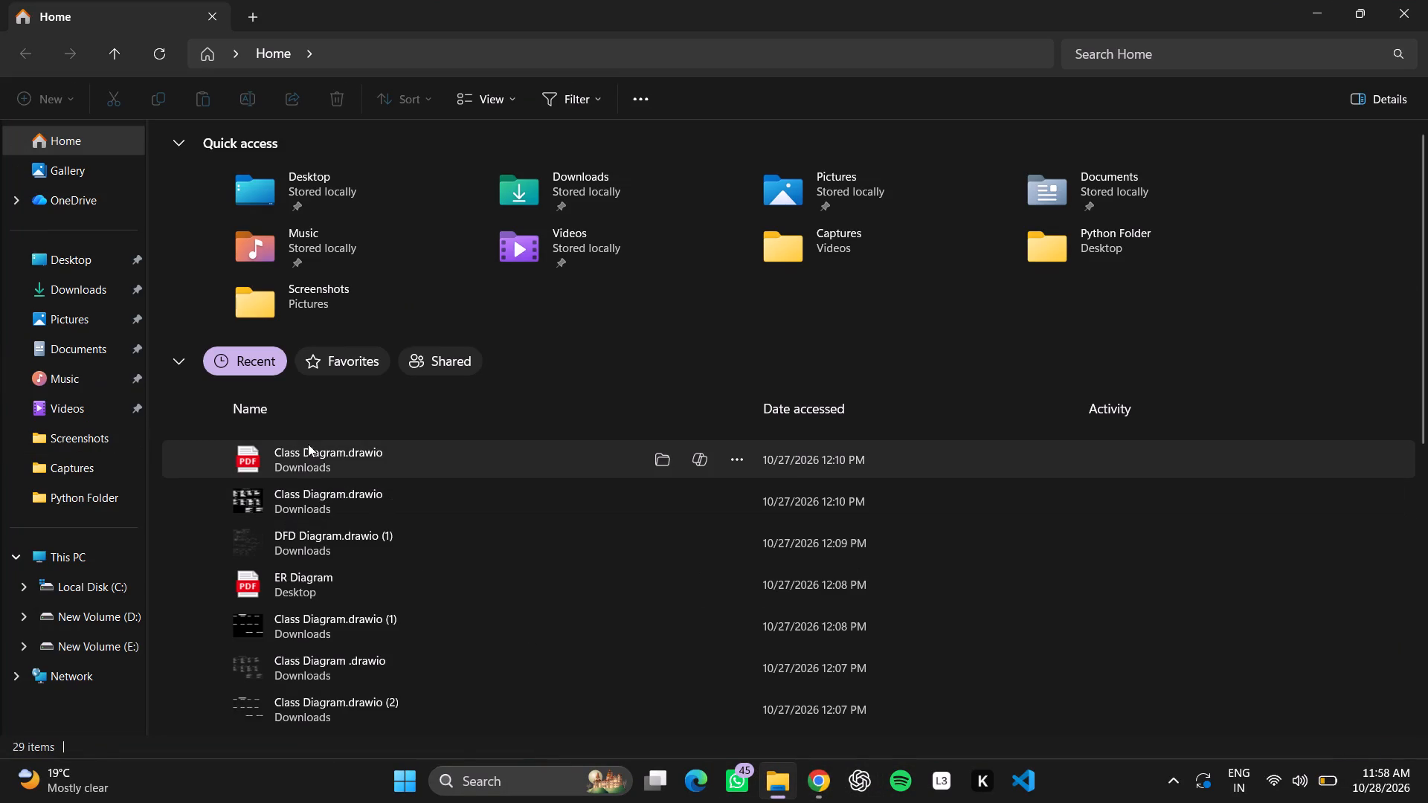
pyautogui.doubleClick(304, 577)
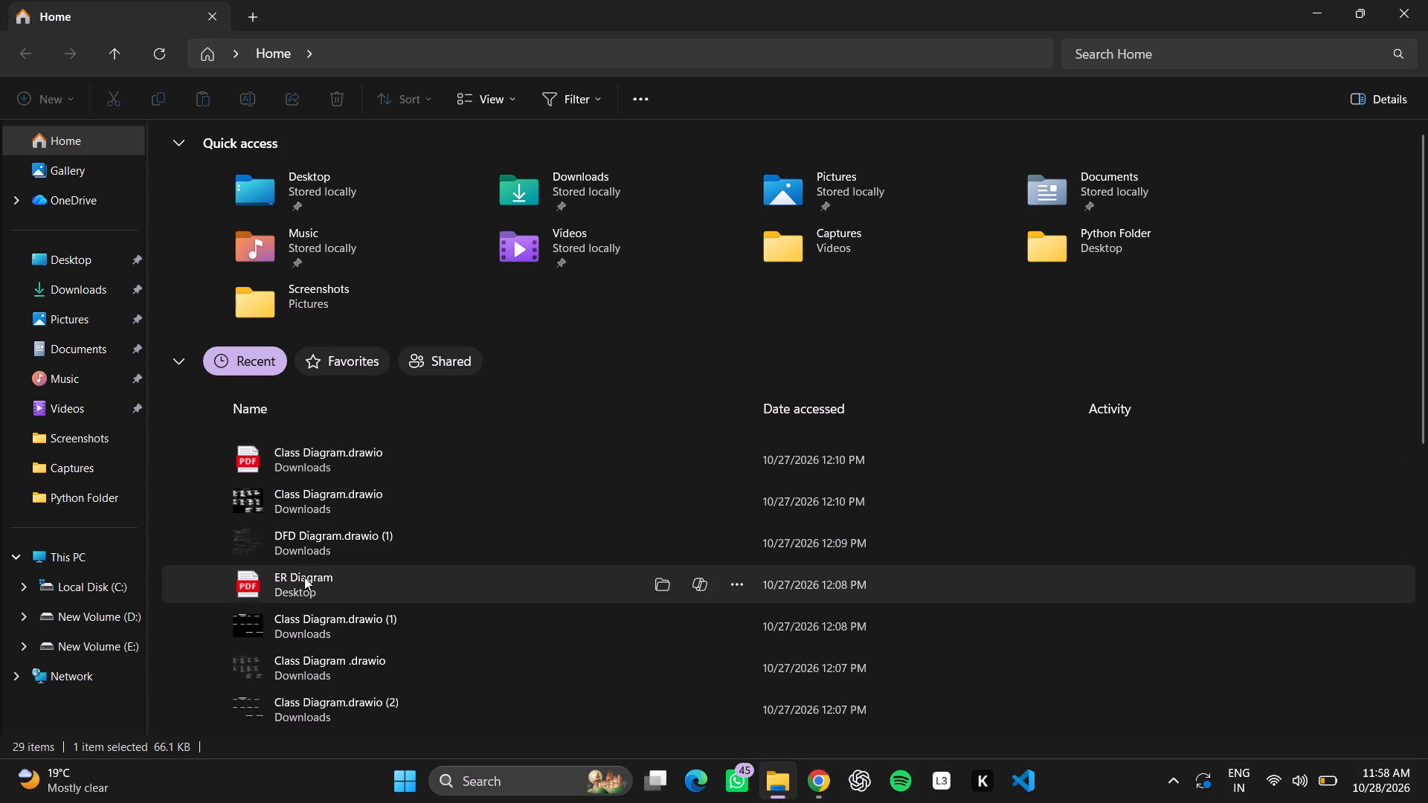
pyautogui.scroll(1, 795, 375)
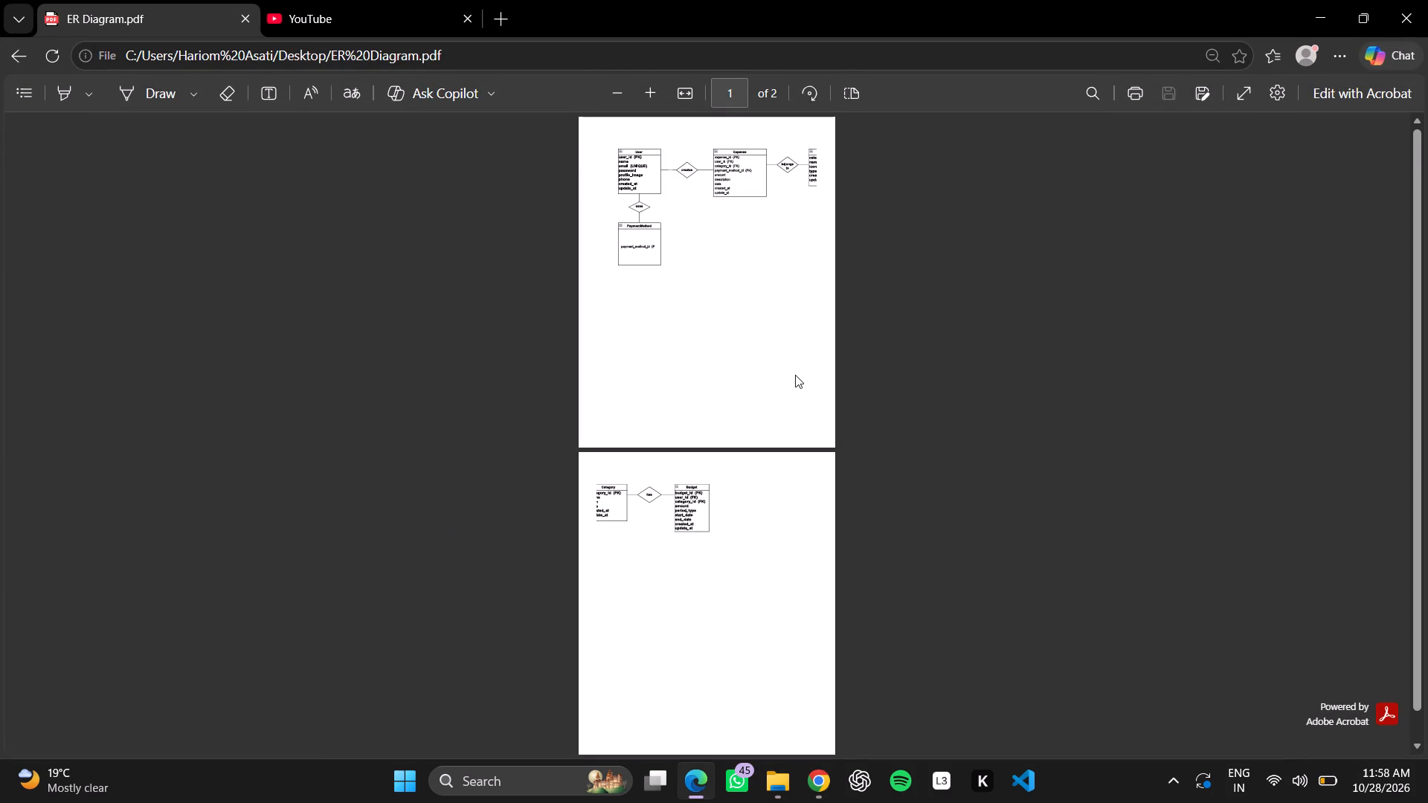
pyautogui.scroll(2, 795, 375)
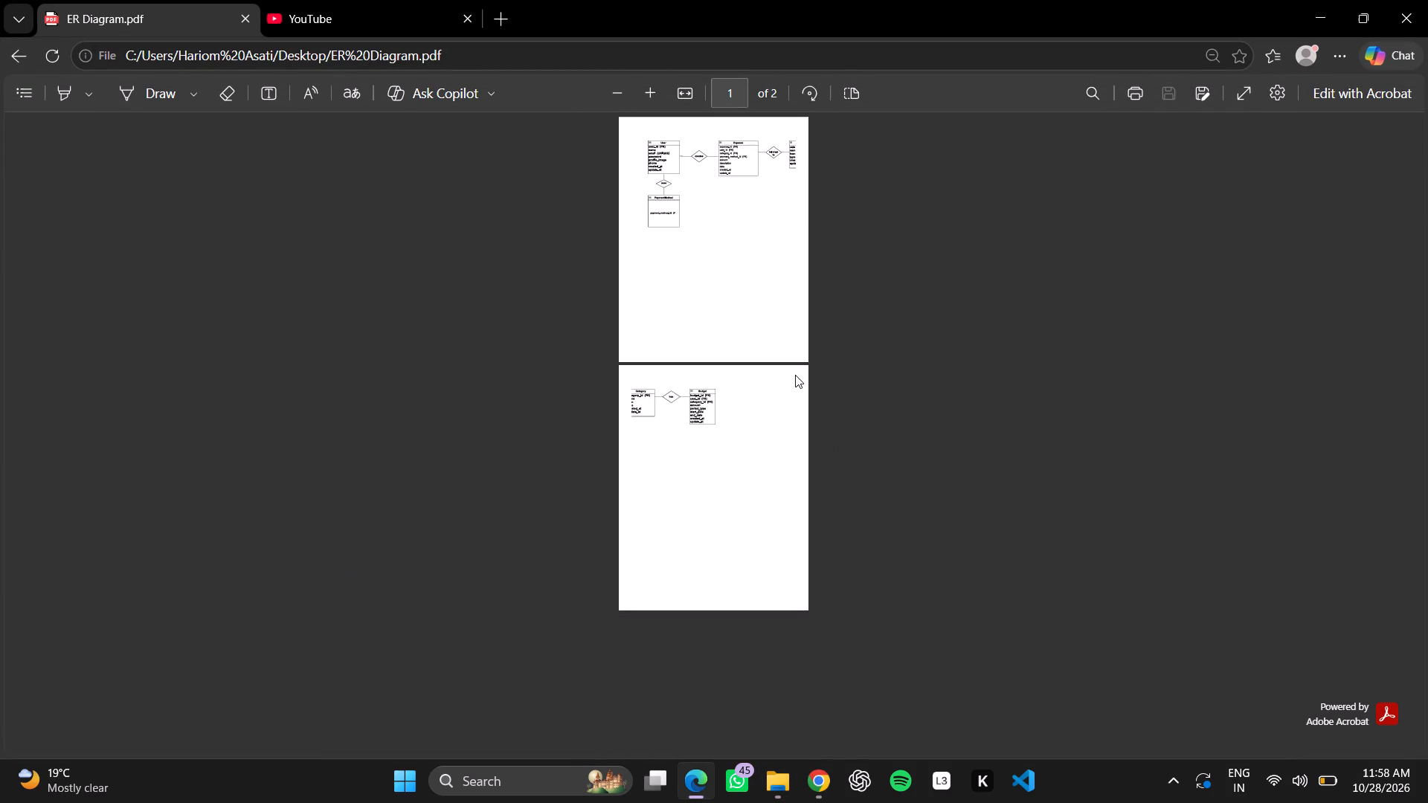
pyautogui.scroll(1, 795, 375)
pyautogui.doubleClick(763, 280)
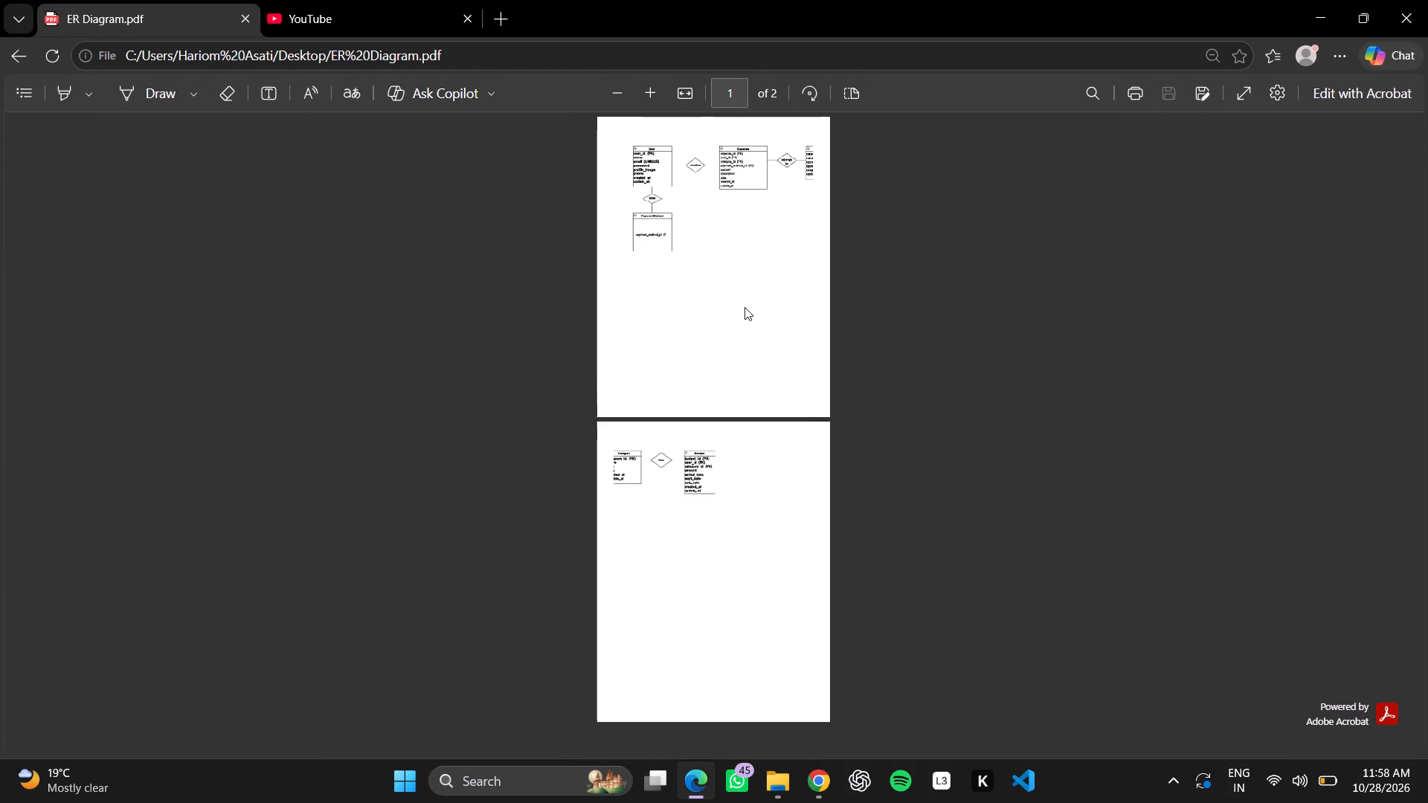
pyautogui.scroll(2, 744, 307)
pyautogui.click(1427, 0)
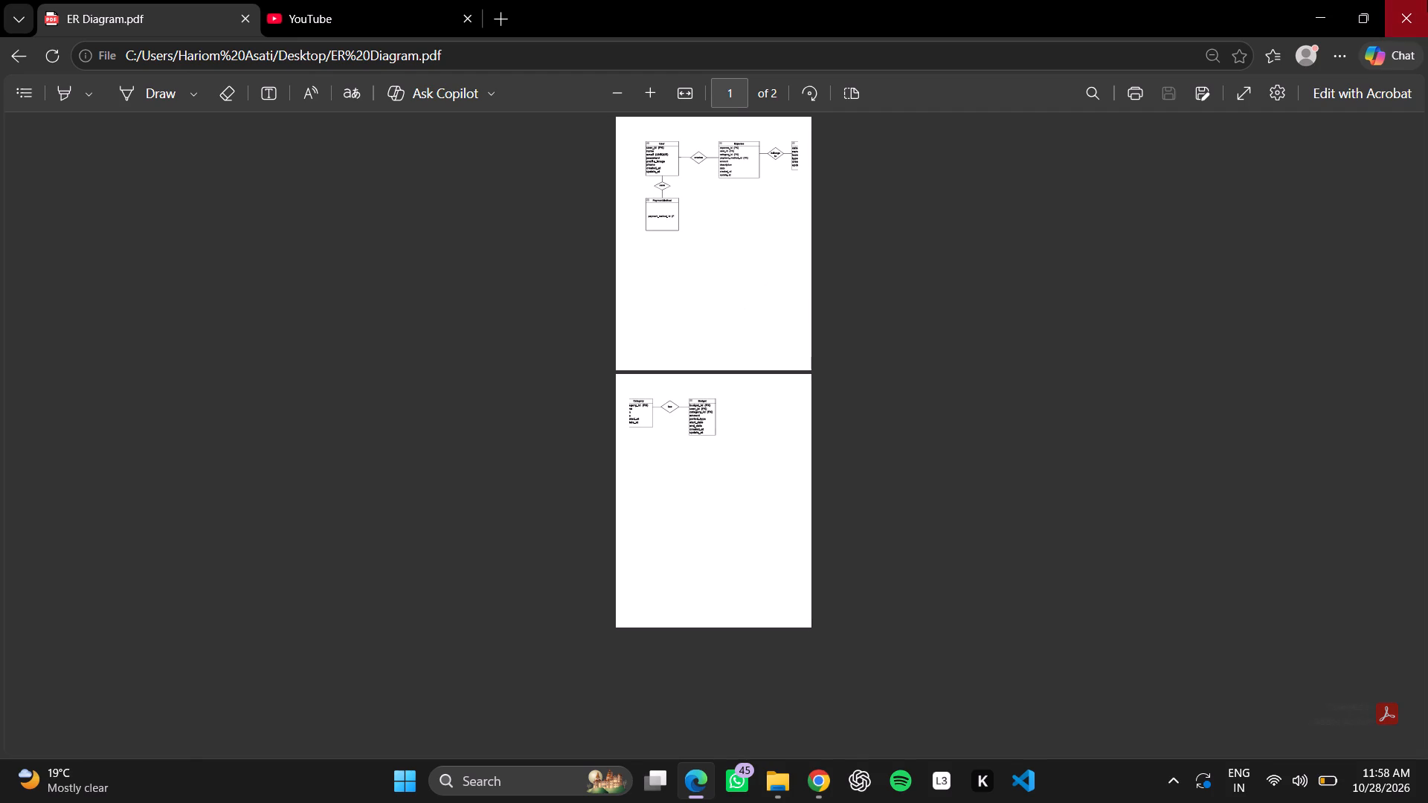
pyautogui.click(1427, 0)
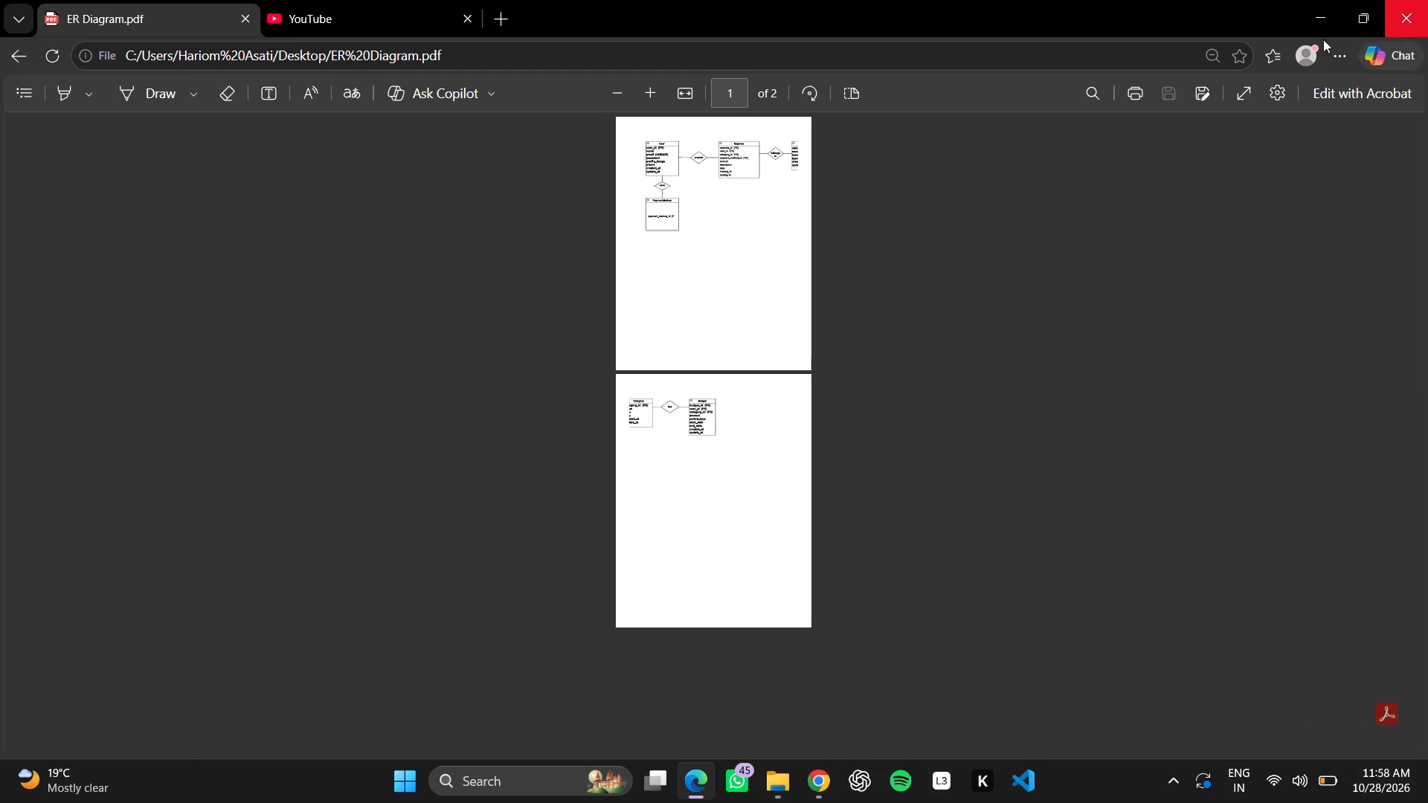
pyautogui.click(1427, 0)
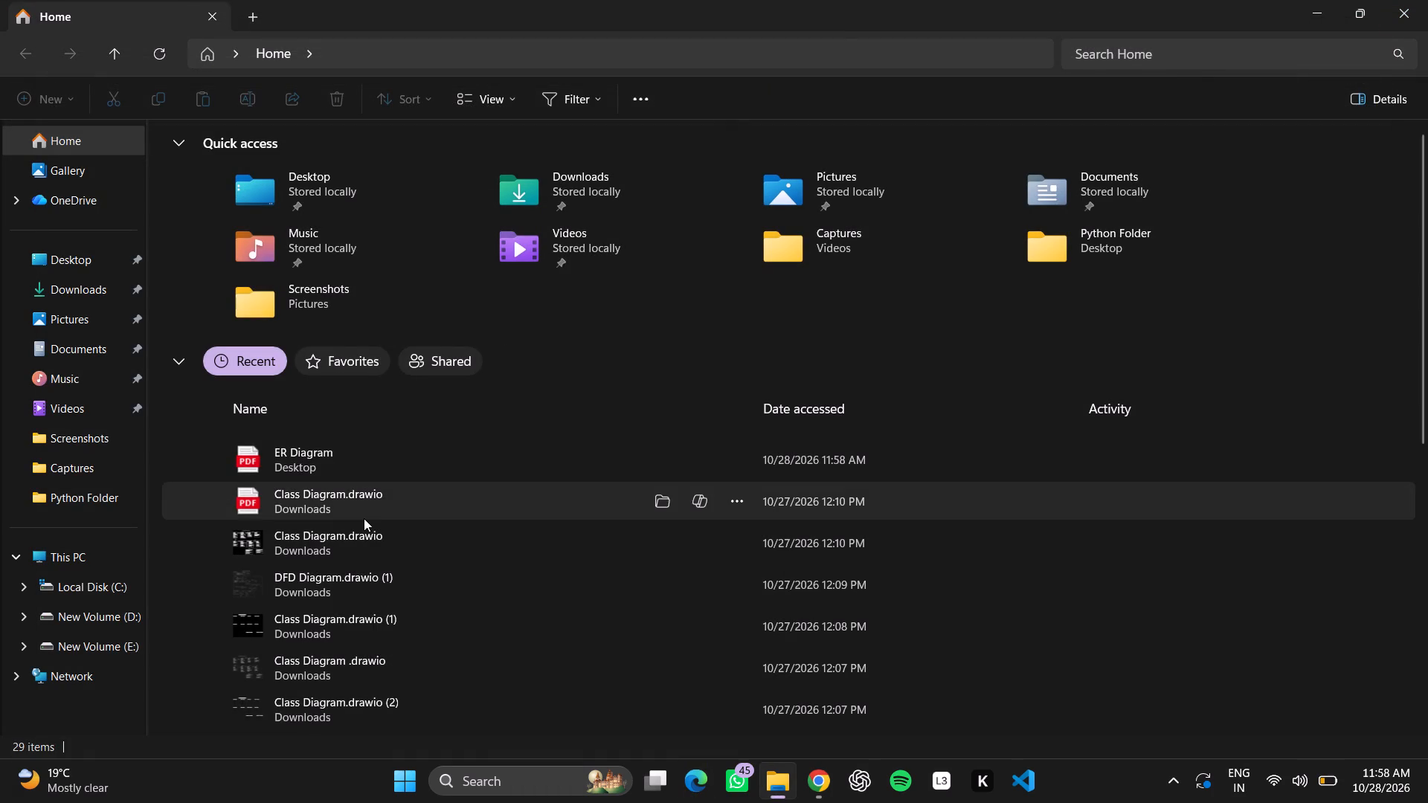
# Open the Class Diagram.drawio PDF from the recent files, look over its class boxes, and close it.
pyautogui.doubleClick(315, 516)
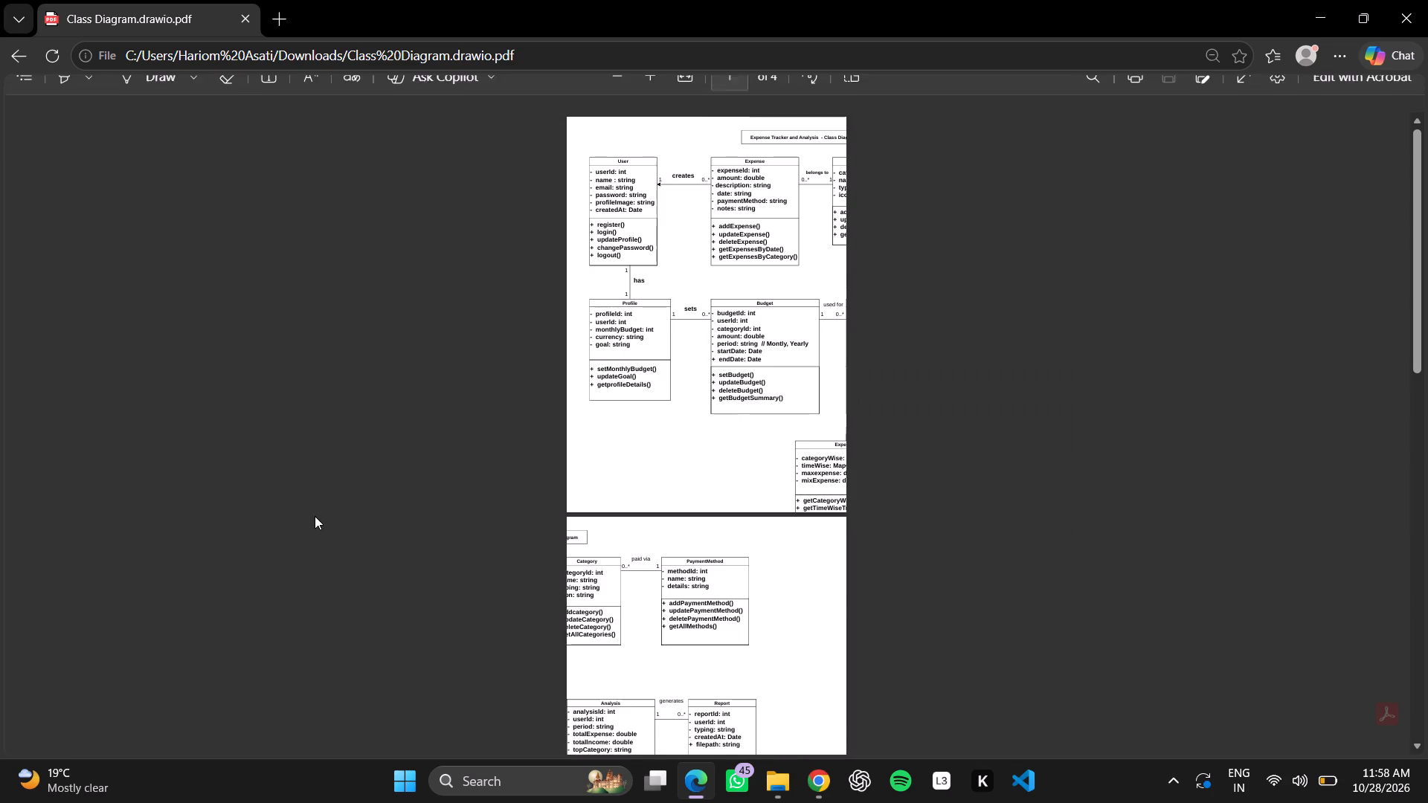
pyautogui.scroll(-1, 595, 501)
pyautogui.click(1427, 0)
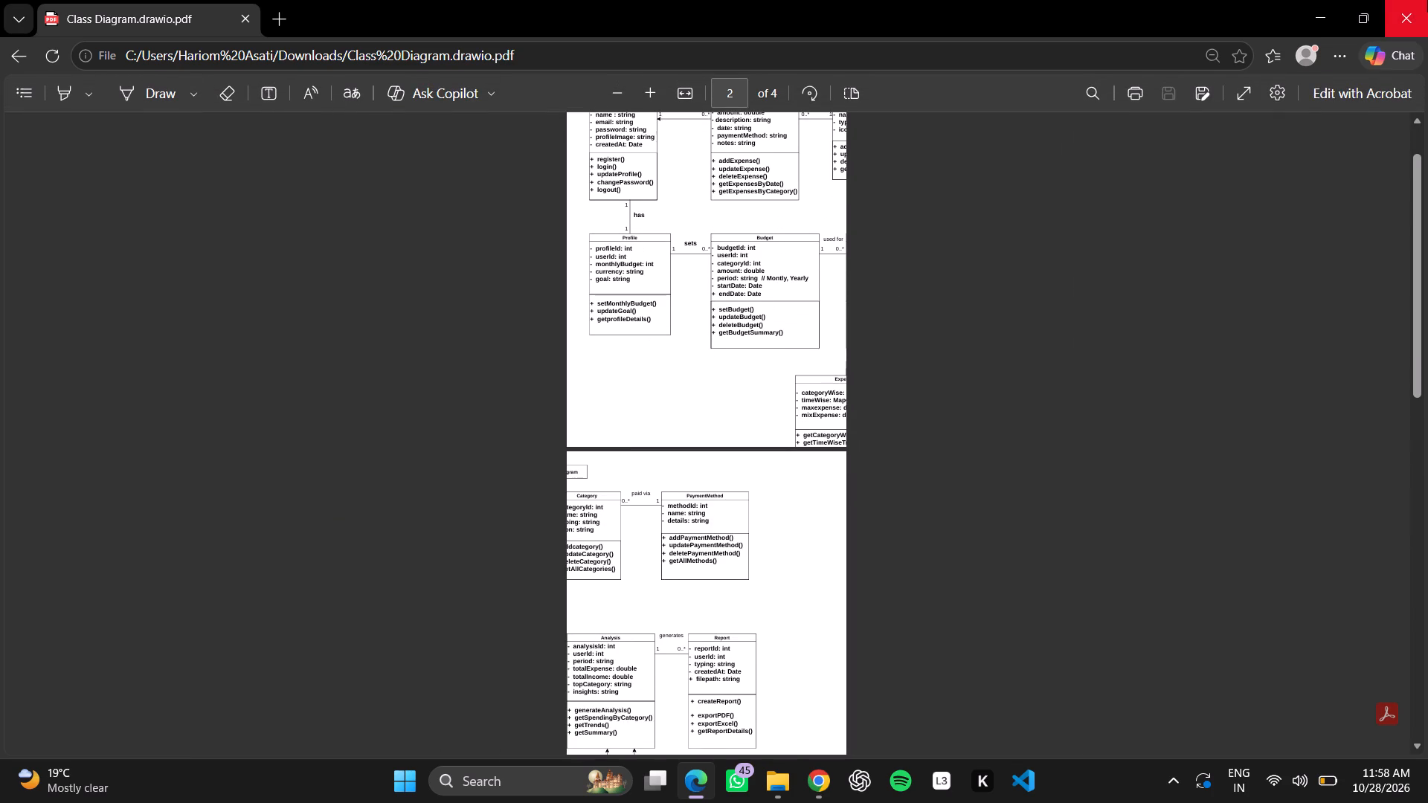
pyautogui.click(1427, 0)
pyautogui.click(1427, 0)
# Open the Class Diagram.drawio.png image from File Explorer's recent files and bring up the sharing options for it.
pyautogui.doubleClick(287, 544)
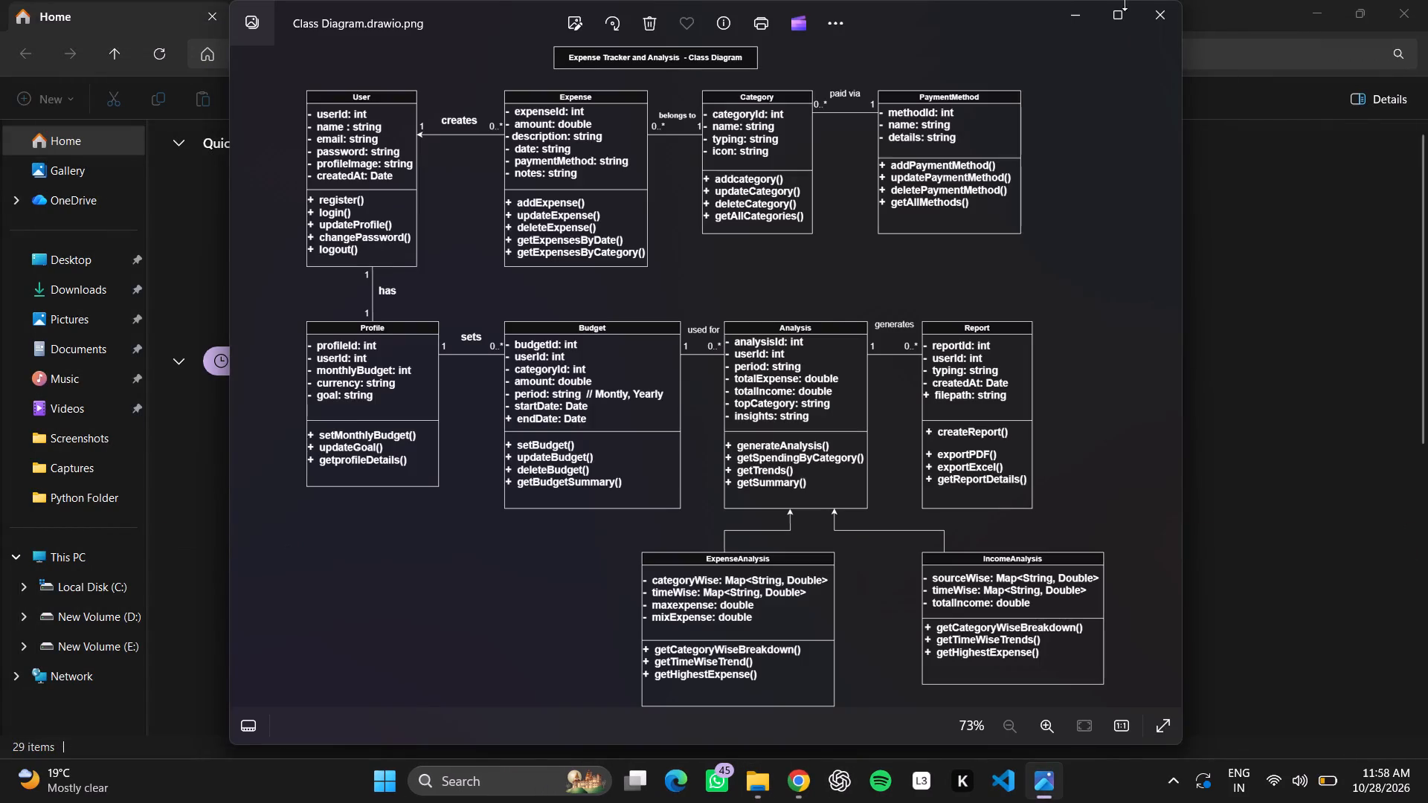
pyautogui.click(826, 25)
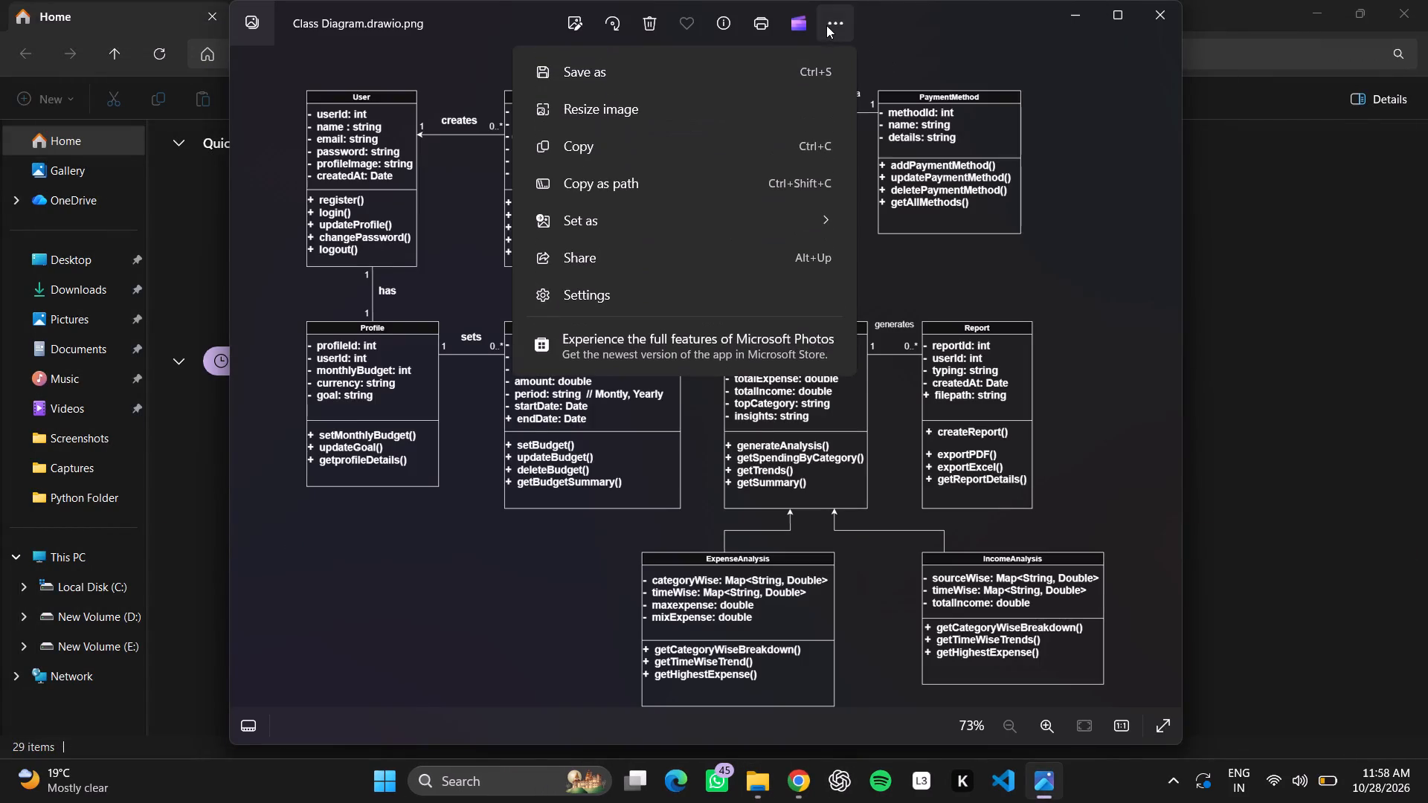
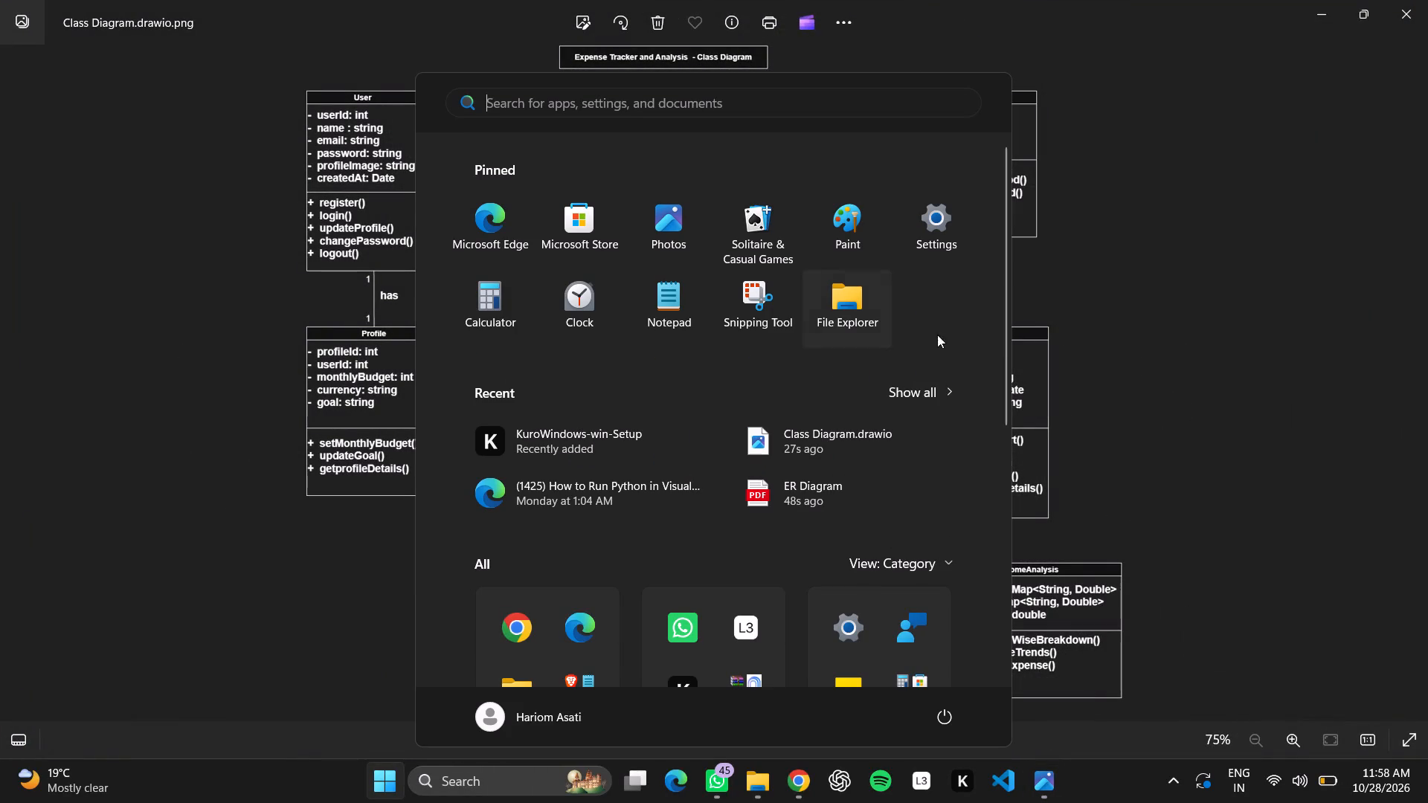
pyautogui.click(1180, 377)
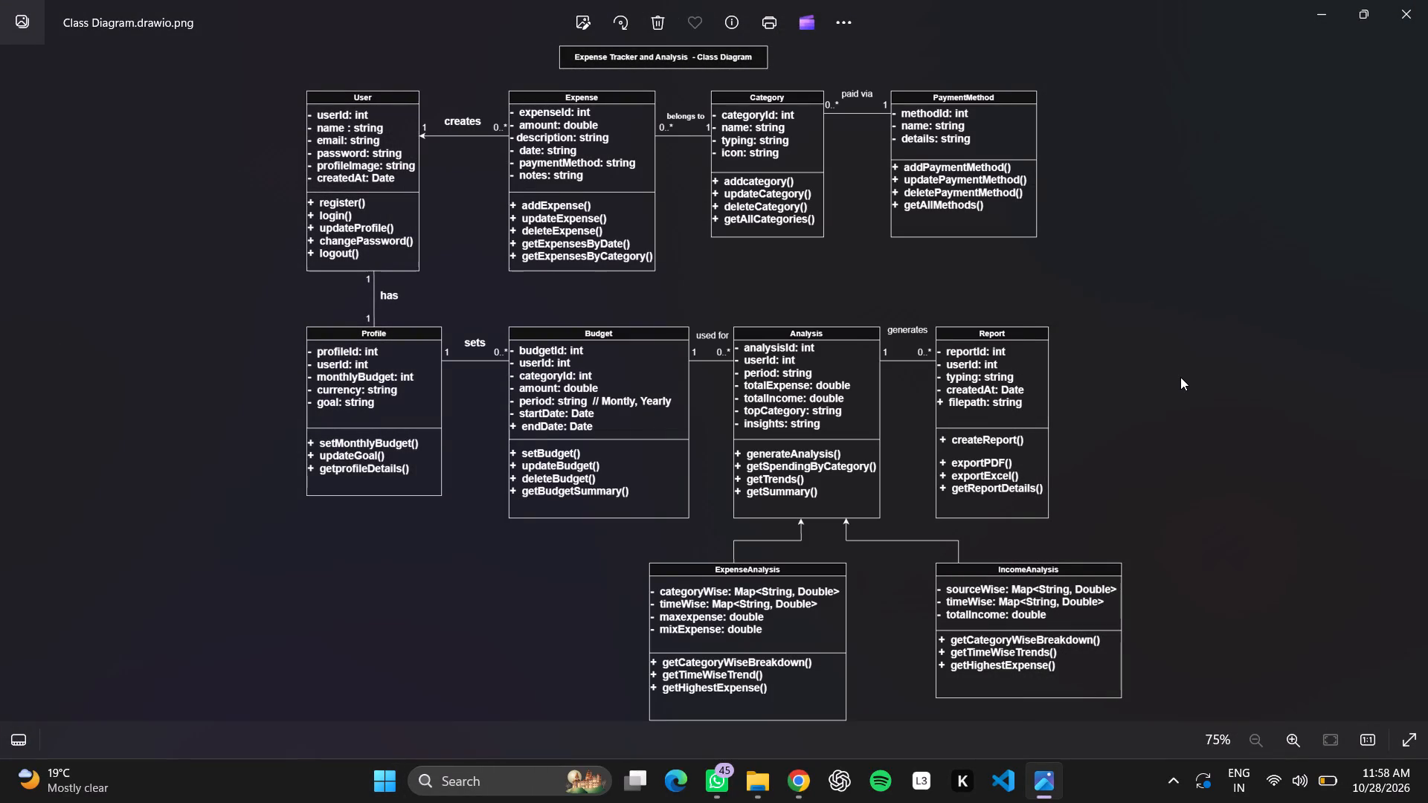
pyautogui.press('alt+Print')
pyautogui.press('super+Print')
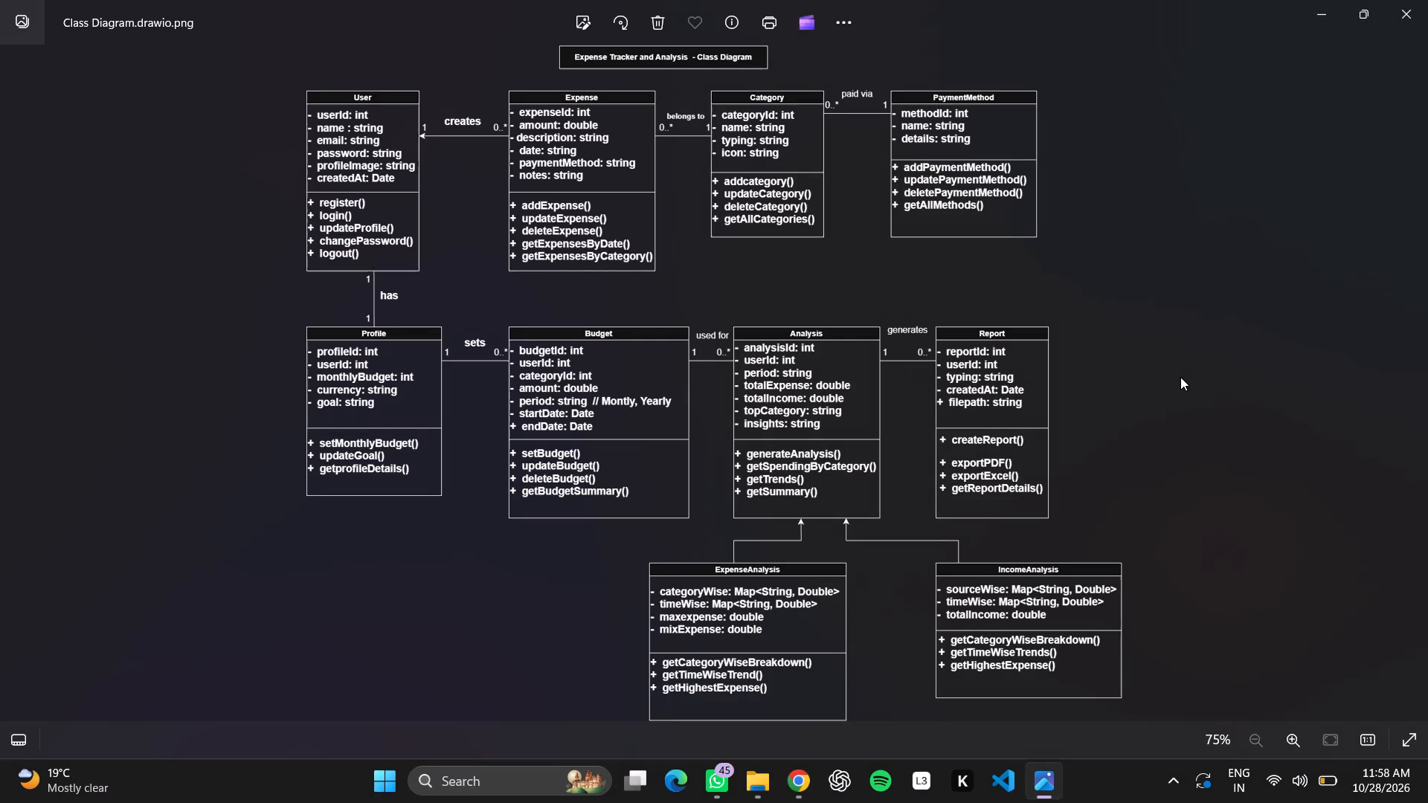
pyautogui.click(1224, 212)
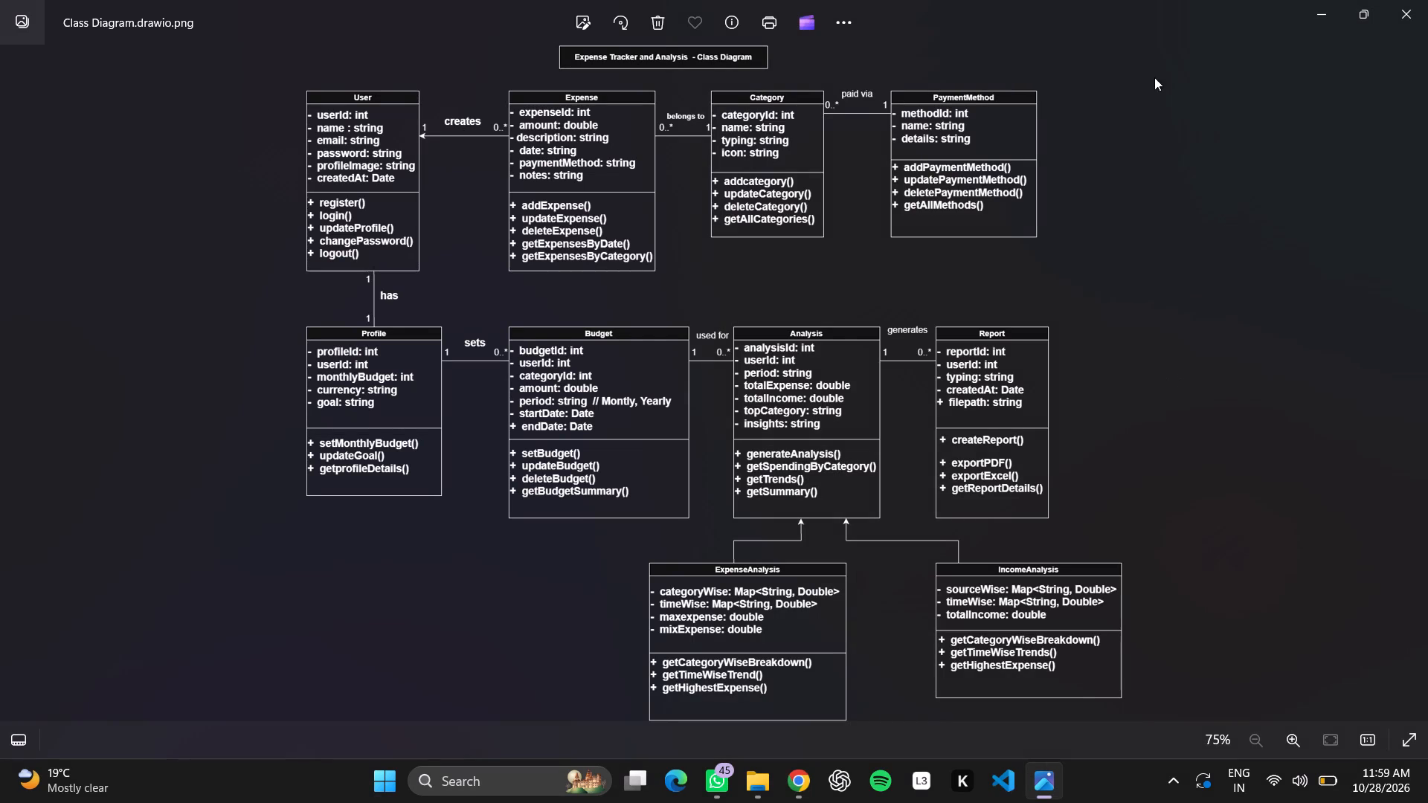
# Minimize the class diagram image window to return to the recent files in File Explorer.
pyautogui.click(1313, 37)
pyautogui.click(1313, 25)
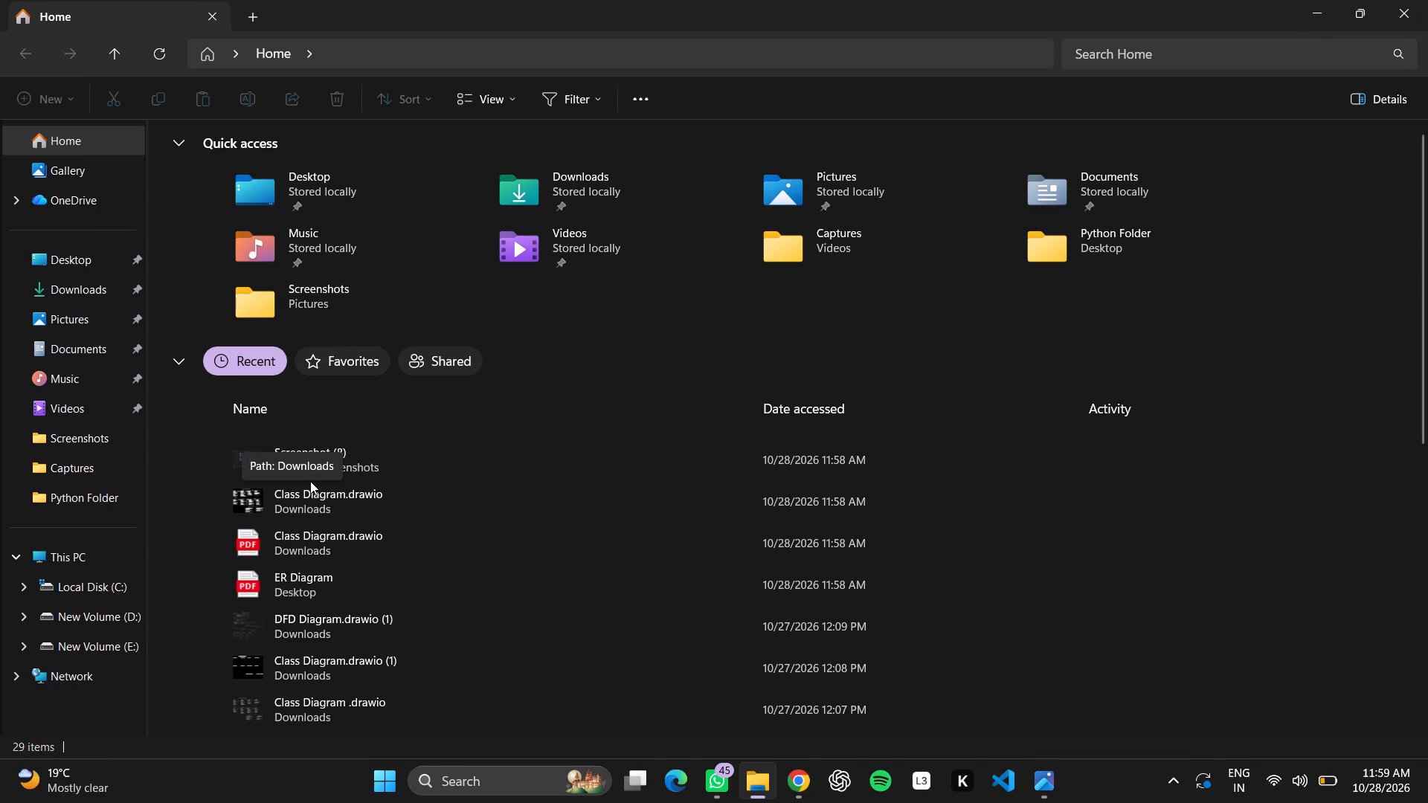
# Open the DFD Diagram.drawio (1) image from the recent files, minimize the class diagram image, and maximize the DFD window.
pyautogui.moveTo(310, 481); pyautogui.dragTo(353, 465)
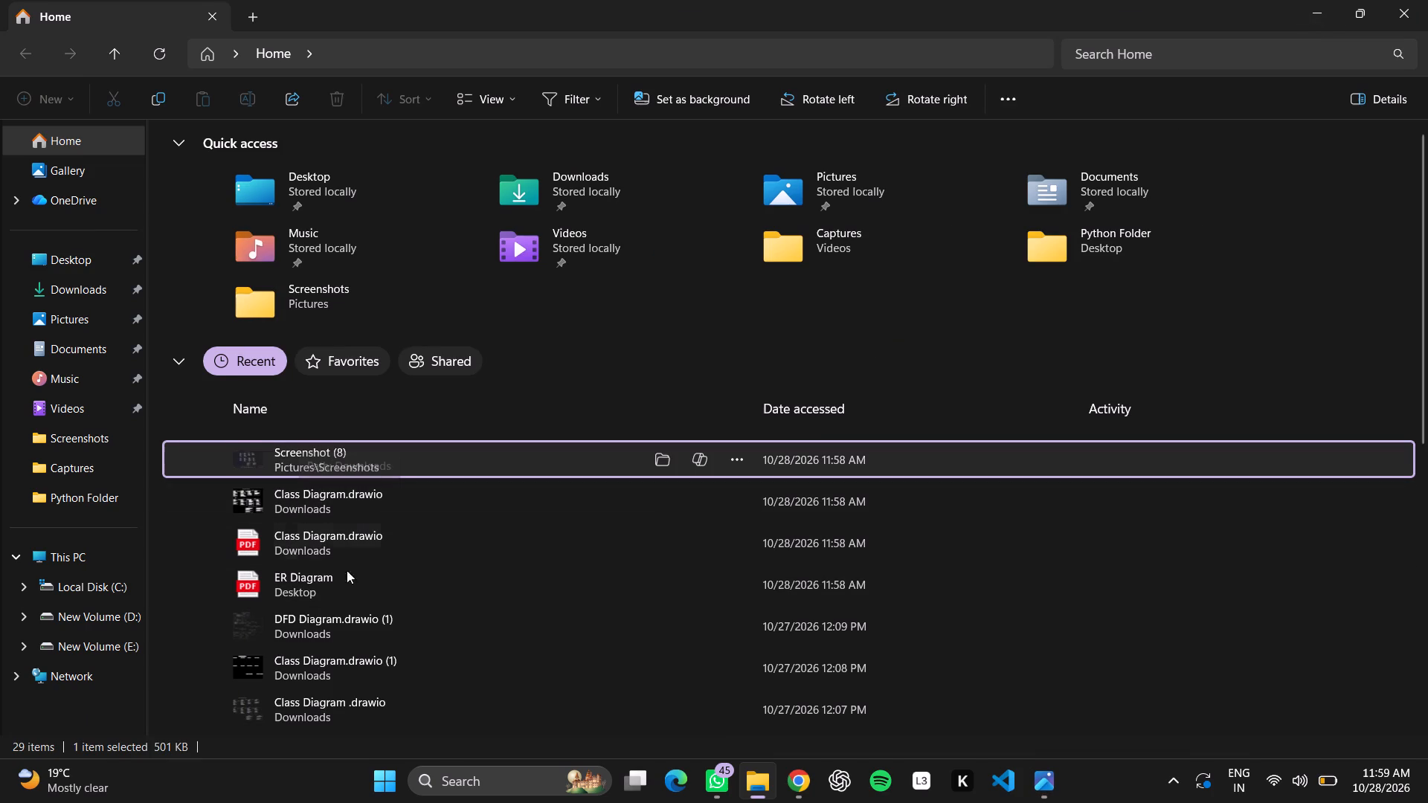
pyautogui.doubleClick(341, 626)
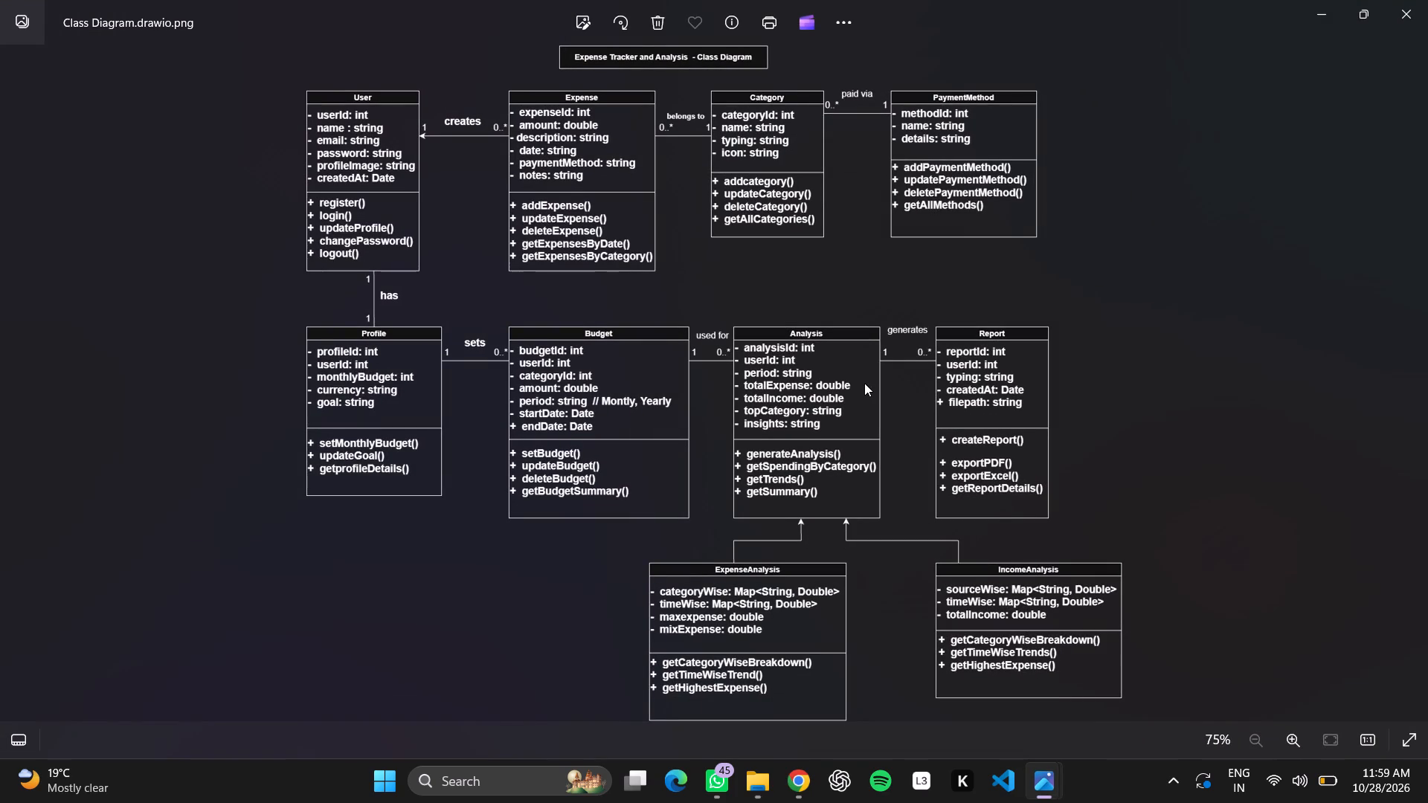
pyautogui.click(1316, 0)
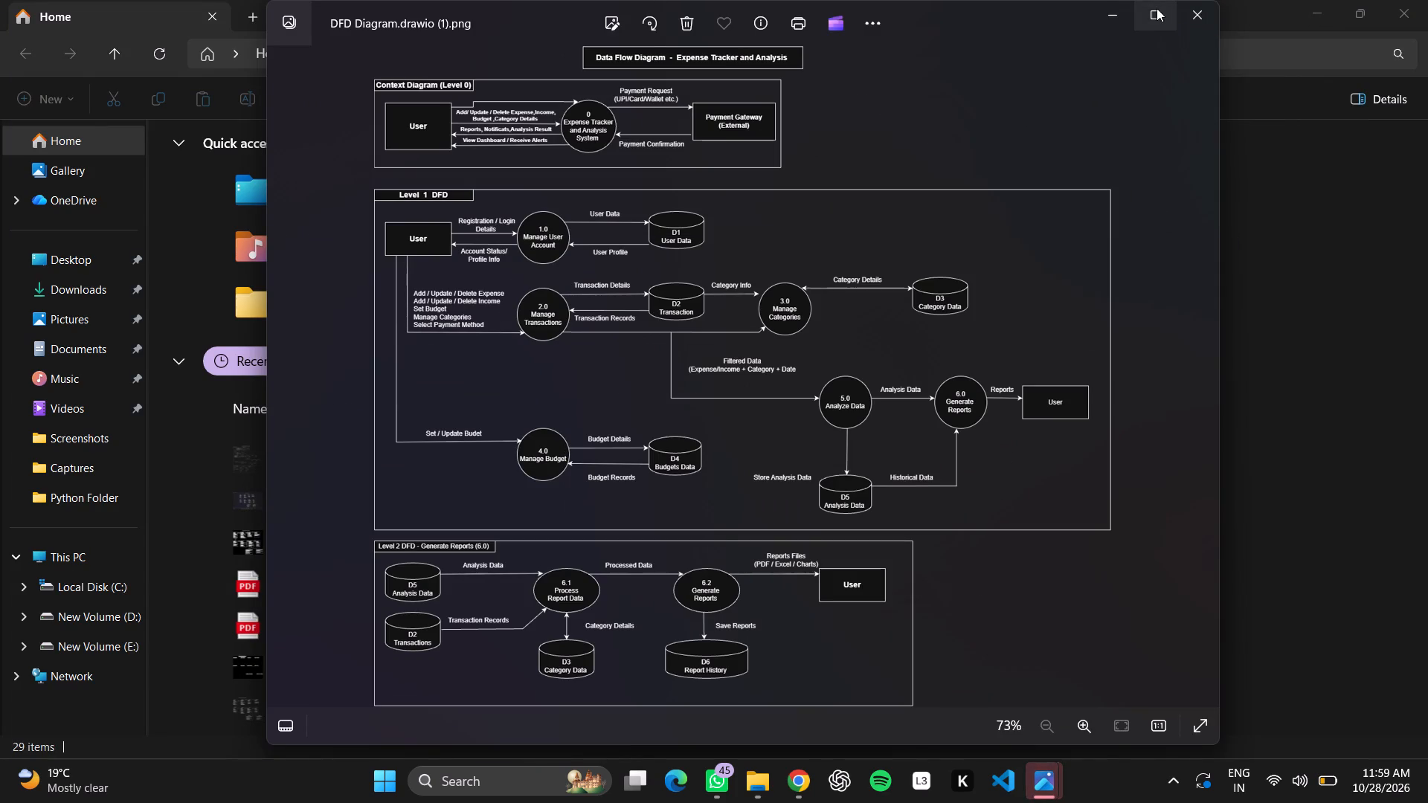
pyautogui.click(1155, 5)
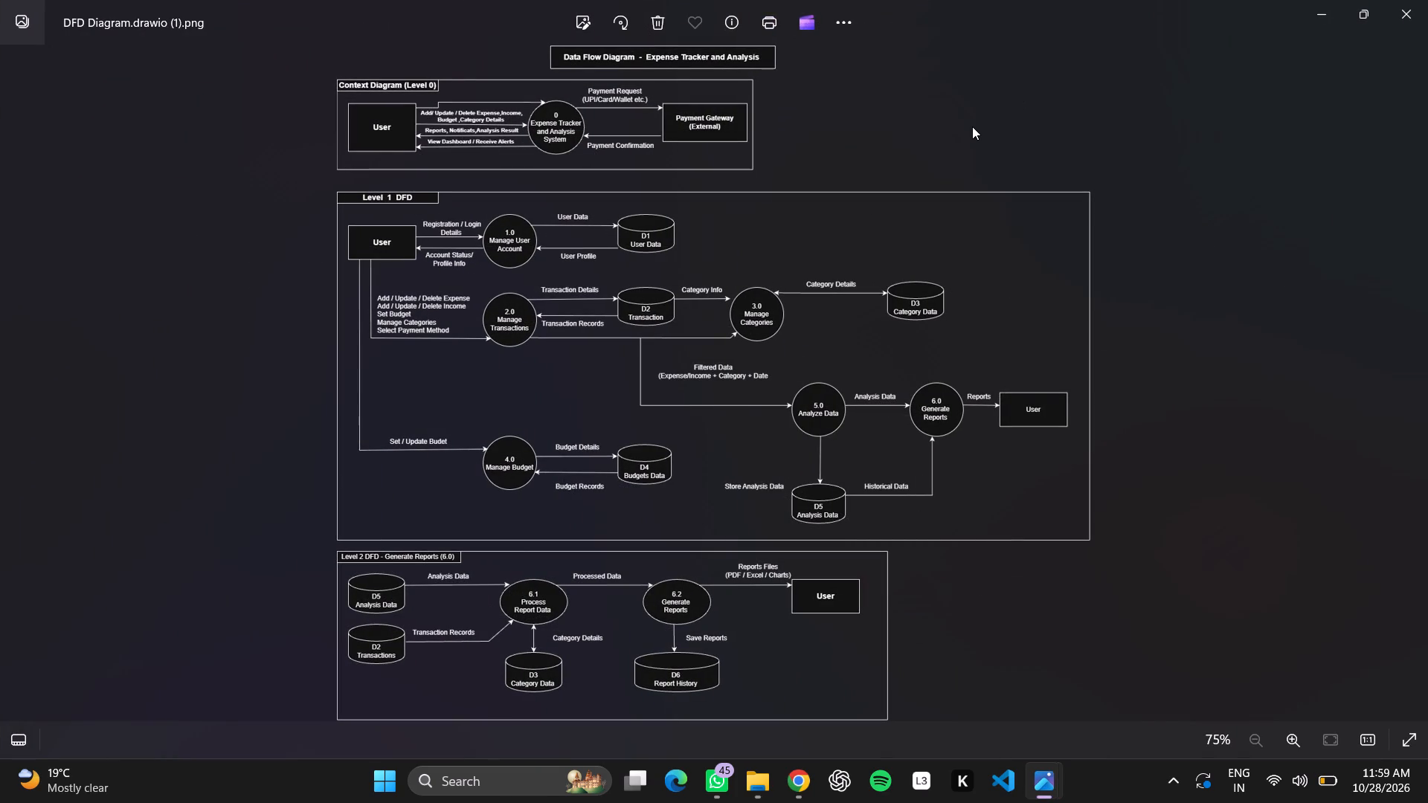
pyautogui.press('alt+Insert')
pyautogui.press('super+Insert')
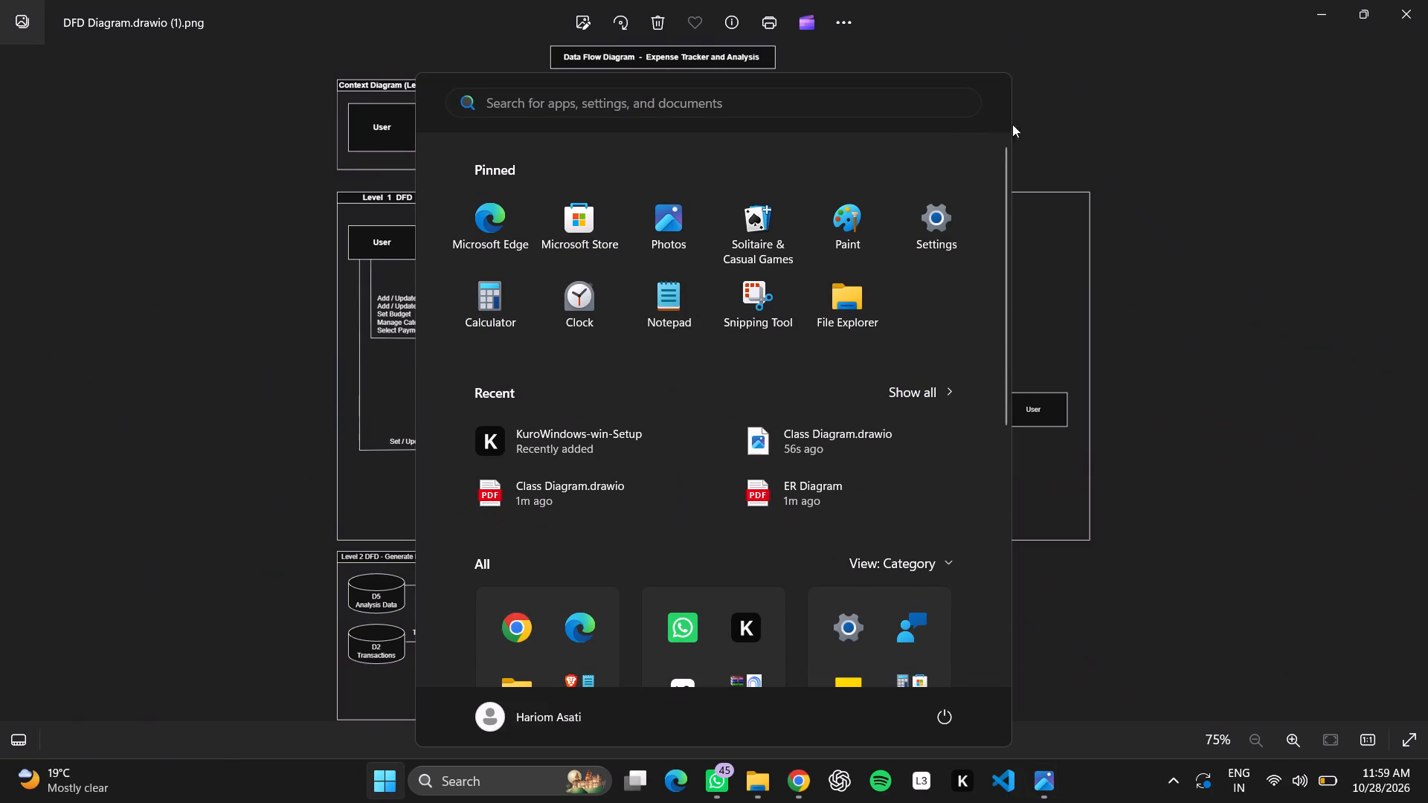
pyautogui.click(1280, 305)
# Save a full-screen screenshot of the expense tracker's Data Flow Diagram and minimize the image window.
pyautogui.press('alt+Print')
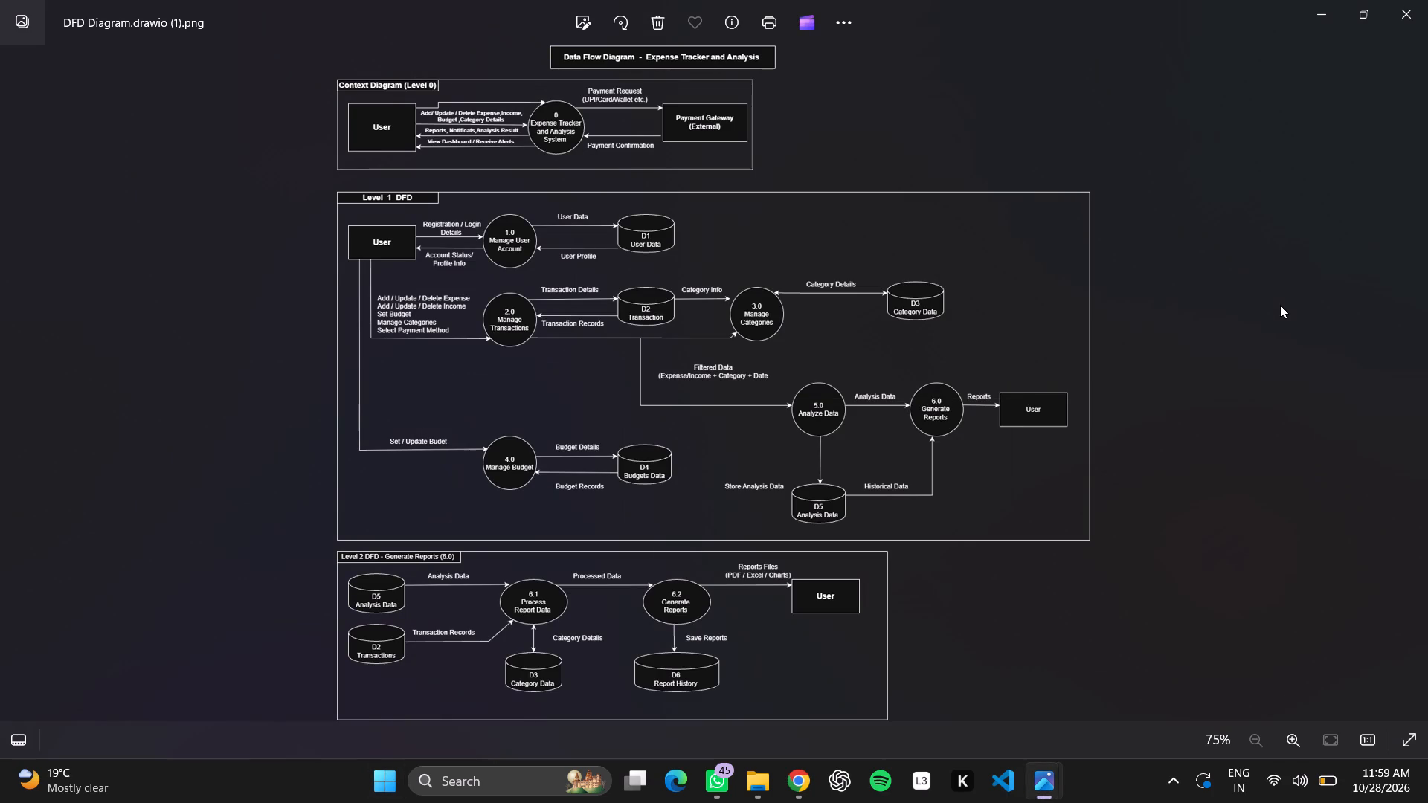
pyautogui.press('super+Print')
pyautogui.click(1315, 10)
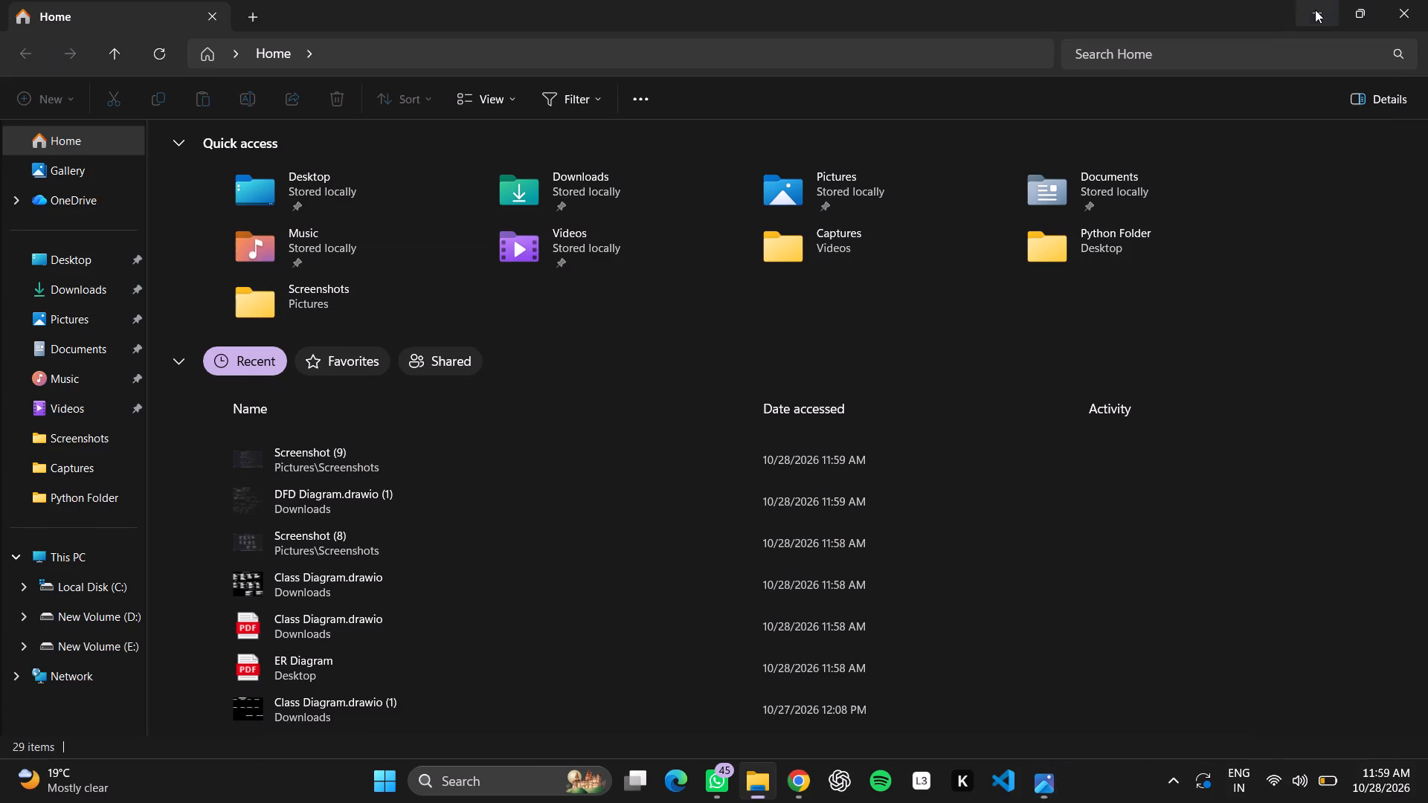
# Open the Screenshot (9) image from the recent files and bring up its sharing options.
pyautogui.doubleClick(348, 470)
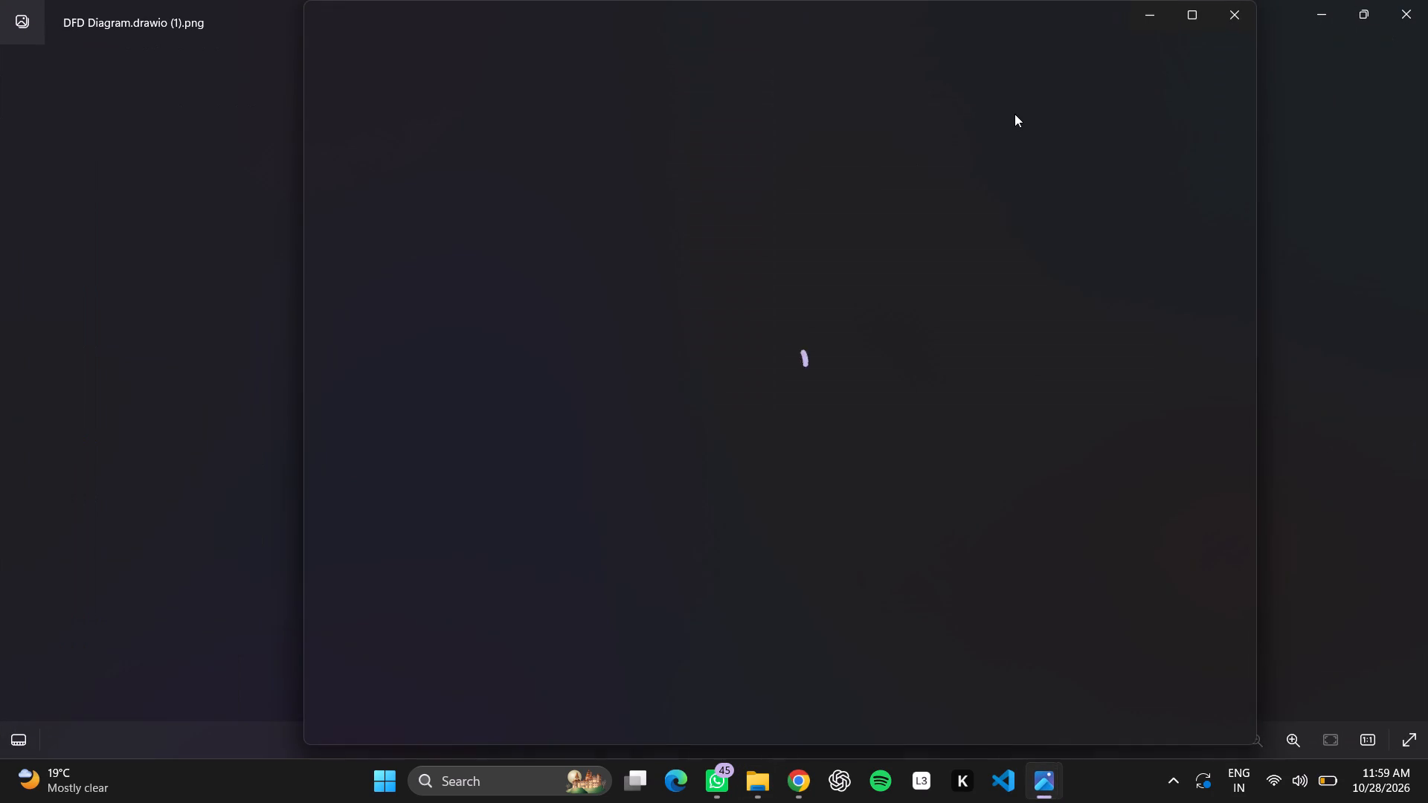
pyautogui.click(901, 28)
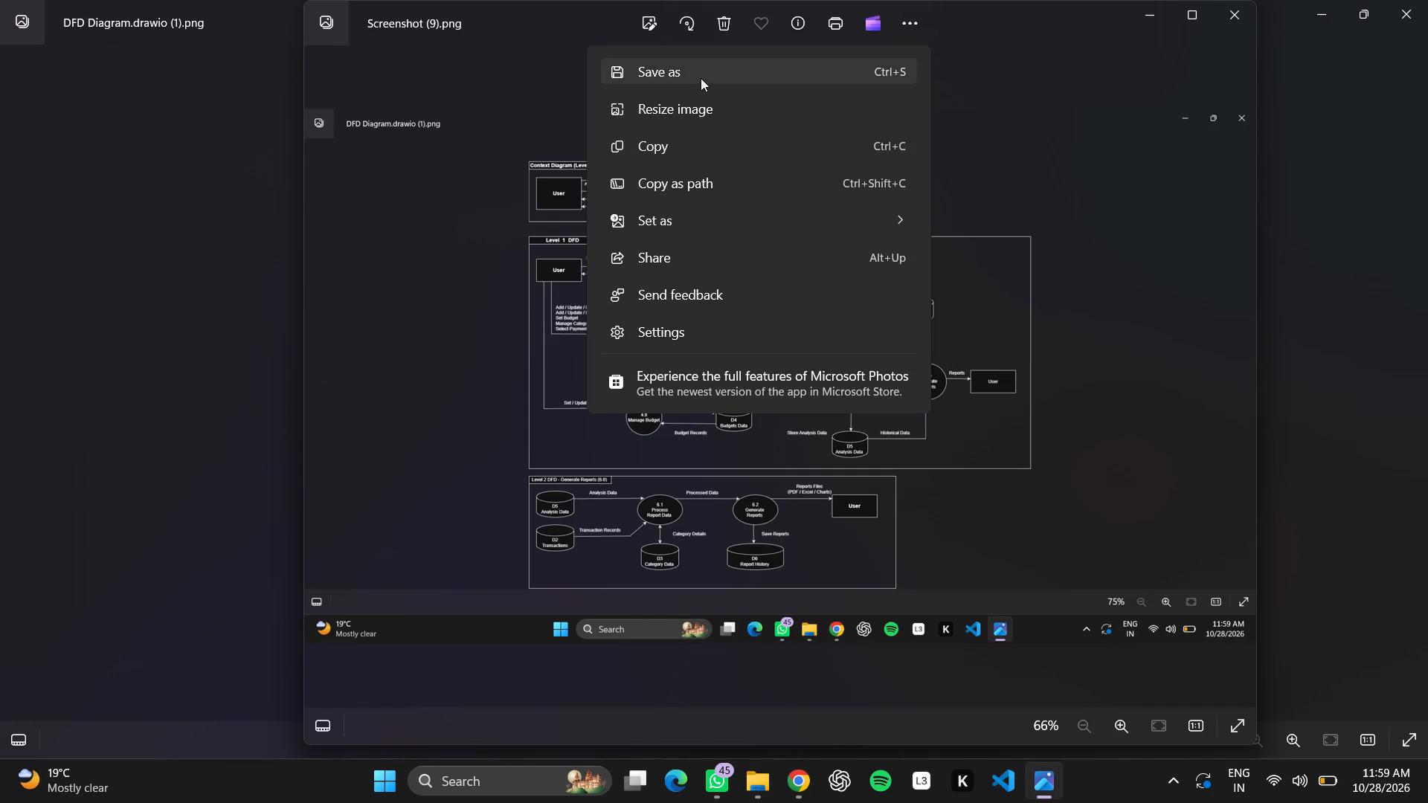
pyautogui.click(696, 247)
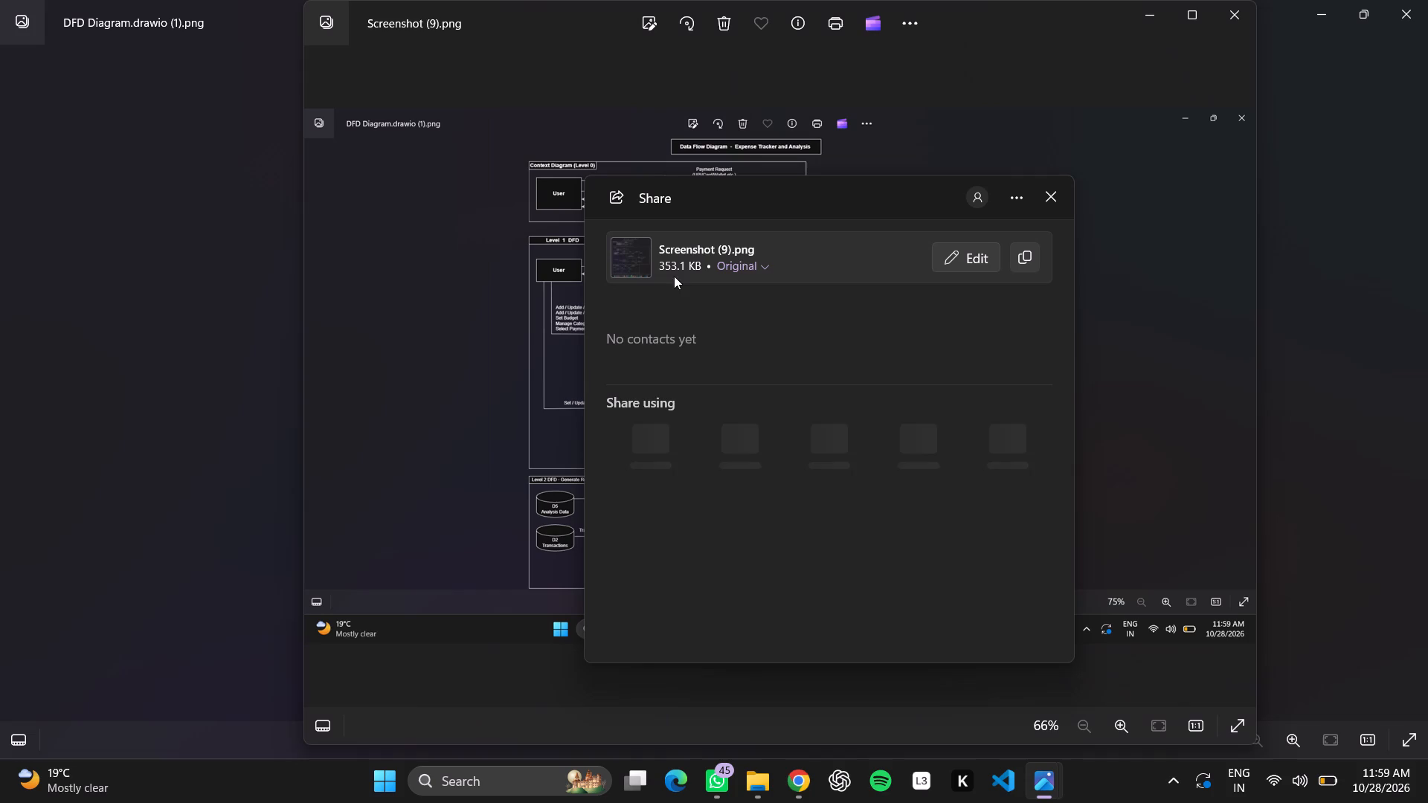
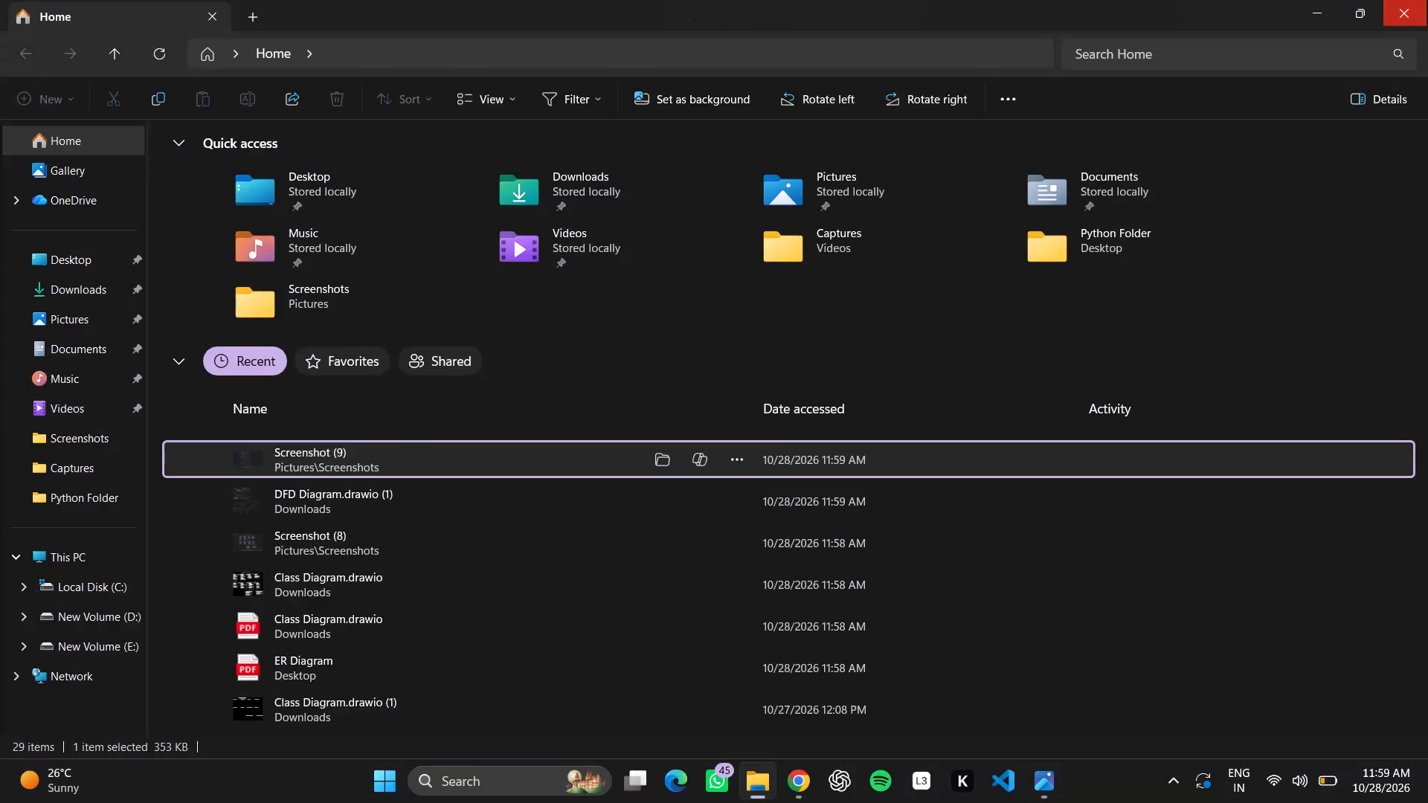
# Close the File Explorer window to return to the desktop.
pyautogui.click(1427, 0)
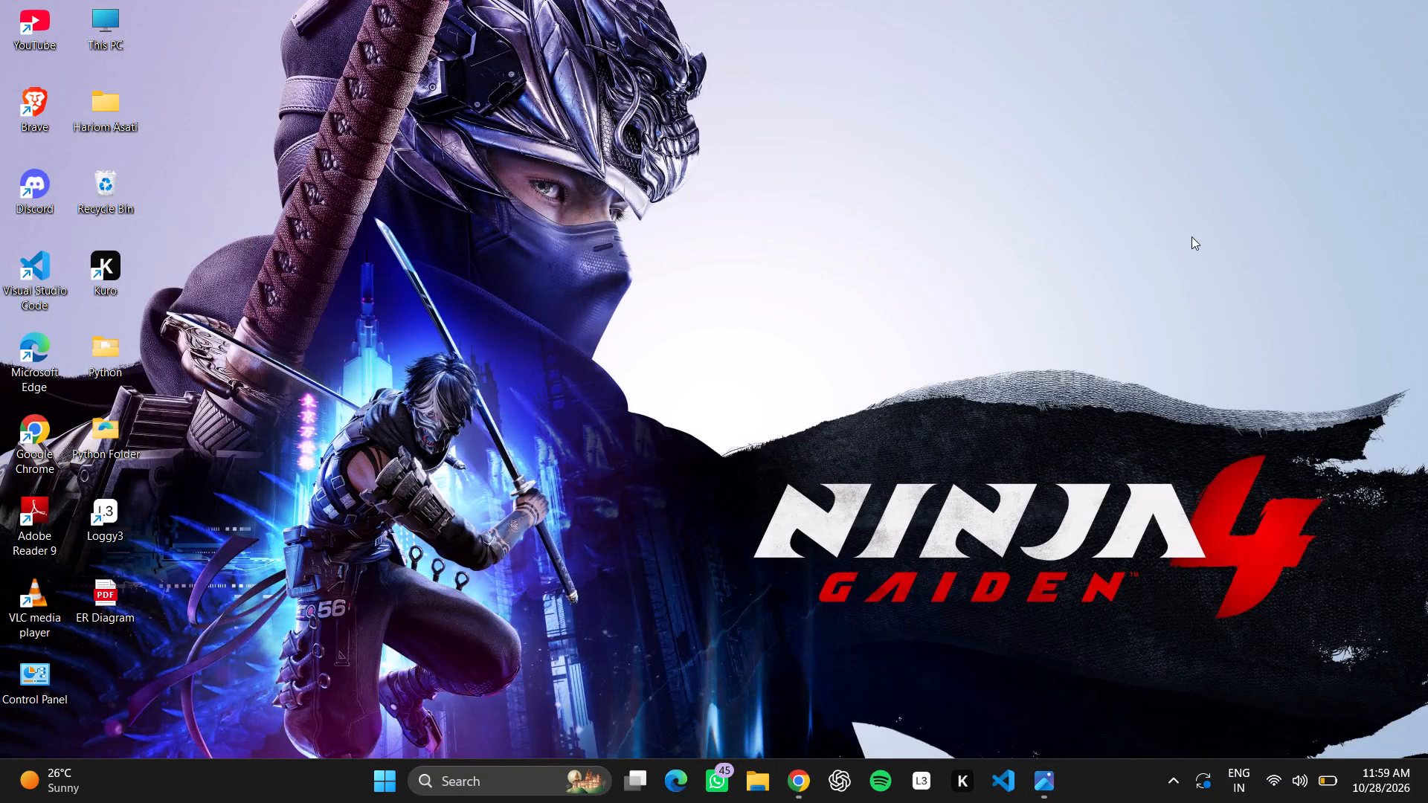
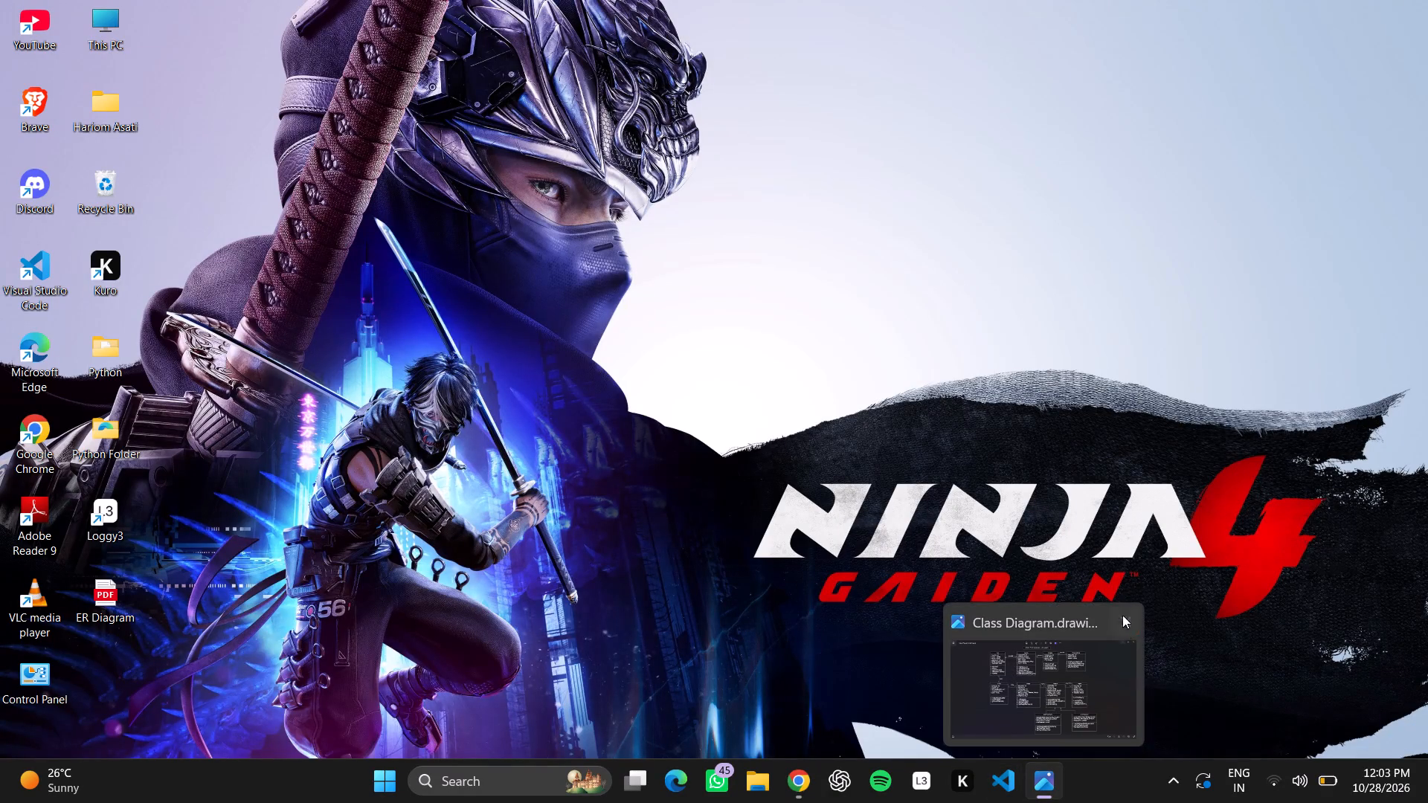
# Close the Class Diagram image window.
pyautogui.click(1124, 626)
# Switch to Google Chrome, search for draw.io and open the diagram editor site.
pyautogui.click(821, 795)
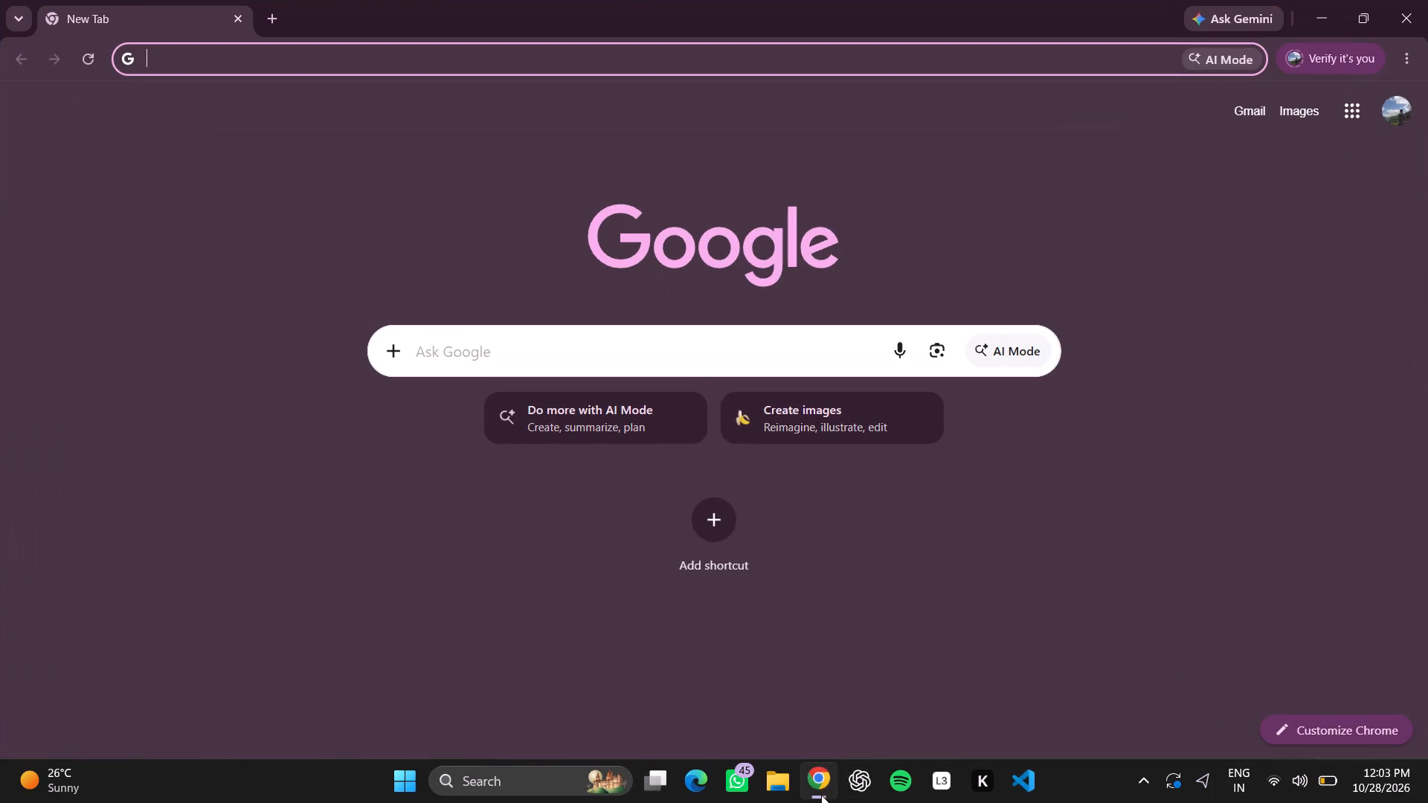
pyautogui.click(644, 347)
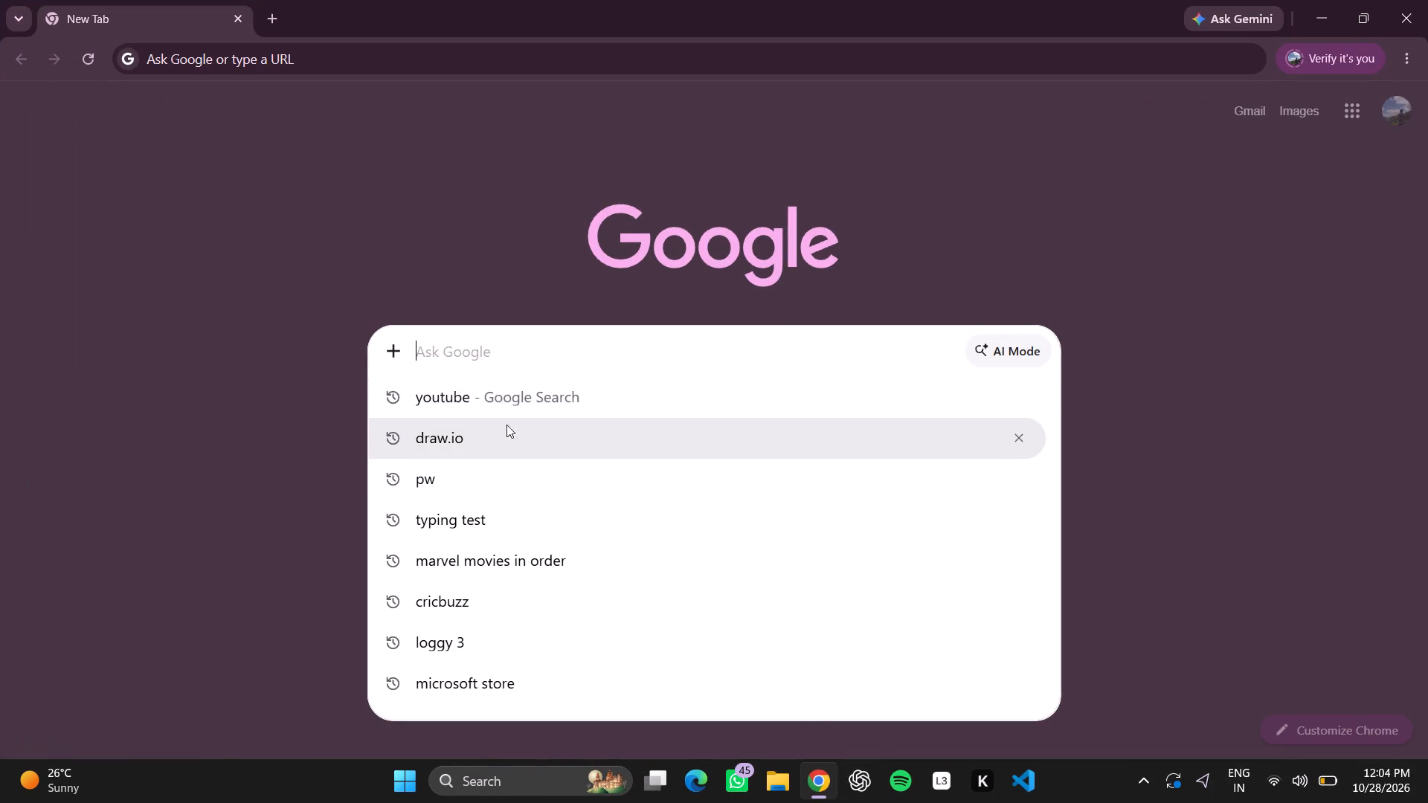
pyautogui.click(505, 436)
pyautogui.click(313, 286)
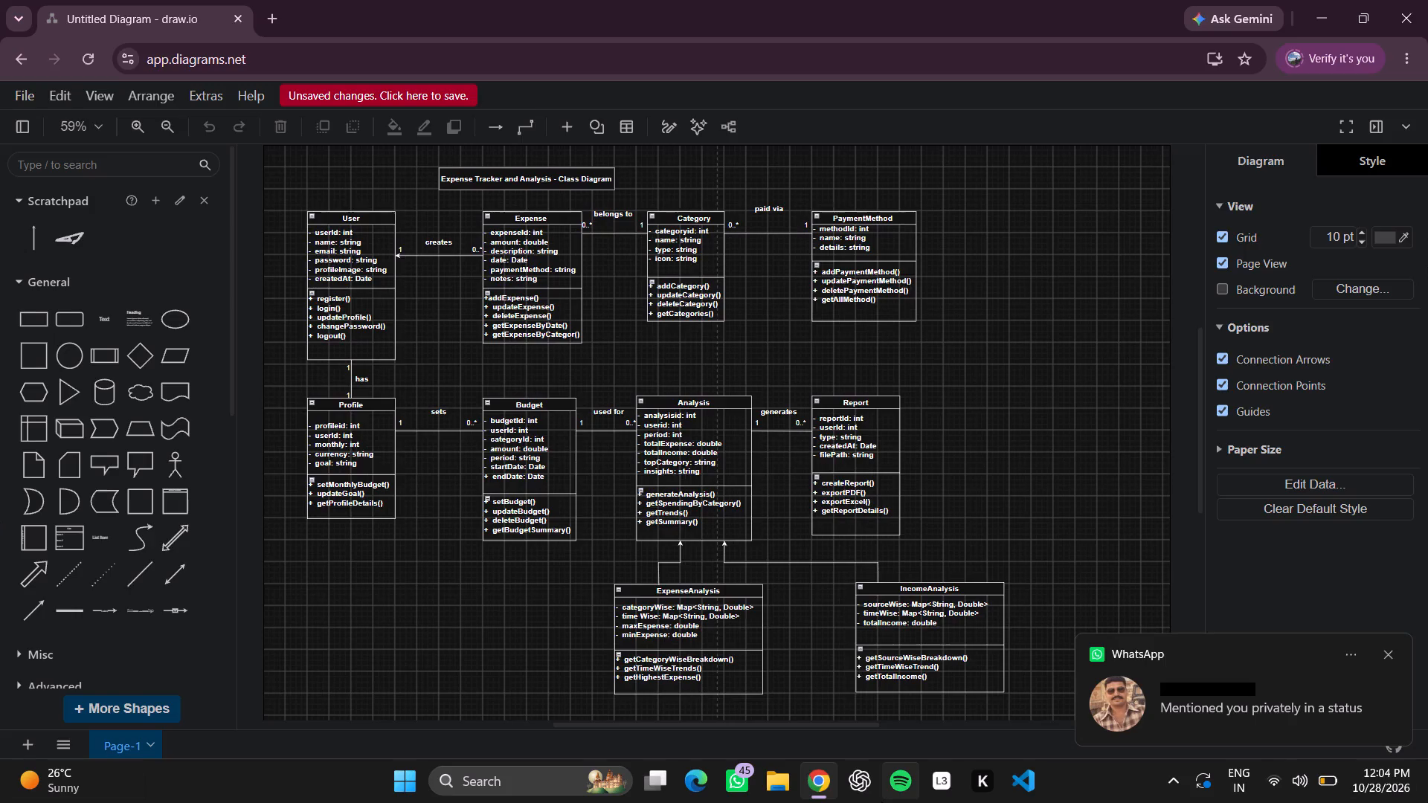
# Select the entire Expense Tracker and Analysis class diagram on the canvas and delete it.
pyautogui.click(283, 170)
pyautogui.moveTo(284, 167); pyautogui.dragTo(297, 178)
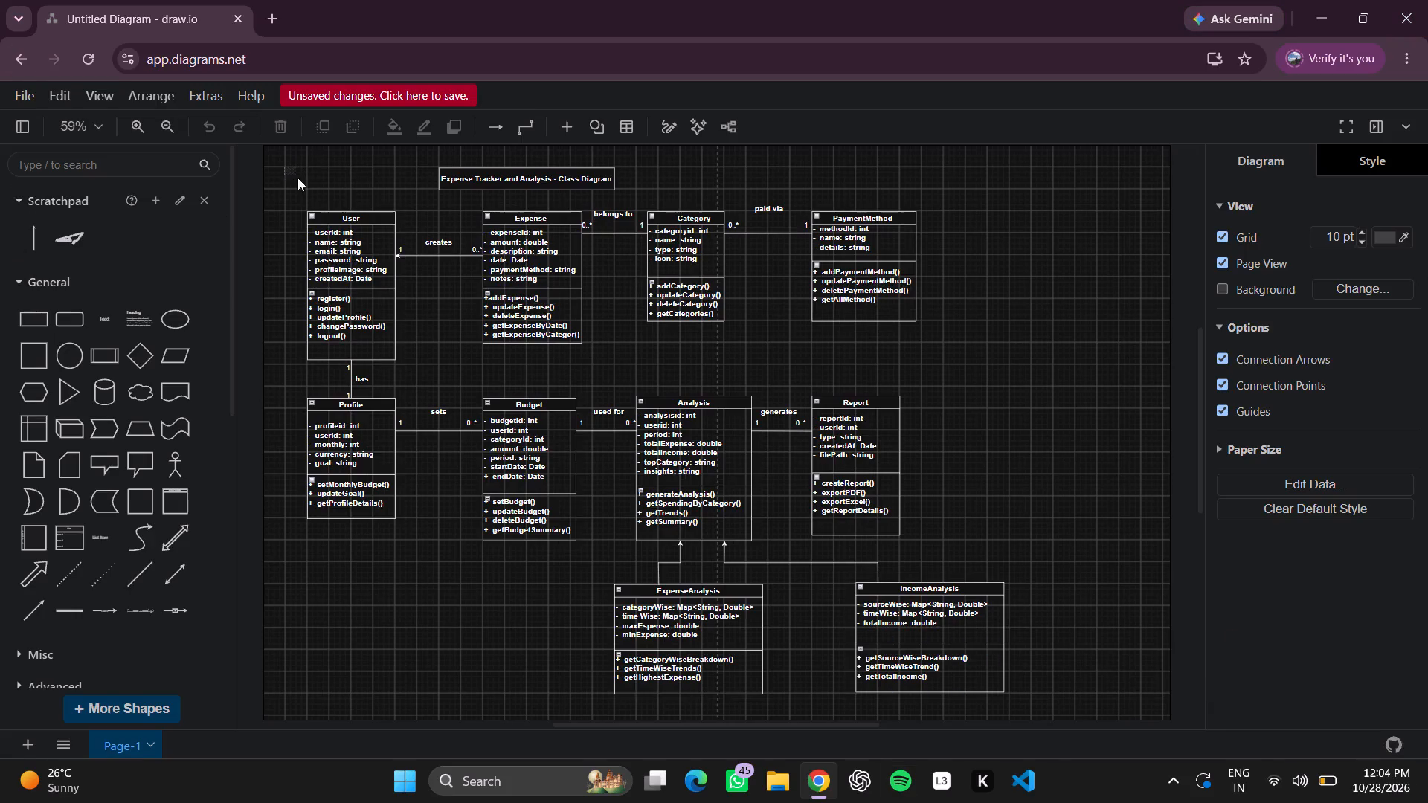
pyautogui.moveTo(297, 178); pyautogui.dragTo(1125, 581)
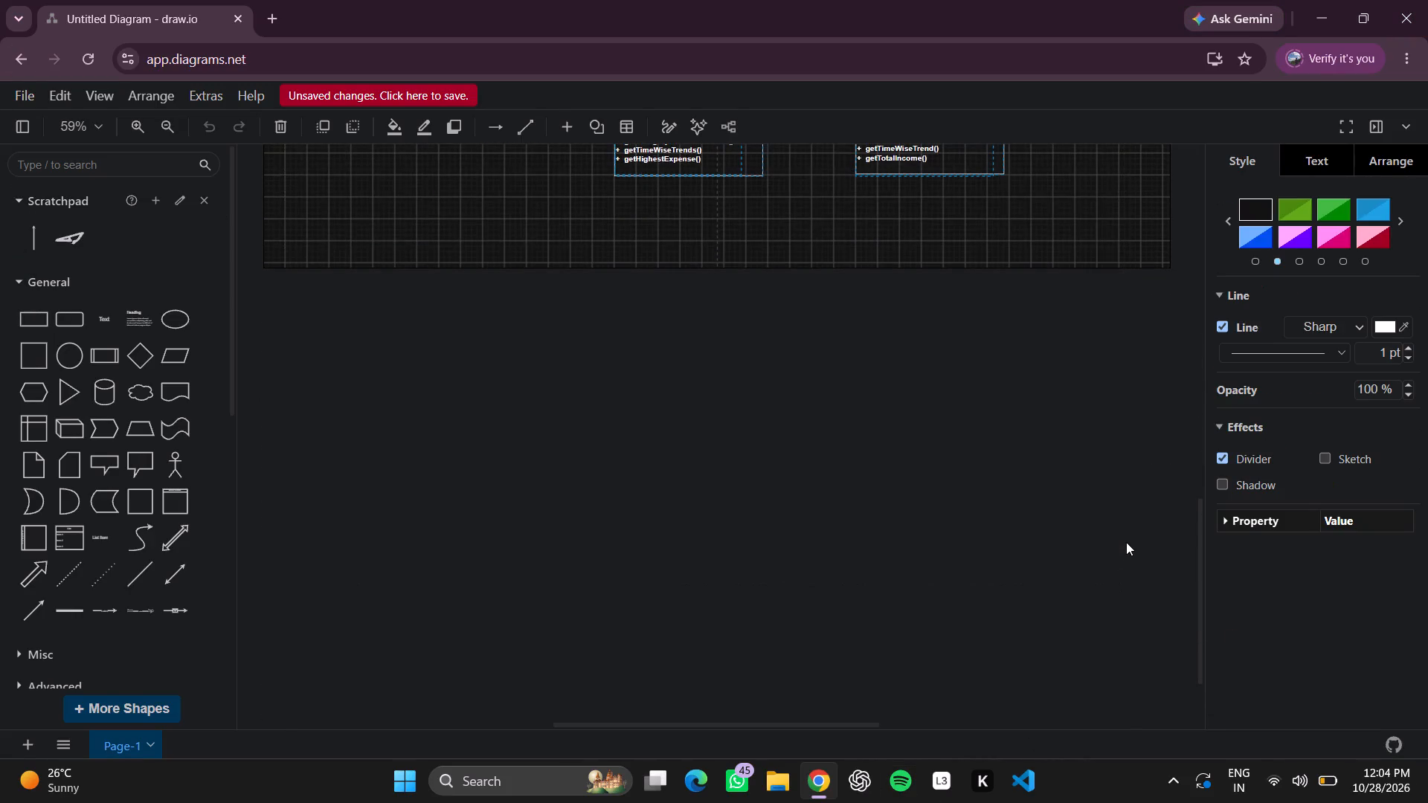
pyautogui.scroll(4, 1081, 458)
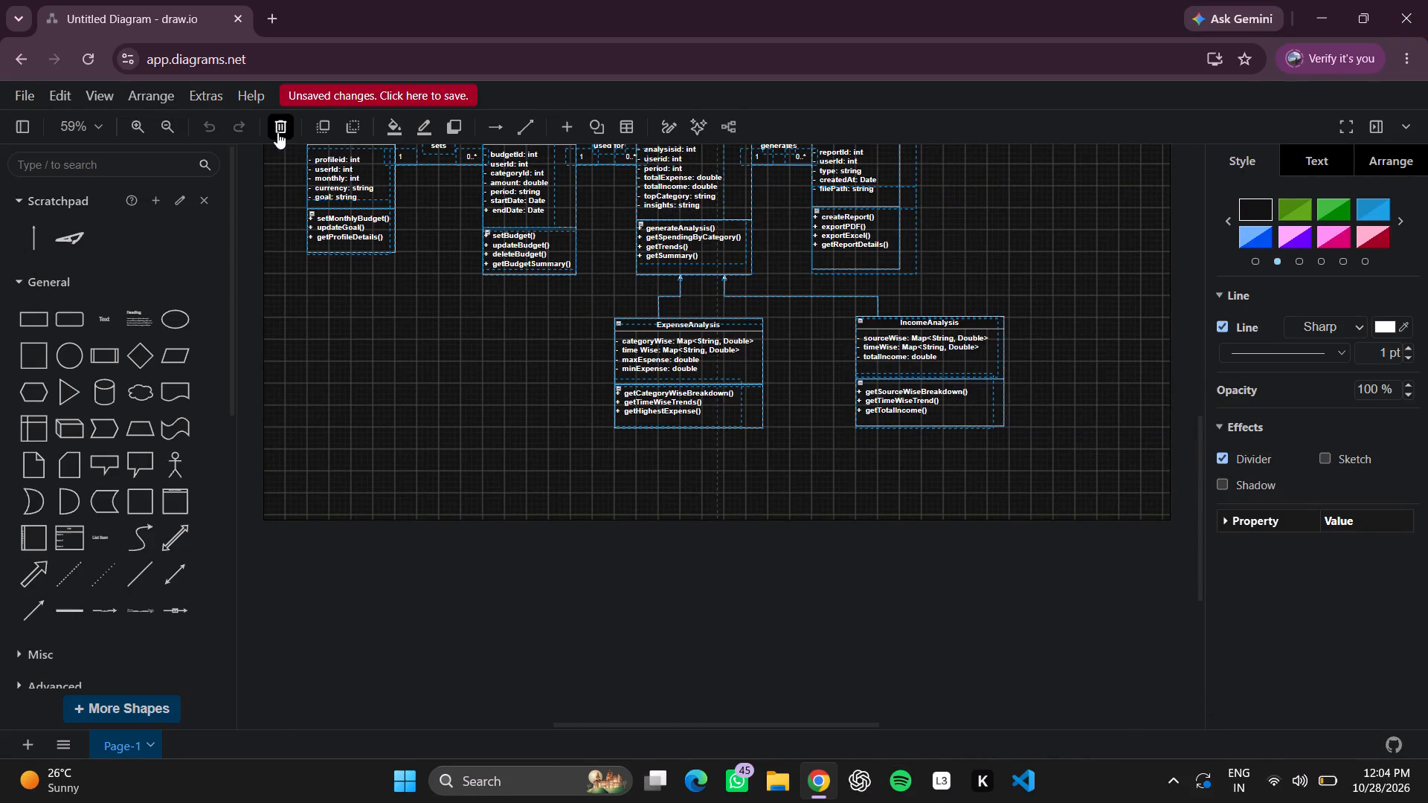
pyautogui.click(277, 132)
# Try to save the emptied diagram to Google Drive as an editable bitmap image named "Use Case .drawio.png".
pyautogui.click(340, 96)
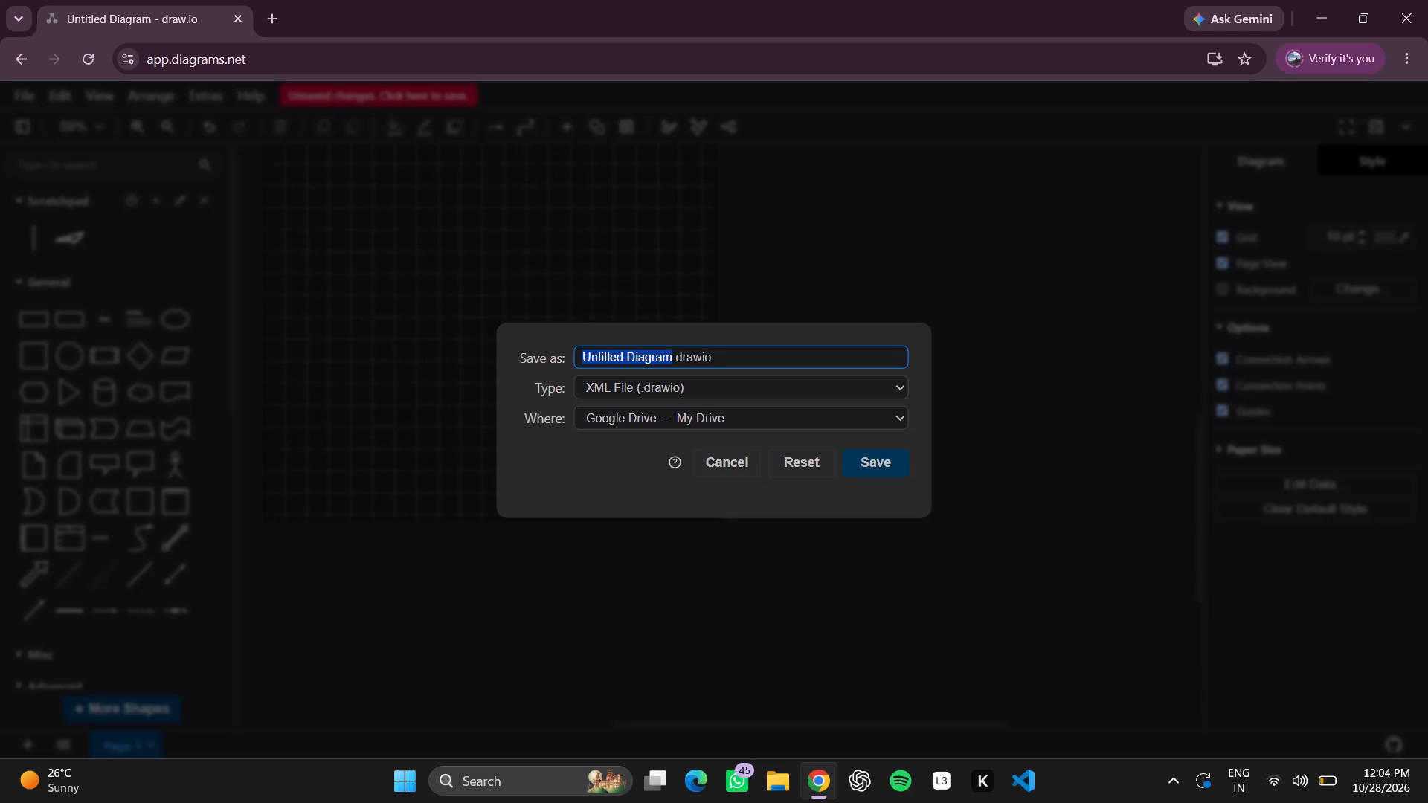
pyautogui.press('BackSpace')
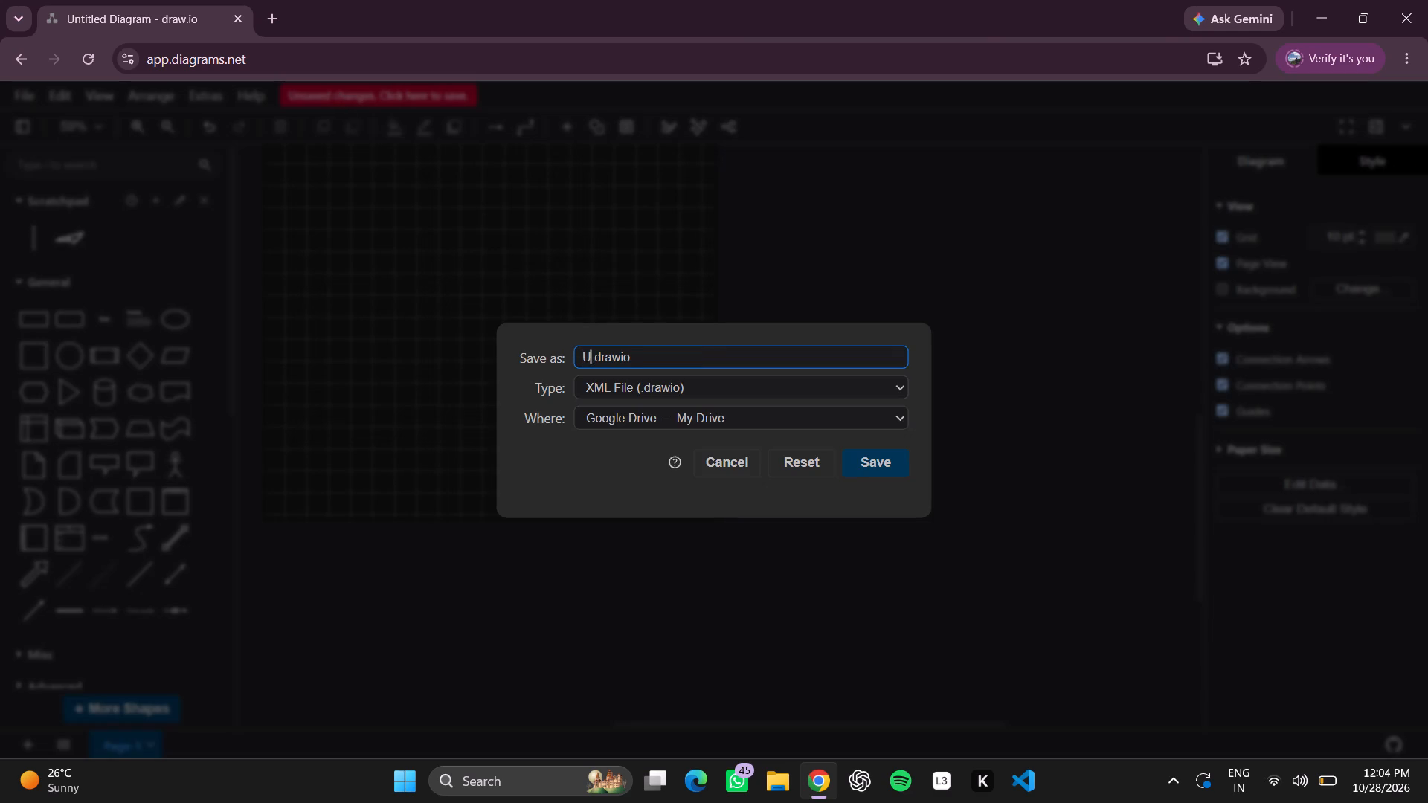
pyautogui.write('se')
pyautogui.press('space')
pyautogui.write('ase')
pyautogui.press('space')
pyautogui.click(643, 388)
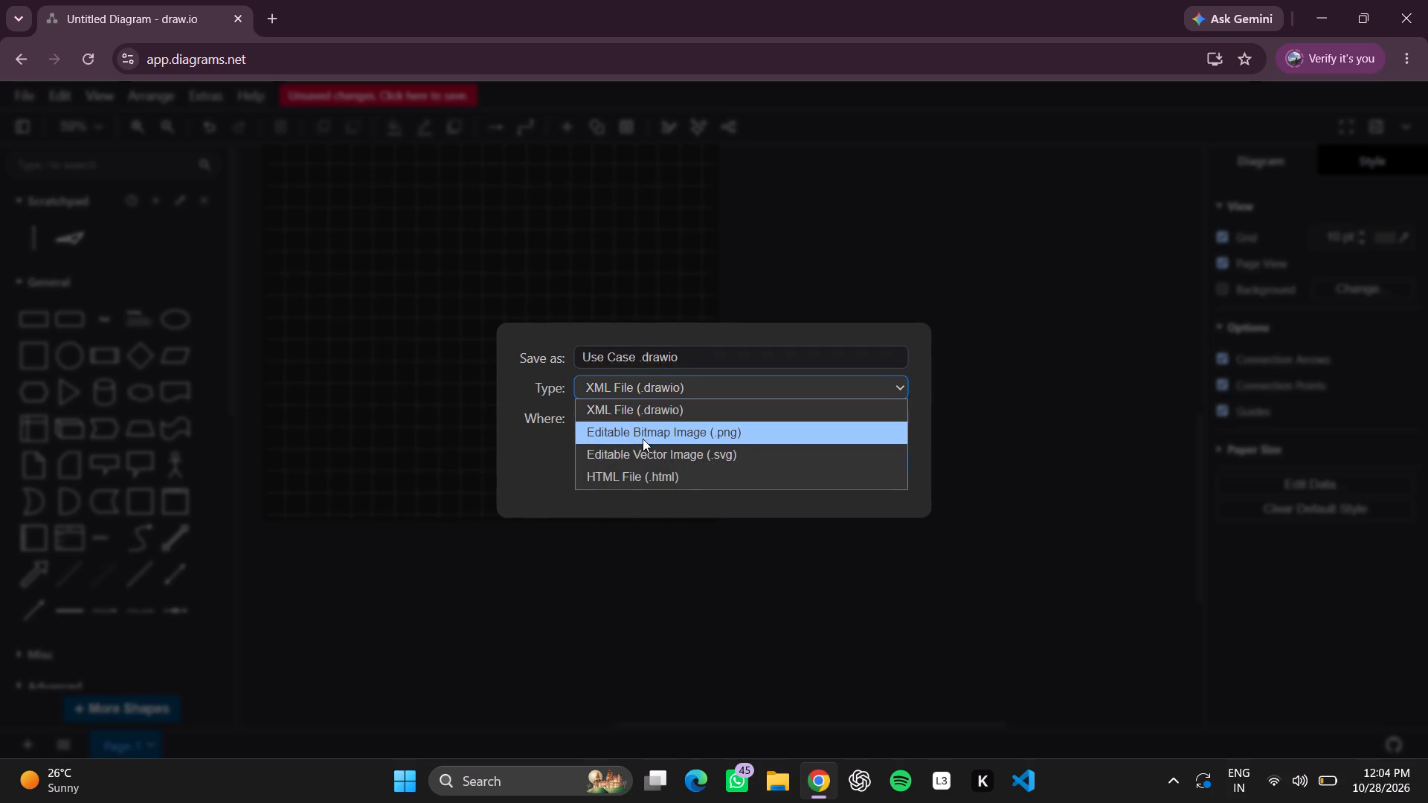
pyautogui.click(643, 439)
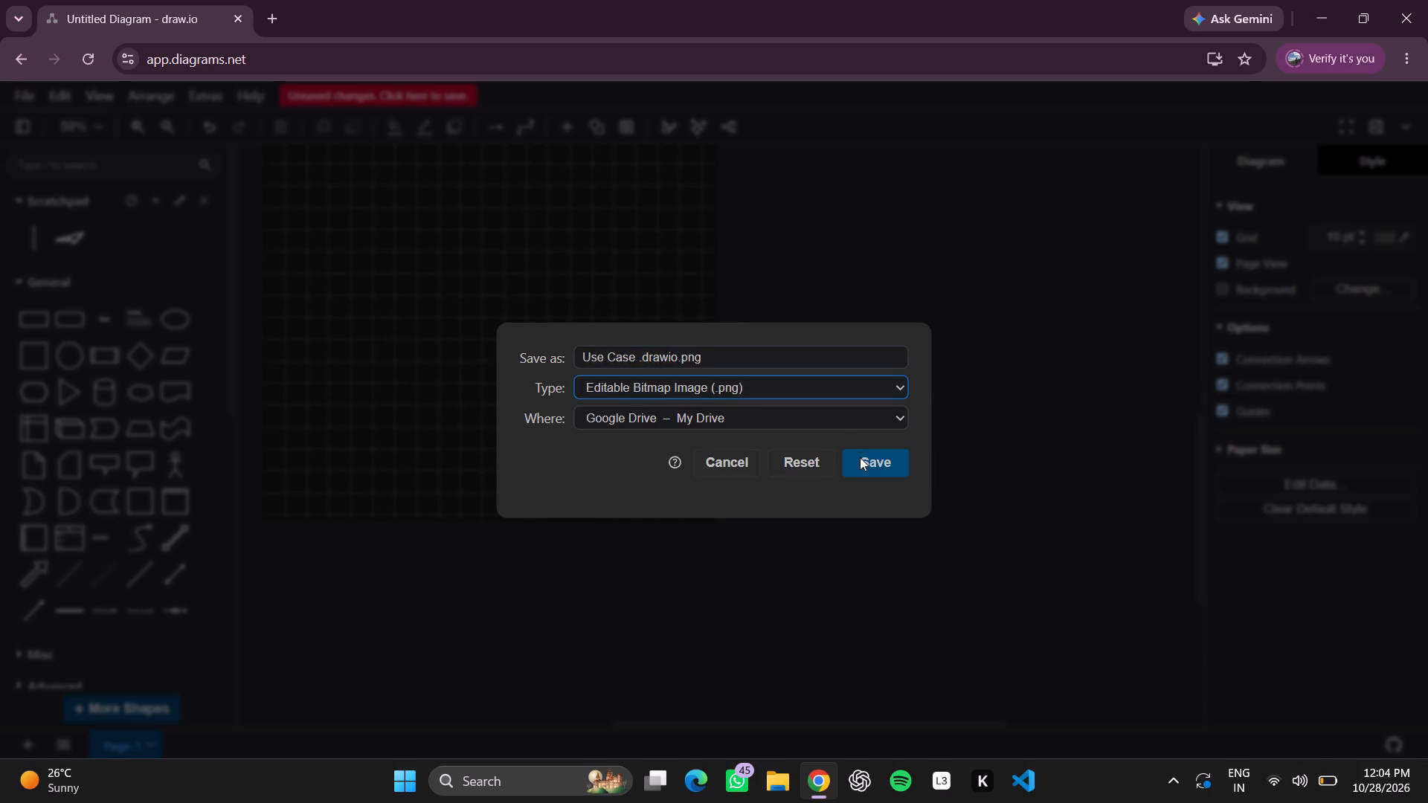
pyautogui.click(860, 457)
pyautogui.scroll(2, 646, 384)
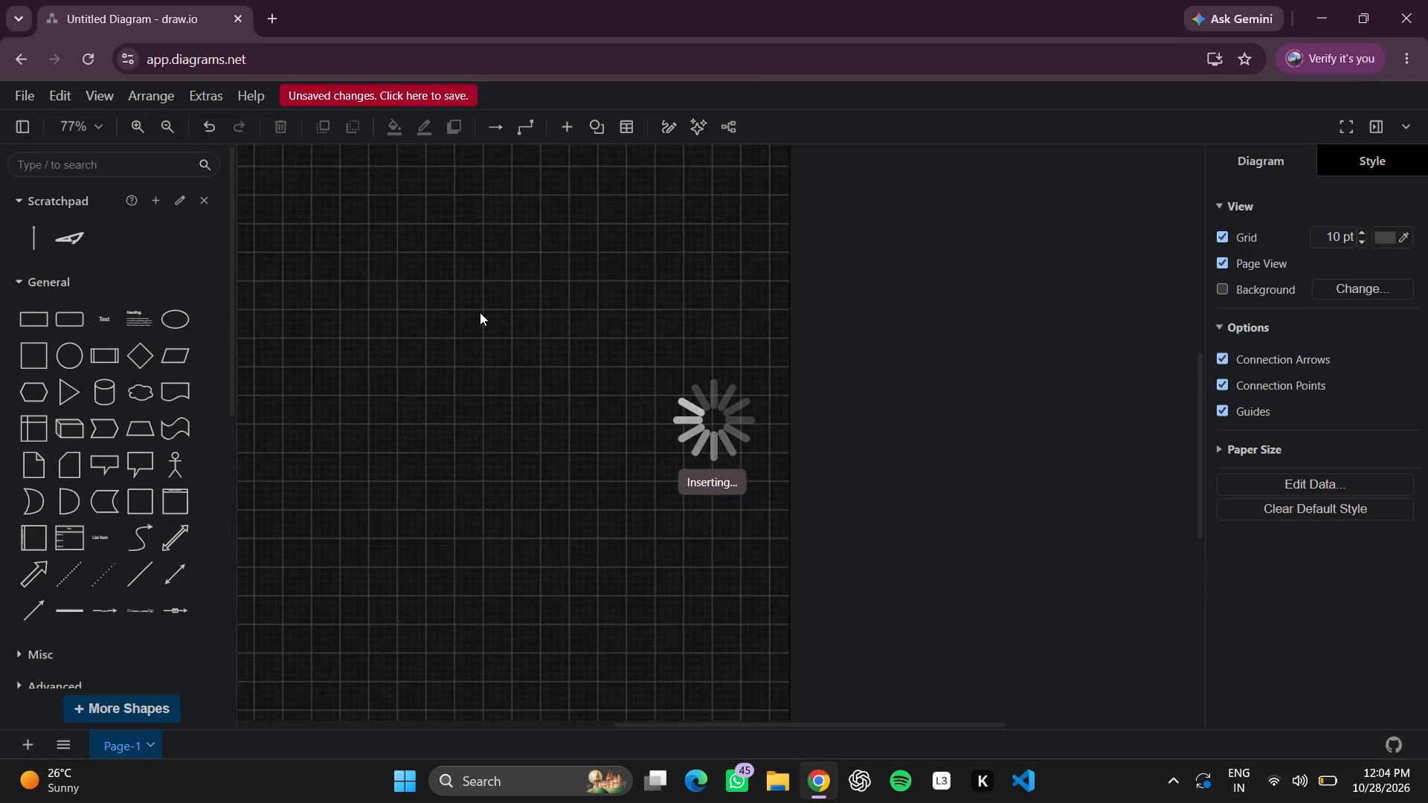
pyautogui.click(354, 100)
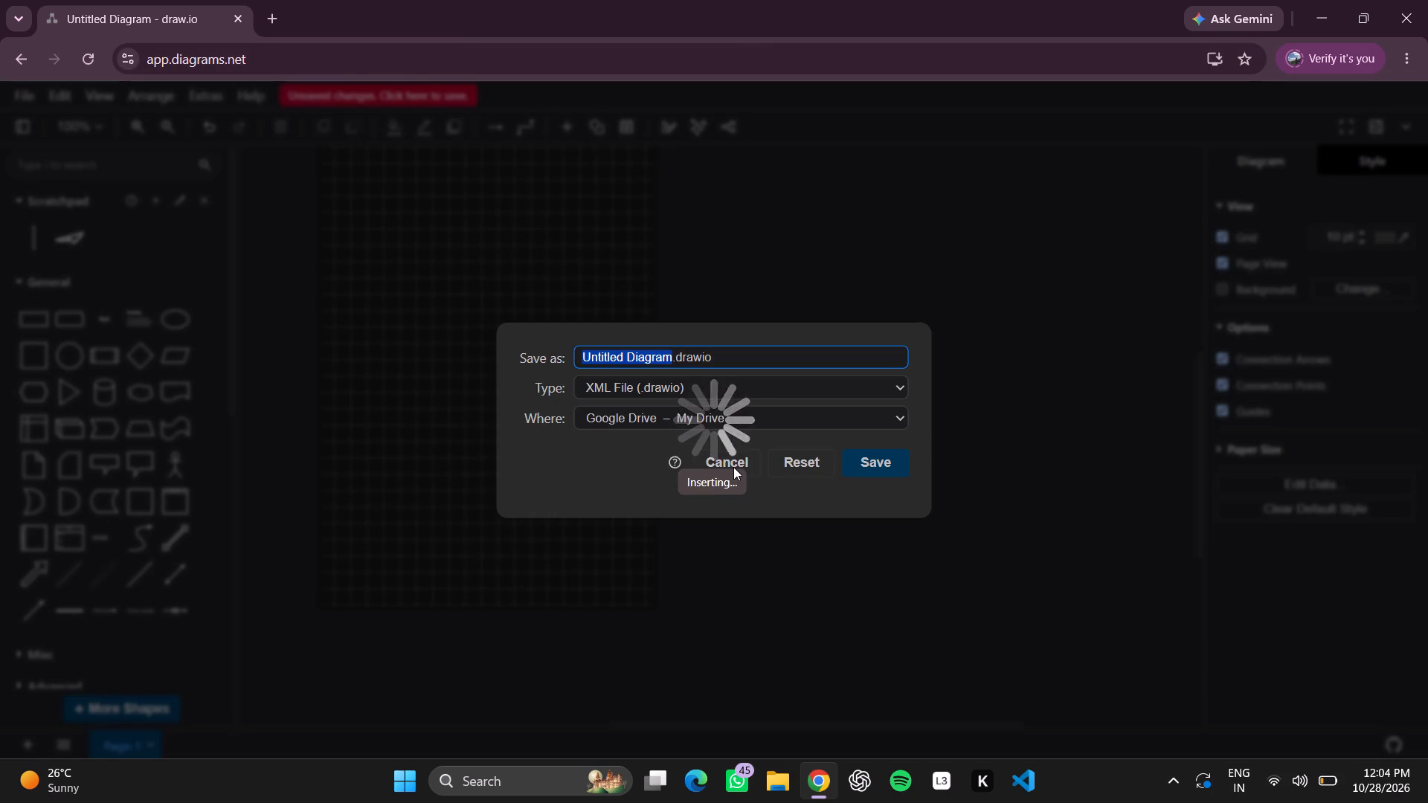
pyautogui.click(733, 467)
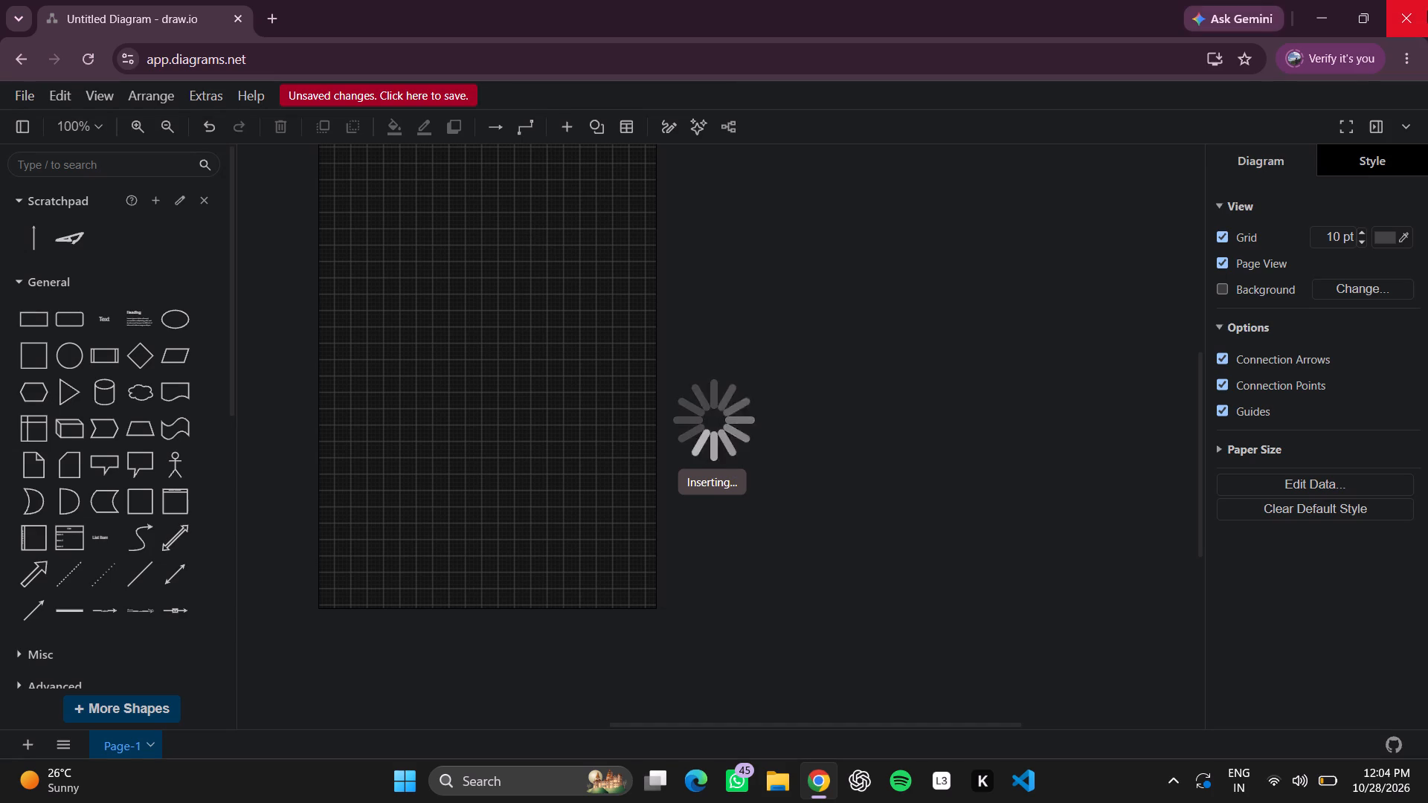
# Close the browser and leave the site without saving the diagram changes.
pyautogui.click(1427, 10)
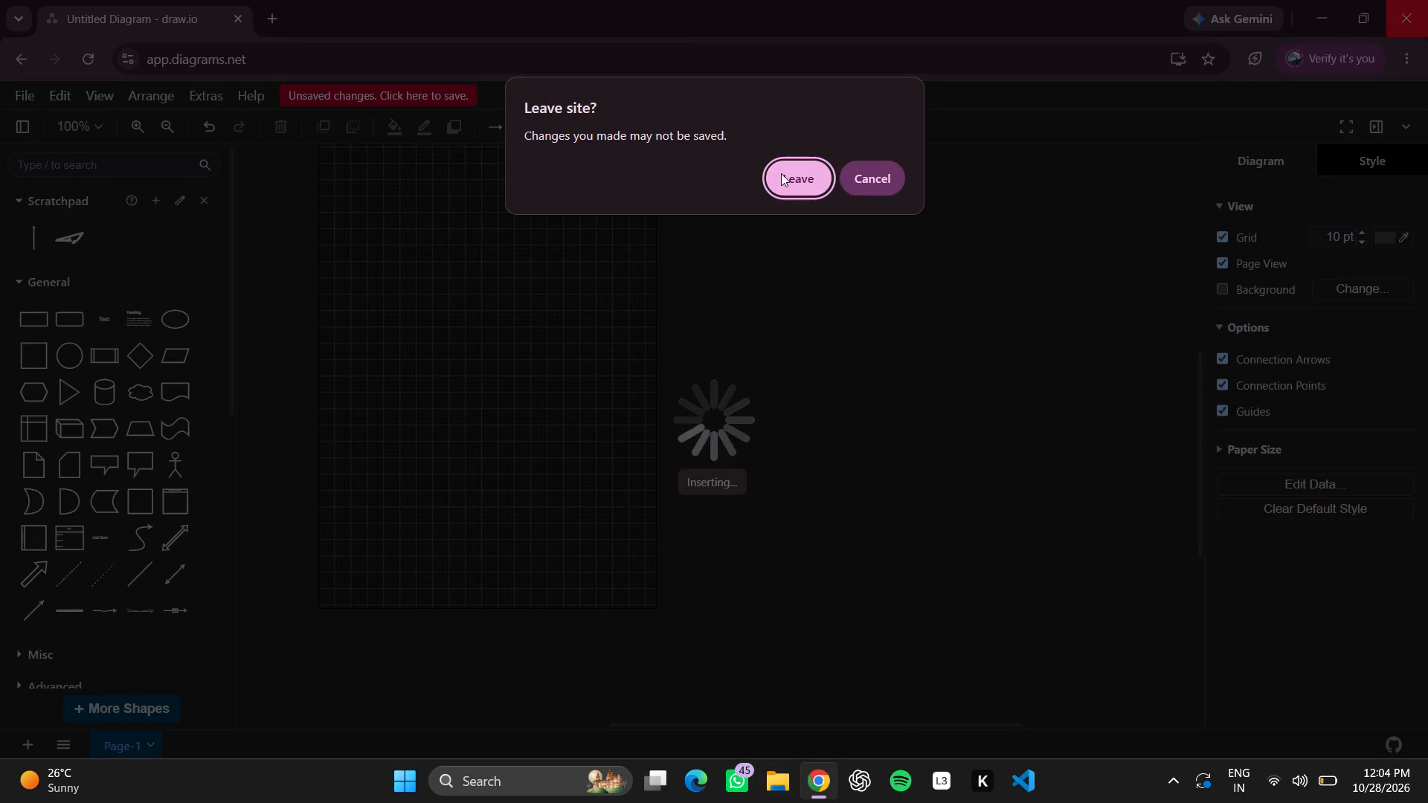
pyautogui.click(781, 173)
# Reopen Google Chrome, search for draw.io again and open the diagram editor site.
pyautogui.click(820, 802)
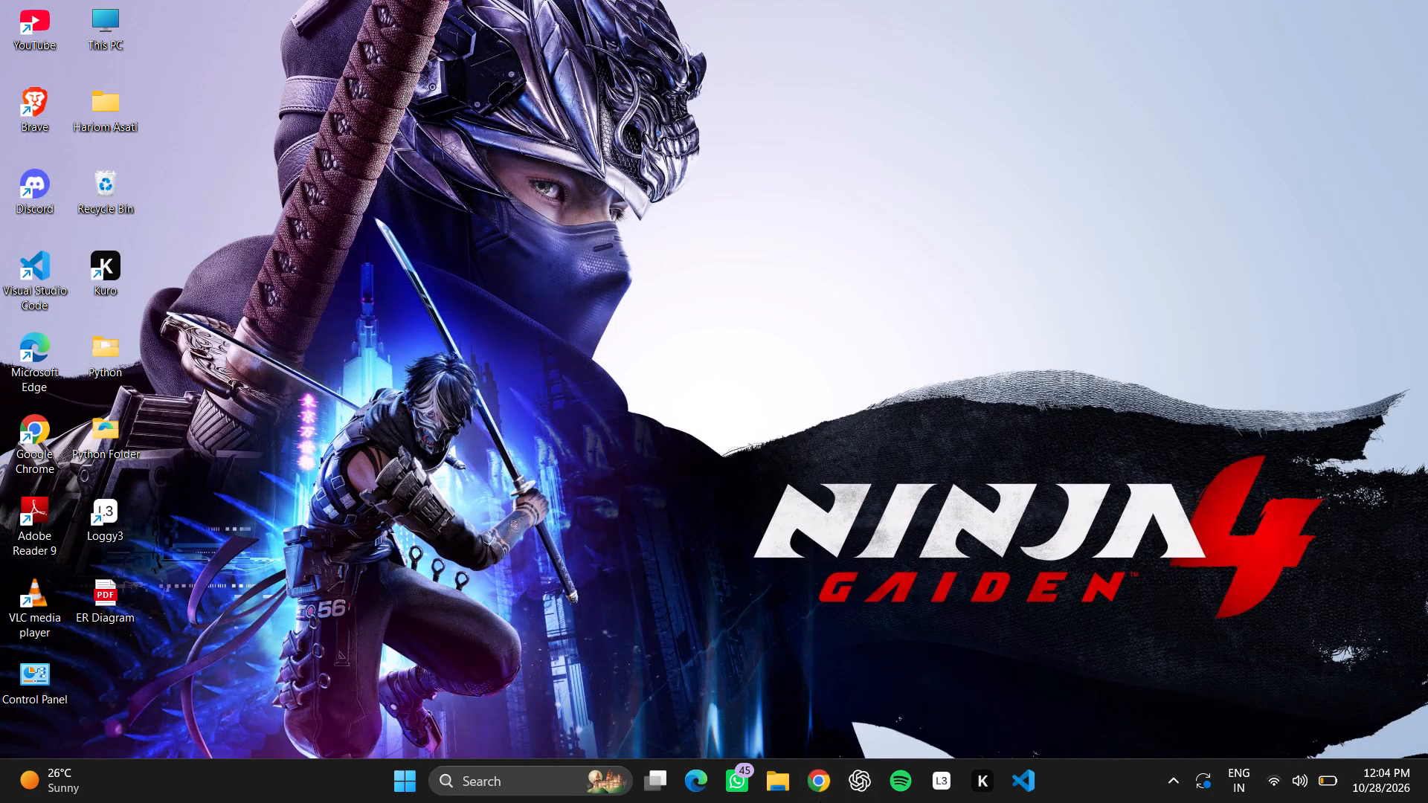
pyautogui.click(692, 346)
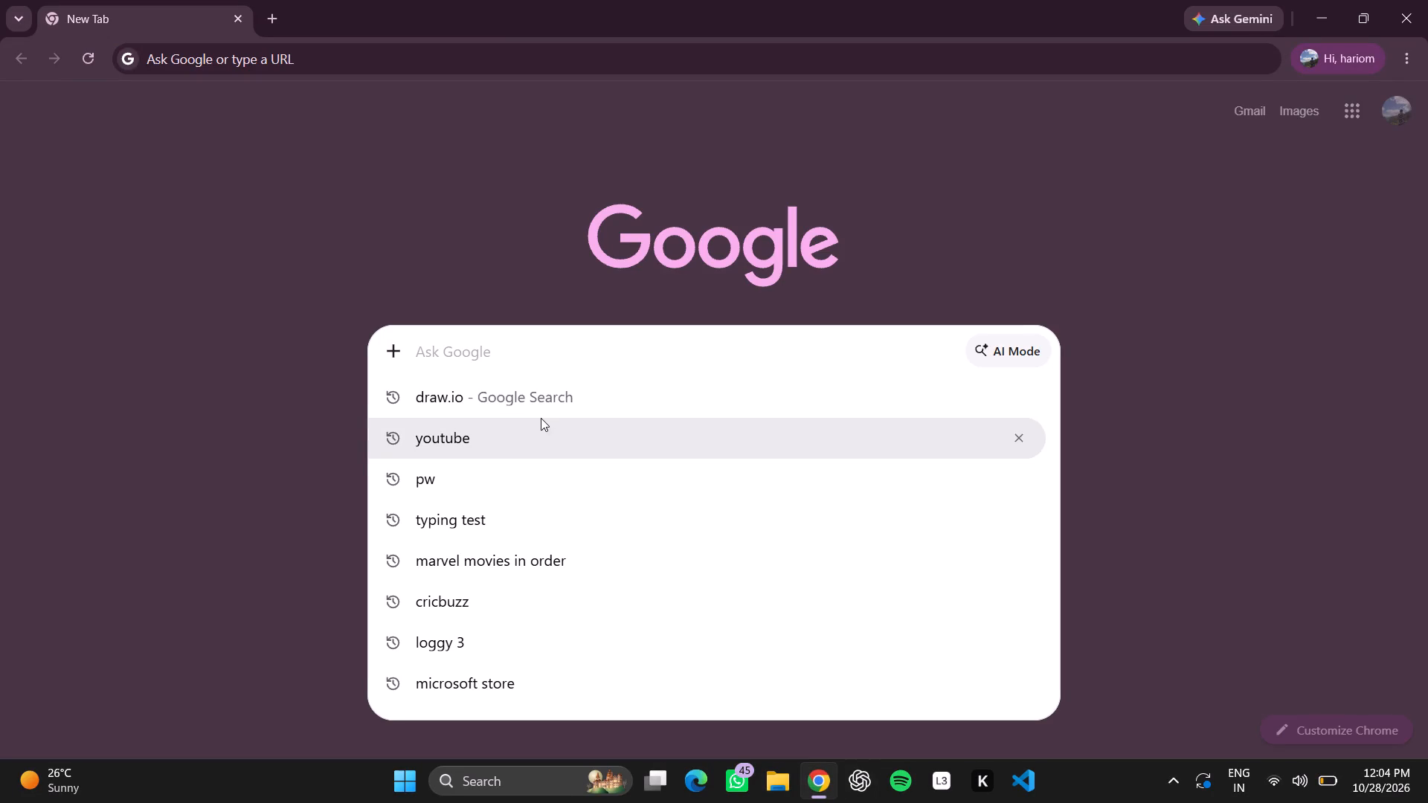
pyautogui.click(558, 382)
pyautogui.click(356, 296)
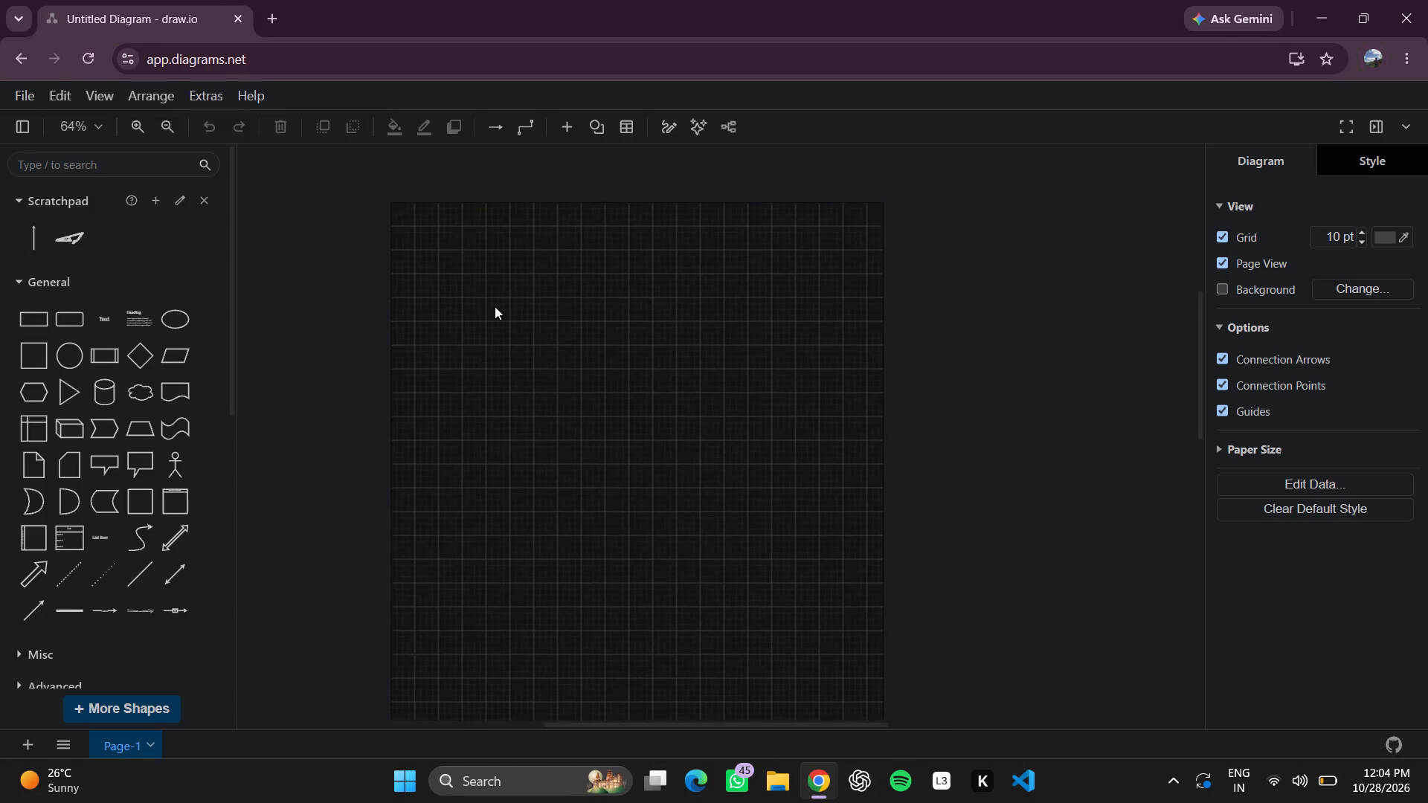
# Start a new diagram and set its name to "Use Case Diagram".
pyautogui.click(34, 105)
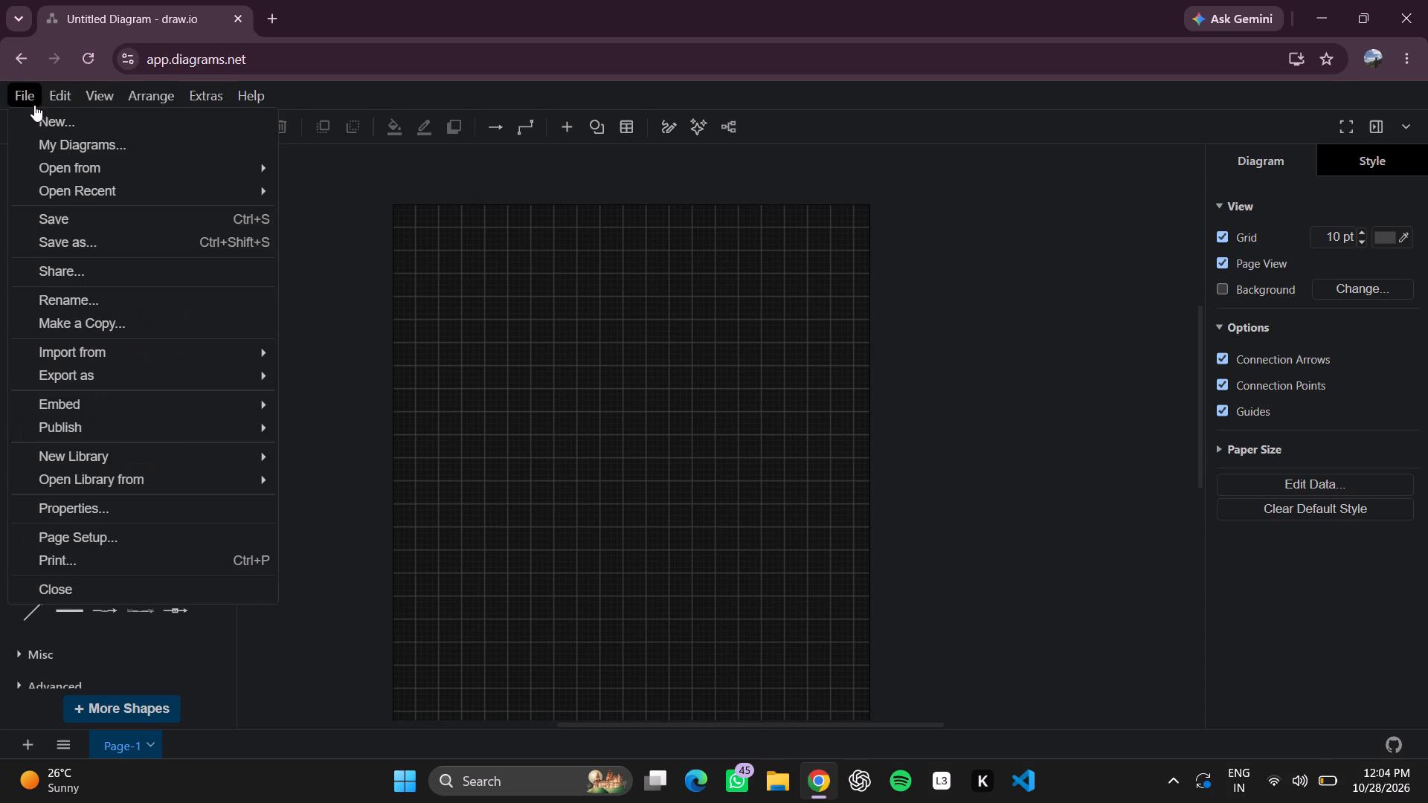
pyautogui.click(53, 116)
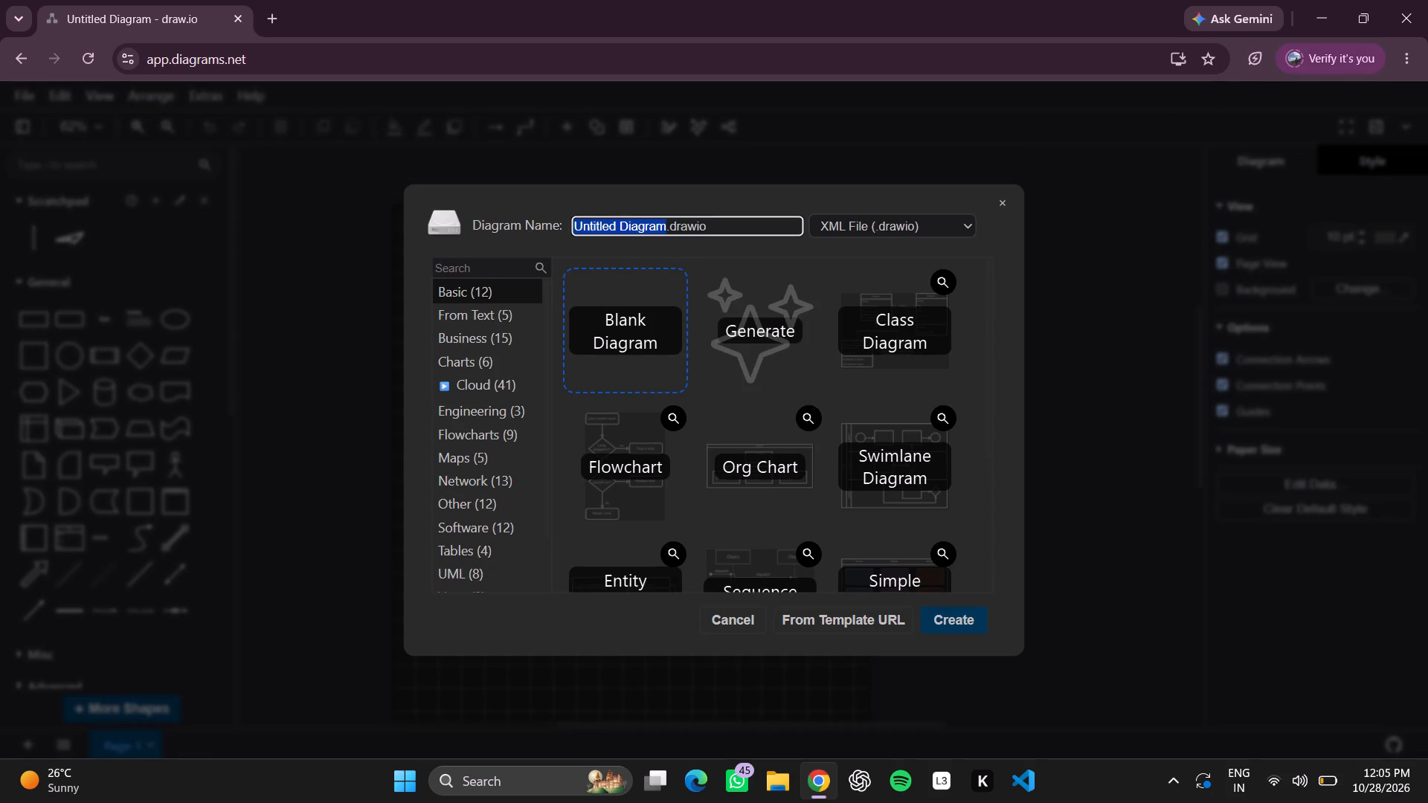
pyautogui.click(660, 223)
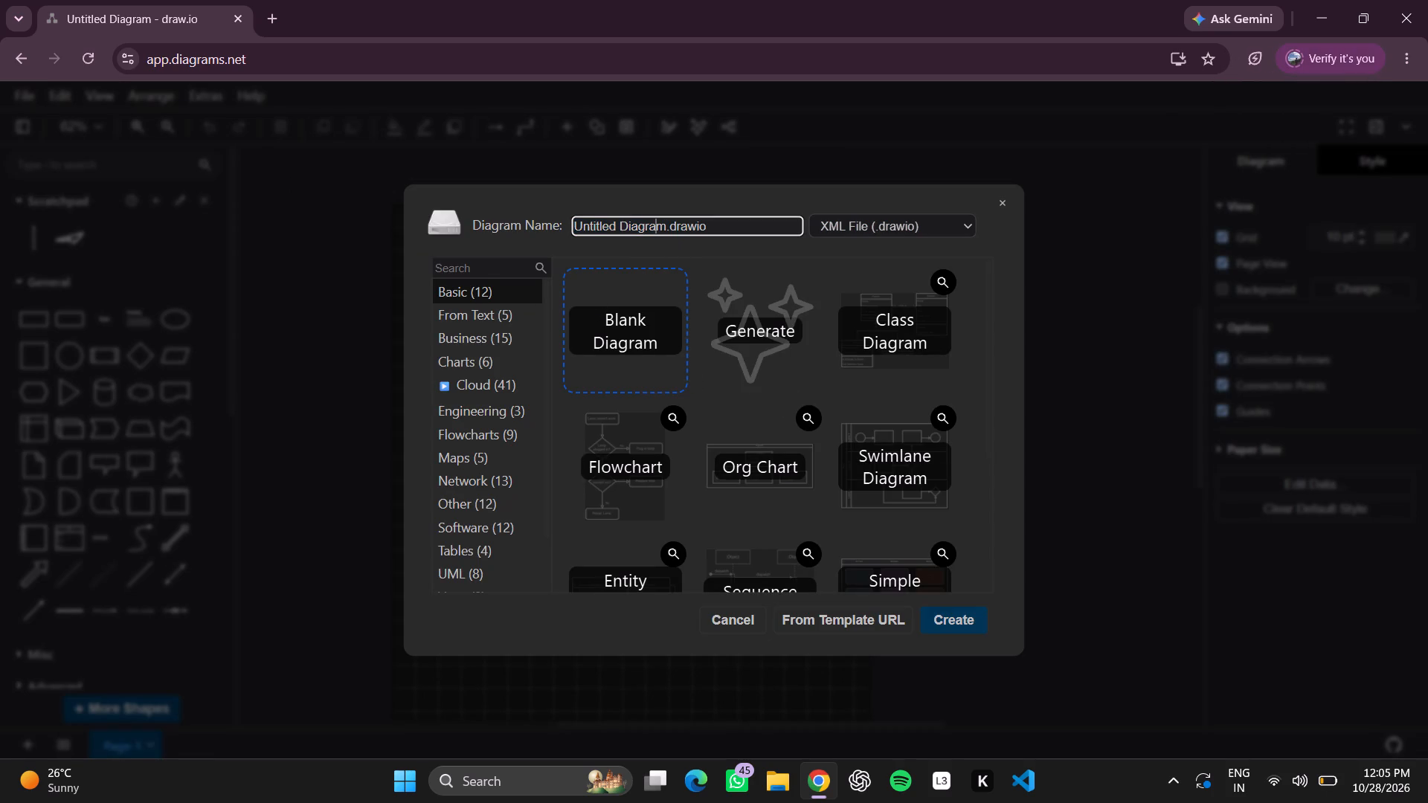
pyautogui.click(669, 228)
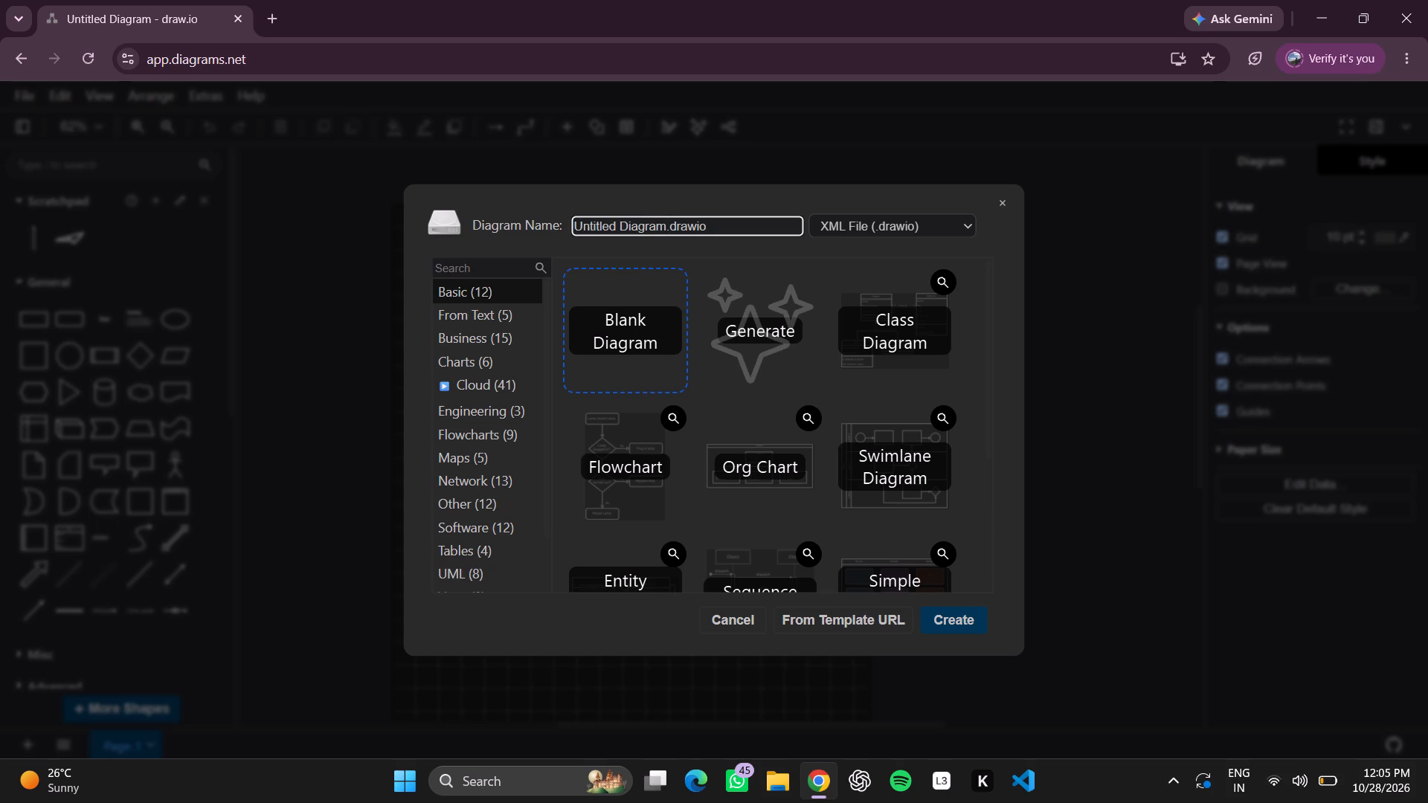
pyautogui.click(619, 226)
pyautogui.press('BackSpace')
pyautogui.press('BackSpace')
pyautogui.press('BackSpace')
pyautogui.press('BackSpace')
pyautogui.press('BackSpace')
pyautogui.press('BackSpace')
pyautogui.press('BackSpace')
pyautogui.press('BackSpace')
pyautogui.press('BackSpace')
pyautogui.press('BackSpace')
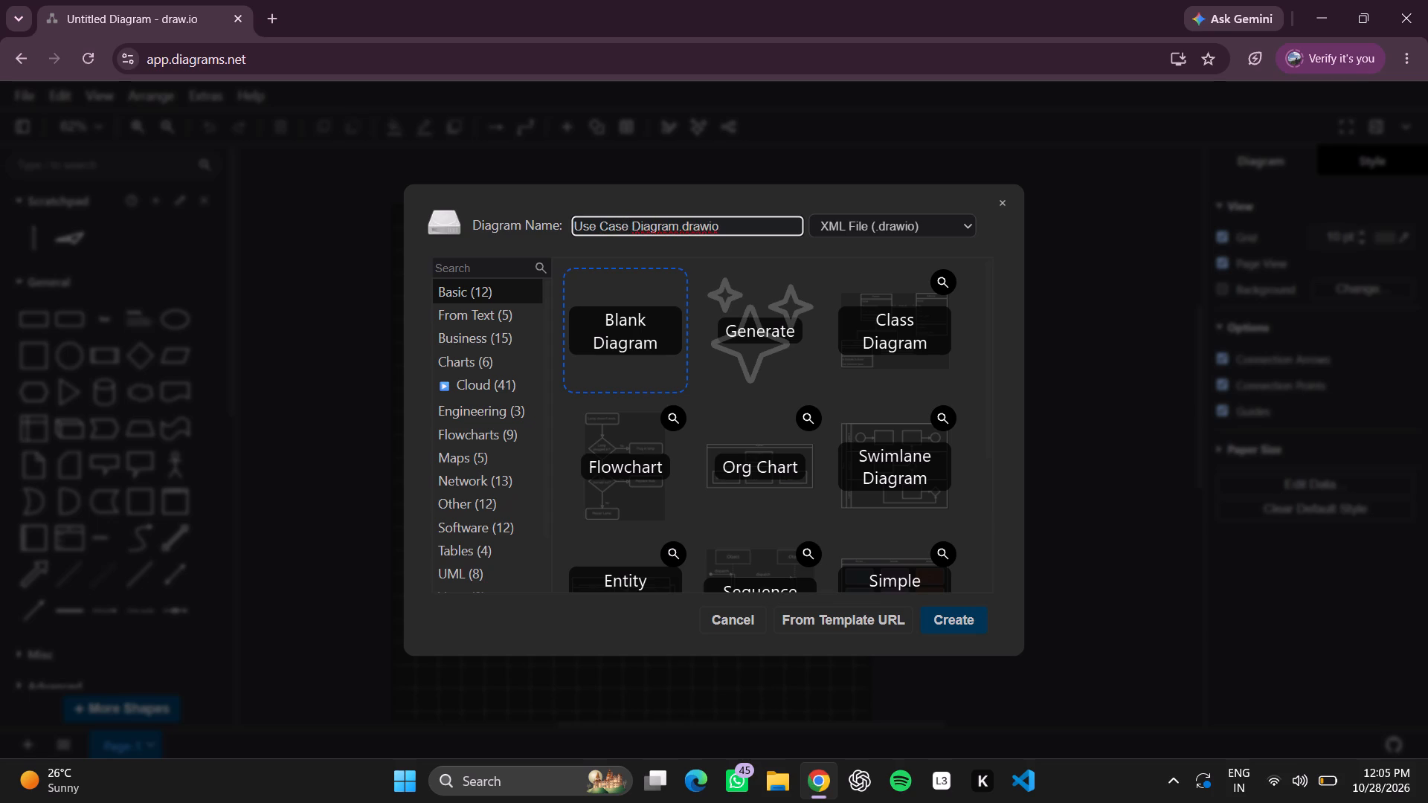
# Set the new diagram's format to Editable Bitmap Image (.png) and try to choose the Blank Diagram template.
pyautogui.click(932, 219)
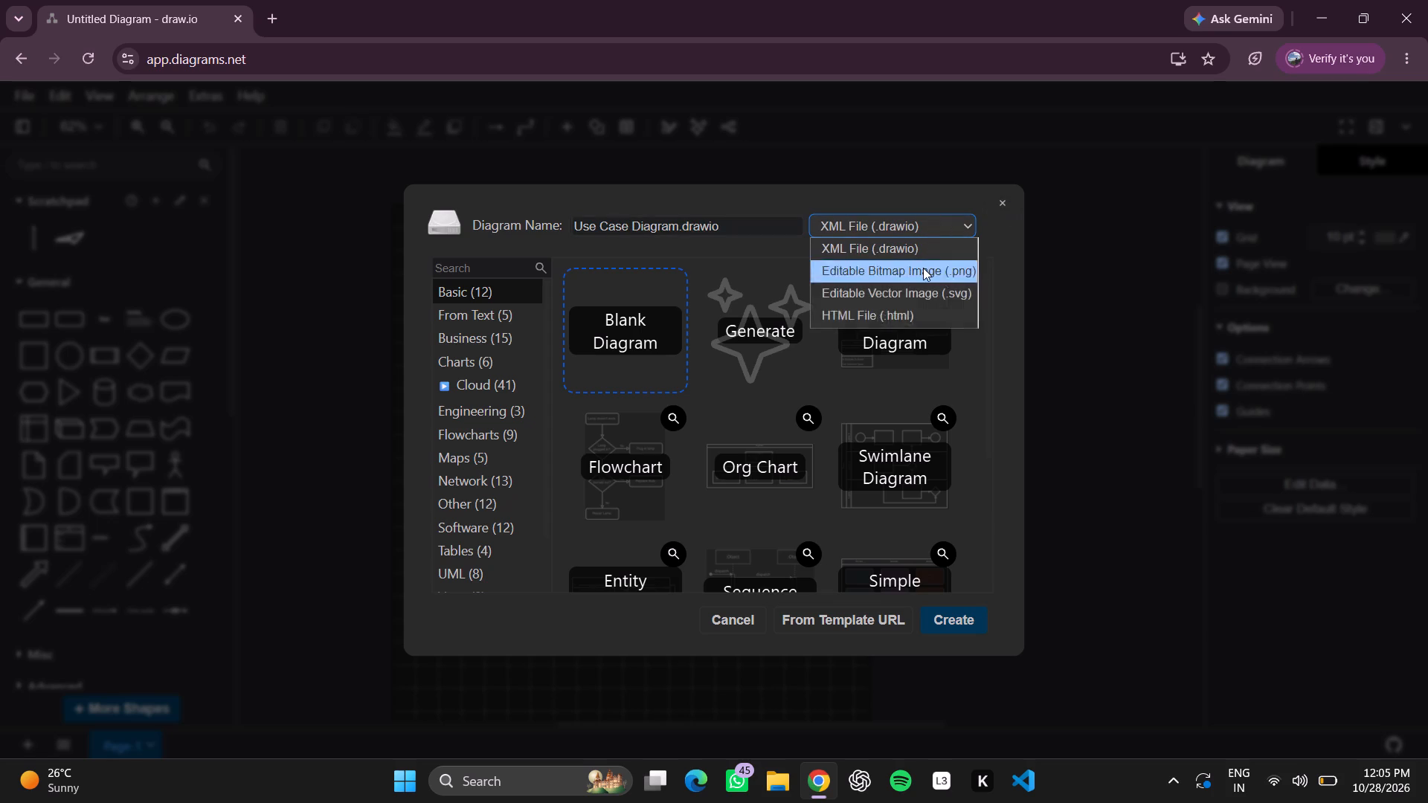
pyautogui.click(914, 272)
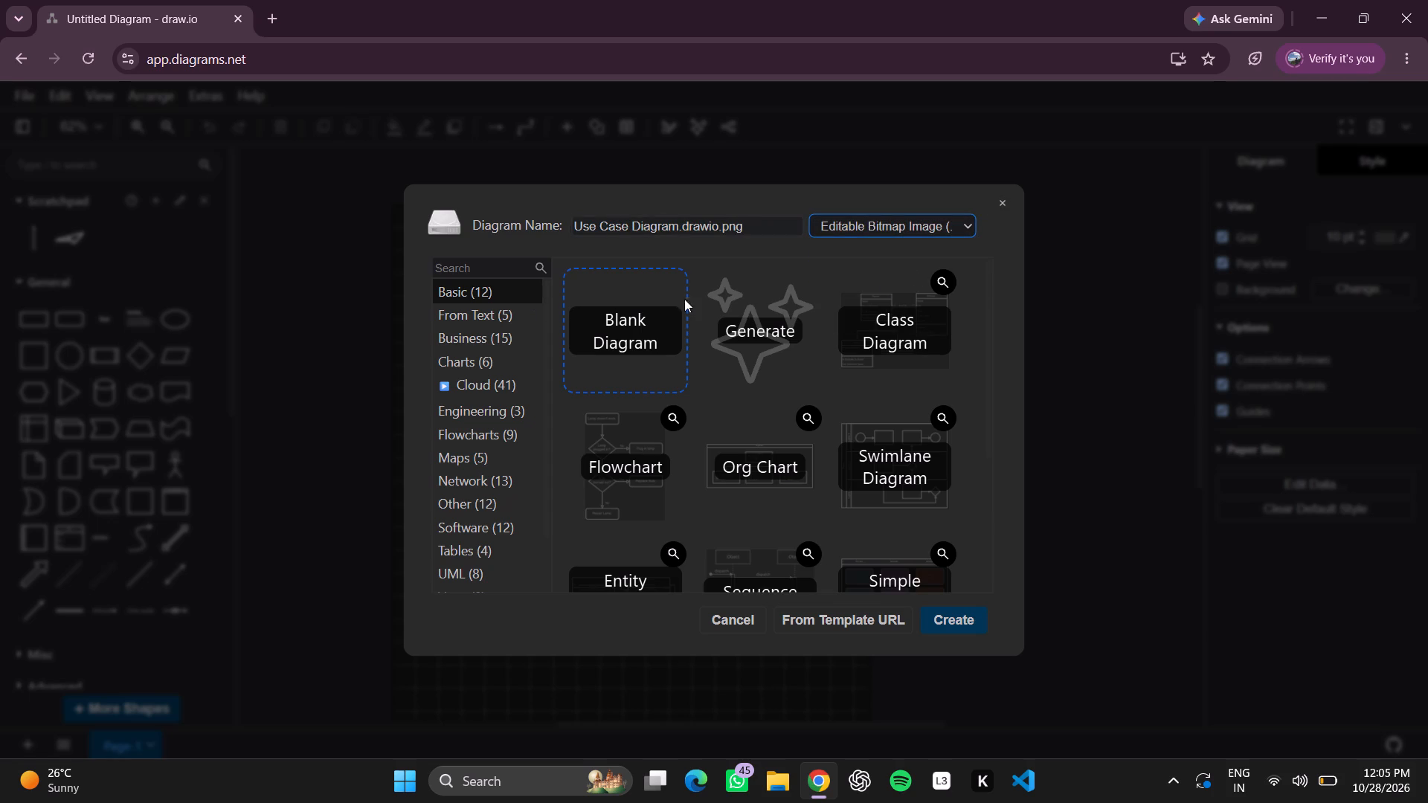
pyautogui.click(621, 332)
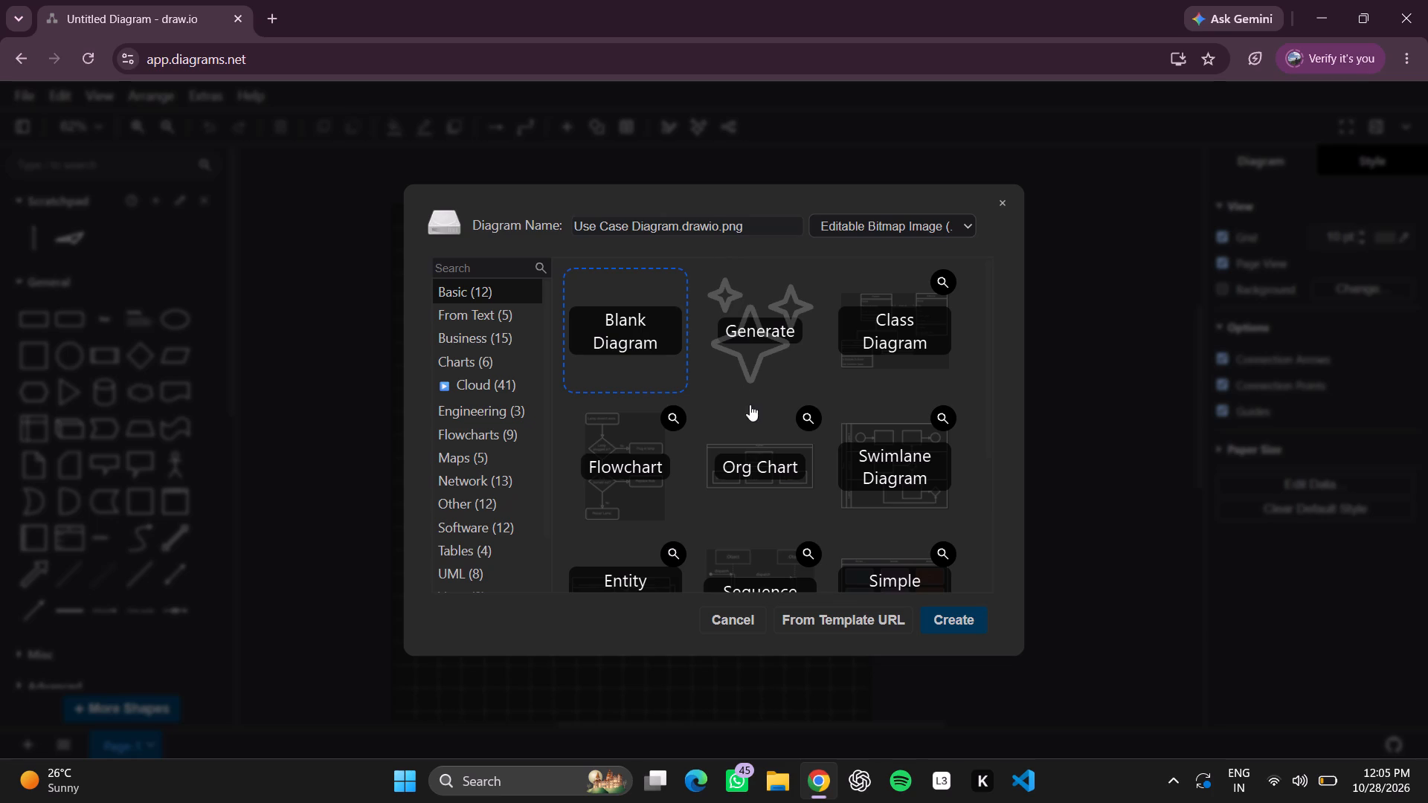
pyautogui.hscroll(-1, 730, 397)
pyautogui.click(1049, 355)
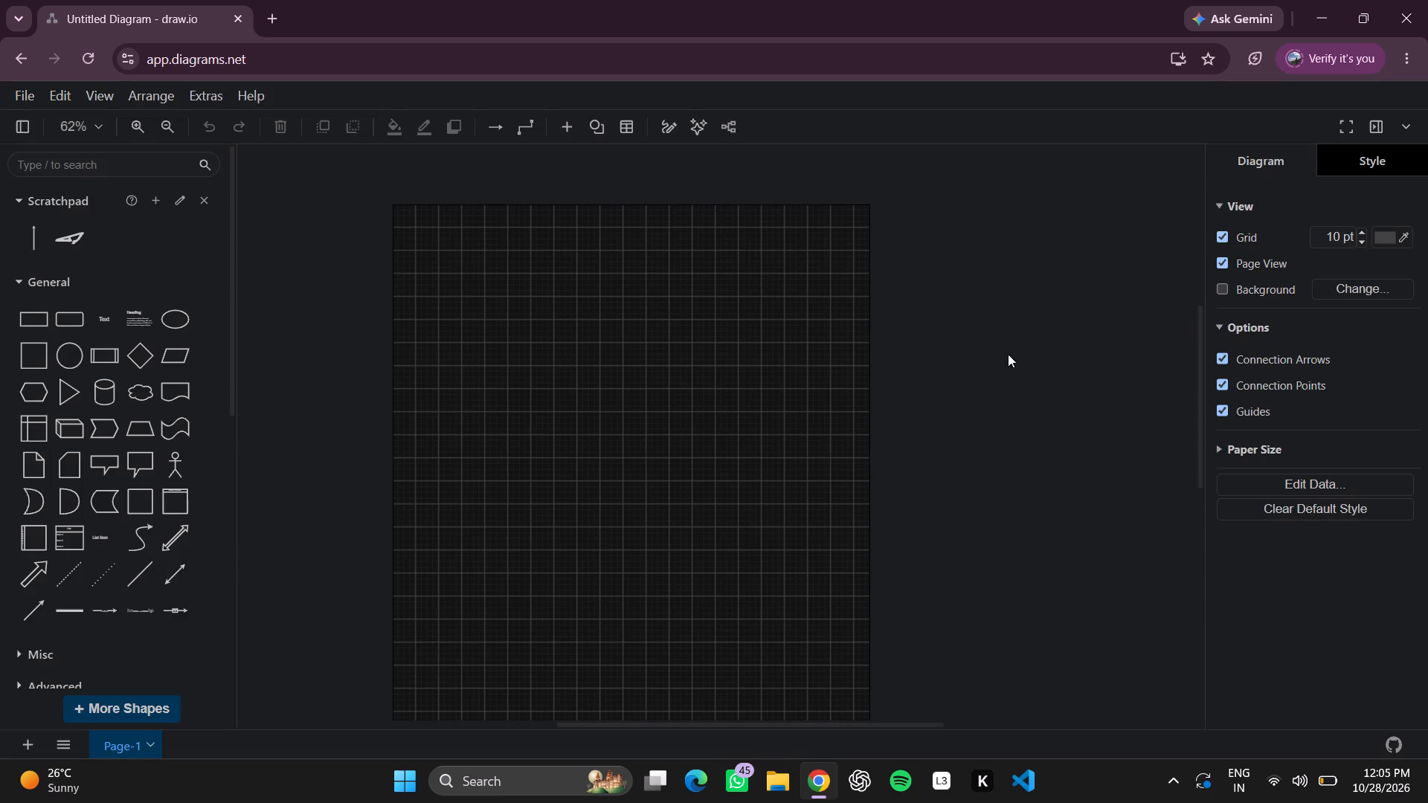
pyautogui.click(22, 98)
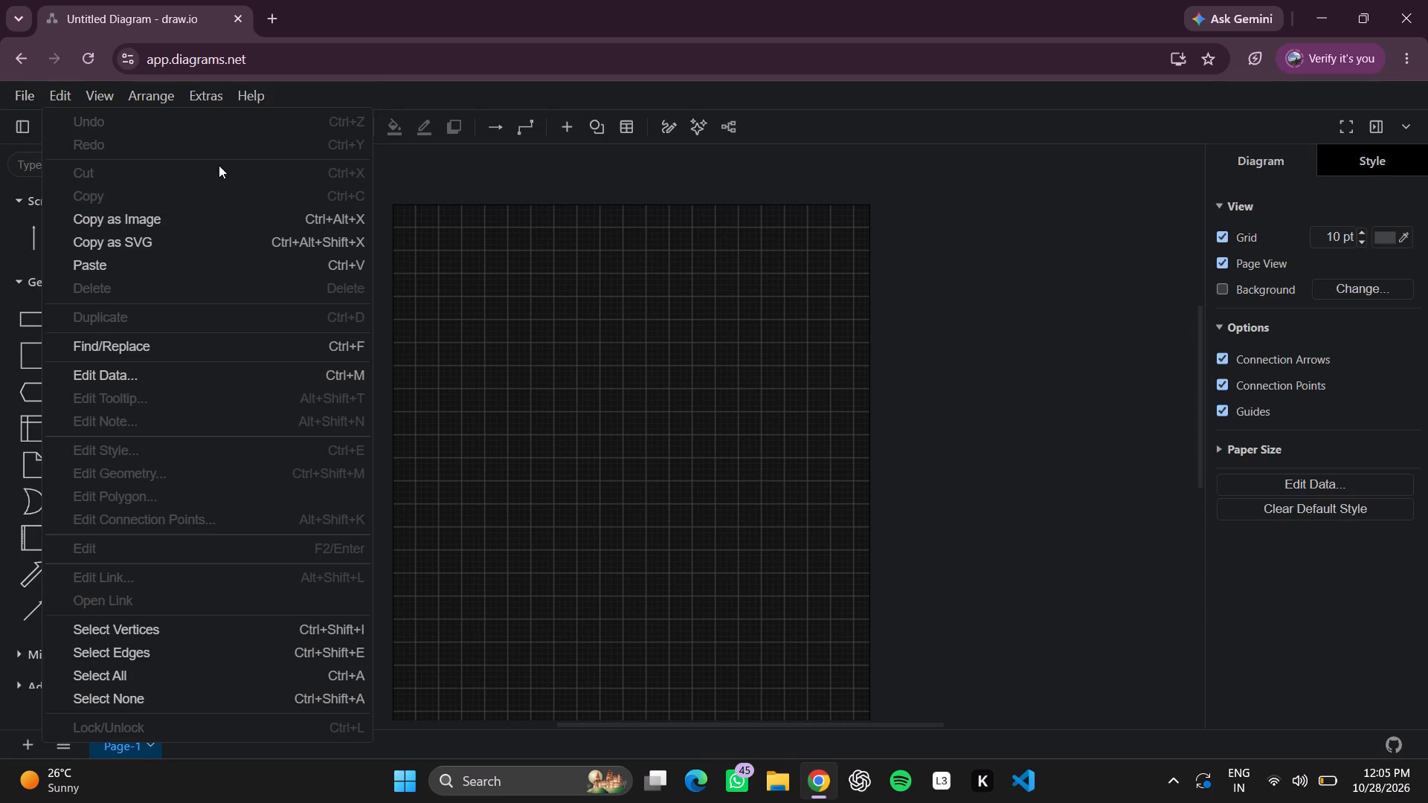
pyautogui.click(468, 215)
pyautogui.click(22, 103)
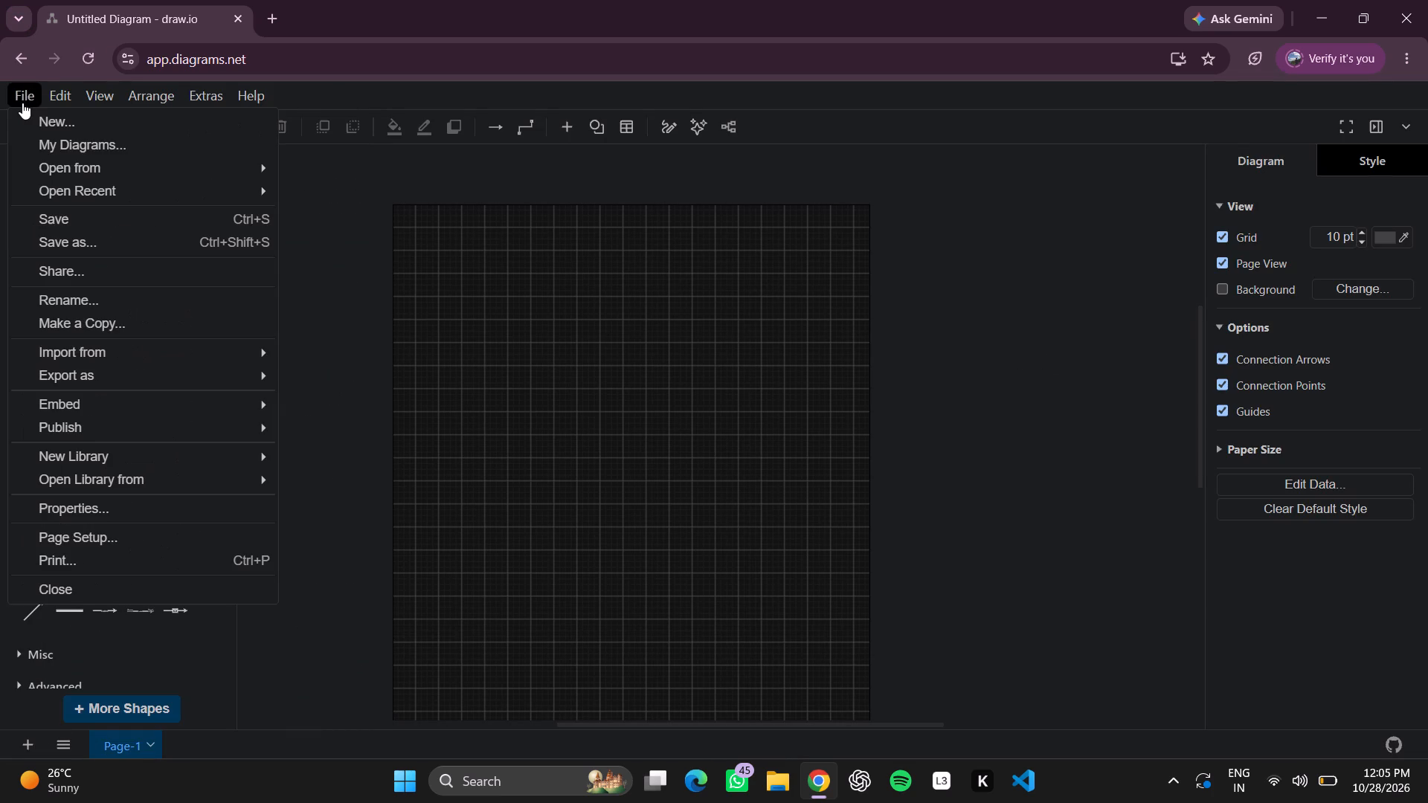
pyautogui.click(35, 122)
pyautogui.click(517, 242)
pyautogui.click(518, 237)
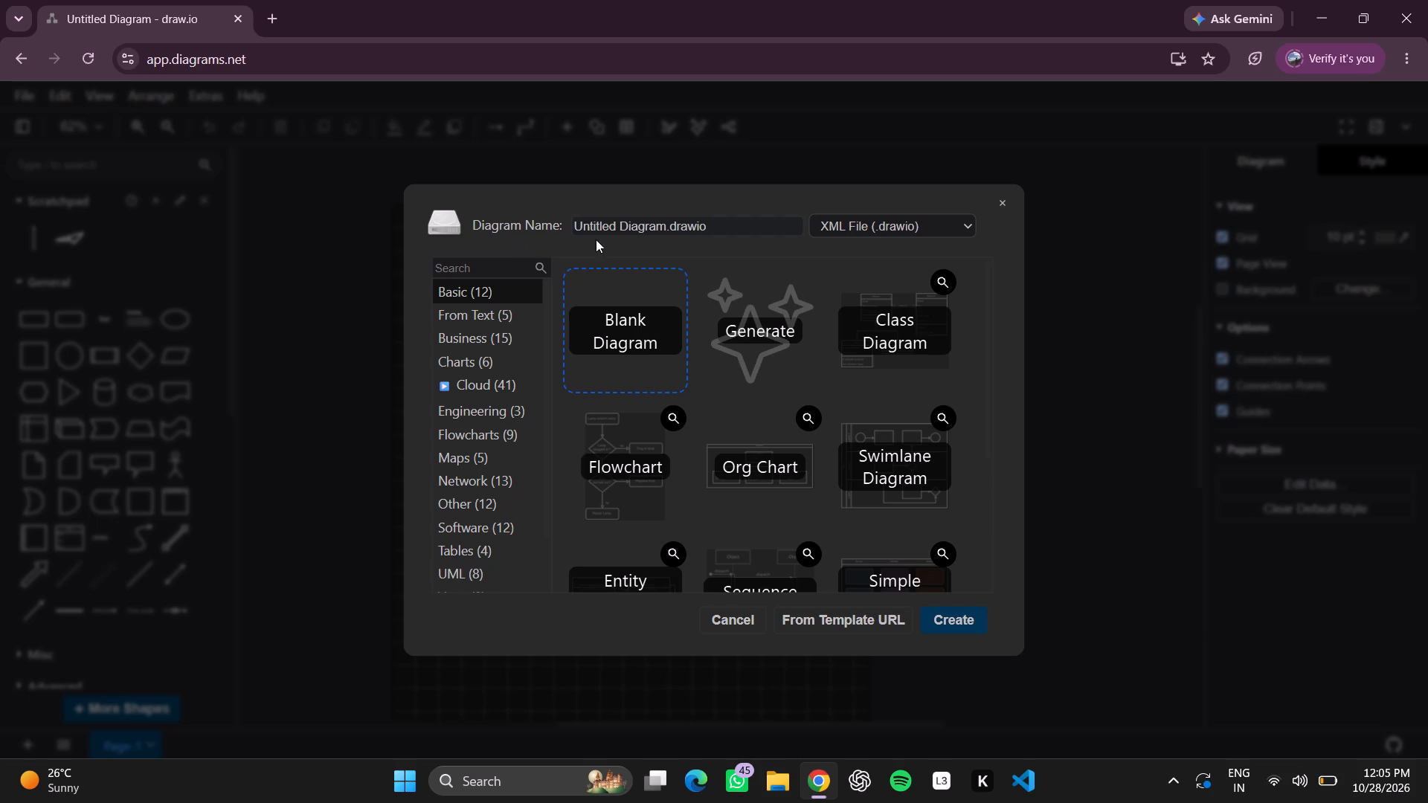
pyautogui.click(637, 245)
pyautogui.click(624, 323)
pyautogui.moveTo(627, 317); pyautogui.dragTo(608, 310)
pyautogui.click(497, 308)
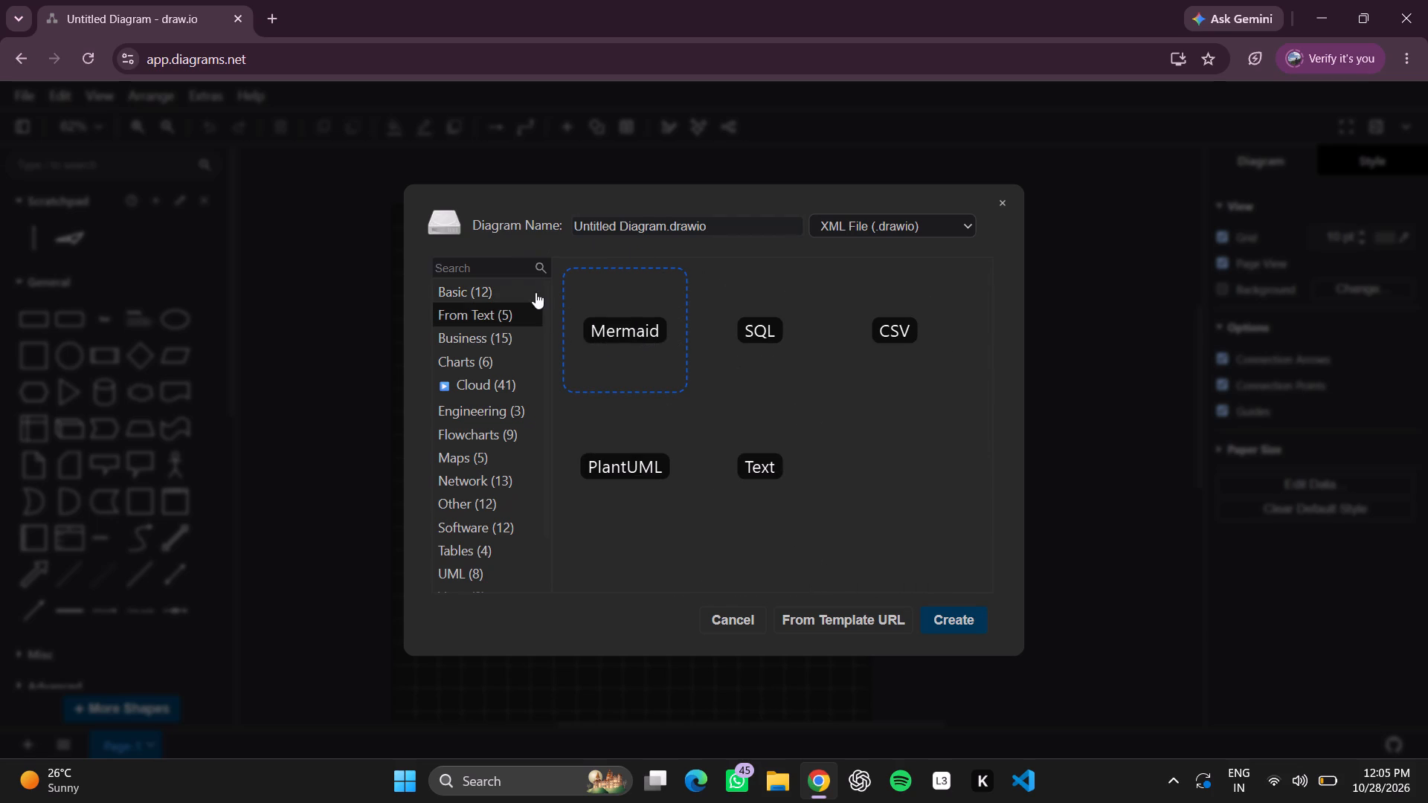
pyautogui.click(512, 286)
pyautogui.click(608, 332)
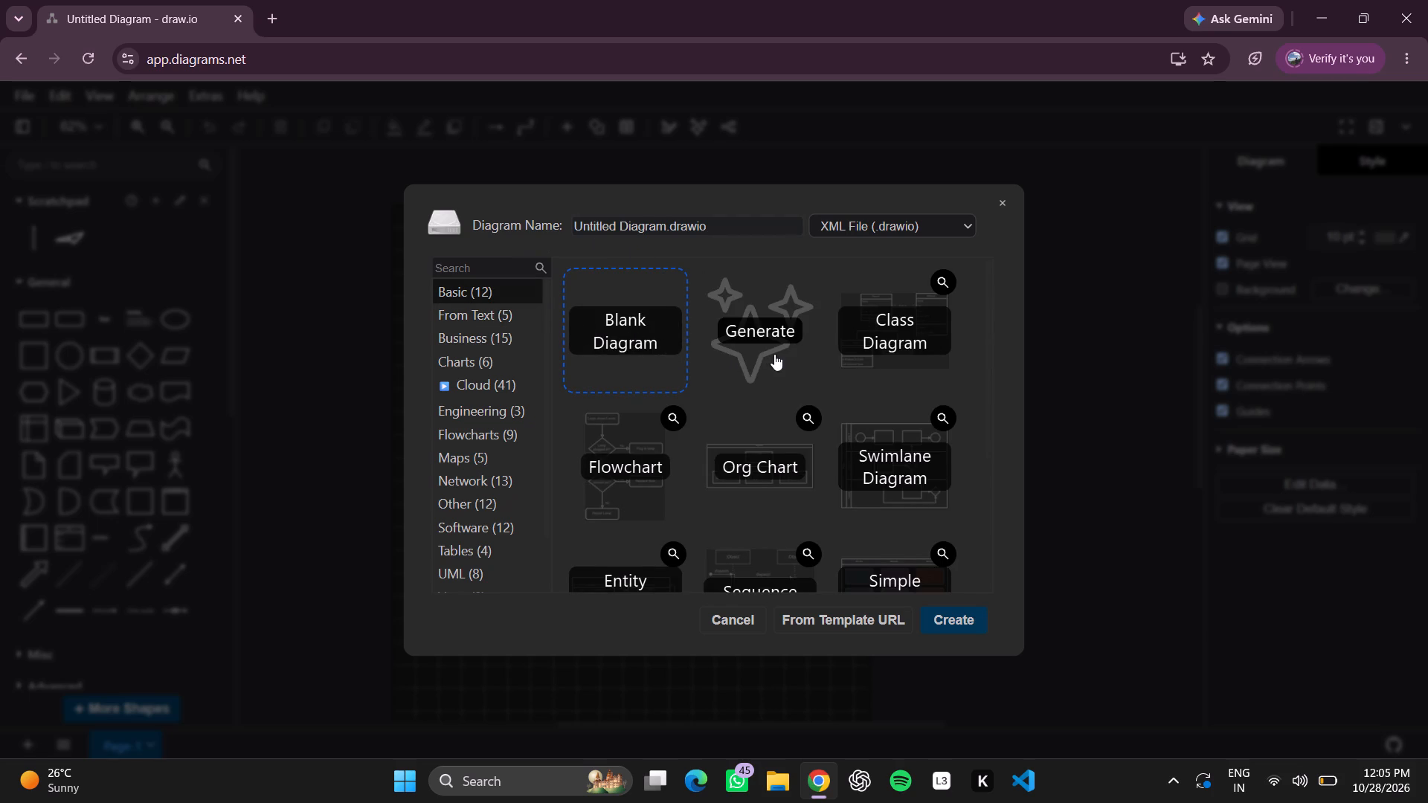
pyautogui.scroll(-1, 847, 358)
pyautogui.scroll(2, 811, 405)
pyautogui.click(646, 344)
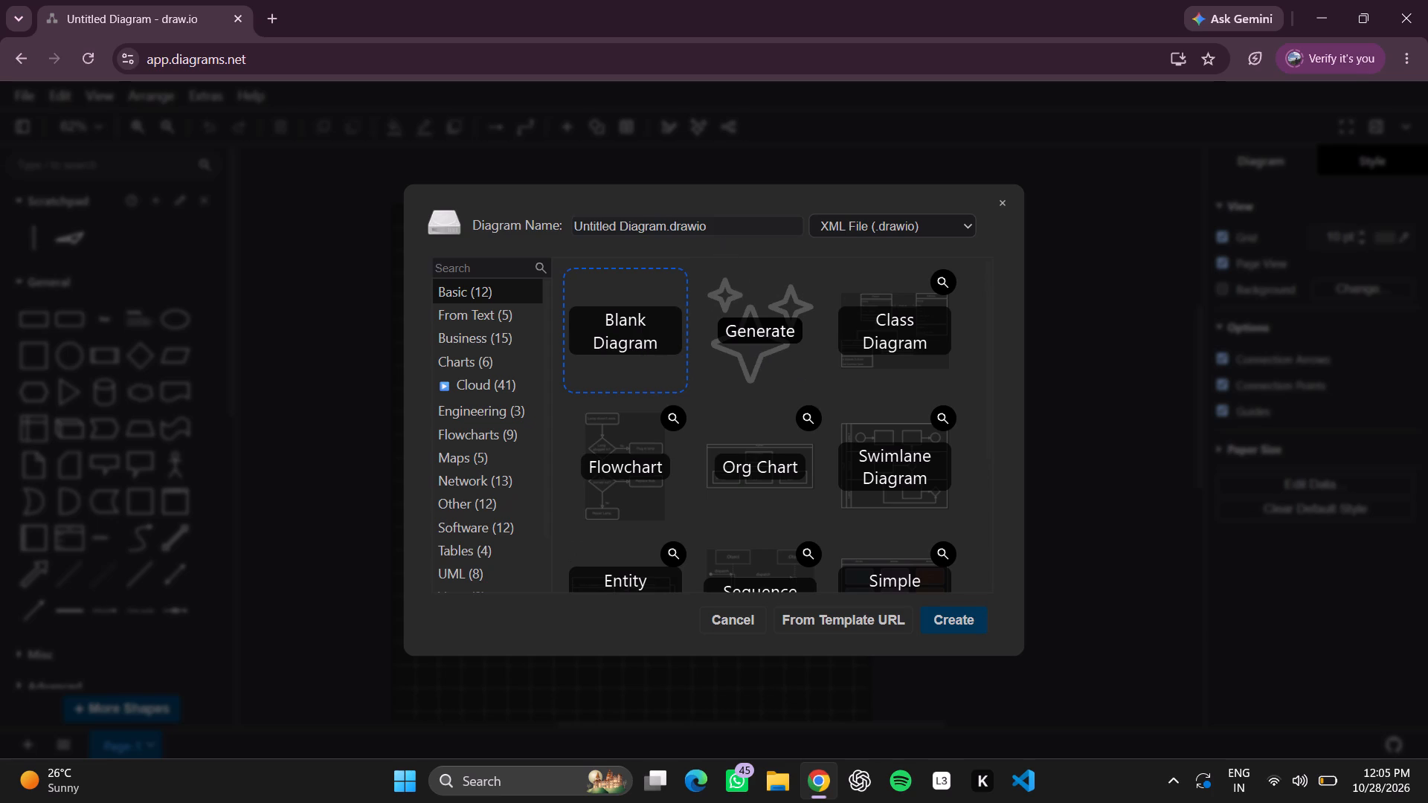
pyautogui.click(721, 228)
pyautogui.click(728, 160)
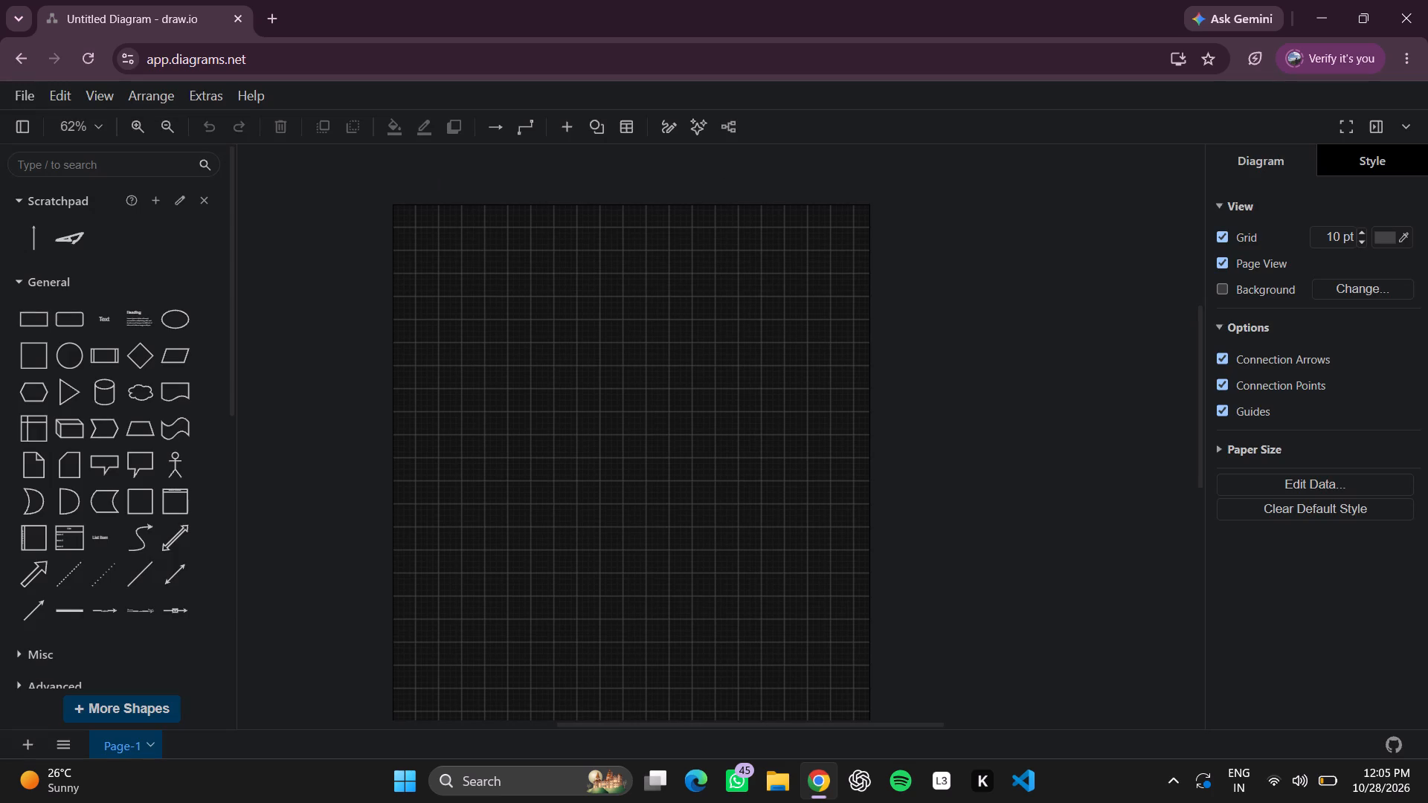
# Create a new blank diagram named "Use Case" in Editable Bitmap Image (.png) format.
pyautogui.click(22, 95)
pyautogui.click(159, 129)
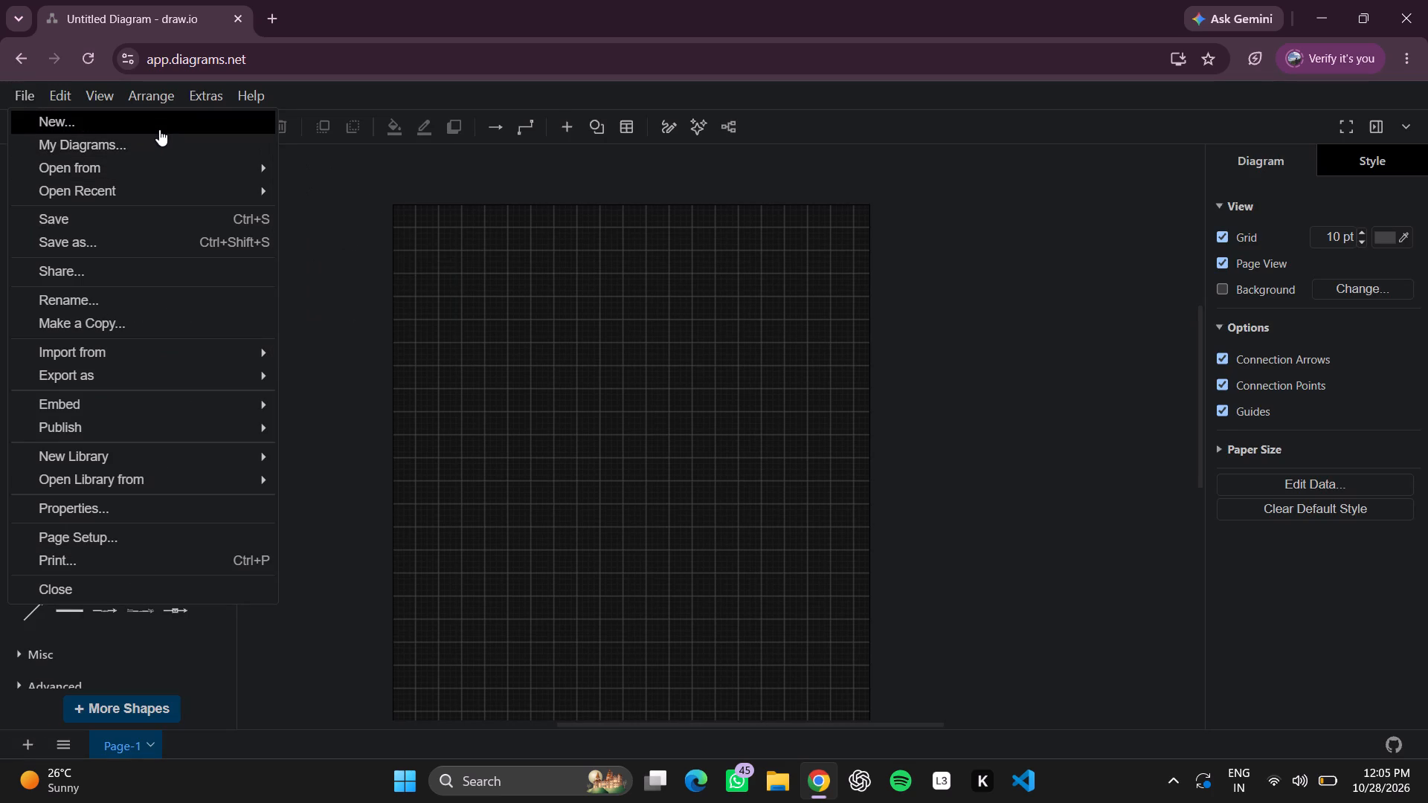
pyautogui.press('BackSpace')
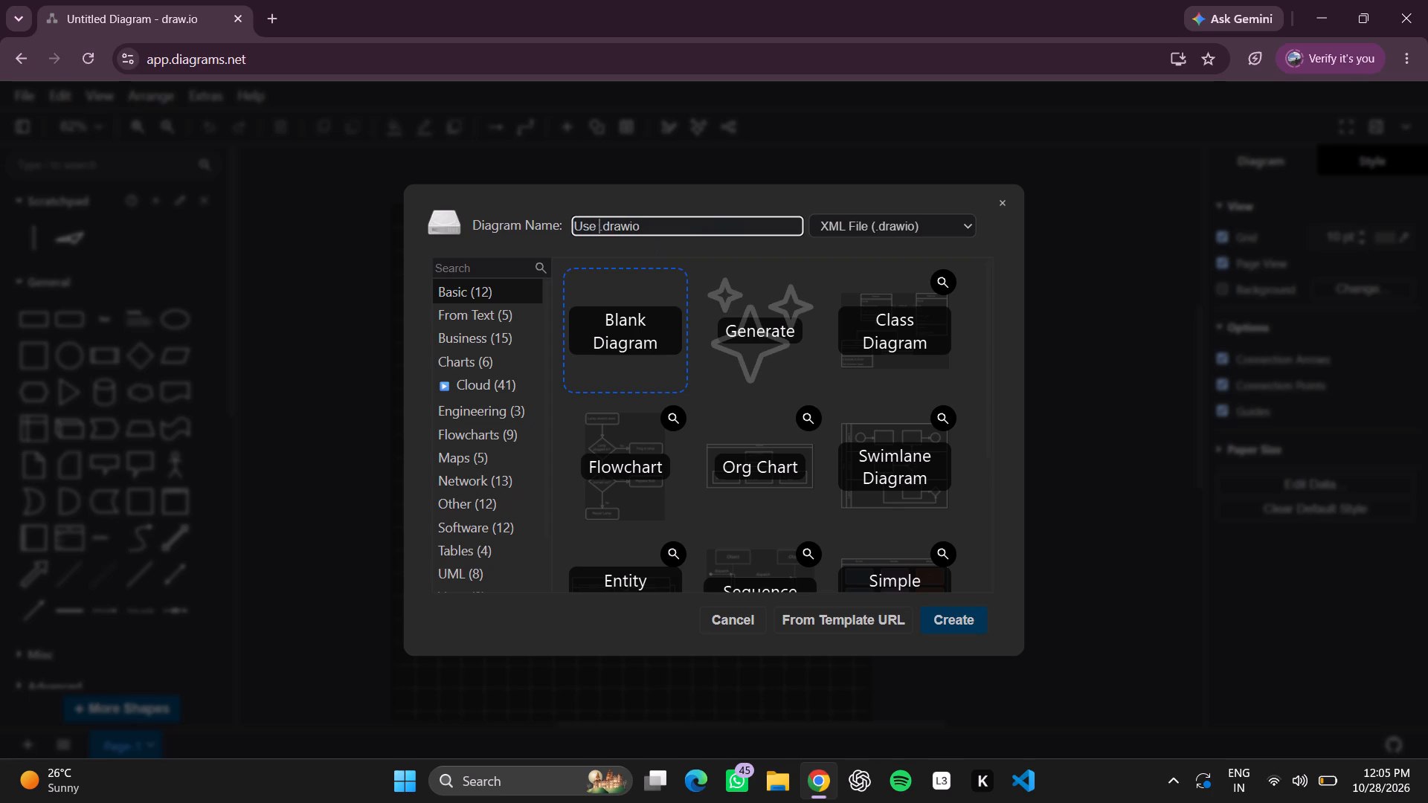
pyautogui.write('ase')
pyautogui.click(850, 205)
pyautogui.click(850, 218)
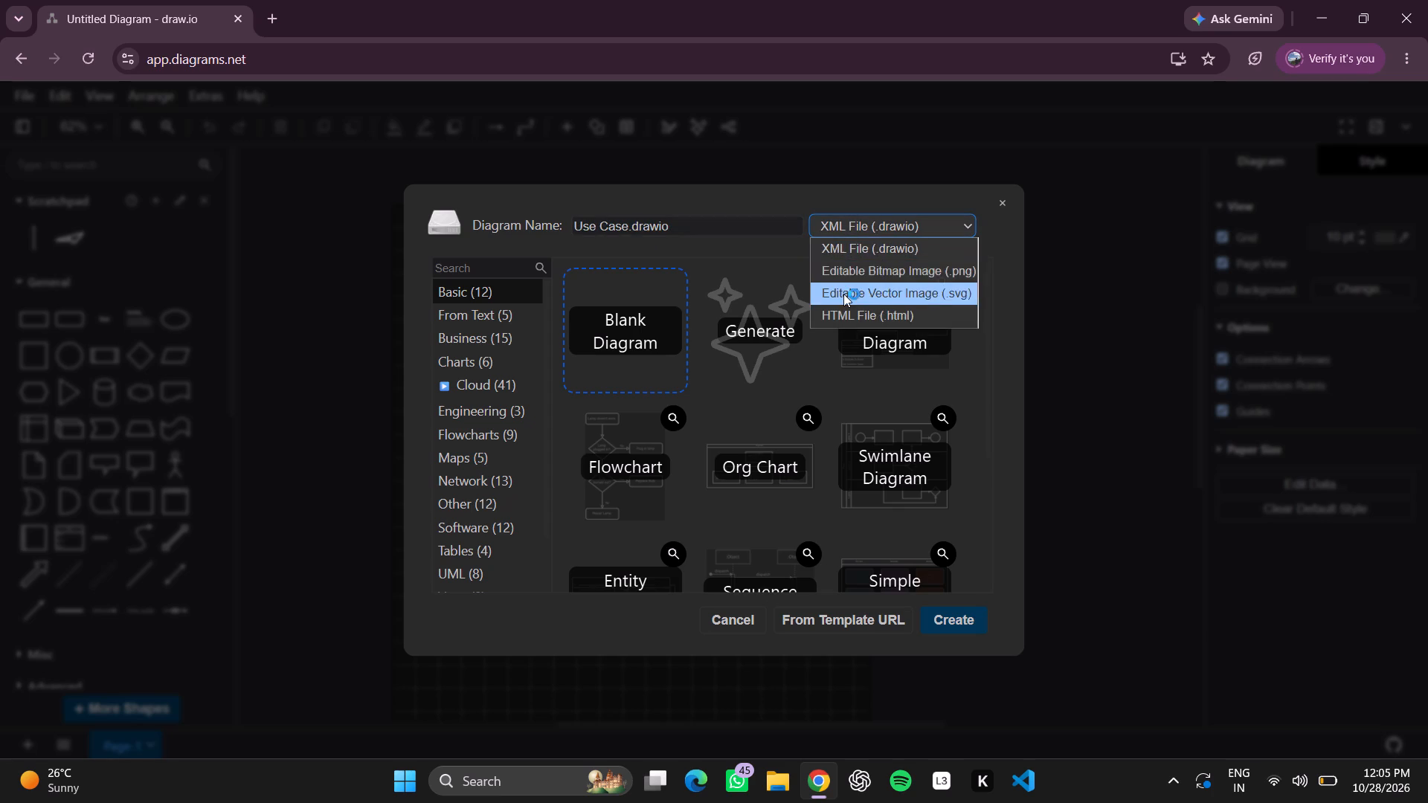
pyautogui.click(849, 277)
pyautogui.click(587, 322)
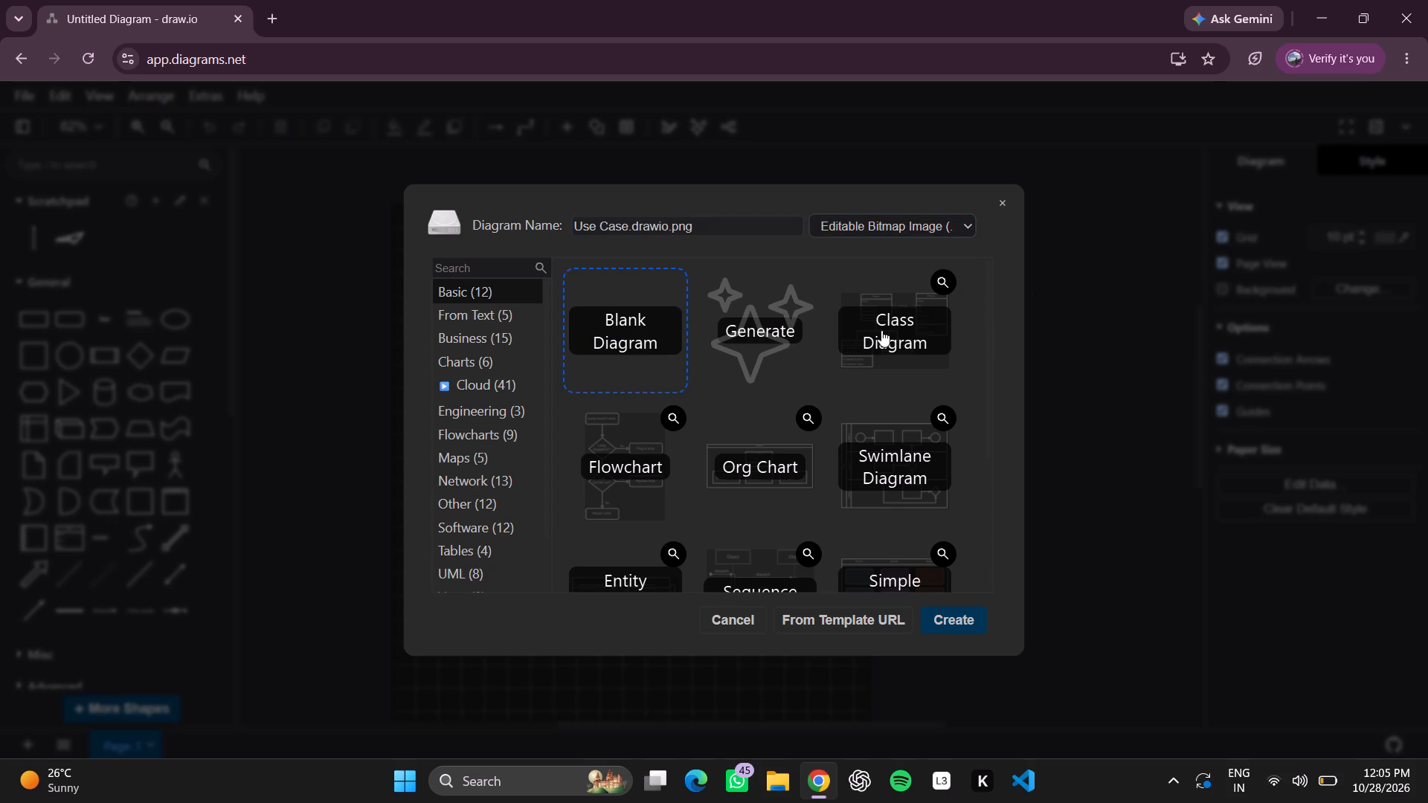
pyautogui.click(966, 622)
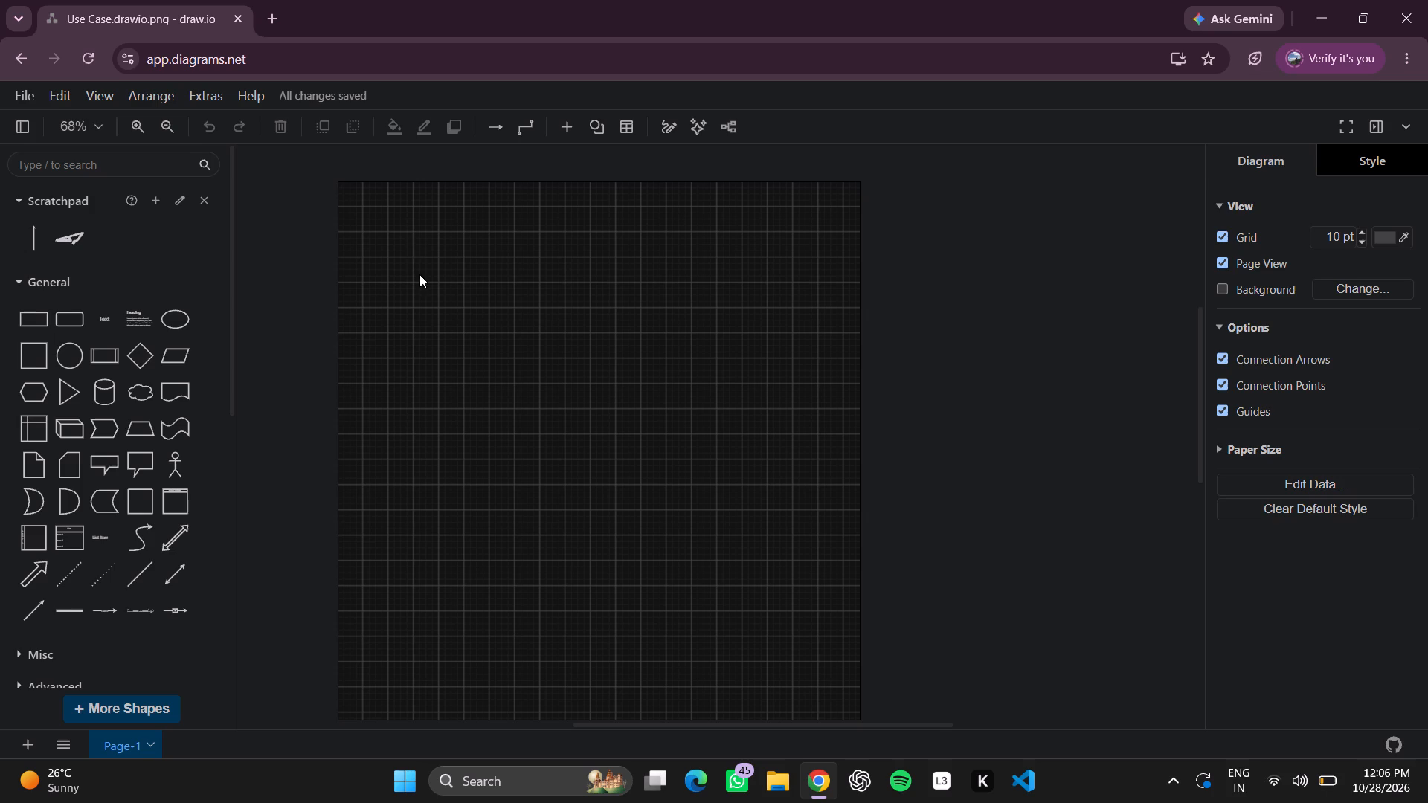
# Add an ellipse near the page's upper-left corner and enlarge it to about 180 wide and slightly taller than its default.
pyautogui.scroll(-1, 549, 279)
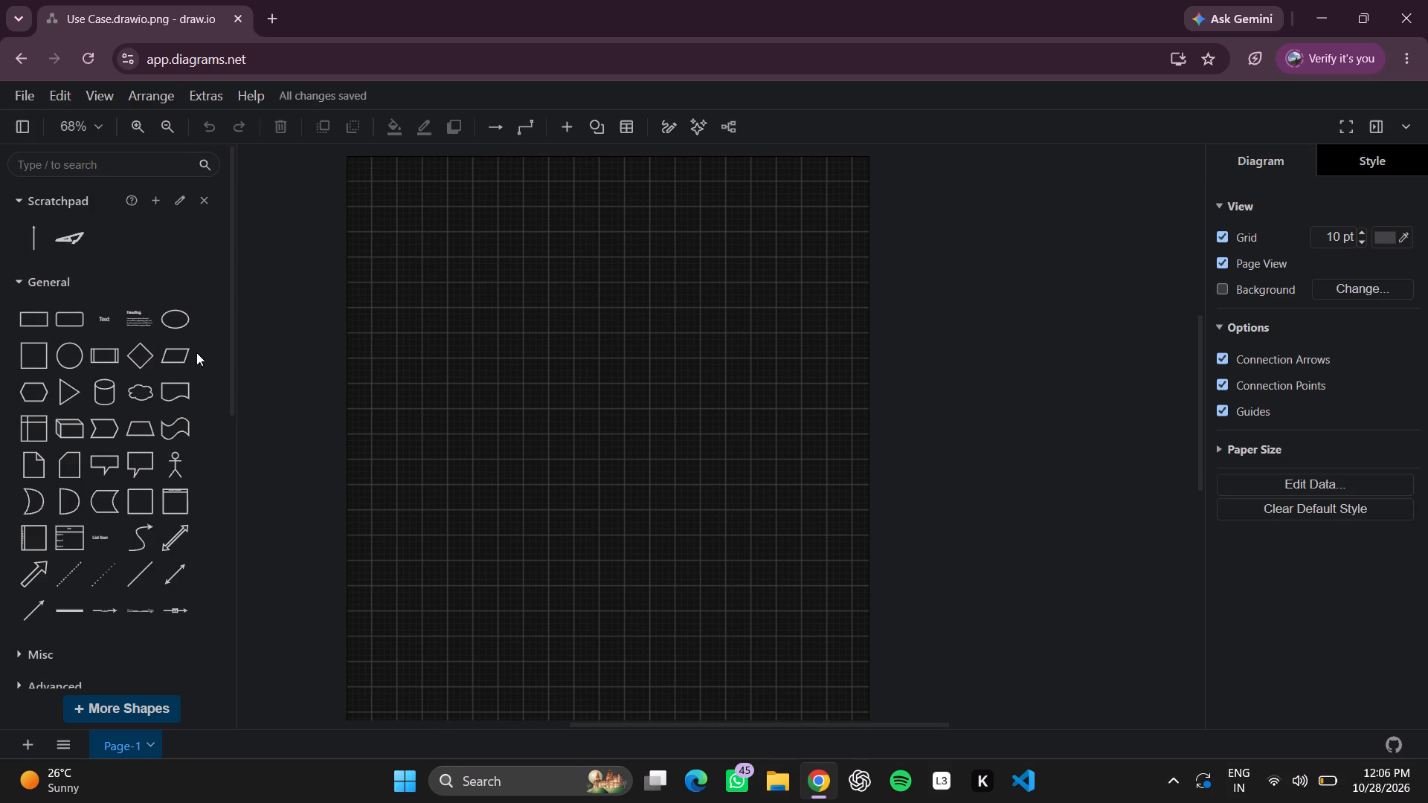
pyautogui.click(168, 306)
pyautogui.moveTo(724, 440); pyautogui.dragTo(612, 341)
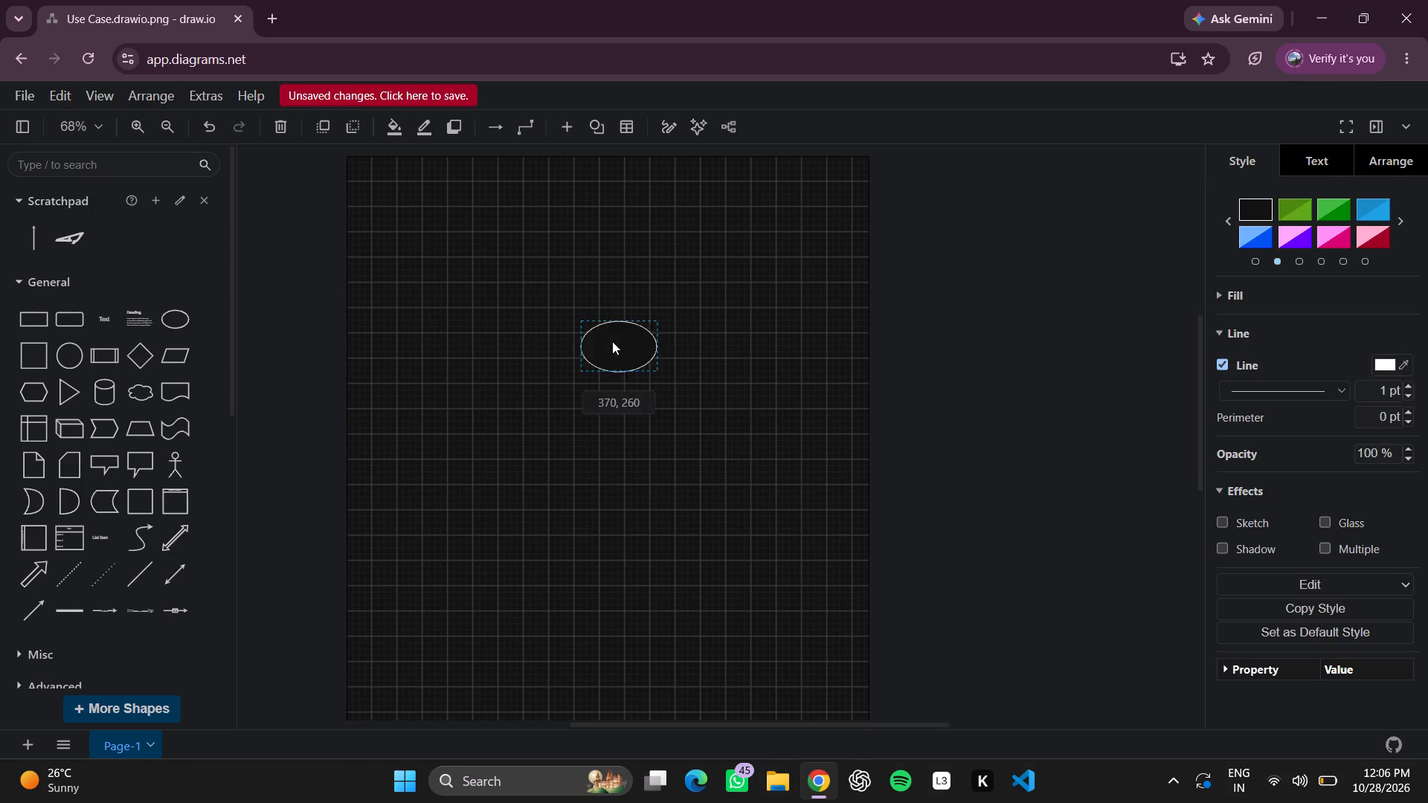
pyautogui.moveTo(612, 341); pyautogui.dragTo(465, 264)
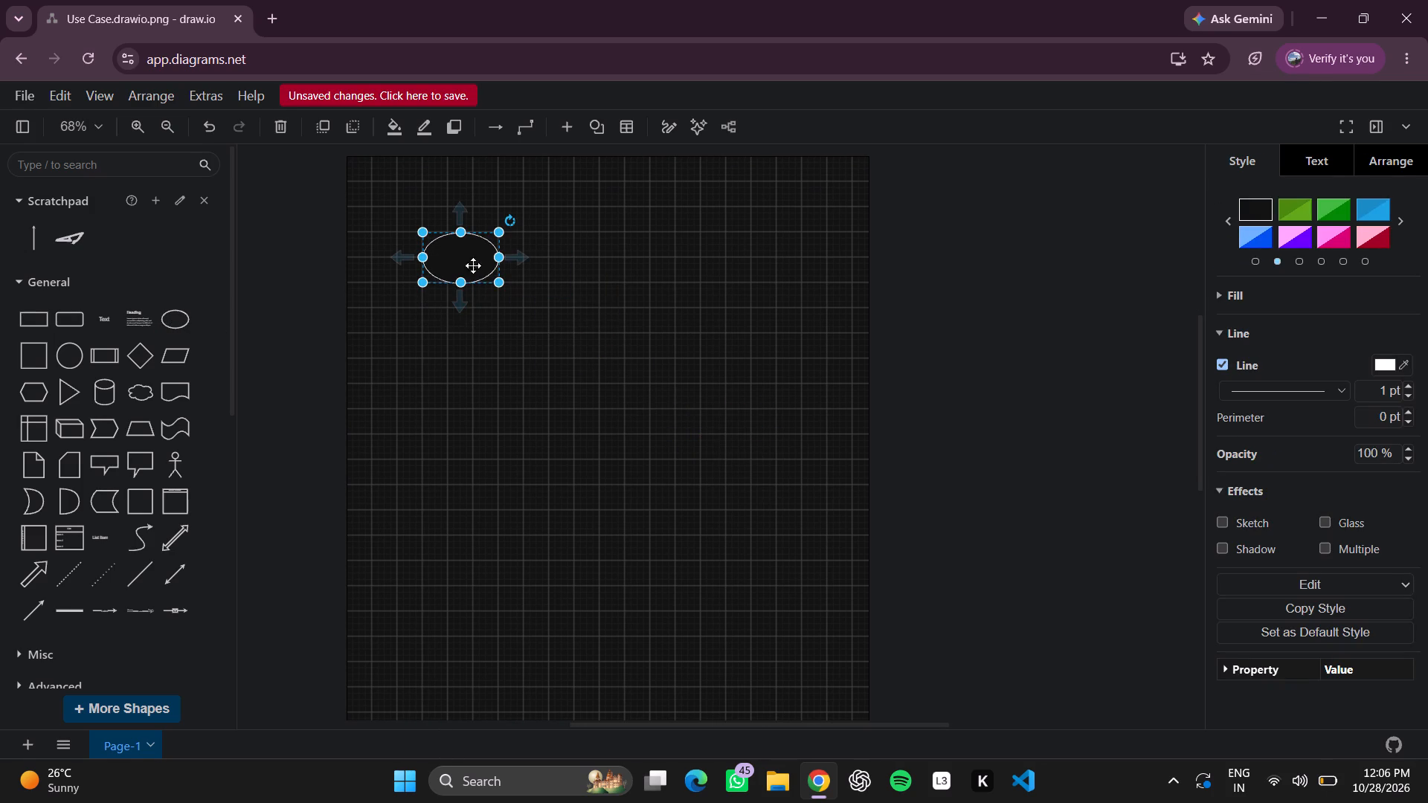
pyautogui.moveTo(502, 257); pyautogui.dragTo(544, 259)
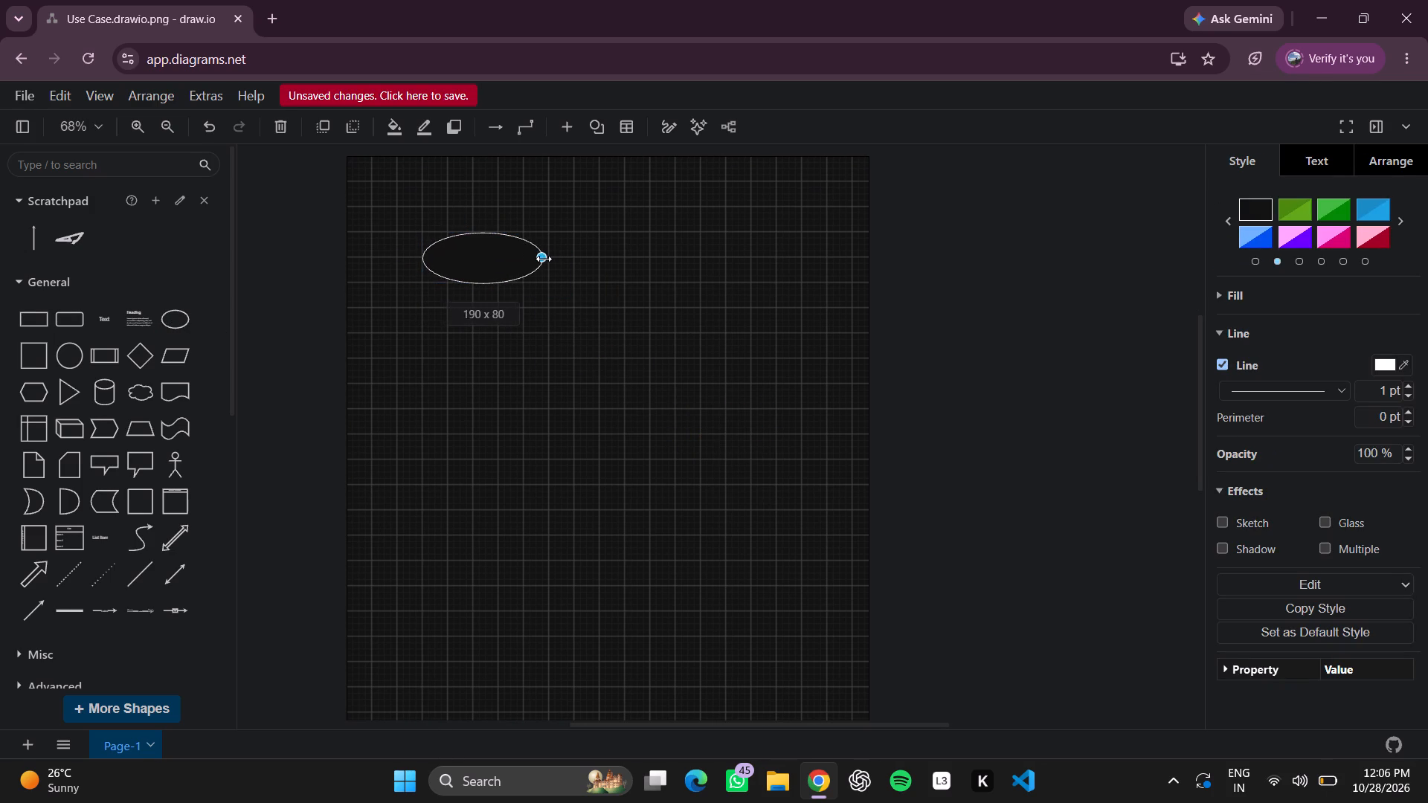
pyautogui.moveTo(544, 259); pyautogui.dragTo(528, 260)
pyautogui.moveTo(475, 281); pyautogui.dragTo(473, 290)
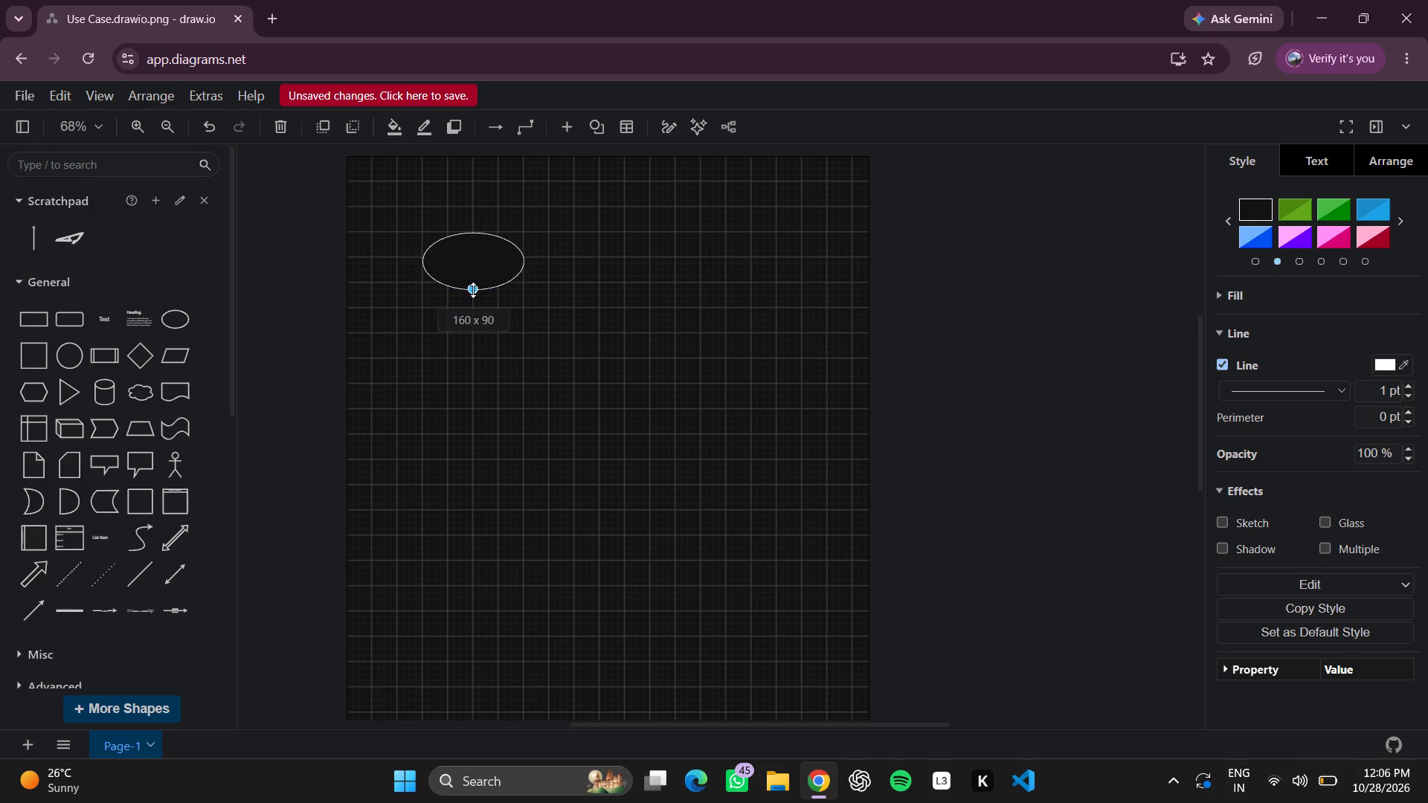
pyautogui.moveTo(473, 290); pyautogui.dragTo(470, 294)
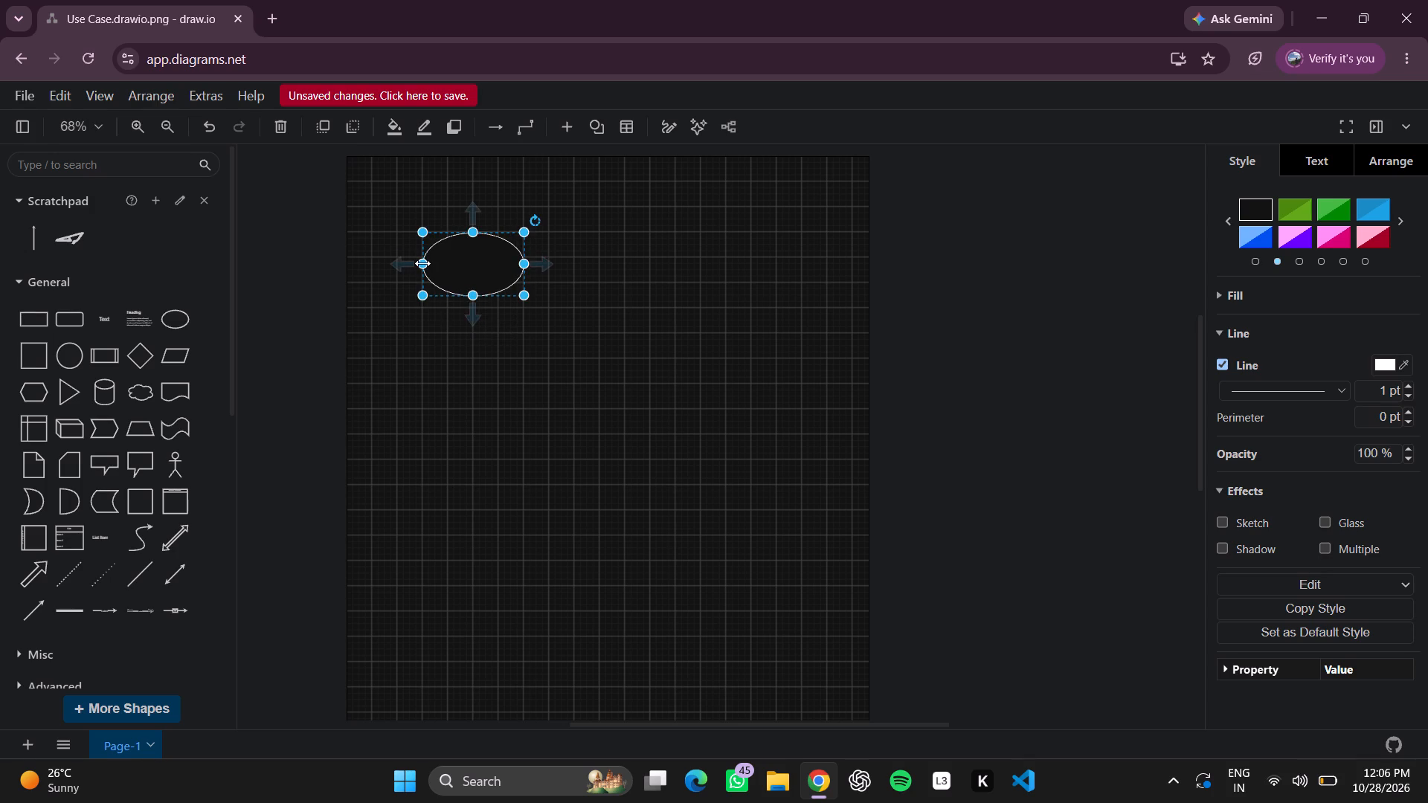
pyautogui.moveTo(422, 263); pyautogui.dragTo(410, 265)
# Add a second ellipse centred below the first and enlarge it to match, about 180 wide.
pyautogui.click(163, 315)
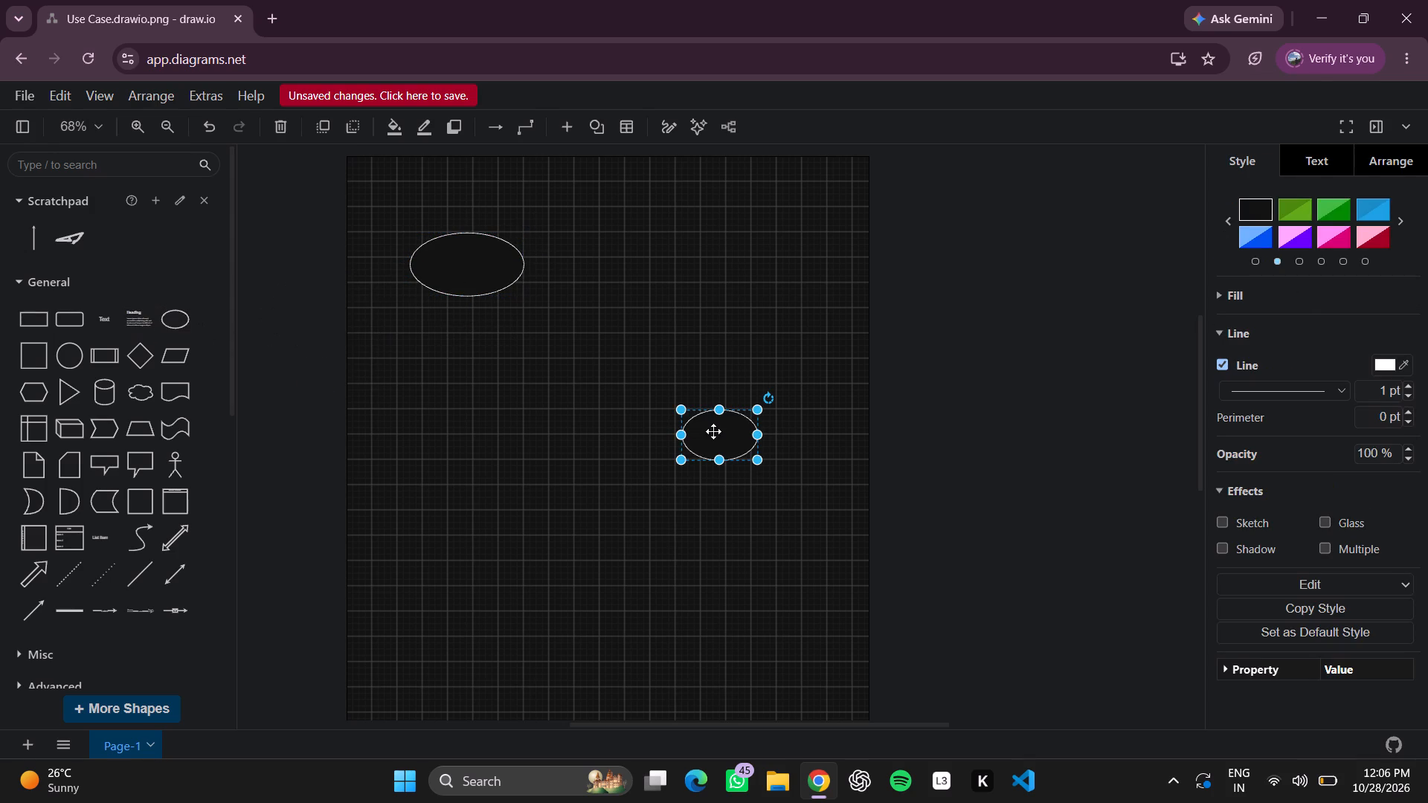
pyautogui.moveTo(713, 433); pyautogui.dragTo(460, 381)
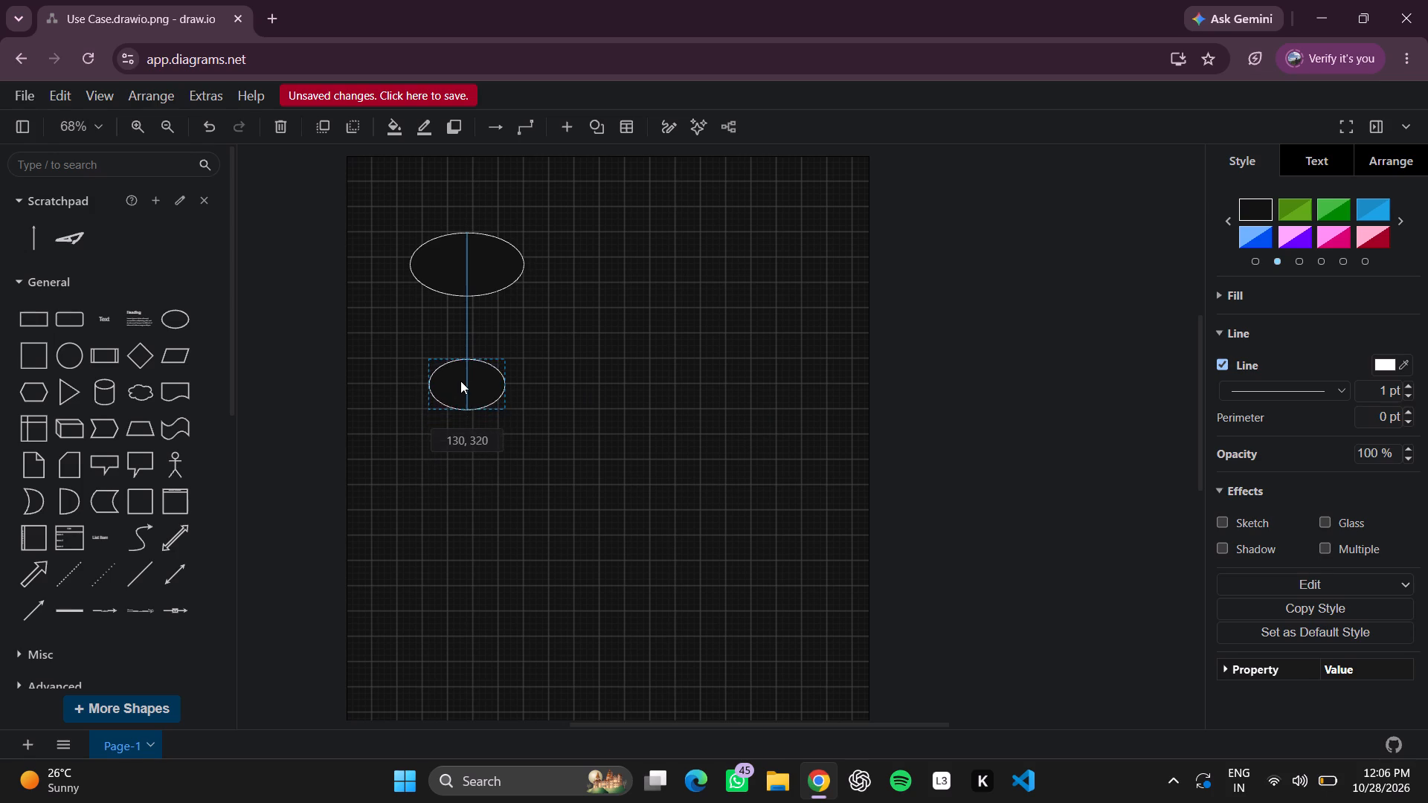
pyautogui.moveTo(460, 381); pyautogui.dragTo(461, 355)
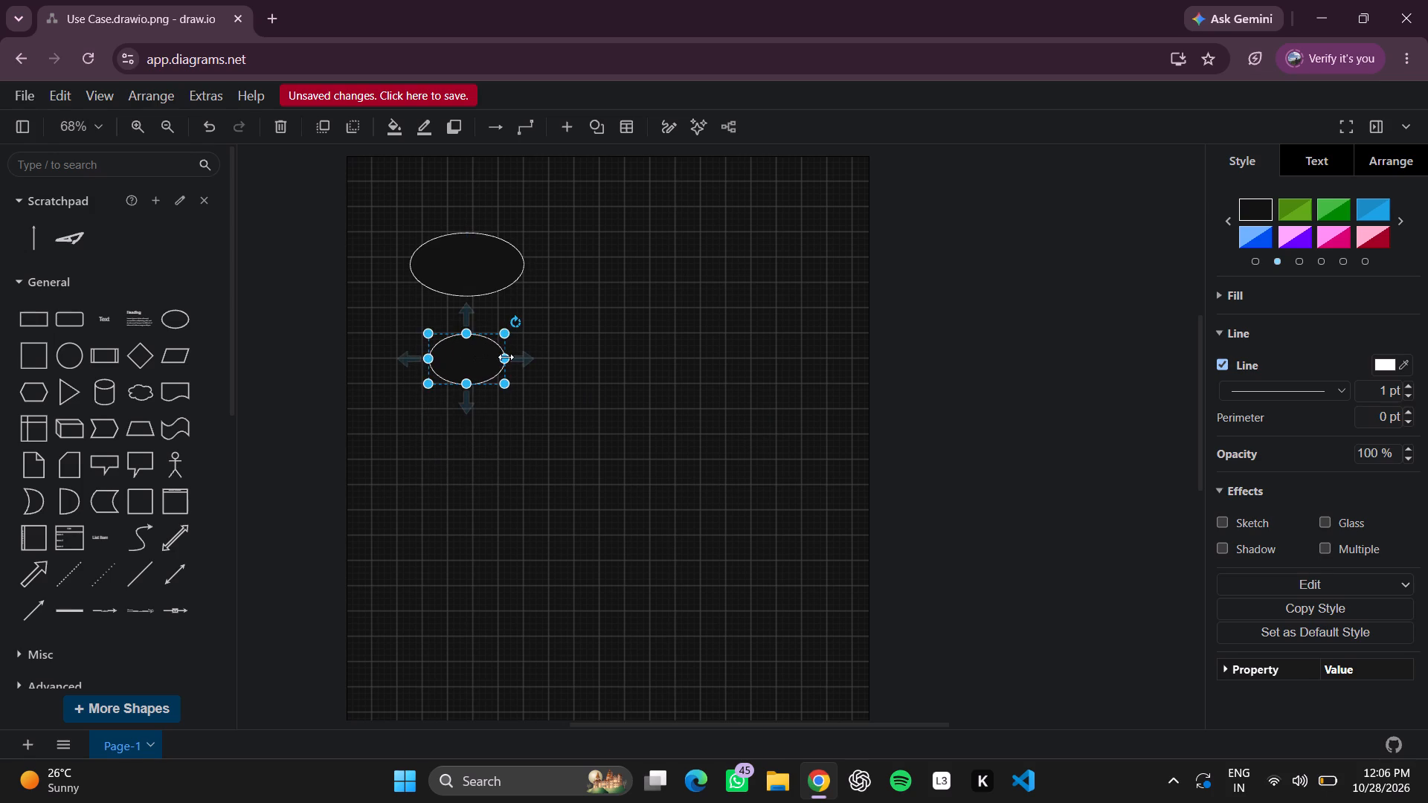
pyautogui.moveTo(506, 357); pyautogui.dragTo(522, 361)
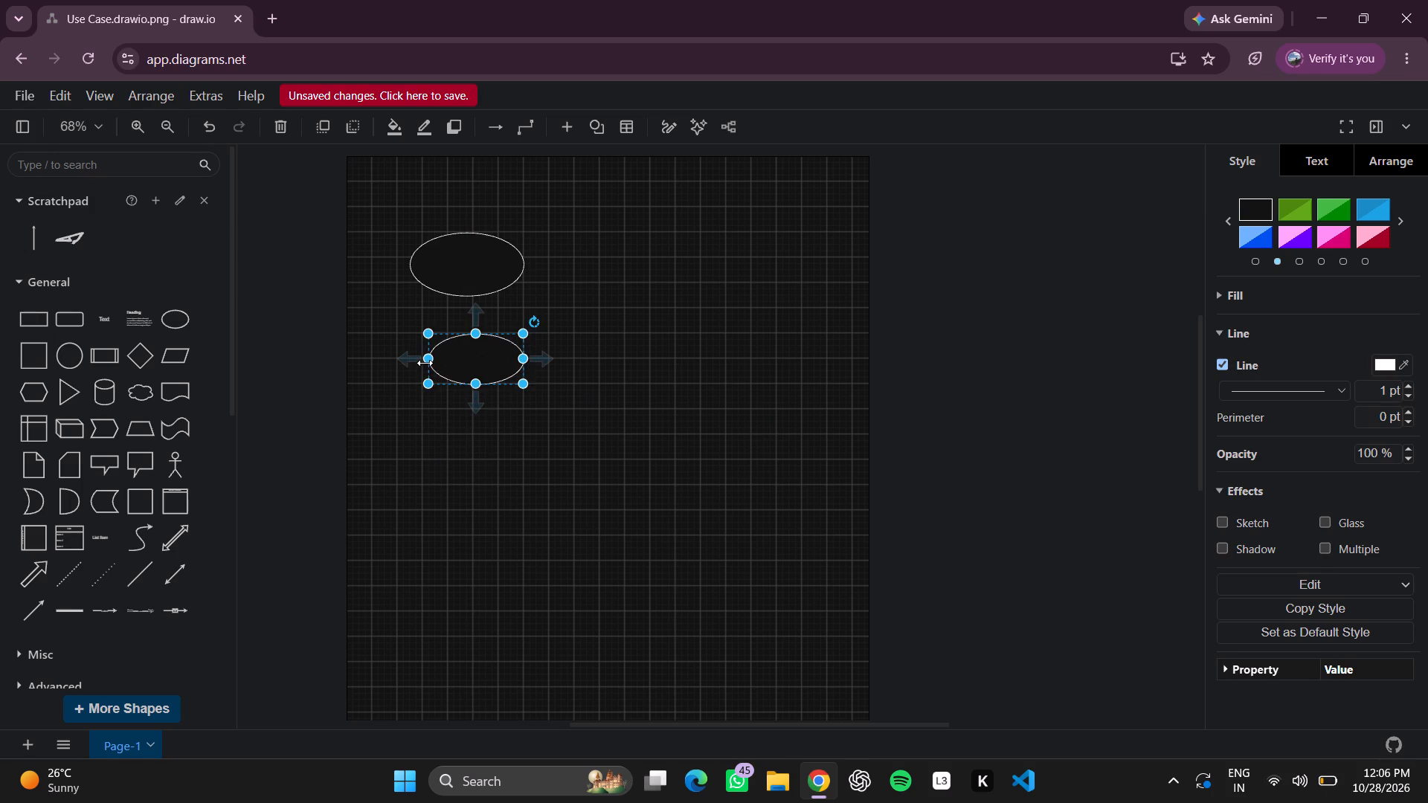
pyautogui.moveTo(425, 363); pyautogui.dragTo(411, 360)
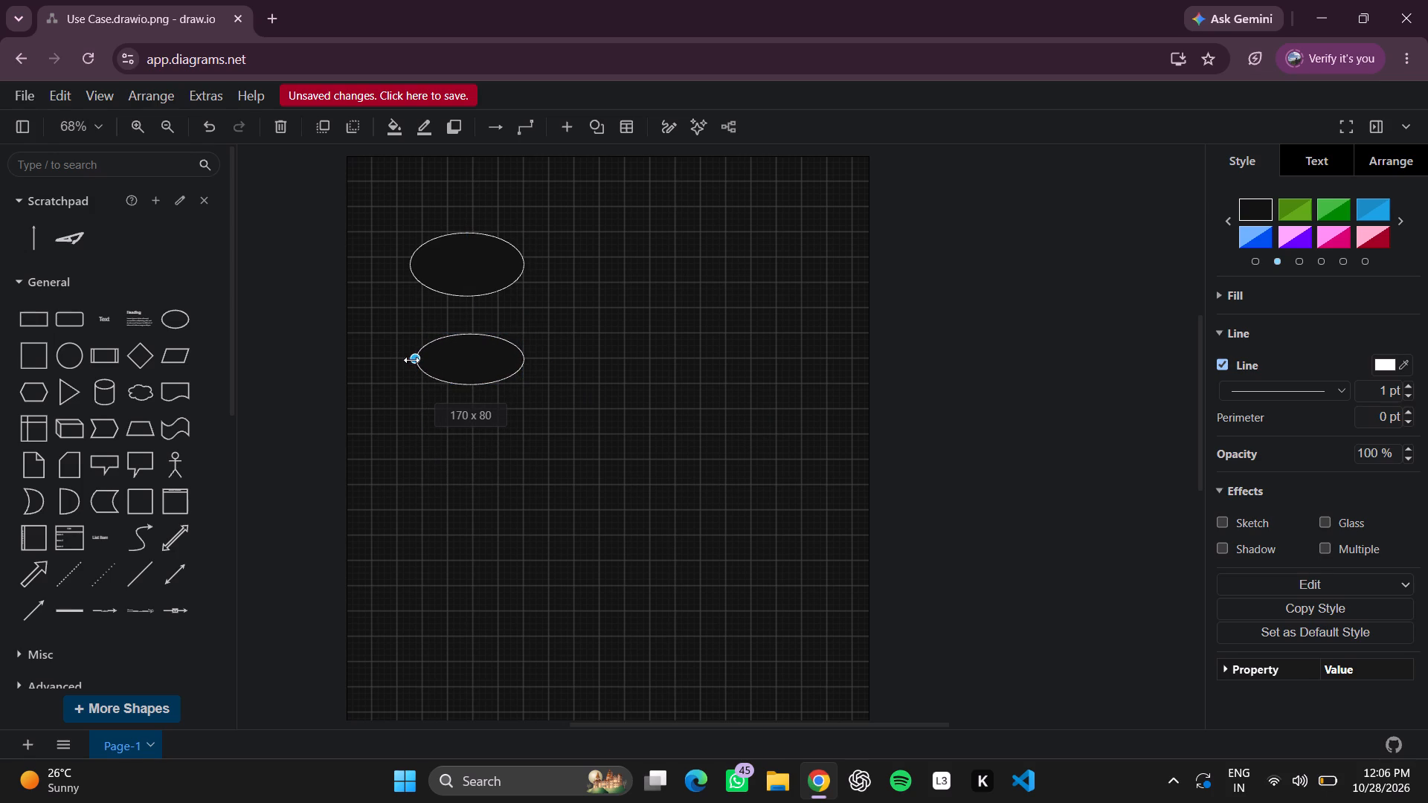
pyautogui.moveTo(411, 360); pyautogui.dragTo(408, 360)
pyautogui.moveTo(463, 384); pyautogui.dragTo(464, 384)
pyautogui.moveTo(464, 384); pyautogui.dragTo(462, 397)
pyautogui.click(698, 398)
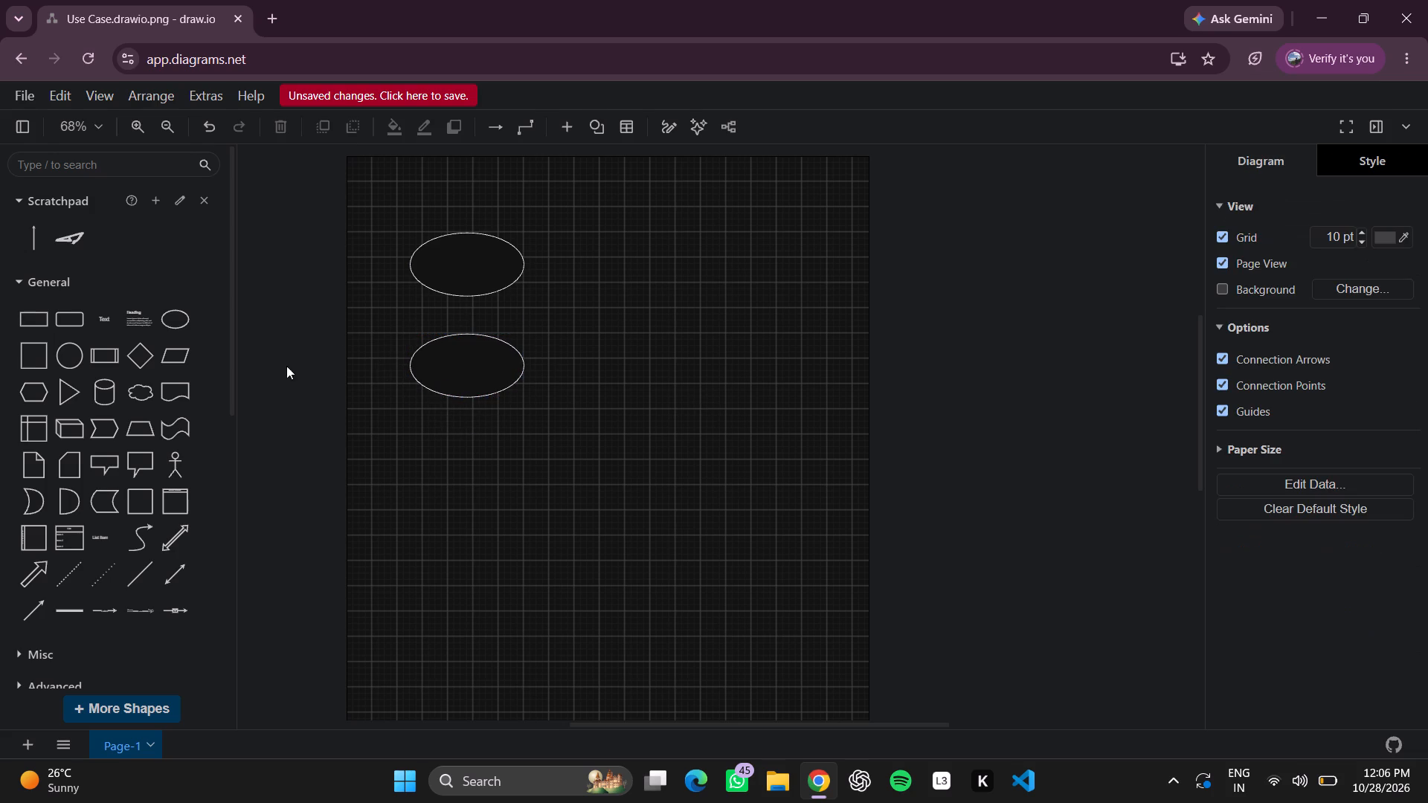
# Add a third ellipse below the second and enlarge it to the same width and height as the two above.
pyautogui.click(177, 311)
pyautogui.moveTo(714, 430); pyautogui.dragTo(446, 488)
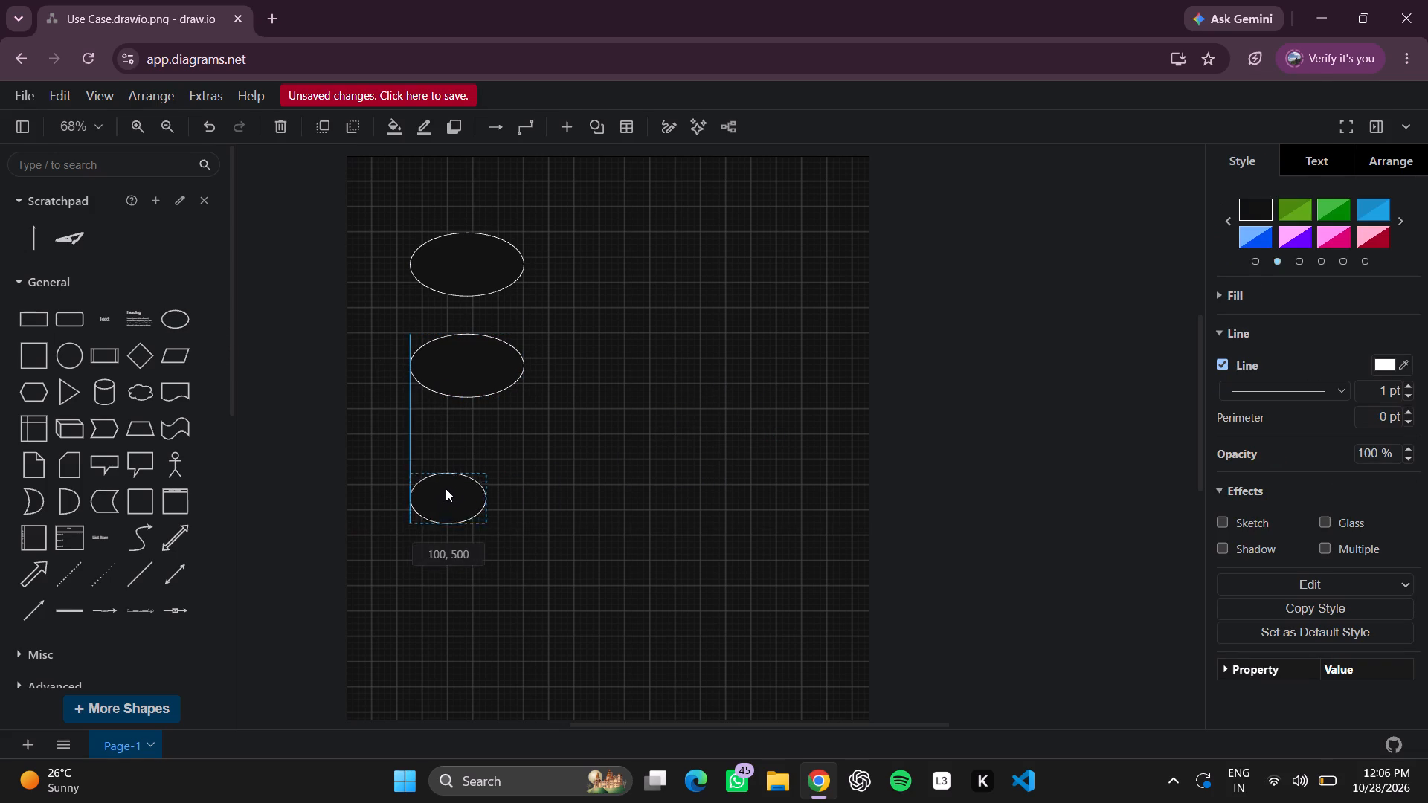
pyautogui.moveTo(446, 488); pyautogui.dragTo(463, 454)
pyautogui.moveTo(504, 459); pyautogui.dragTo(518, 459)
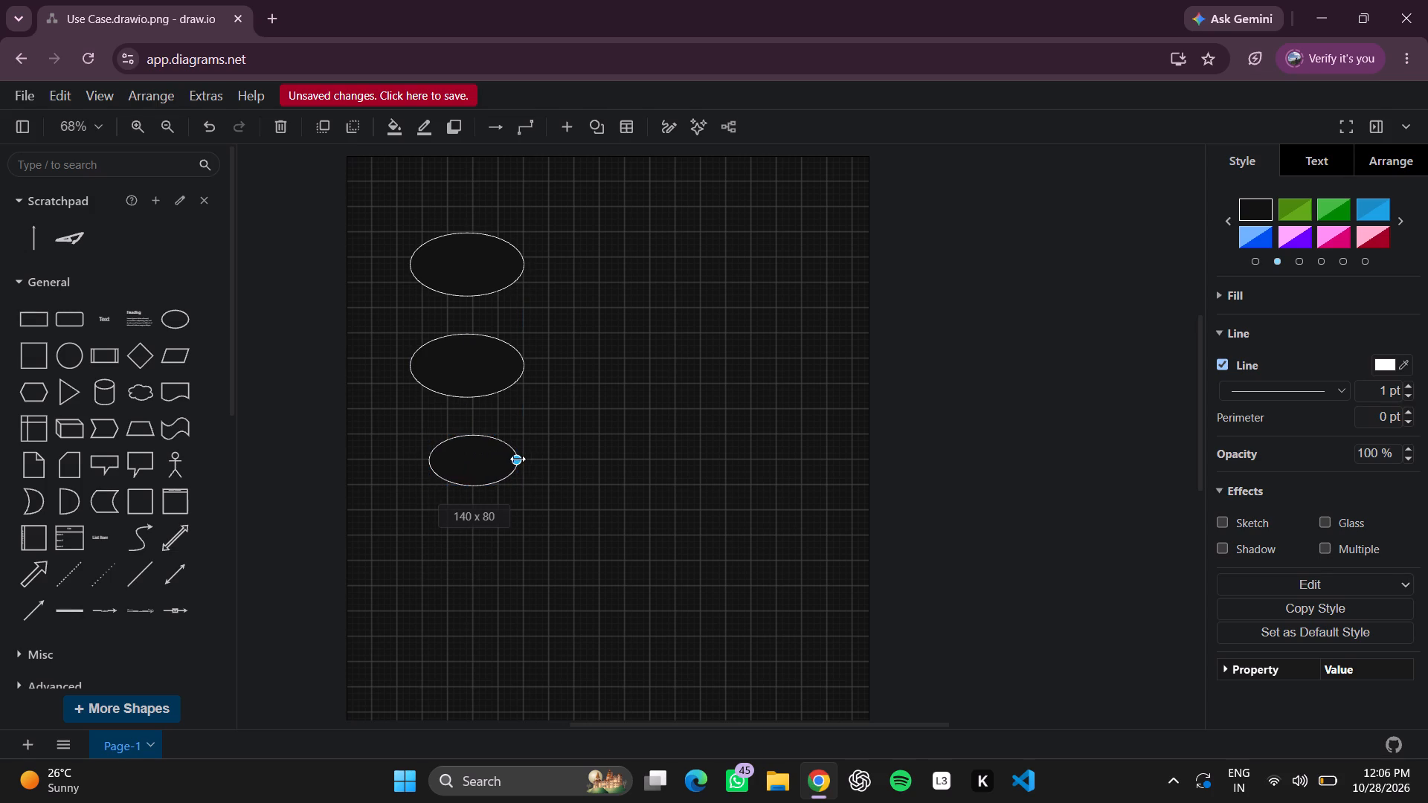
pyautogui.moveTo(518, 459); pyautogui.dragTo(521, 457)
pyautogui.moveTo(429, 459); pyautogui.dragTo(430, 459)
pyautogui.moveTo(430, 459); pyautogui.dragTo(411, 462)
pyautogui.moveTo(465, 482); pyautogui.dragTo(465, 491)
pyautogui.click(619, 495)
# Add a fourth ellipse centred below the third and enlarge it to match, about 180 wide and 100 high.
pyautogui.scroll(-1, 553, 484)
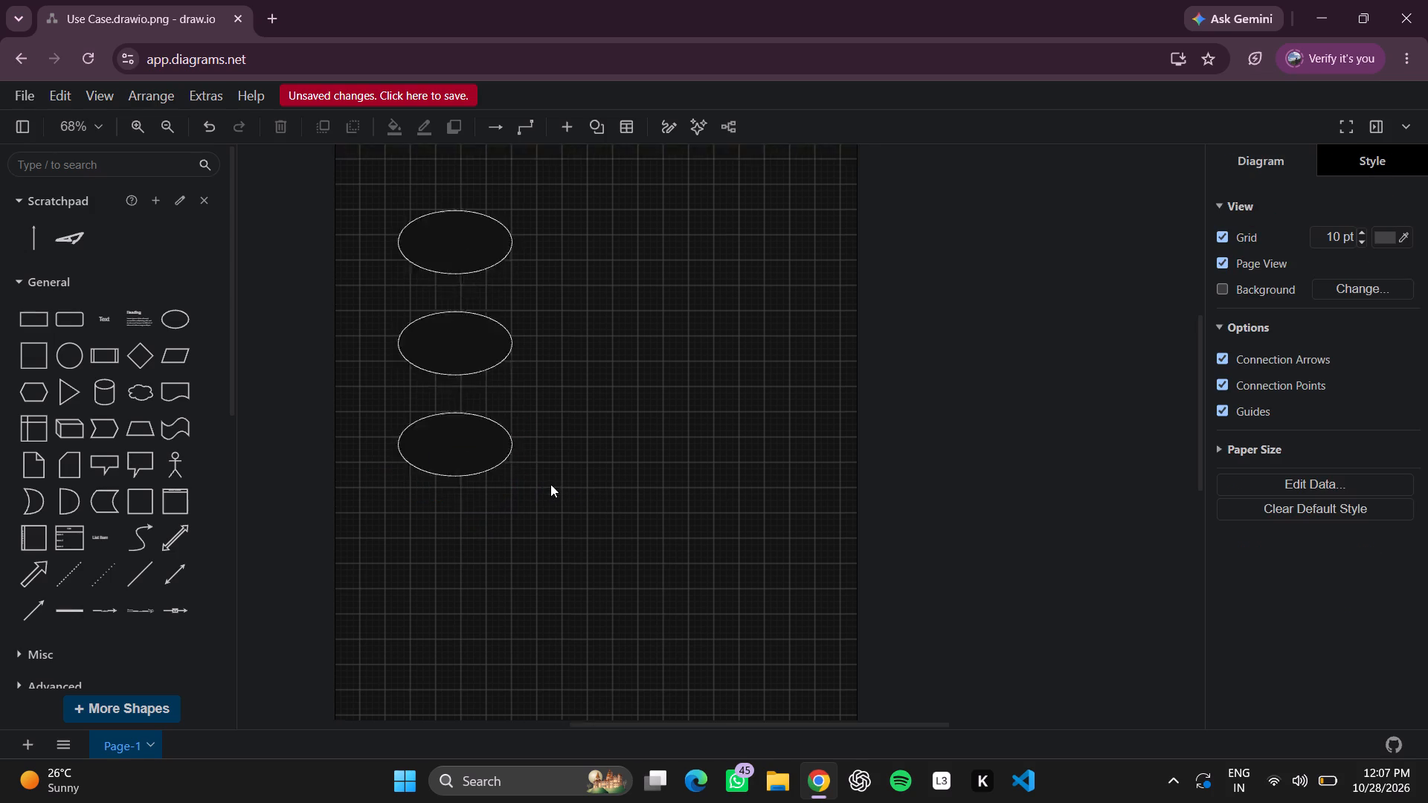
pyautogui.scroll(-1, 550, 484)
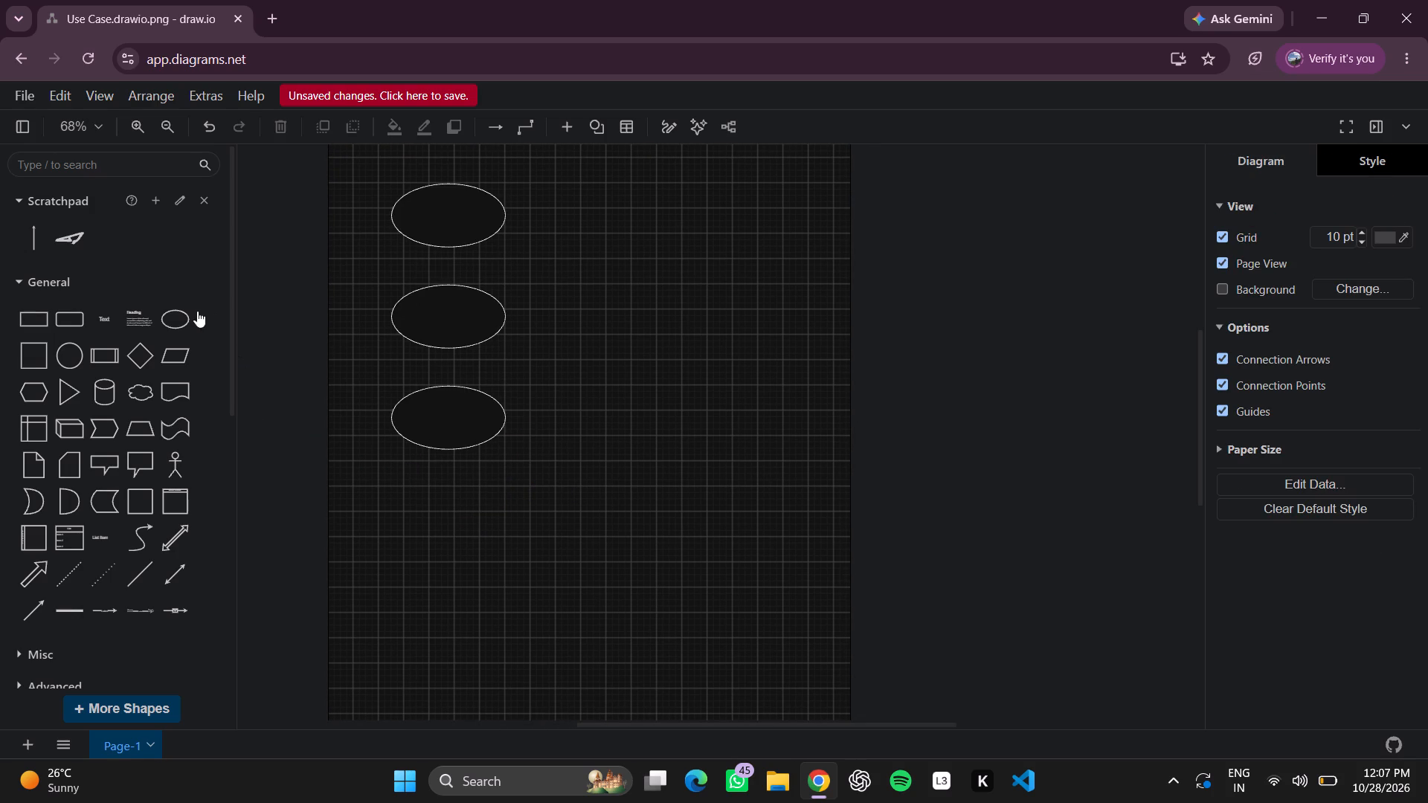
pyautogui.click(184, 317)
pyautogui.moveTo(722, 432); pyautogui.dragTo(538, 528)
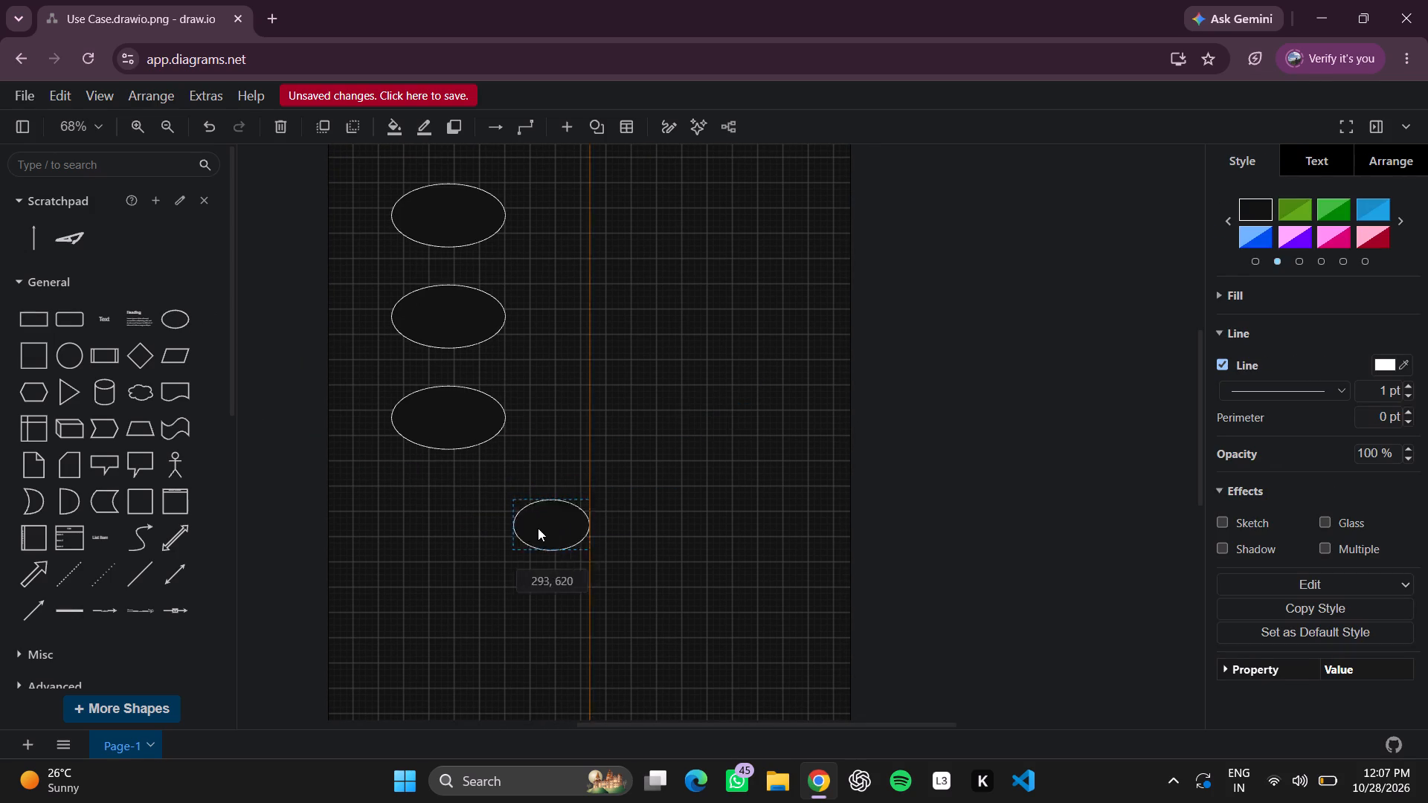
pyautogui.moveTo(538, 528); pyautogui.dragTo(449, 513)
pyautogui.click(486, 519)
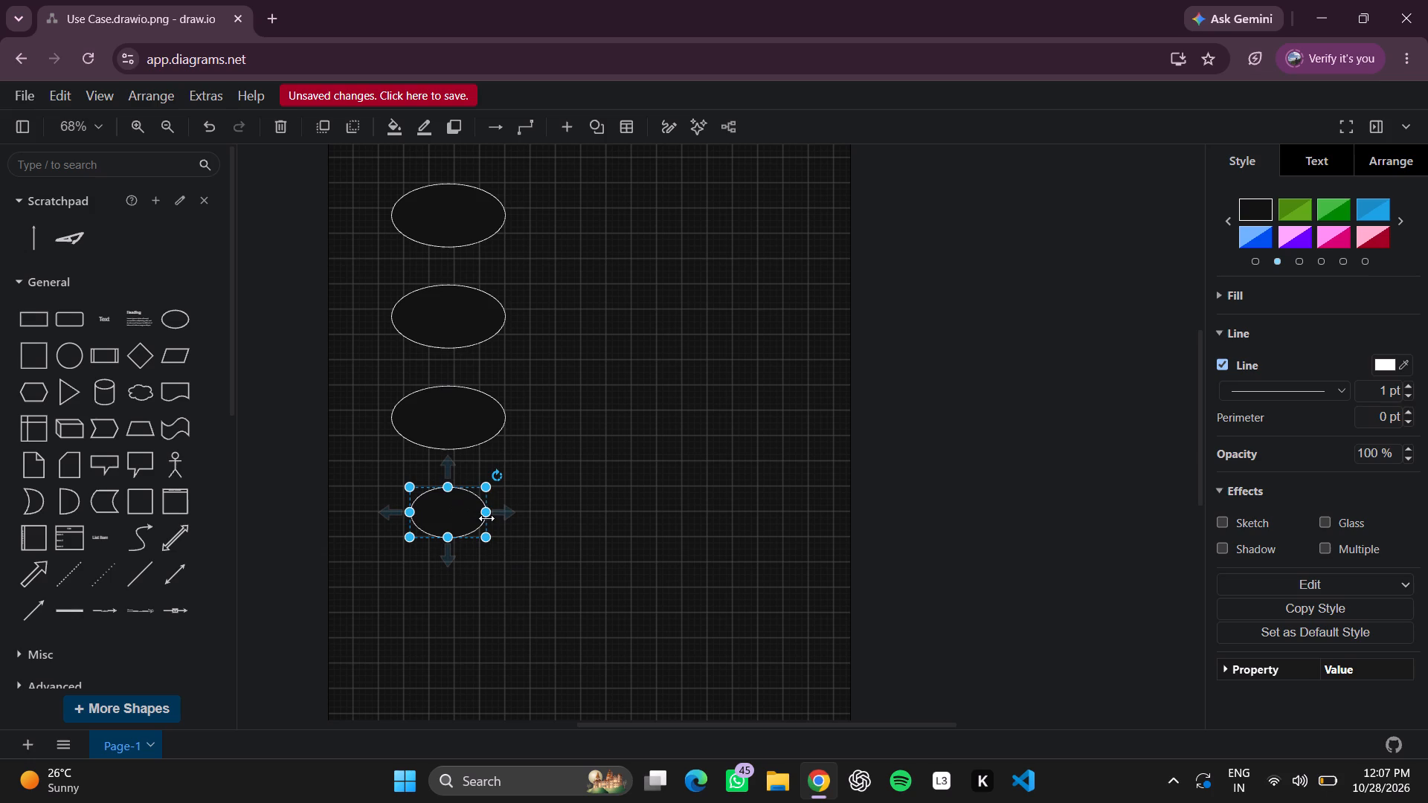
pyautogui.moveTo(486, 512); pyautogui.dragTo(504, 509)
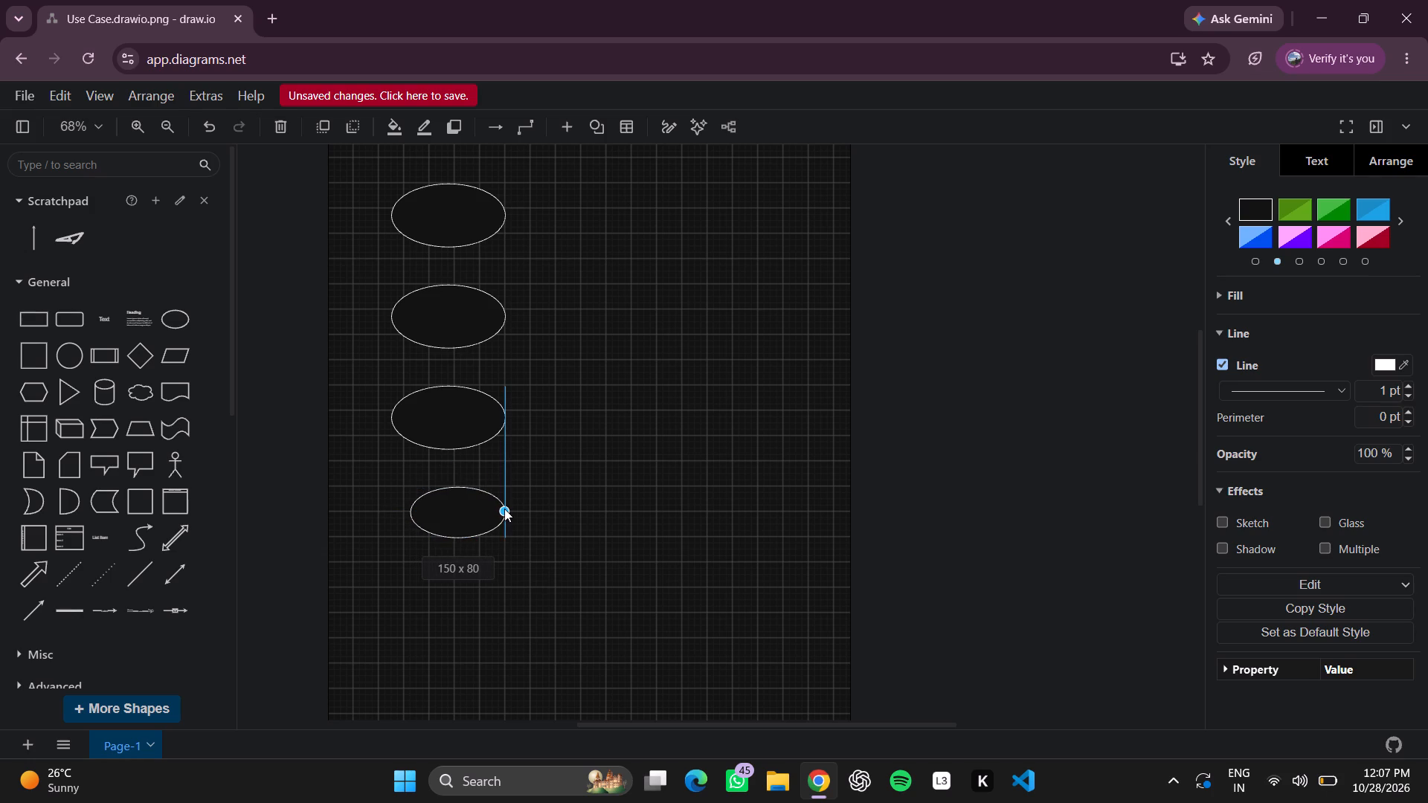
pyautogui.moveTo(504, 509); pyautogui.dragTo(504, 508)
pyautogui.moveTo(408, 514); pyautogui.dragTo(393, 515)
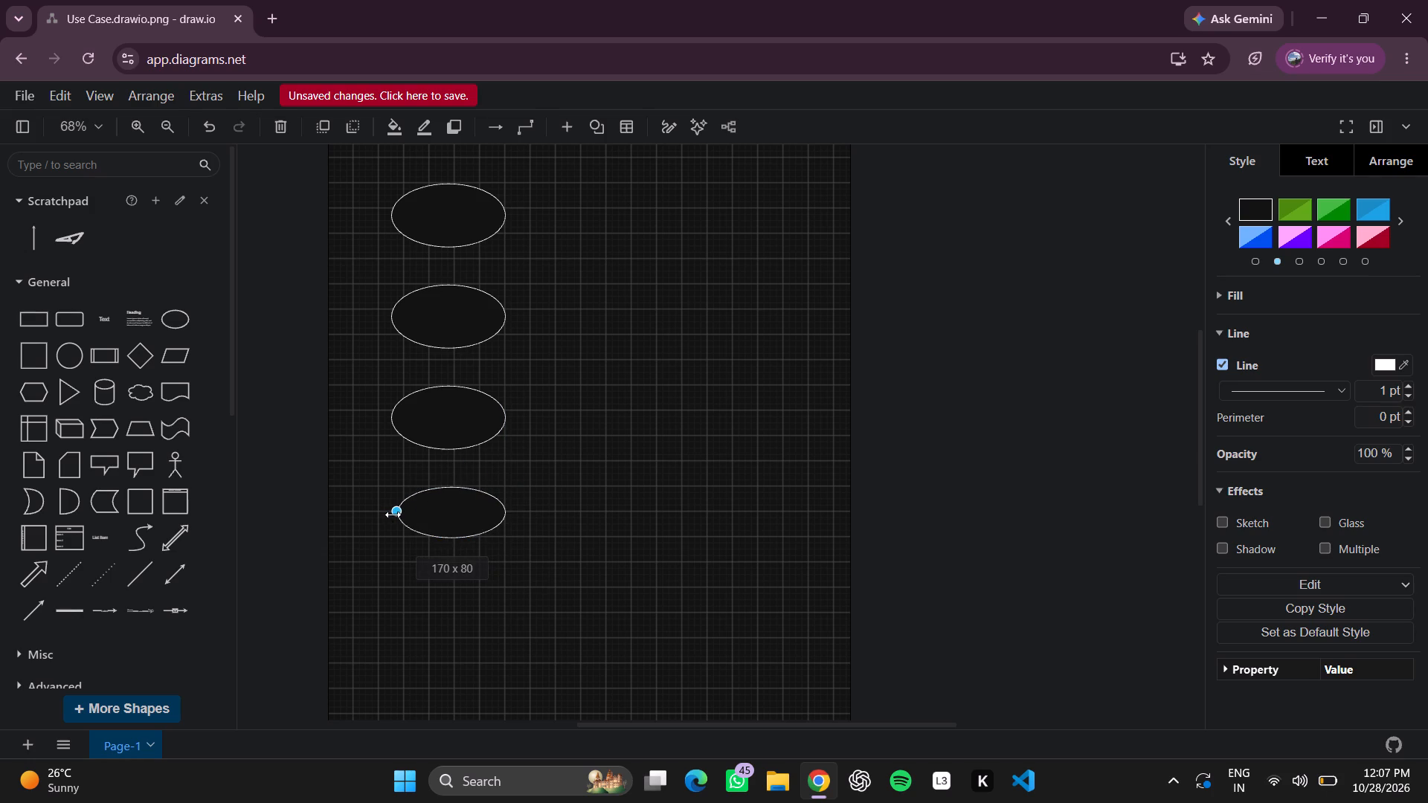
pyautogui.moveTo(393, 515); pyautogui.dragTo(391, 515)
pyautogui.moveTo(448, 535); pyautogui.dragTo(446, 548)
pyautogui.click(760, 561)
# Add a fifth ellipse below the fourth in the column and widen it to 180.
pyautogui.scroll(-1, 397, 470)
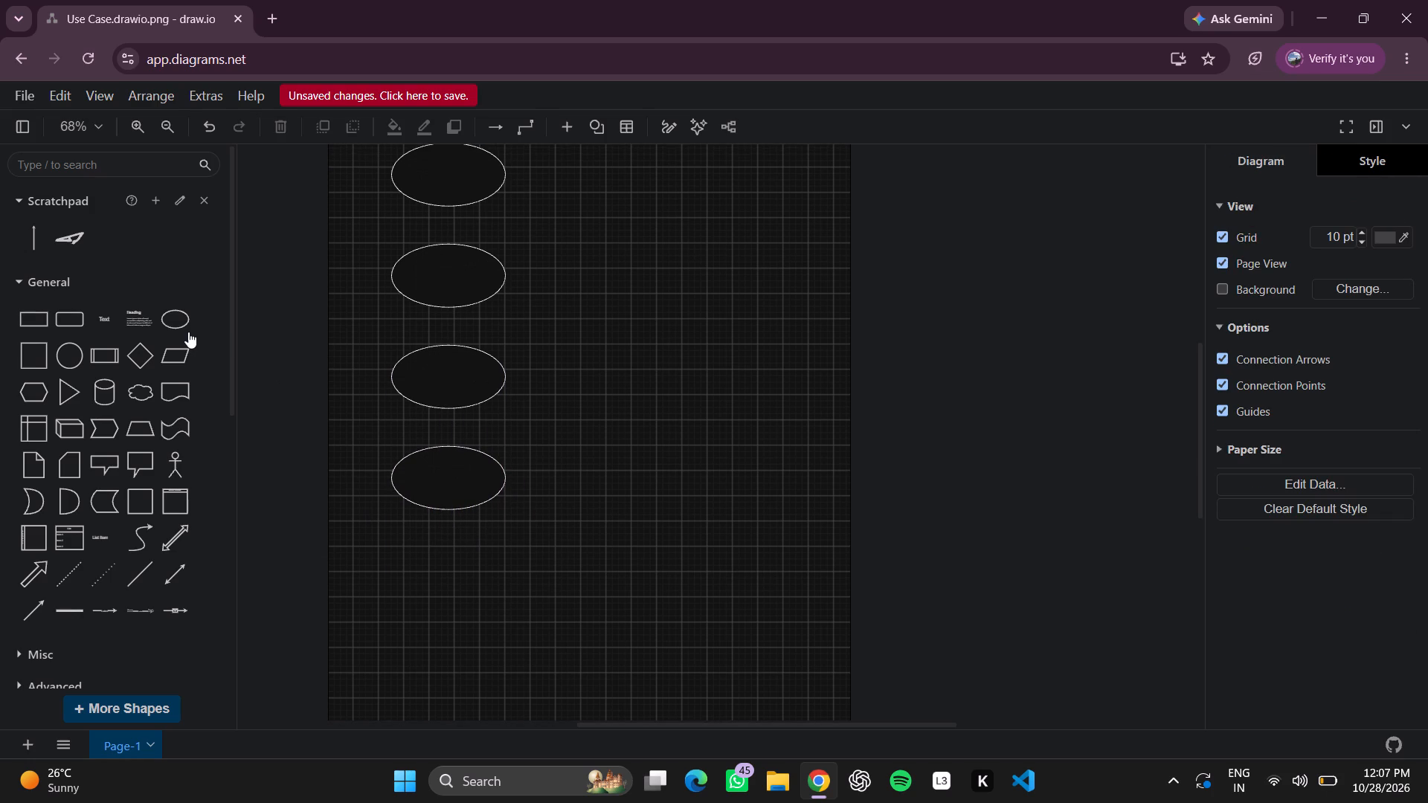
pyautogui.click(187, 329)
pyautogui.moveTo(729, 427); pyautogui.dragTo(459, 557)
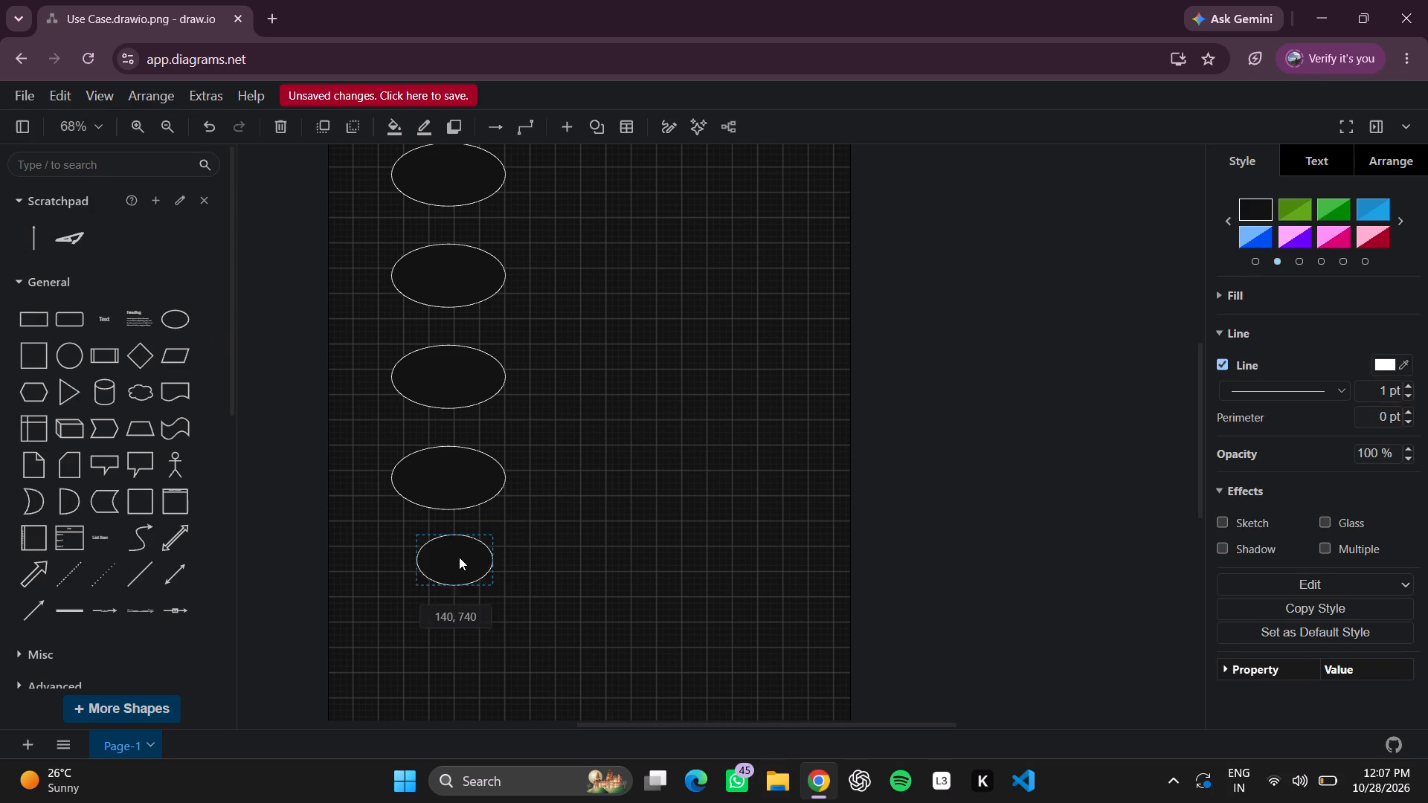
pyautogui.moveTo(459, 557); pyautogui.dragTo(461, 568)
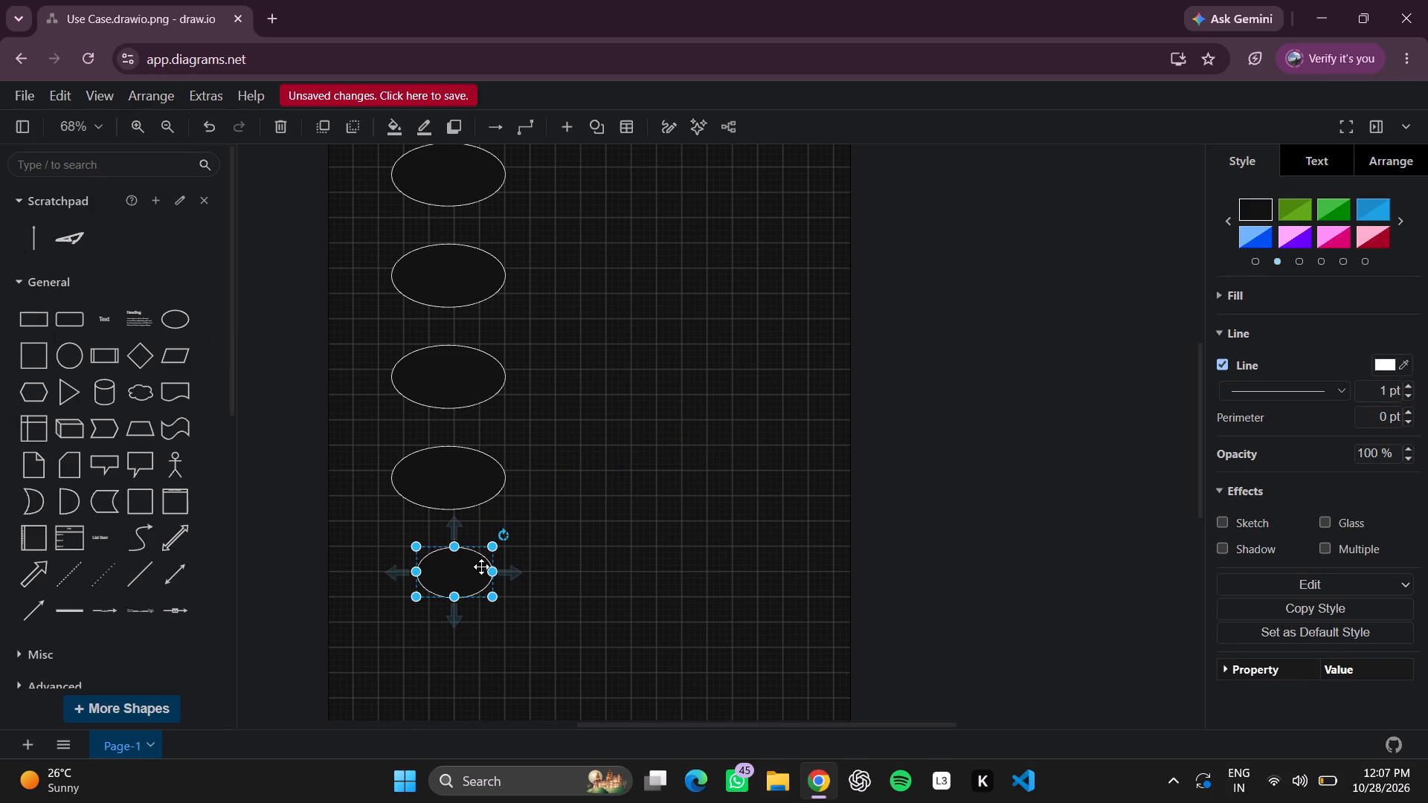
pyautogui.moveTo(489, 575); pyautogui.dragTo(502, 573)
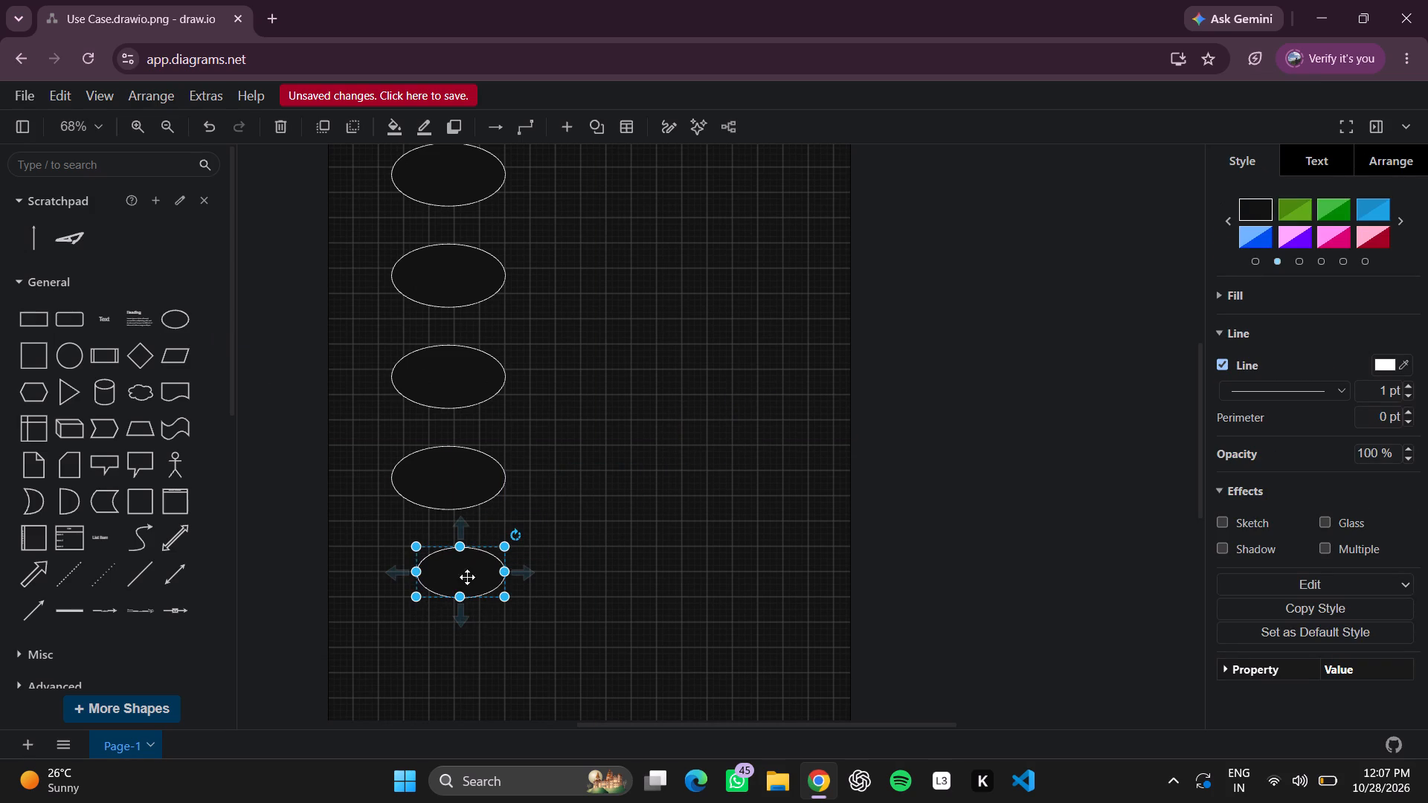
pyautogui.click(427, 567)
pyautogui.moveTo(421, 572); pyautogui.dragTo(414, 575)
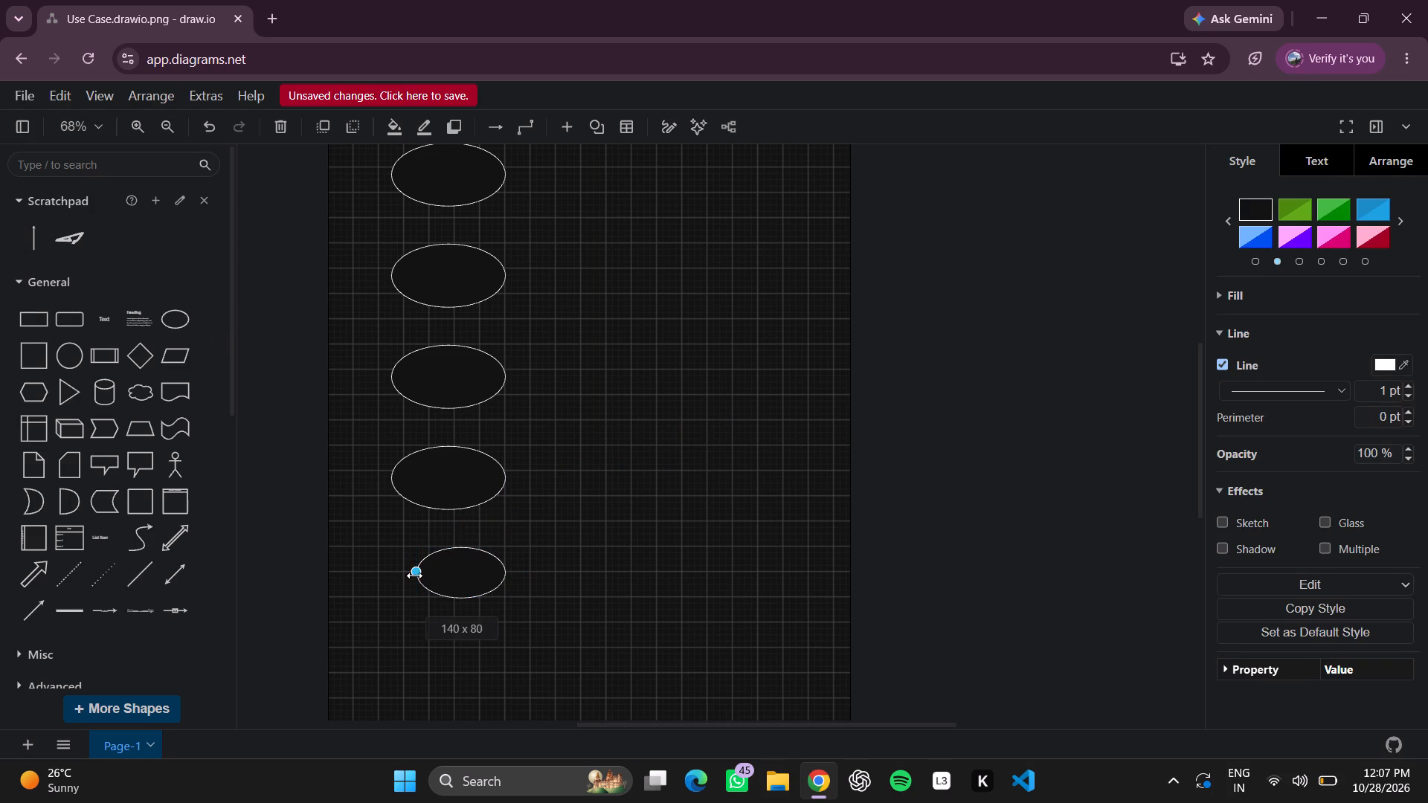
pyautogui.moveTo(414, 575); pyautogui.dragTo(396, 574)
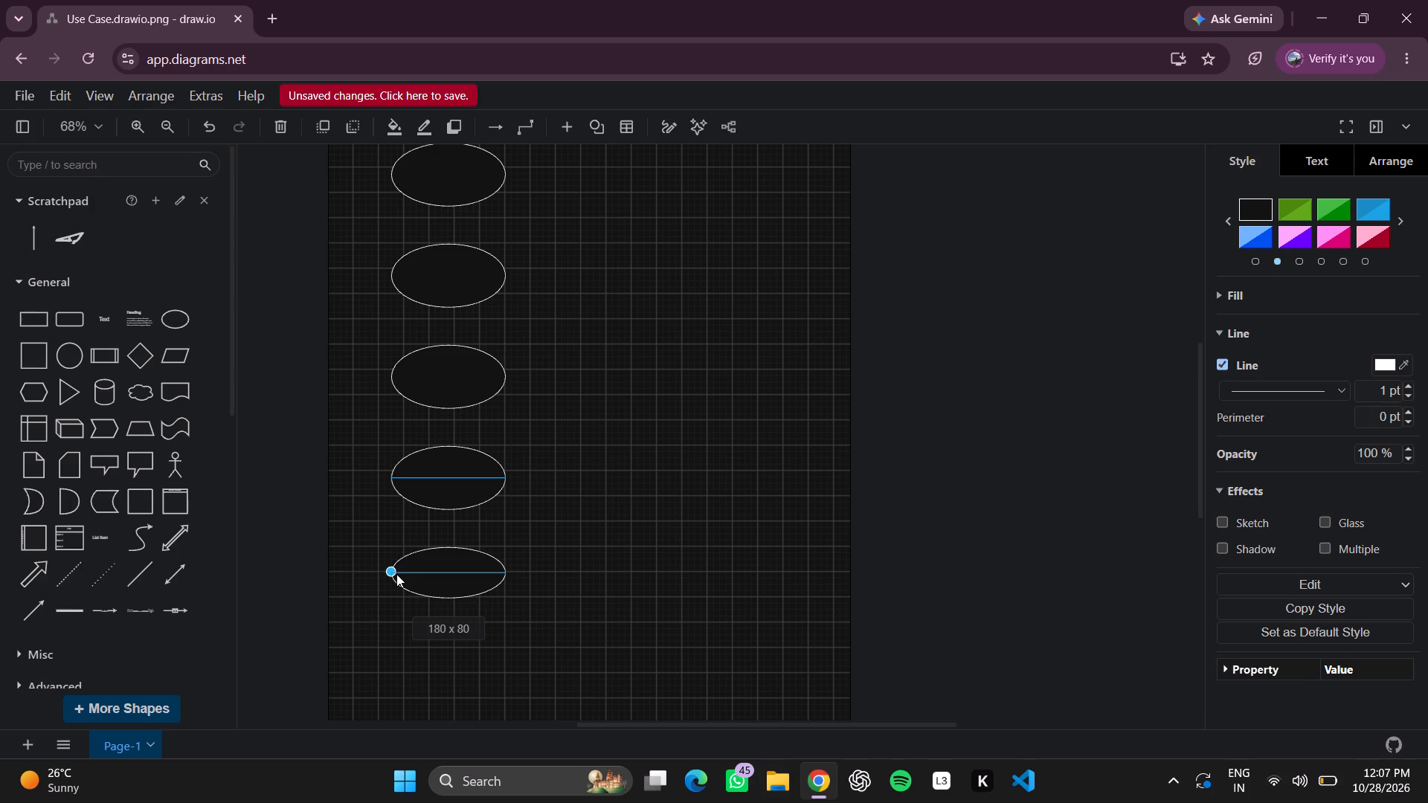
pyautogui.moveTo(396, 574); pyautogui.dragTo(396, 573)
# Increase the fifth ellipse's height to about 100 to match the fourth.
pyautogui.click(443, 562)
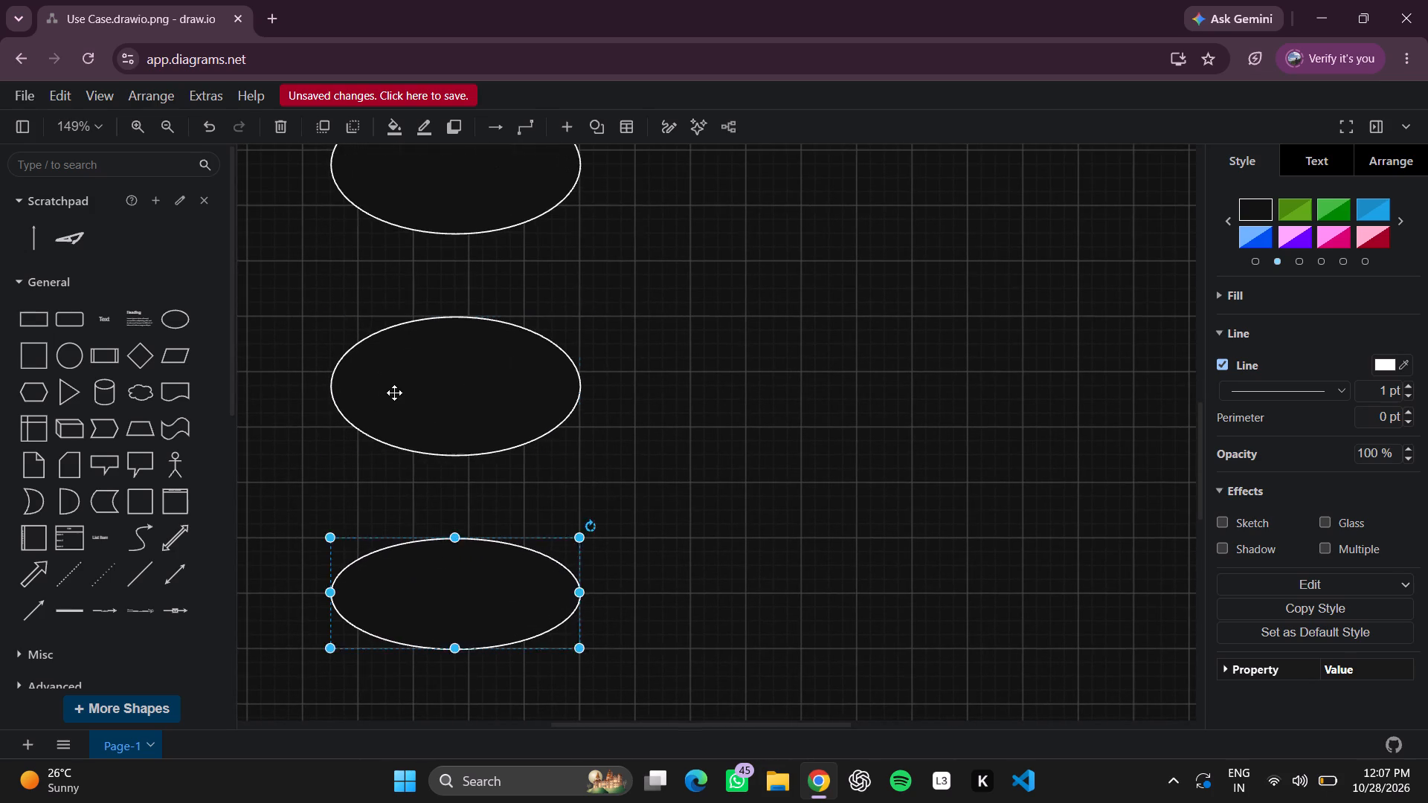
pyautogui.click(394, 393)
pyautogui.click(333, 387)
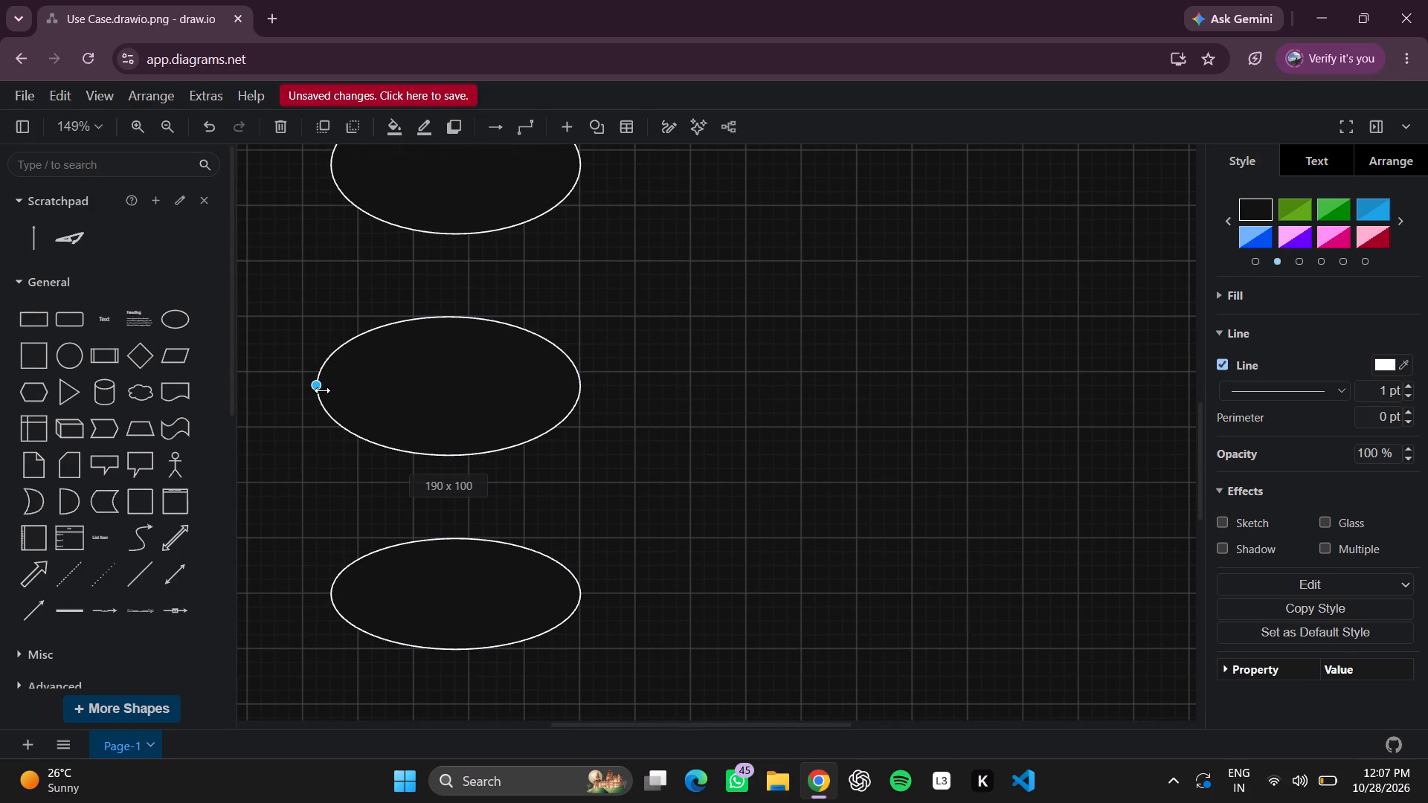
pyautogui.click(460, 615)
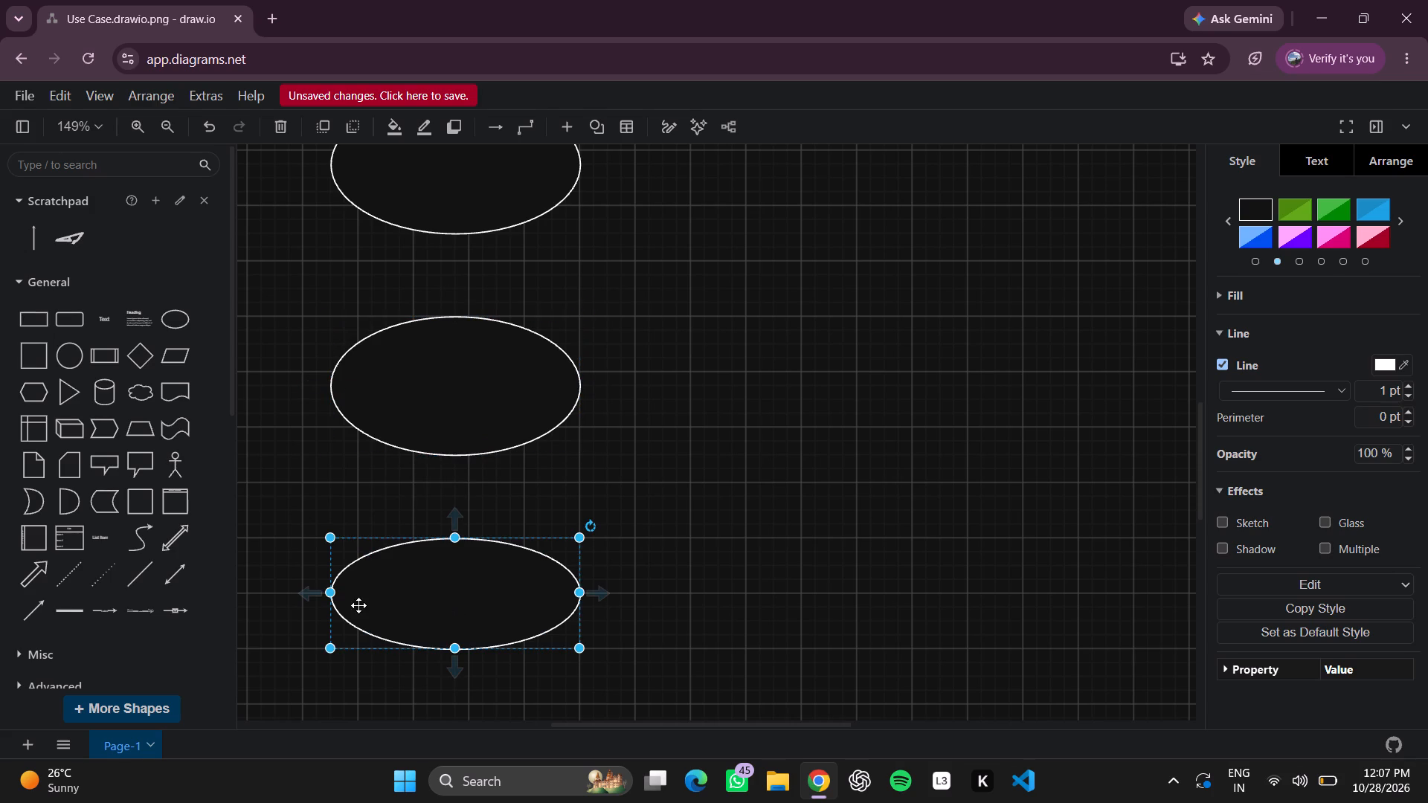
pyautogui.click(329, 591)
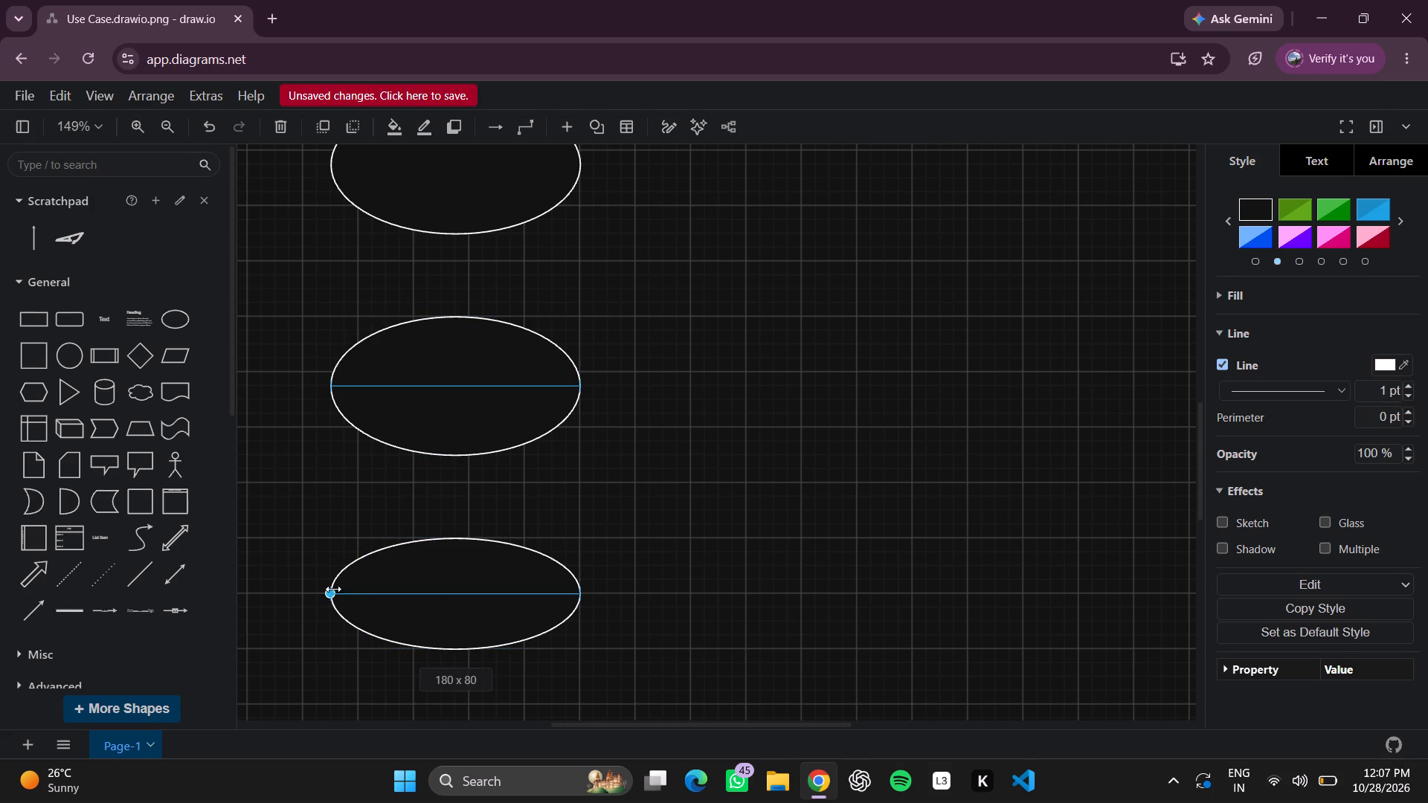
pyautogui.click(766, 628)
pyautogui.scroll(-1, 518, 604)
pyautogui.click(488, 579)
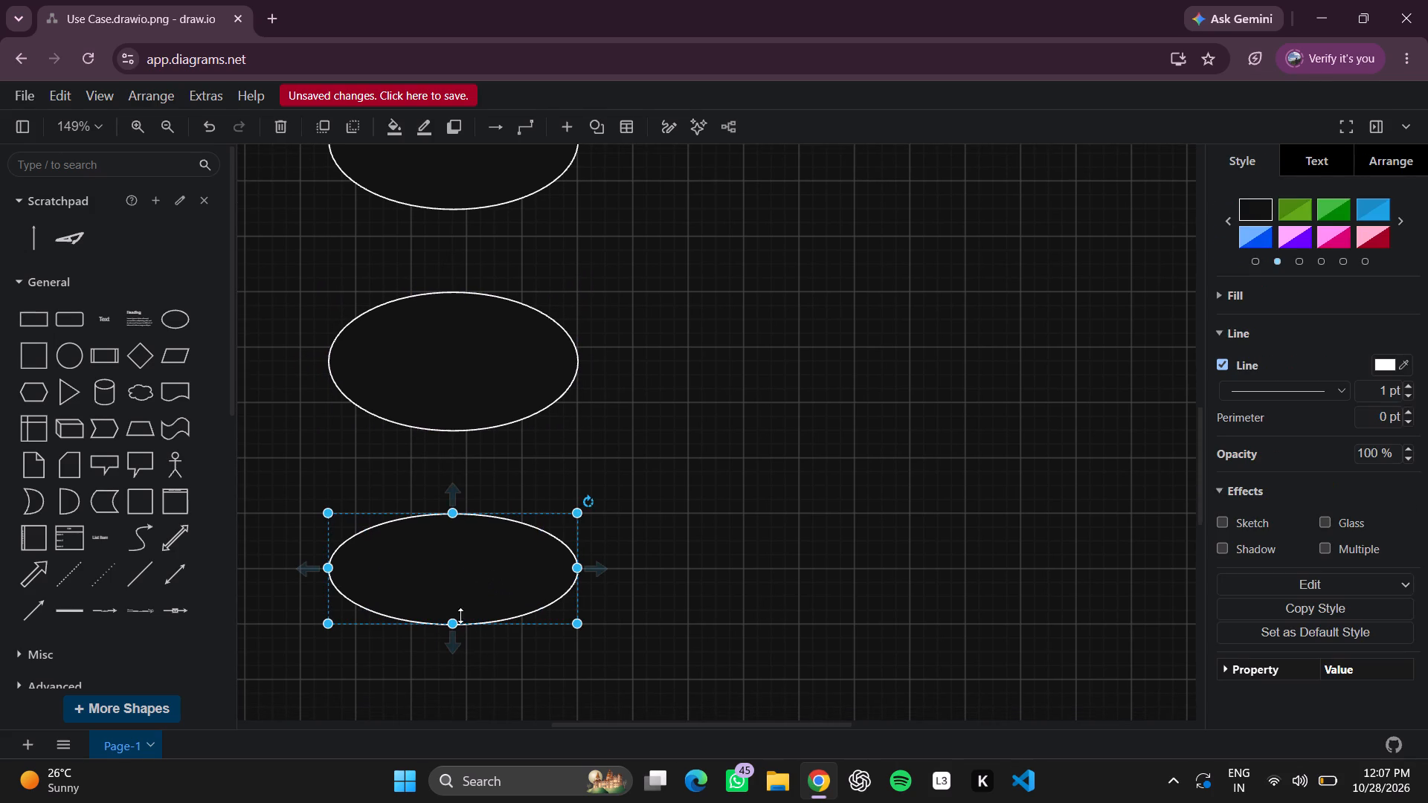
pyautogui.moveTo(459, 625); pyautogui.dragTo(461, 648)
pyautogui.click(825, 604)
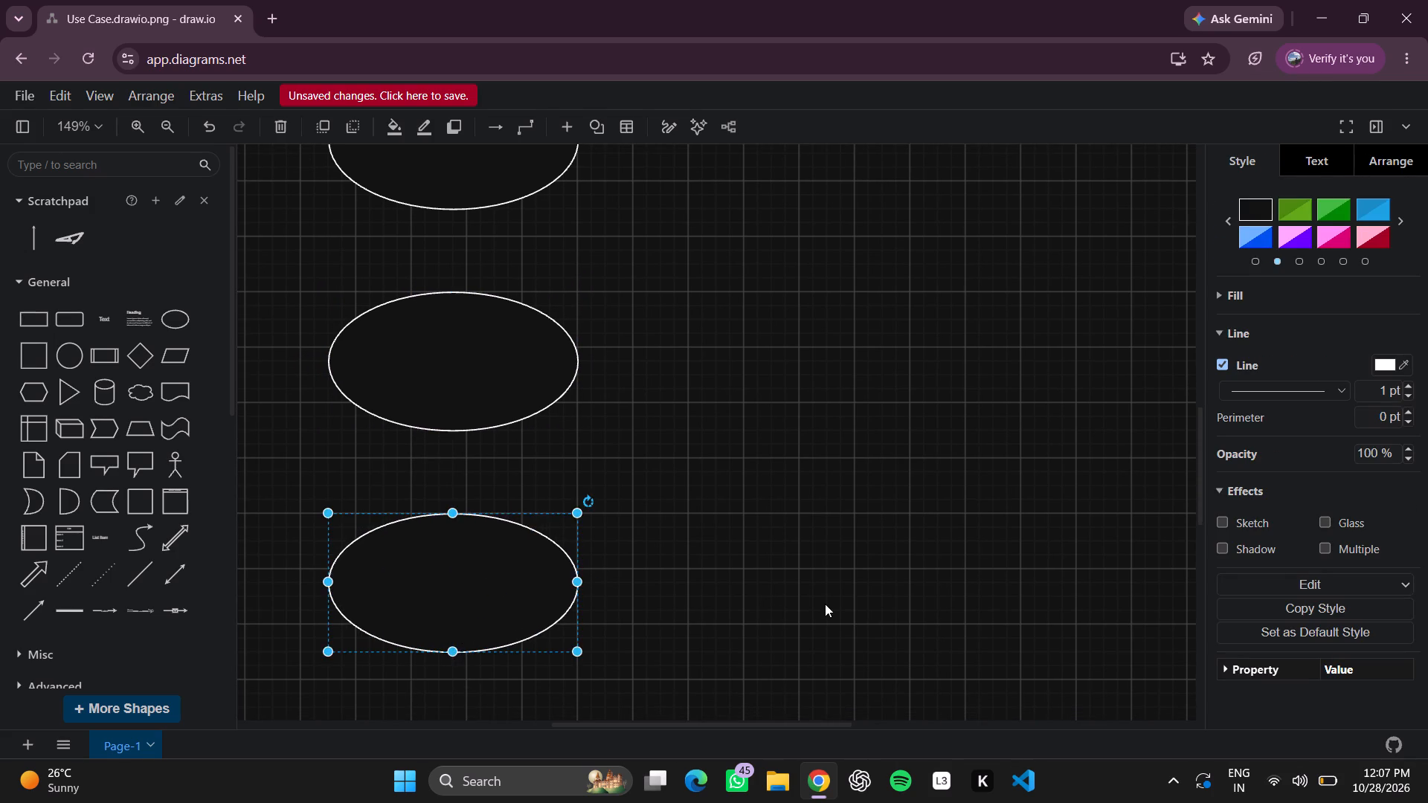
# Add a sixth ellipse below the fifth and enlarge it to the same width and height, about 180 by 100.
pyautogui.hscroll(-1, 823, 567)
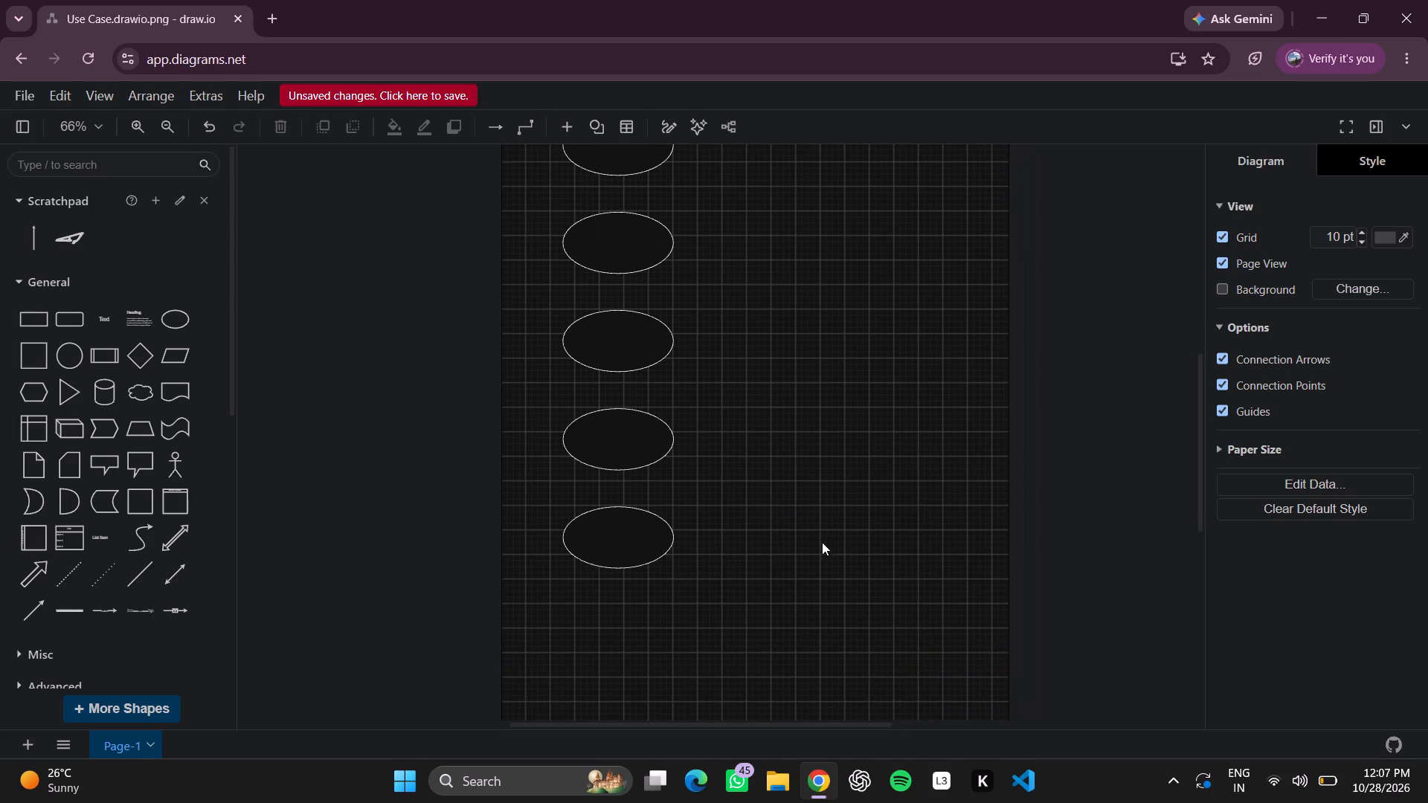
pyautogui.scroll(-1, 826, 532)
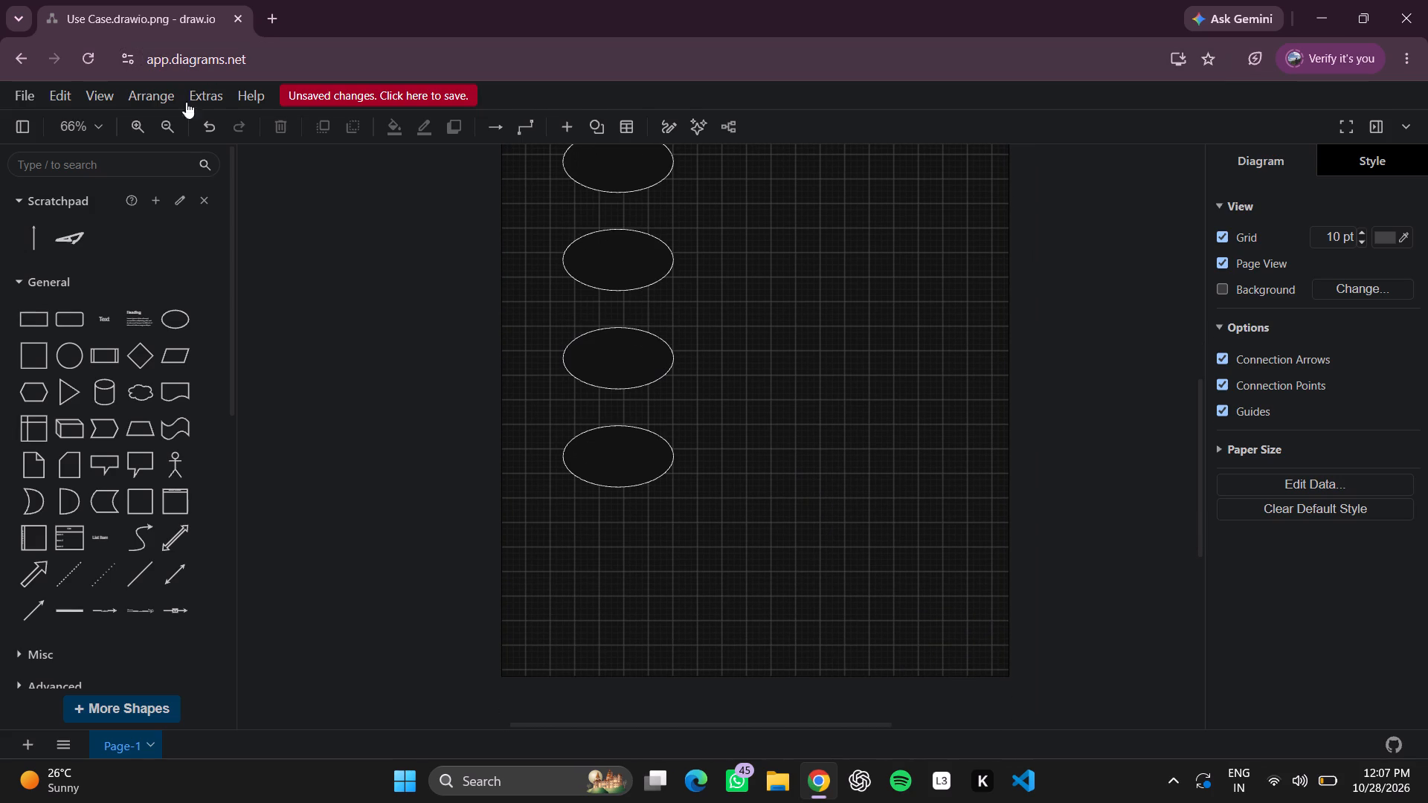
pyautogui.click(164, 312)
pyautogui.moveTo(714, 436); pyautogui.dragTo(629, 570)
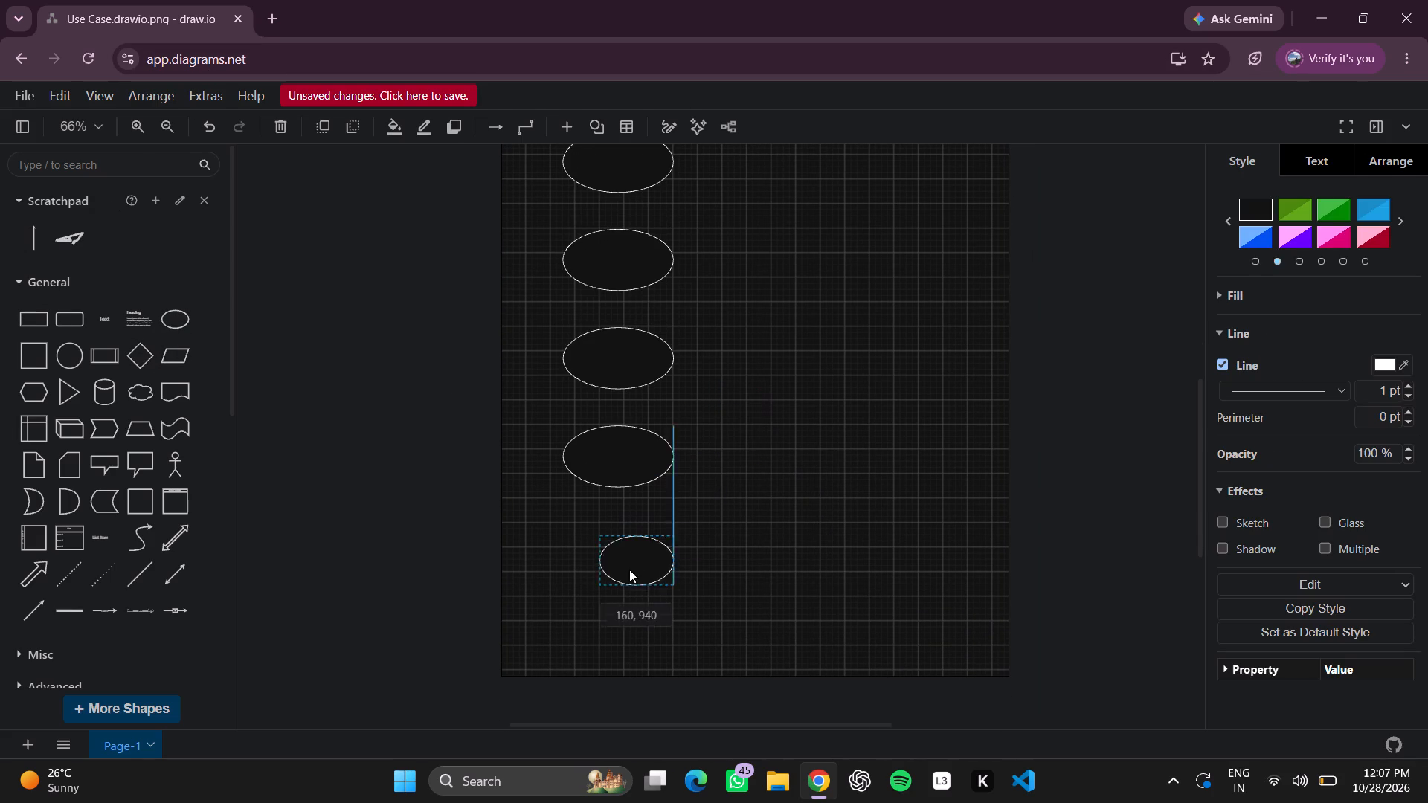
pyautogui.moveTo(629, 570); pyautogui.dragTo(620, 554)
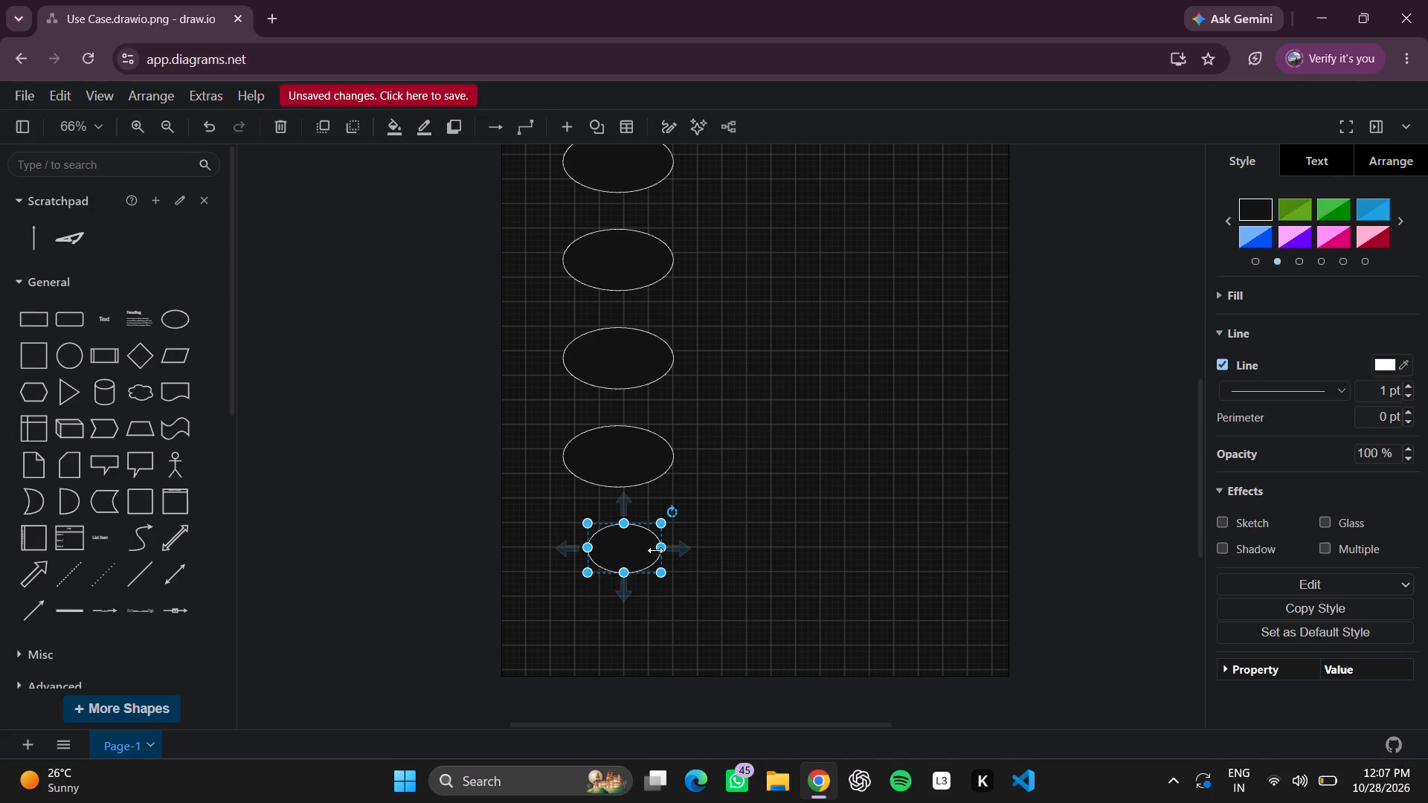
pyautogui.moveTo(655, 550); pyautogui.dragTo(668, 546)
pyautogui.moveTo(589, 547); pyautogui.dragTo(567, 546)
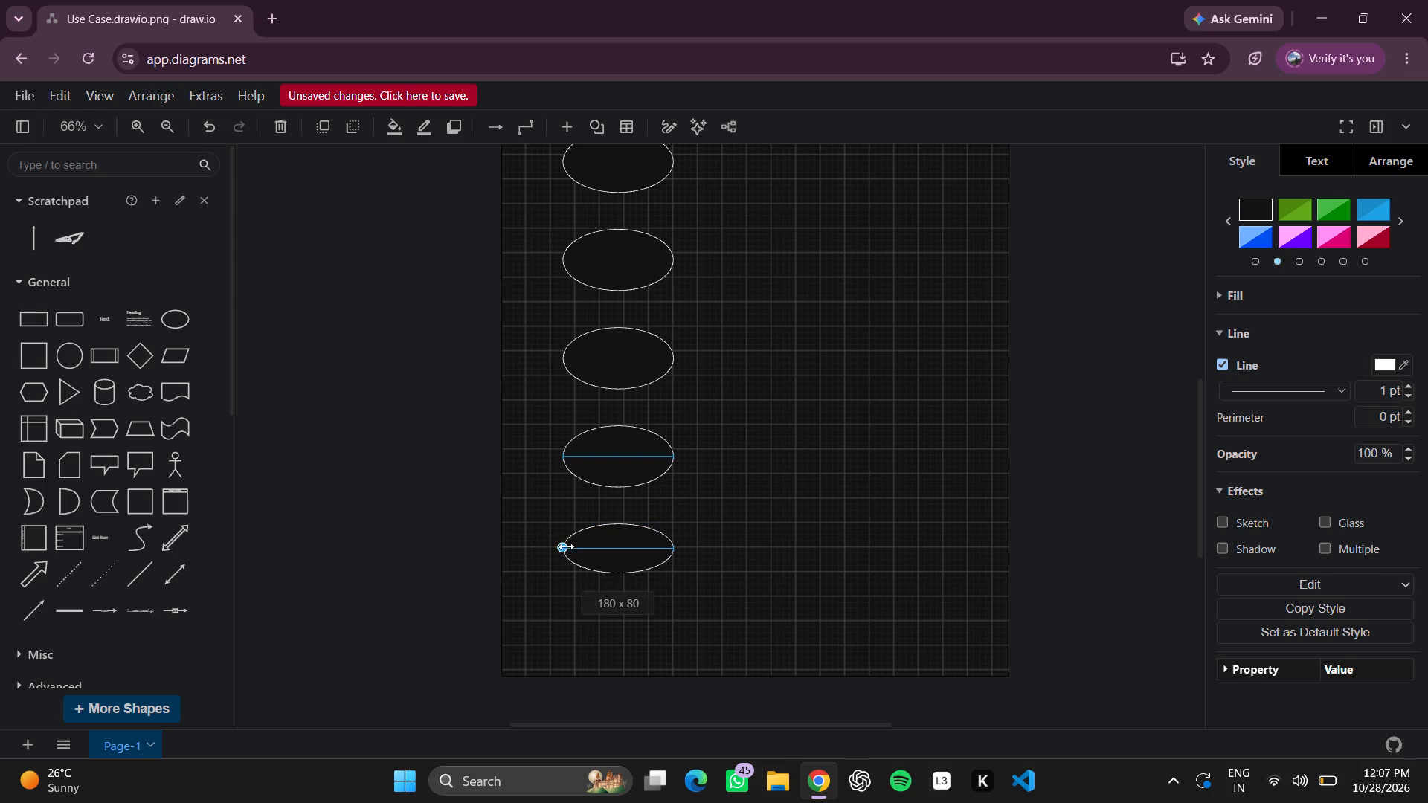
pyautogui.moveTo(621, 569); pyautogui.dragTo(623, 578)
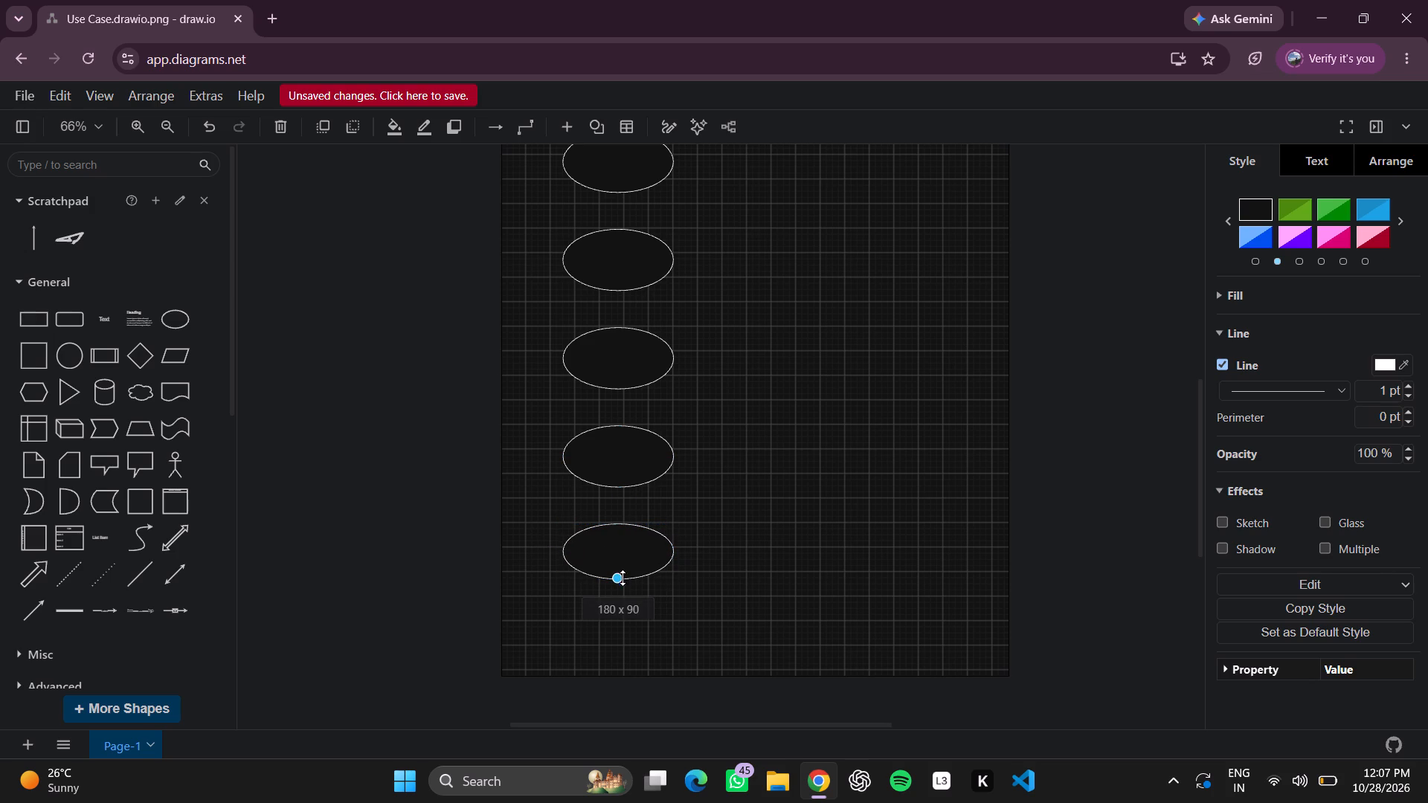
pyautogui.moveTo(623, 578); pyautogui.dragTo(624, 578)
pyautogui.click(783, 580)
# Add a seventh ellipse below the sixth, enlarge it to match the others, about 180 by 100, and adjust its position.
pyautogui.scroll(-1, 765, 576)
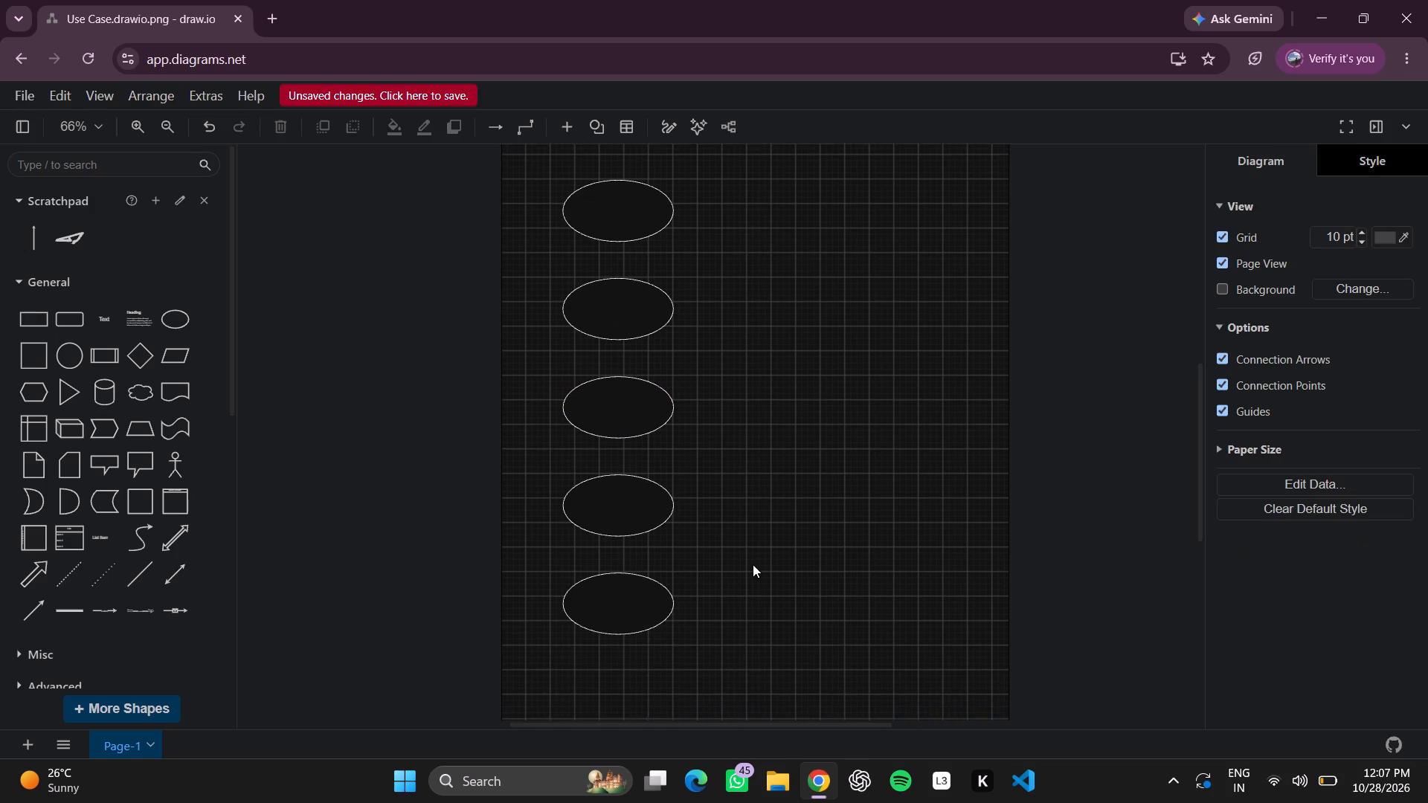
pyautogui.scroll(-2, 753, 564)
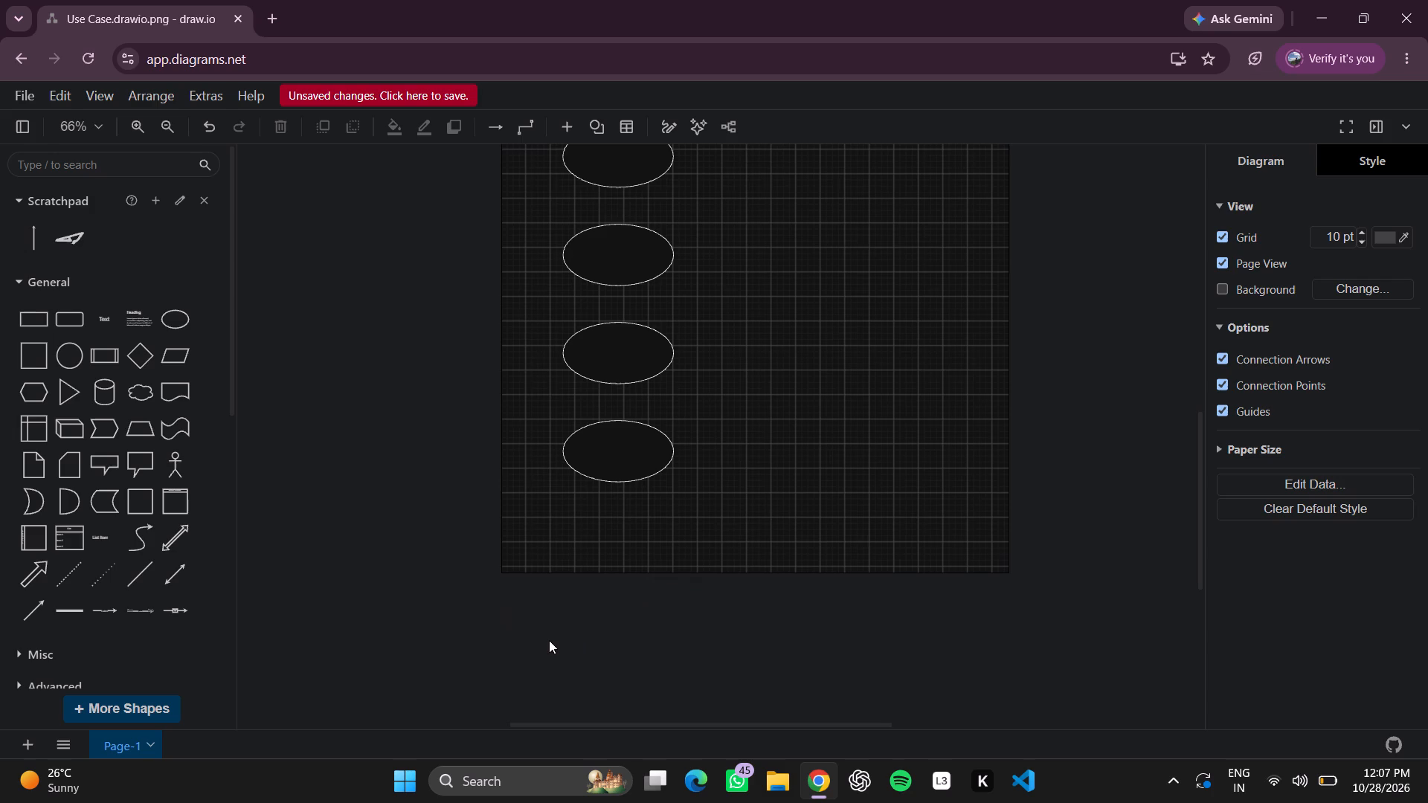
pyautogui.click(168, 319)
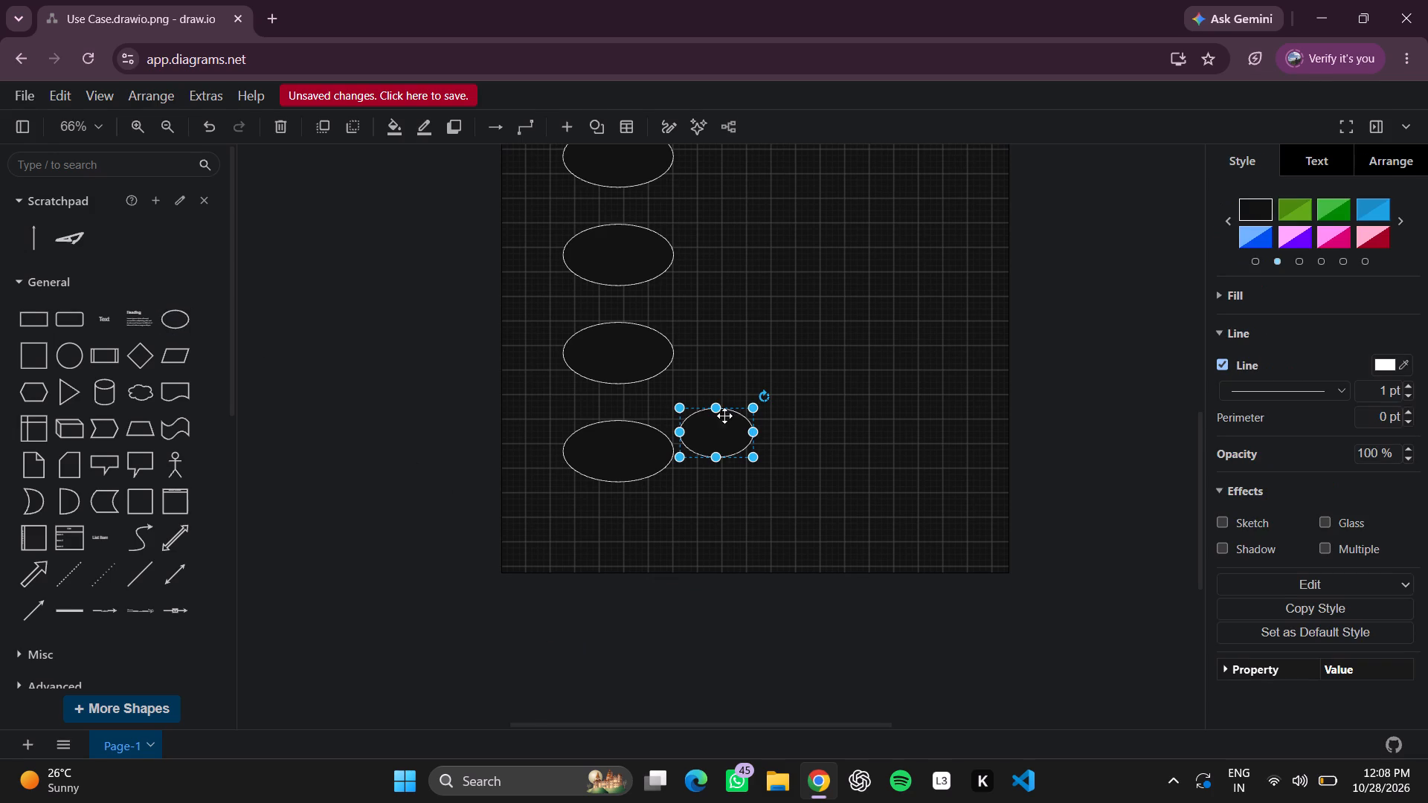
pyautogui.moveTo(721, 437); pyautogui.dragTo(625, 549)
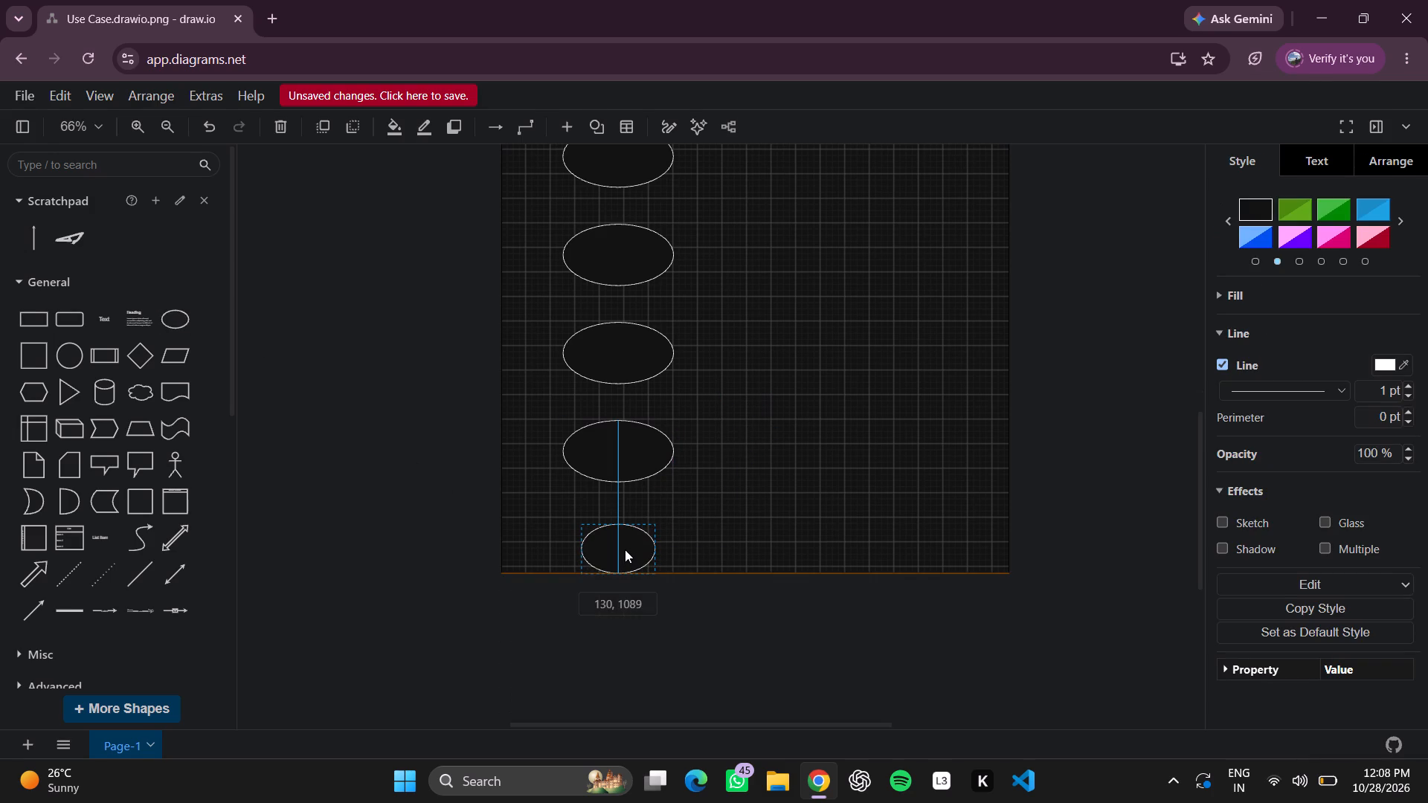
pyautogui.moveTo(625, 549); pyautogui.dragTo(625, 549)
pyautogui.moveTo(652, 541); pyautogui.dragTo(666, 538)
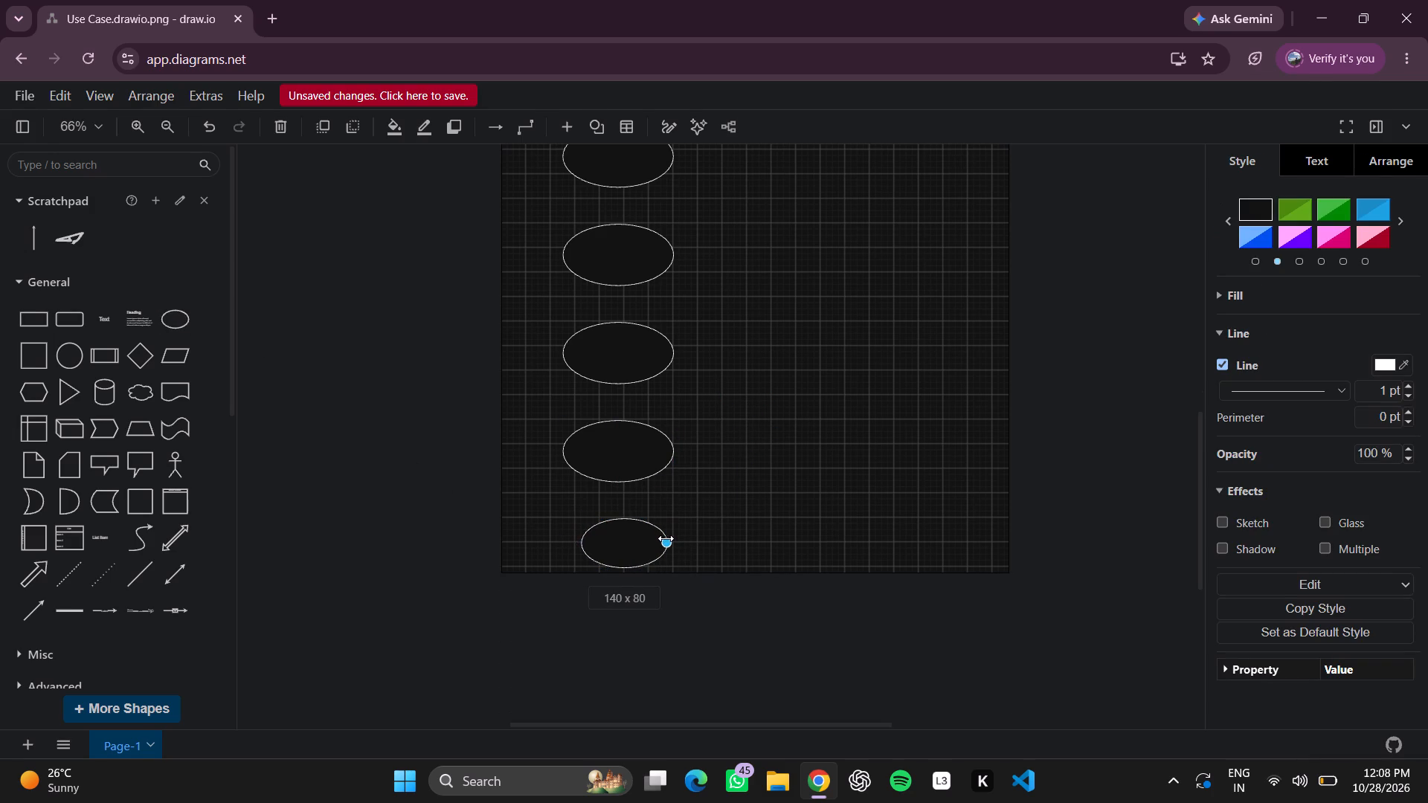
pyautogui.moveTo(666, 538); pyautogui.dragTo(663, 538)
pyautogui.moveTo(581, 542); pyautogui.dragTo(565, 546)
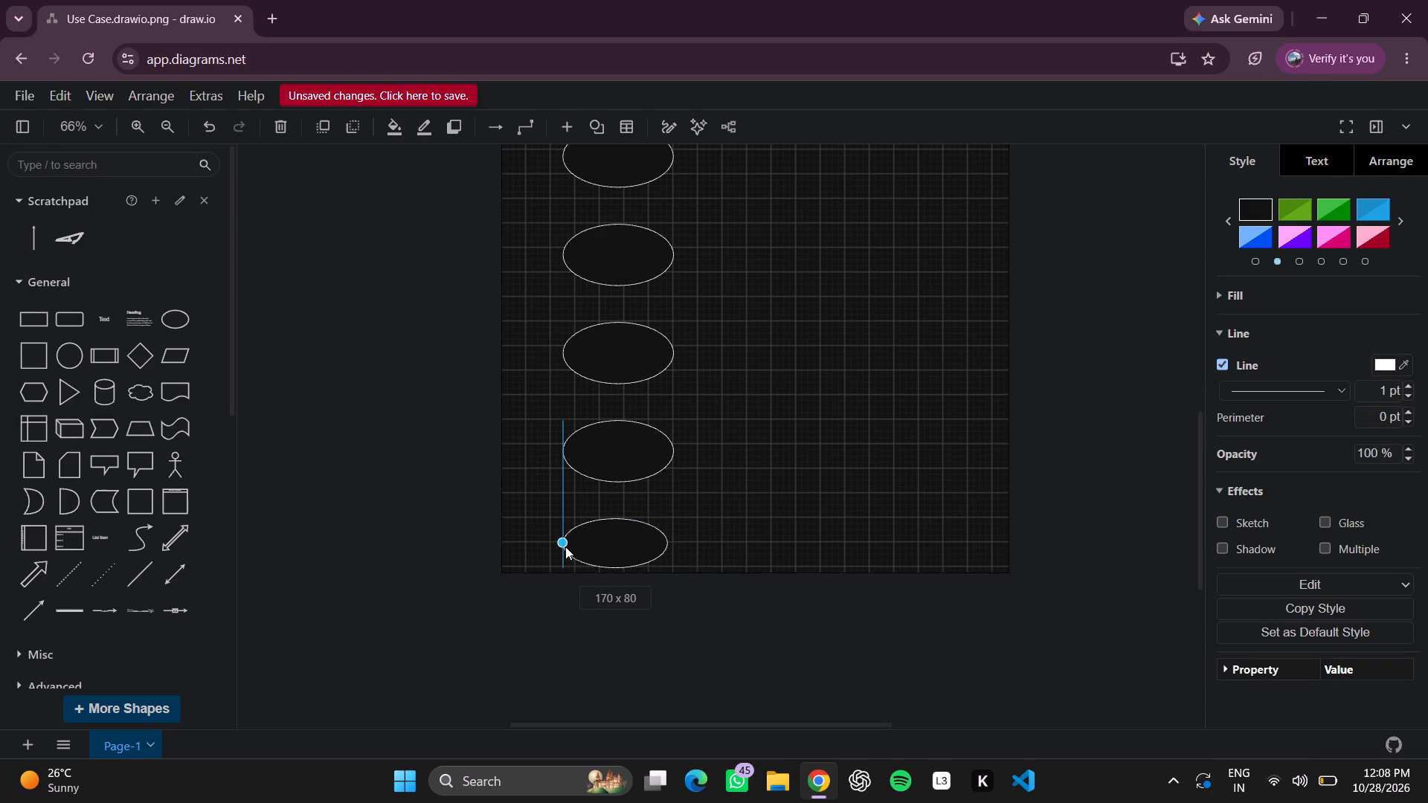
pyautogui.moveTo(565, 546); pyautogui.dragTo(558, 547)
pyautogui.moveTo(614, 540); pyautogui.dragTo(622, 541)
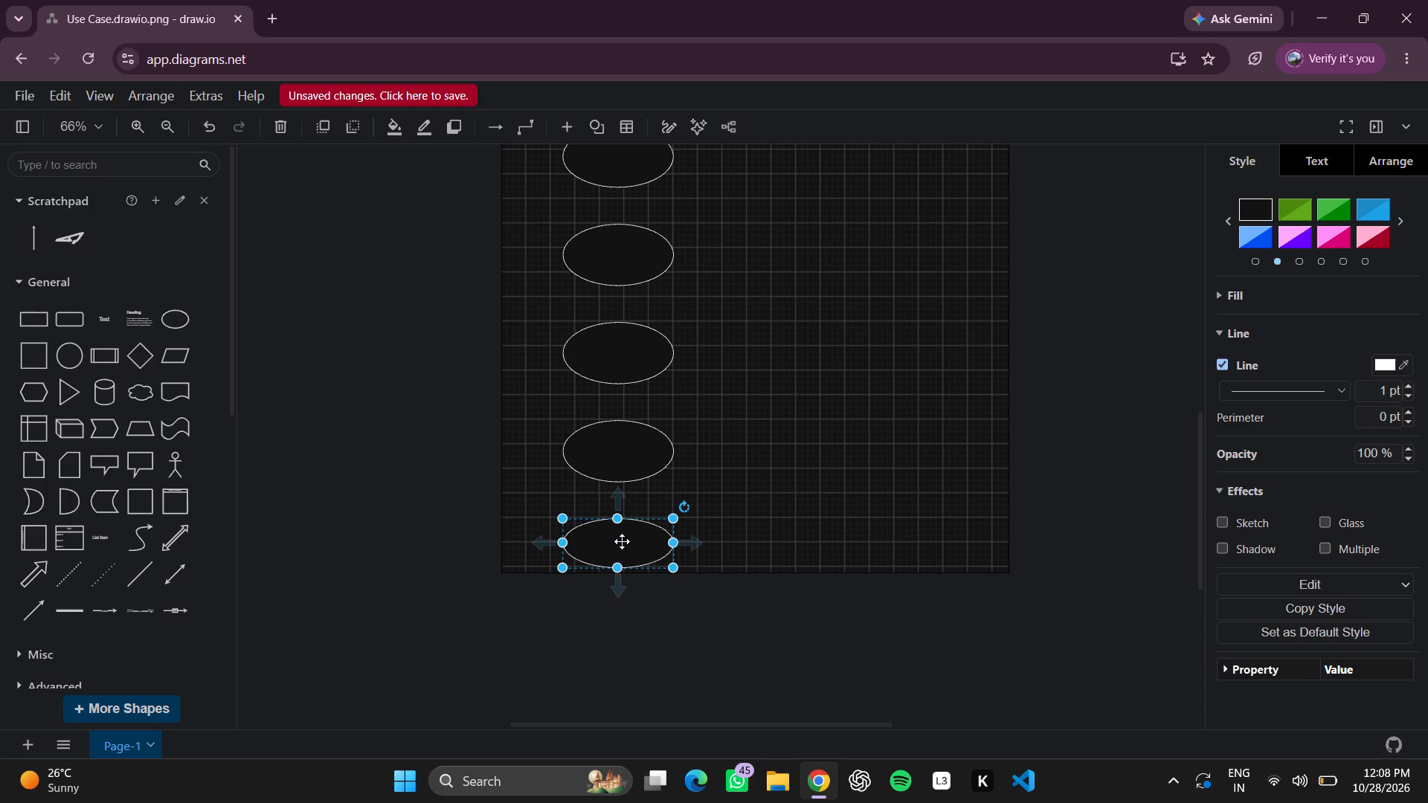
pyautogui.moveTo(617, 567); pyautogui.dragTo(617, 578)
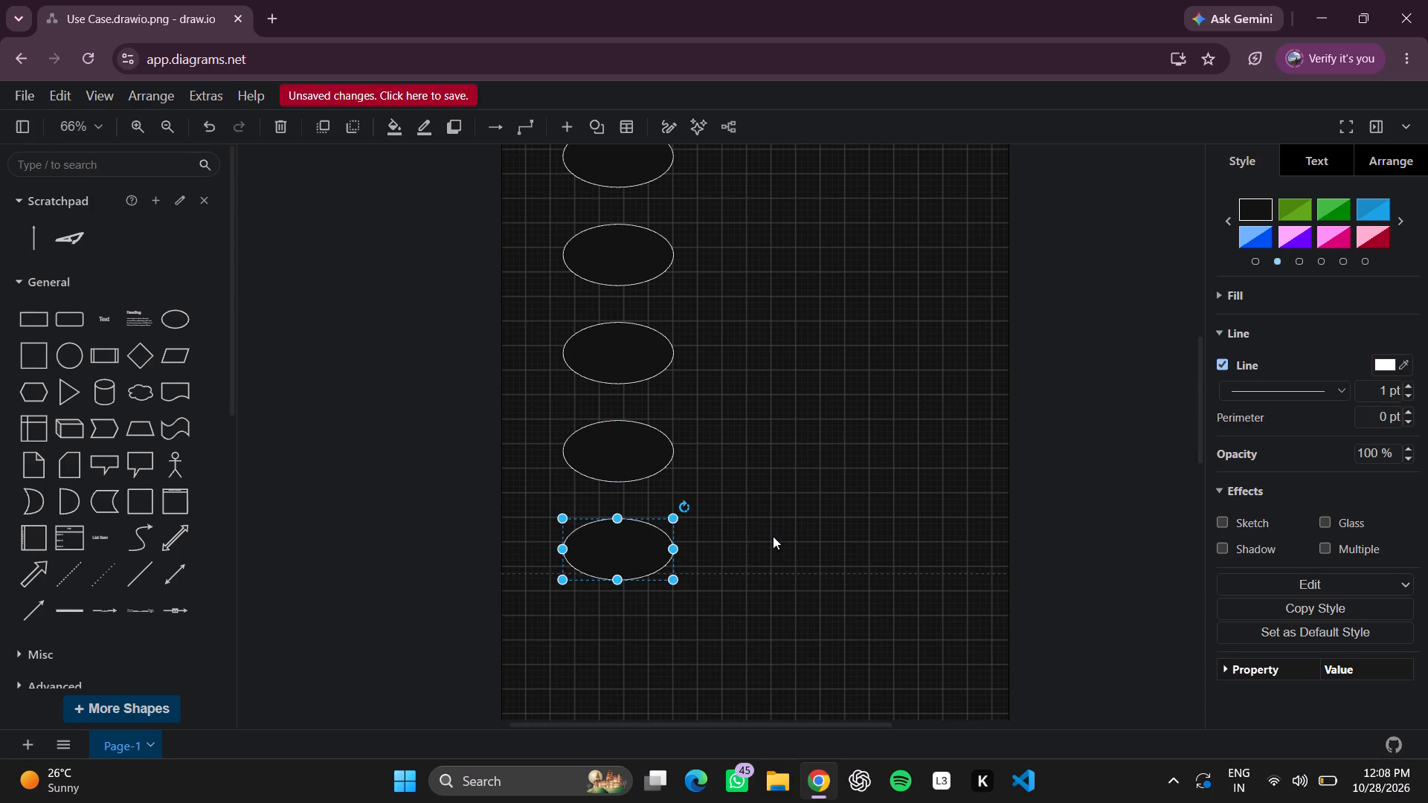
pyautogui.click(773, 536)
pyautogui.moveTo(616, 546); pyautogui.dragTo(622, 563)
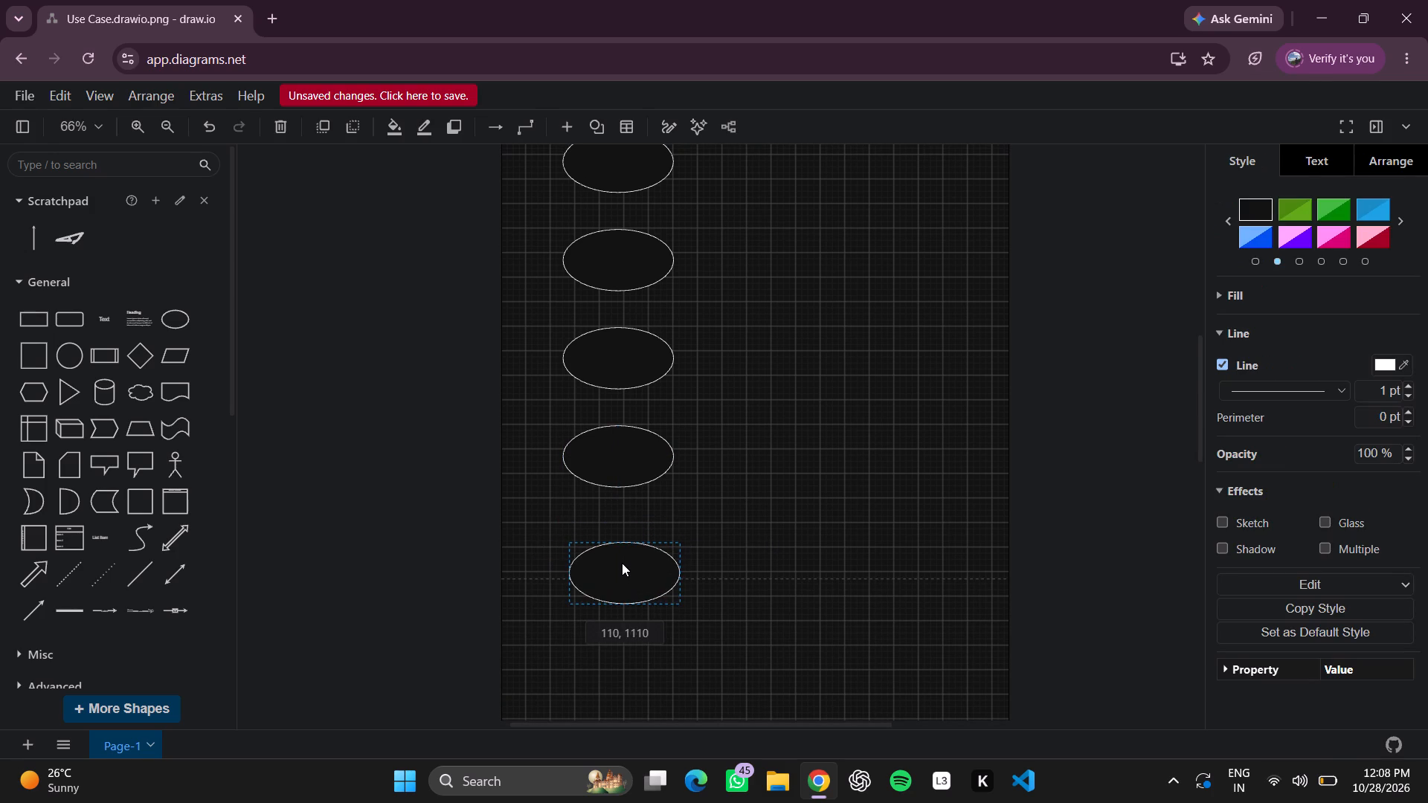
pyautogui.moveTo(622, 563); pyautogui.dragTo(622, 562)
pyautogui.click(788, 503)
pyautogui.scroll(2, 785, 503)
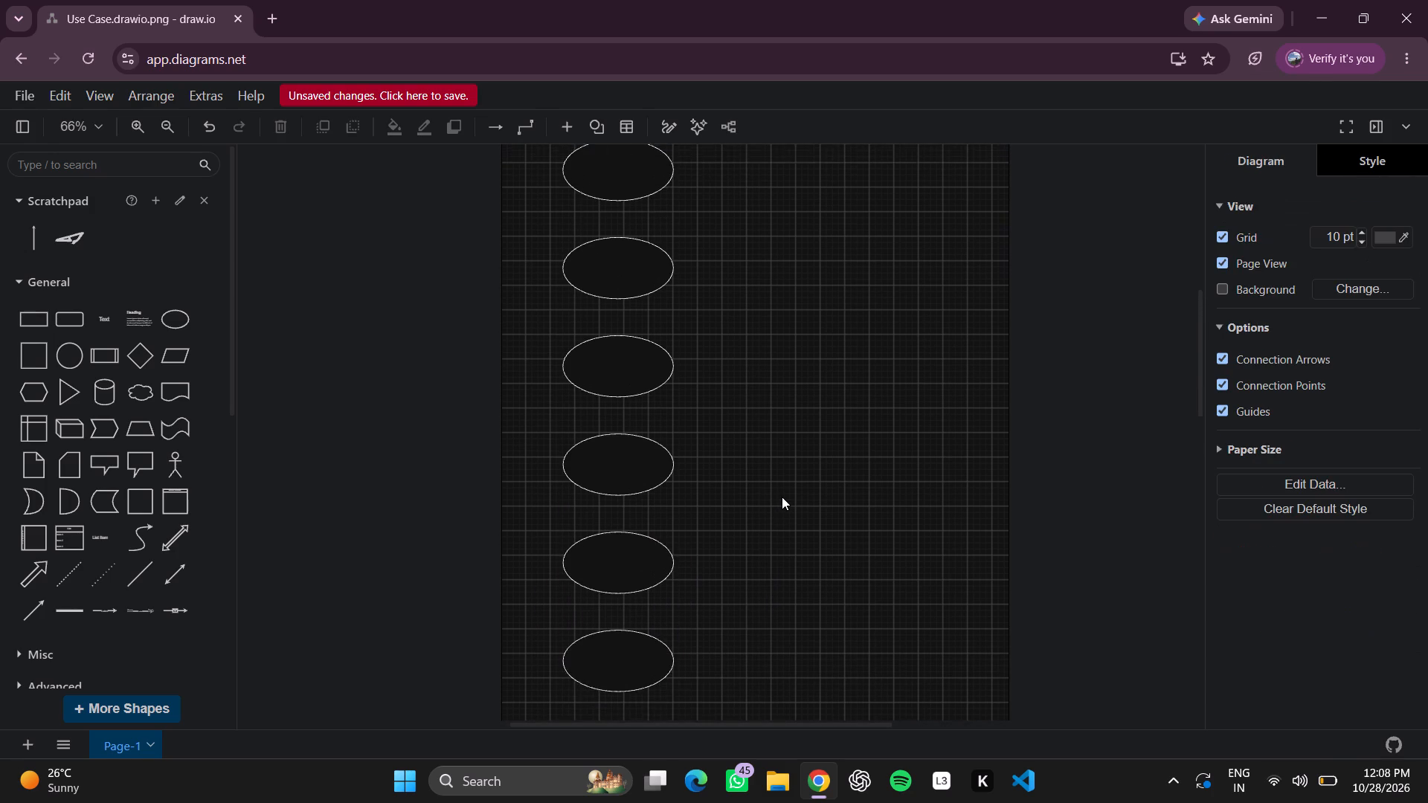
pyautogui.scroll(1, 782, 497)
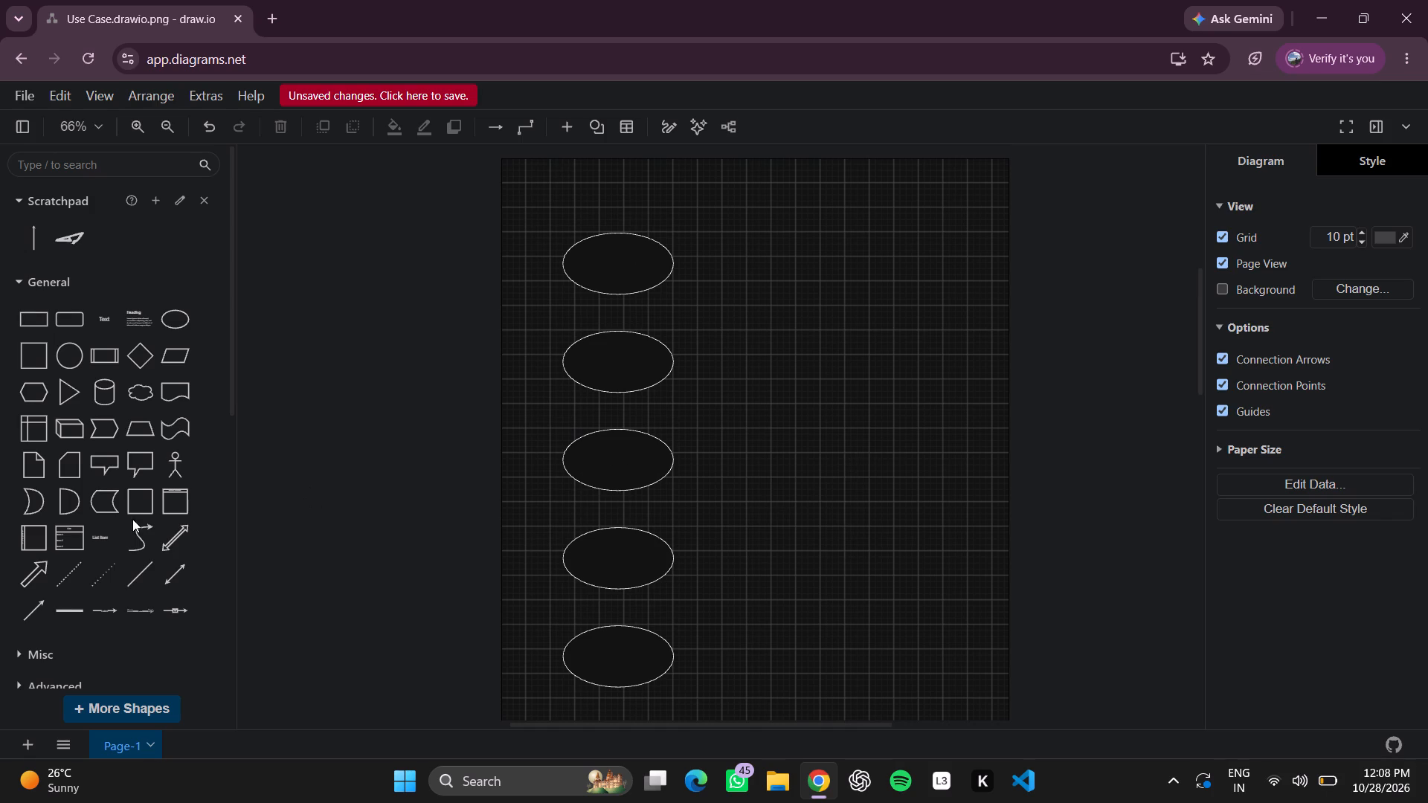
# Start a second column with an ellipse level with the first column's top ellipse, enlarged to about 180 by 100.
pyautogui.click(181, 318)
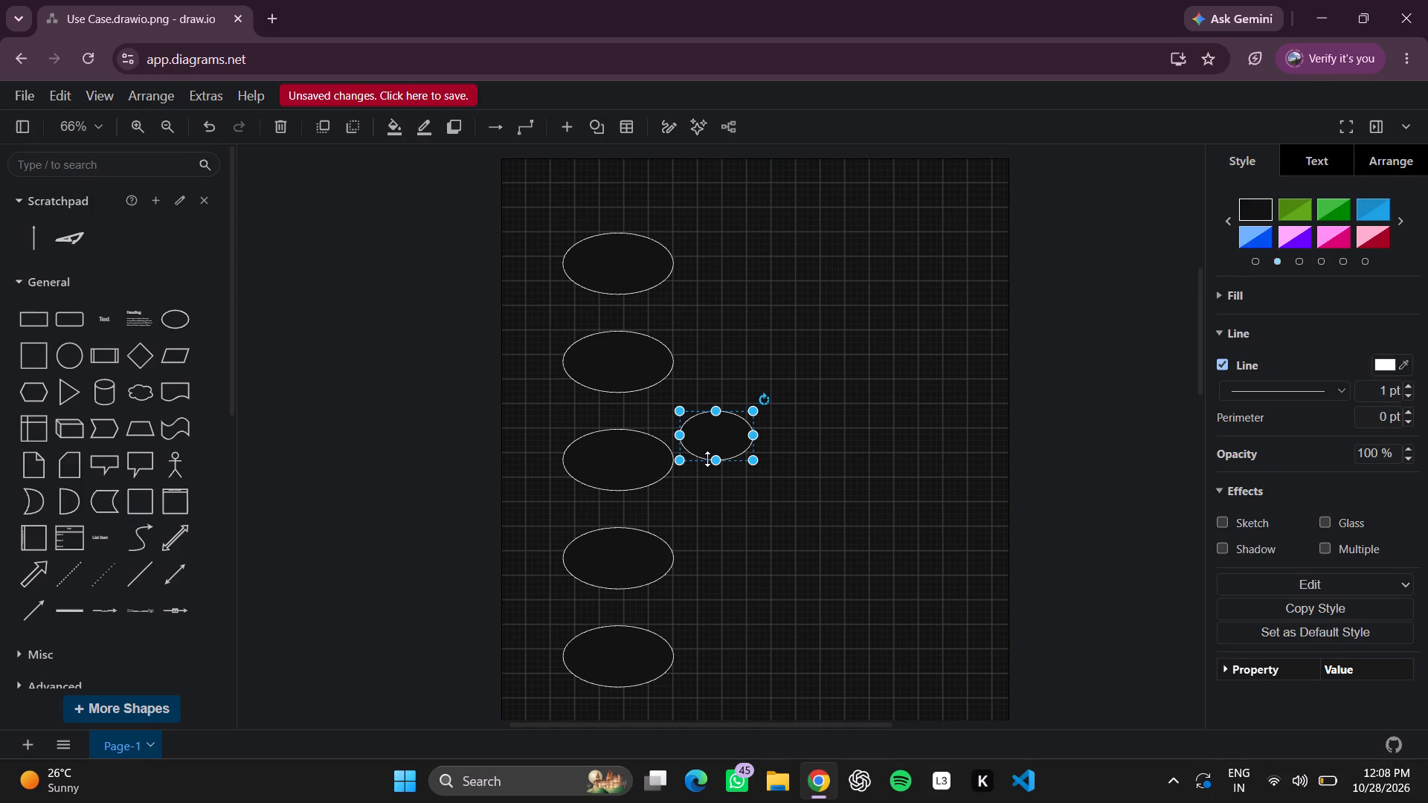
pyautogui.moveTo(728, 441); pyautogui.dragTo(863, 285)
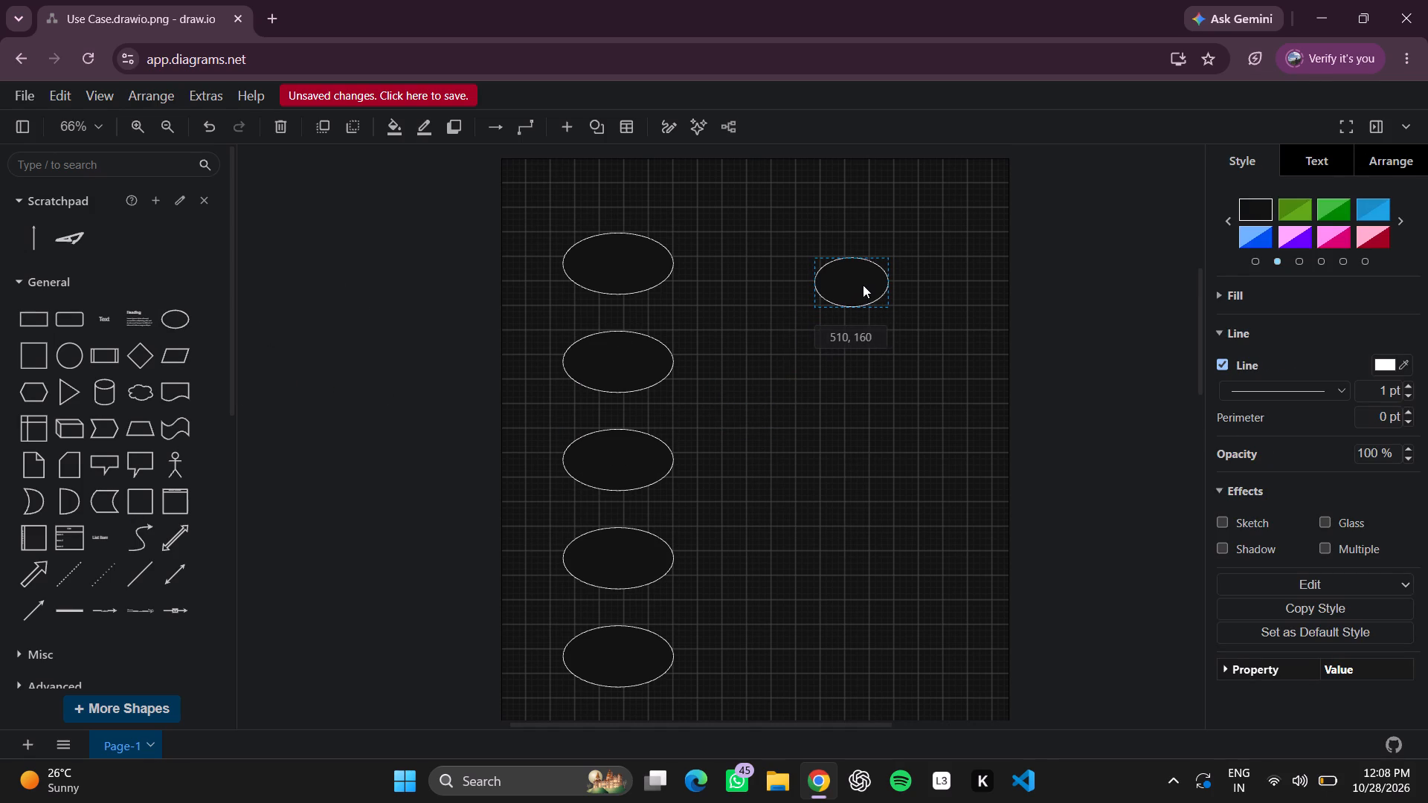
pyautogui.moveTo(863, 285); pyautogui.dragTo(863, 261)
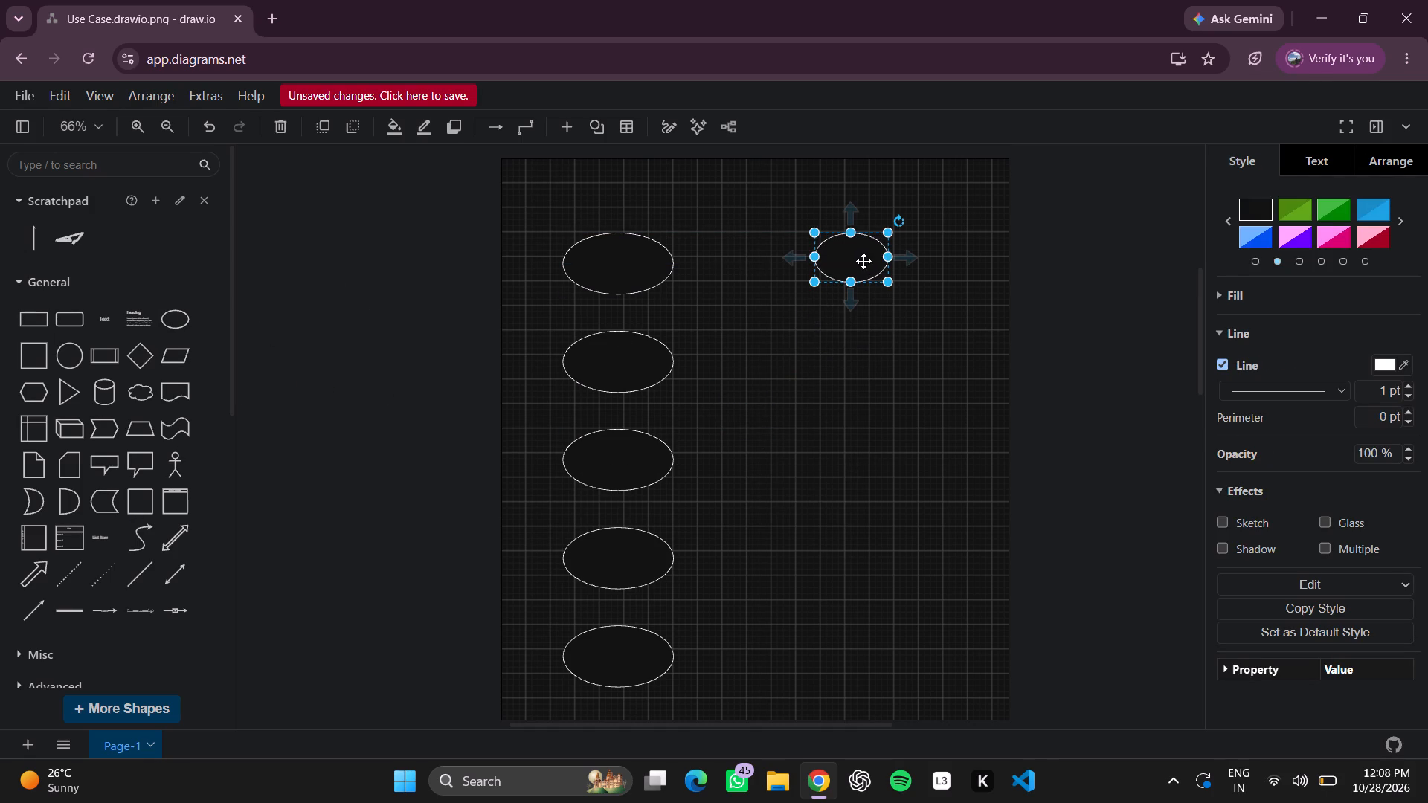
pyautogui.moveTo(887, 259); pyautogui.dragTo(895, 254)
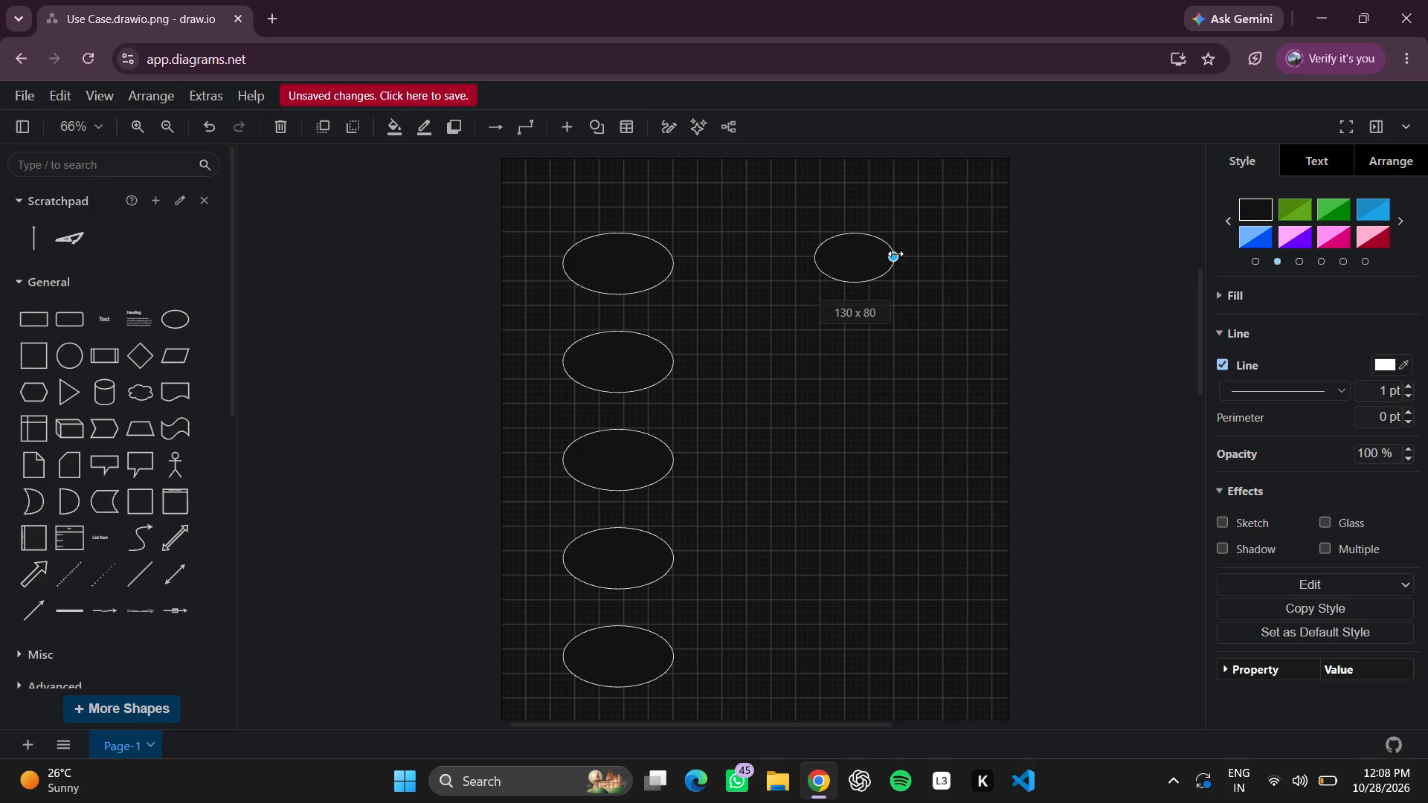
pyautogui.moveTo(895, 254); pyautogui.dragTo(908, 254)
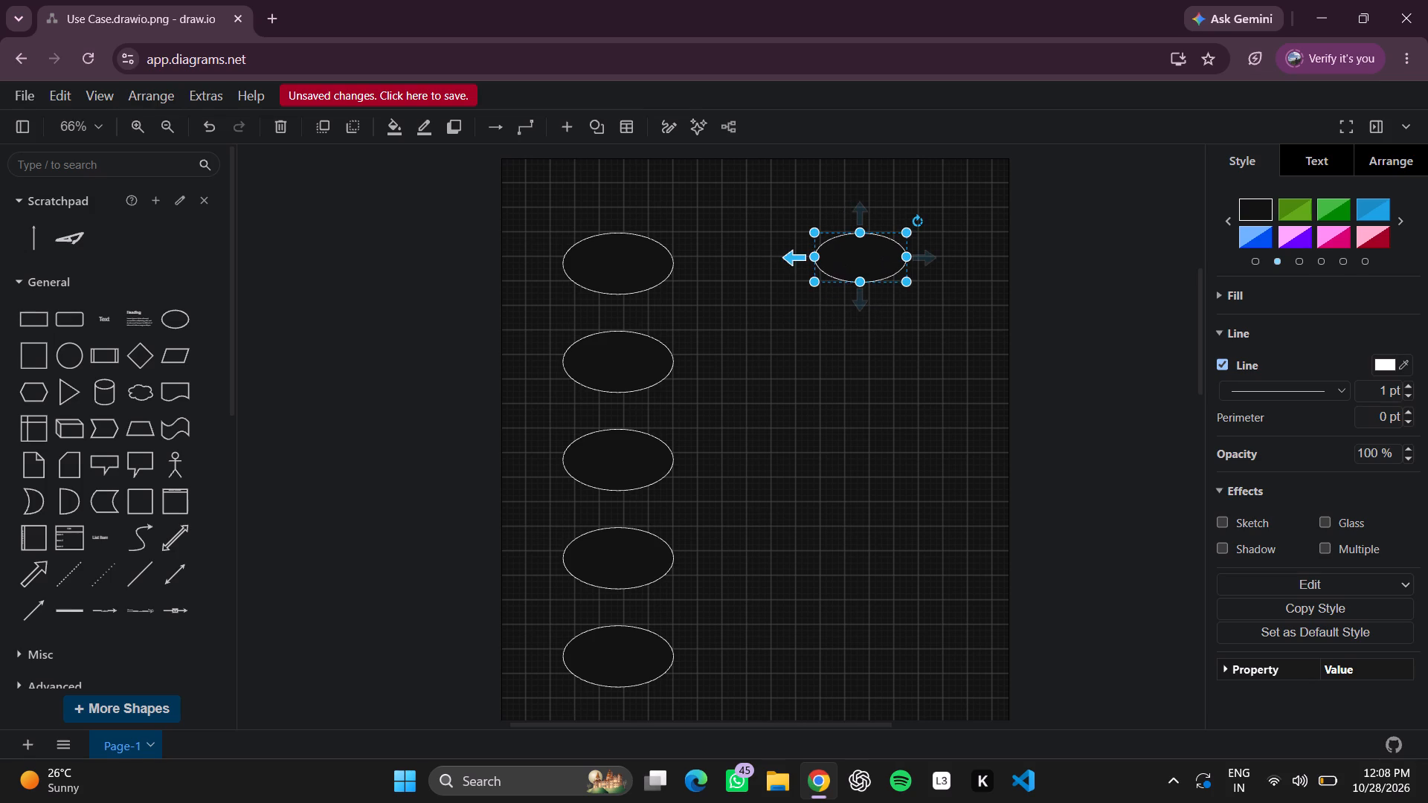
pyautogui.moveTo(813, 257); pyautogui.dragTo(797, 256)
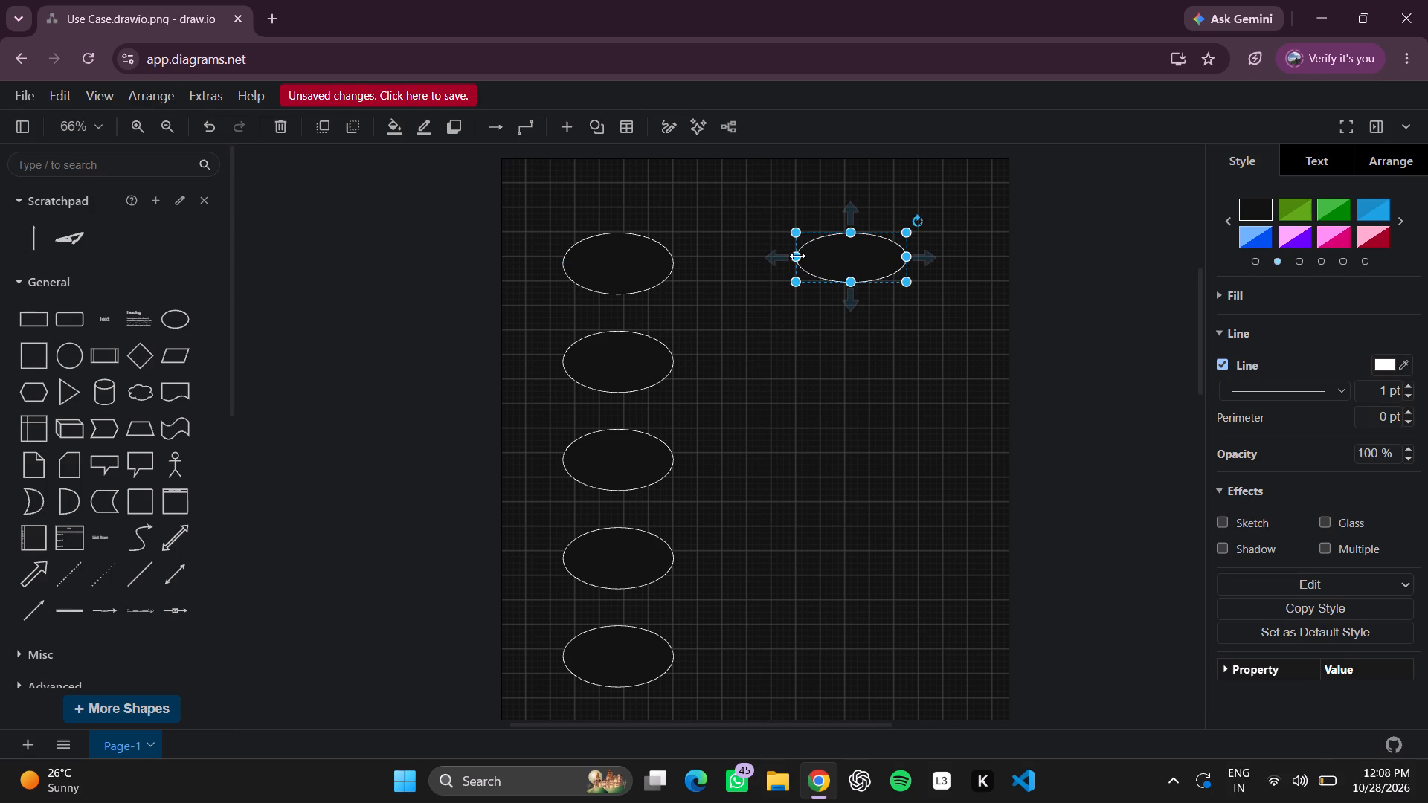
pyautogui.click(851, 278)
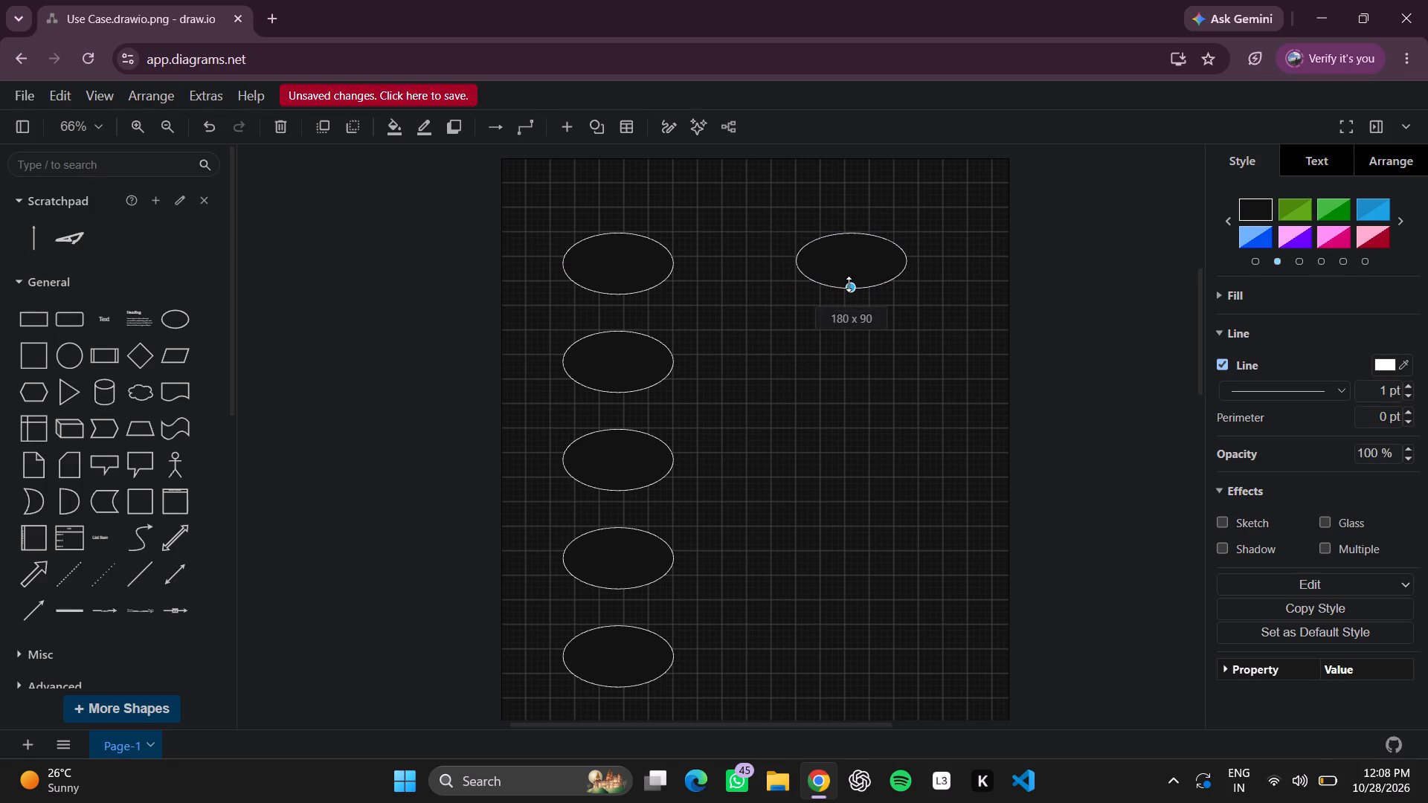
pyautogui.click(849, 284)
pyautogui.click(936, 291)
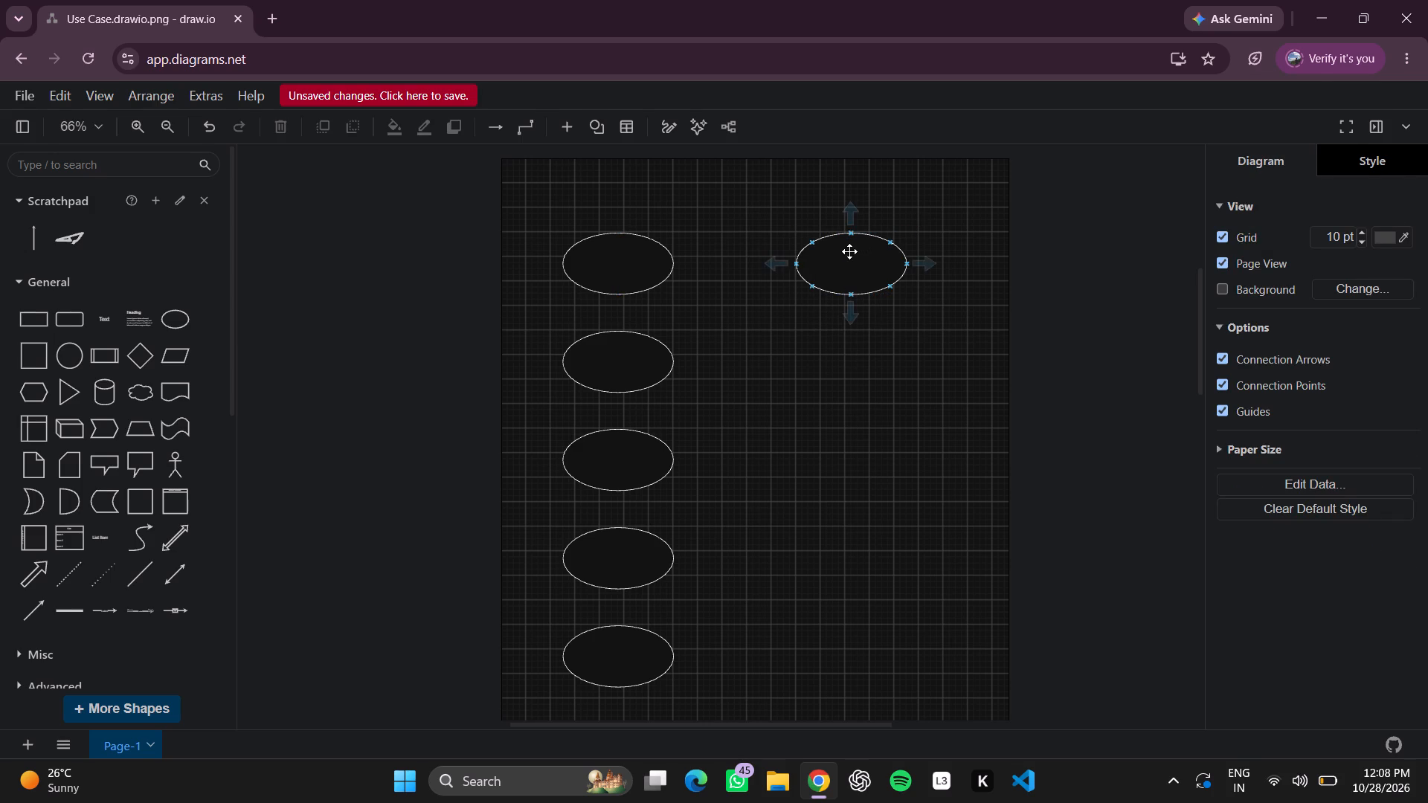
# Move the second column's first ellipse straight down to about position 480, 220.
pyautogui.moveTo(847, 253); pyautogui.dragTo(850, 314)
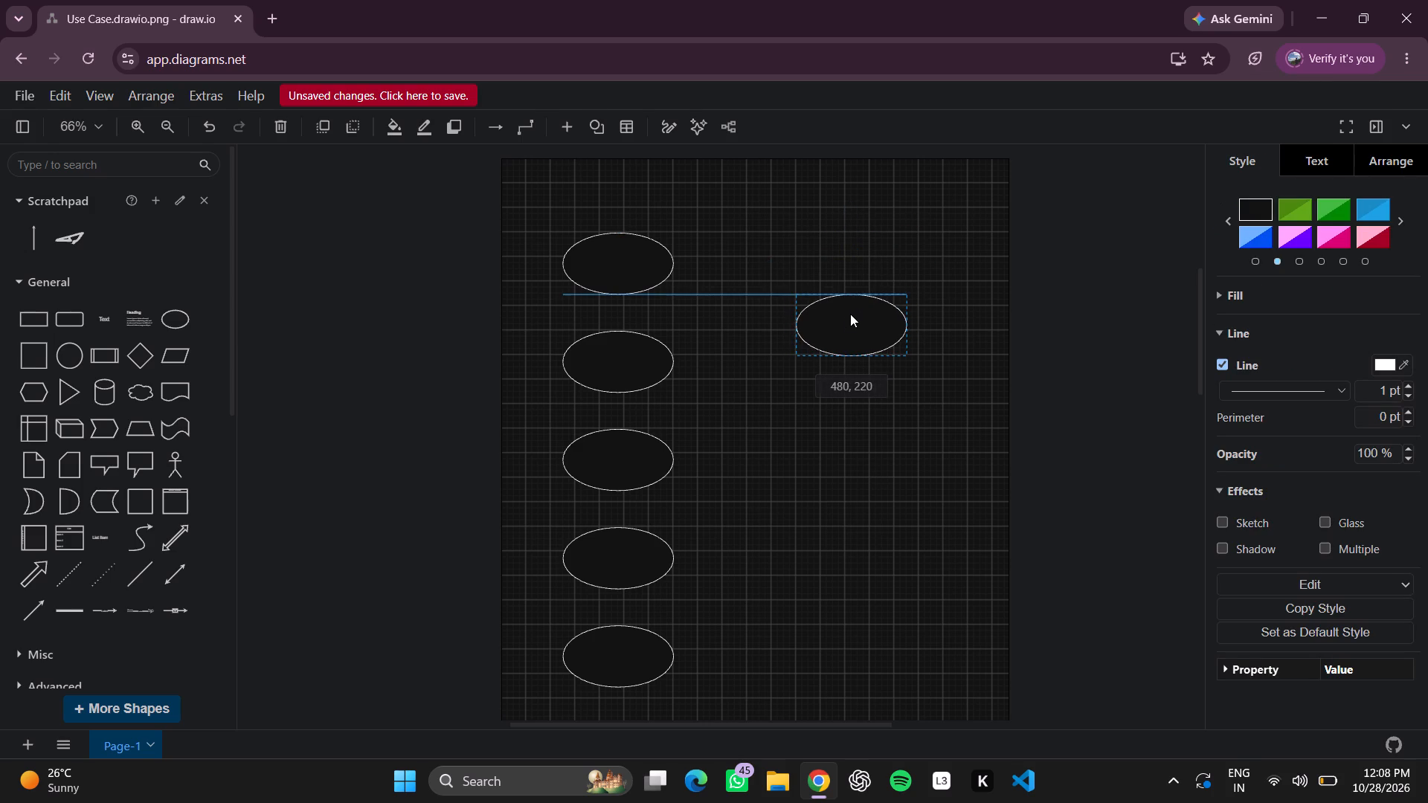
pyautogui.moveTo(850, 314); pyautogui.dragTo(849, 315)
pyautogui.click(918, 448)
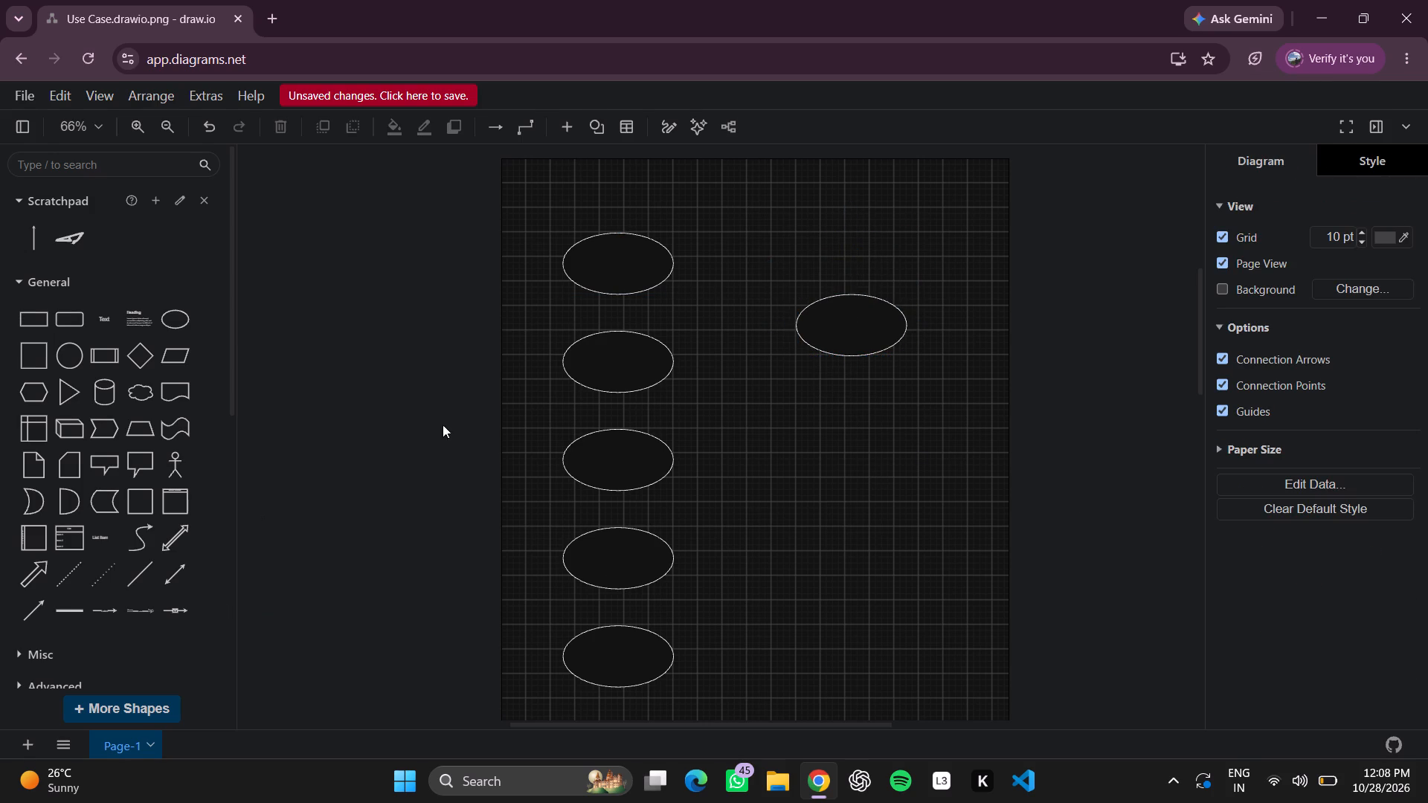
# Add a second ellipse below the first in the second column and enlarge it to about 180 by 100.
pyautogui.click(167, 316)
pyautogui.moveTo(710, 432); pyautogui.dragTo(842, 429)
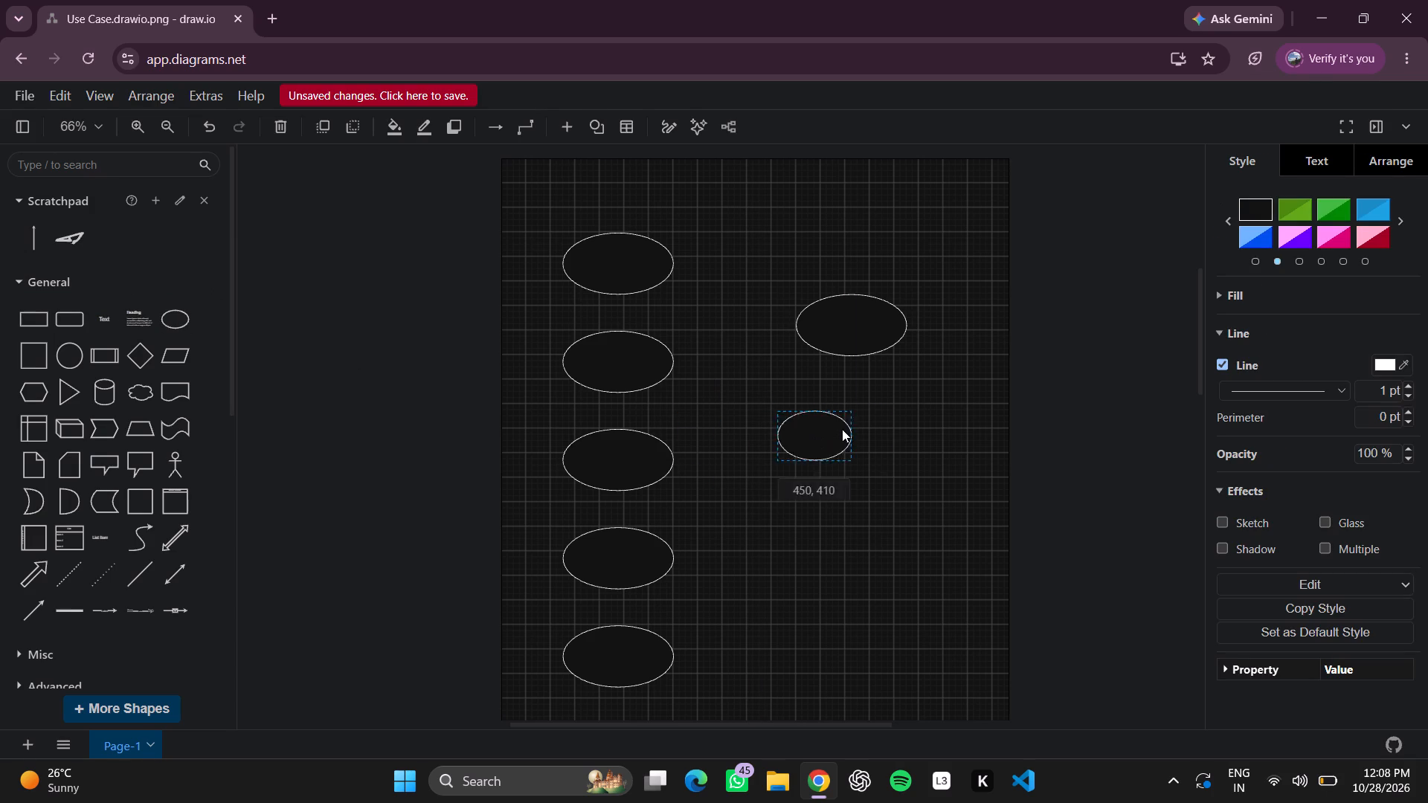
pyautogui.moveTo(842, 429); pyautogui.dragTo(846, 423)
pyautogui.moveTo(886, 425); pyautogui.dragTo(894, 425)
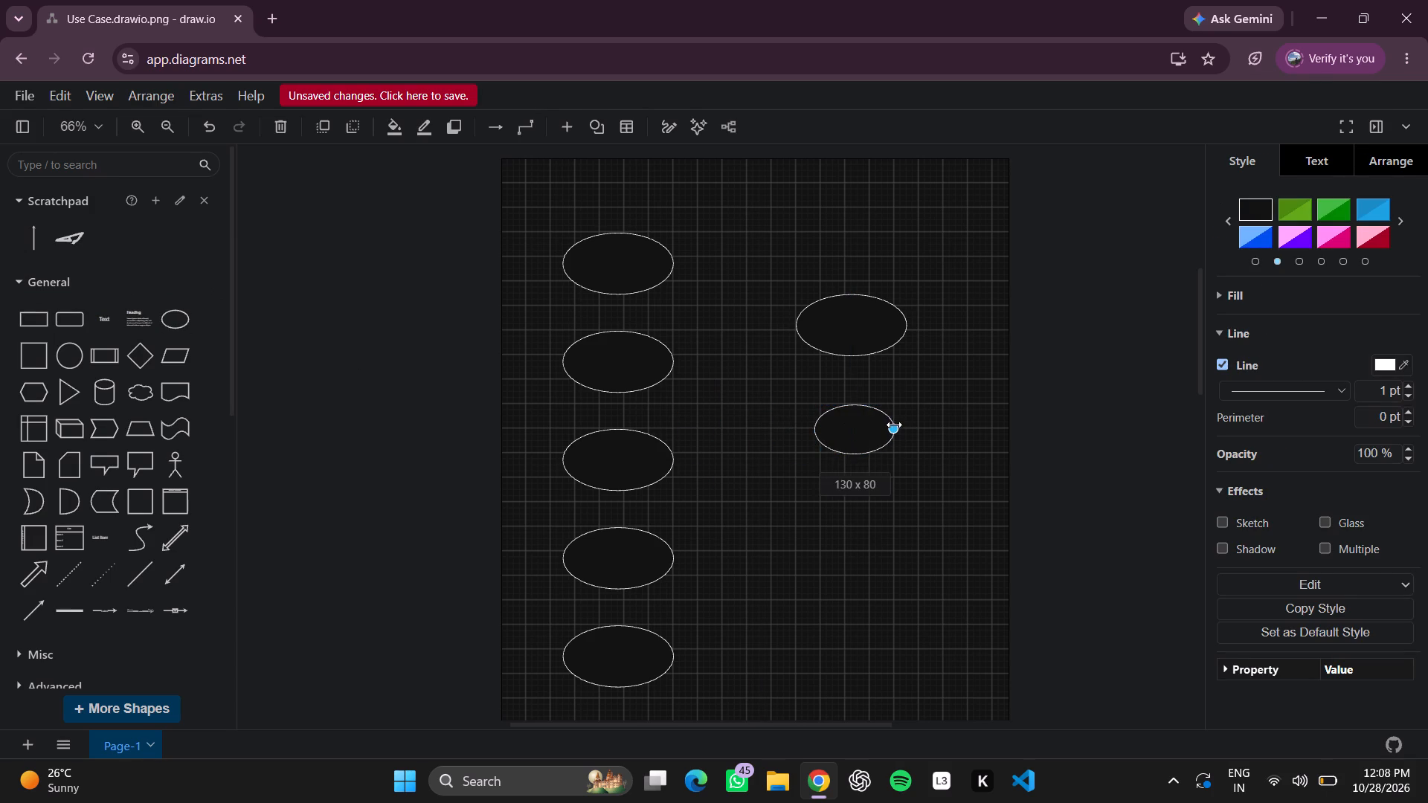
pyautogui.moveTo(894, 425); pyautogui.dragTo(906, 423)
pyautogui.moveTo(814, 423); pyautogui.dragTo(797, 425)
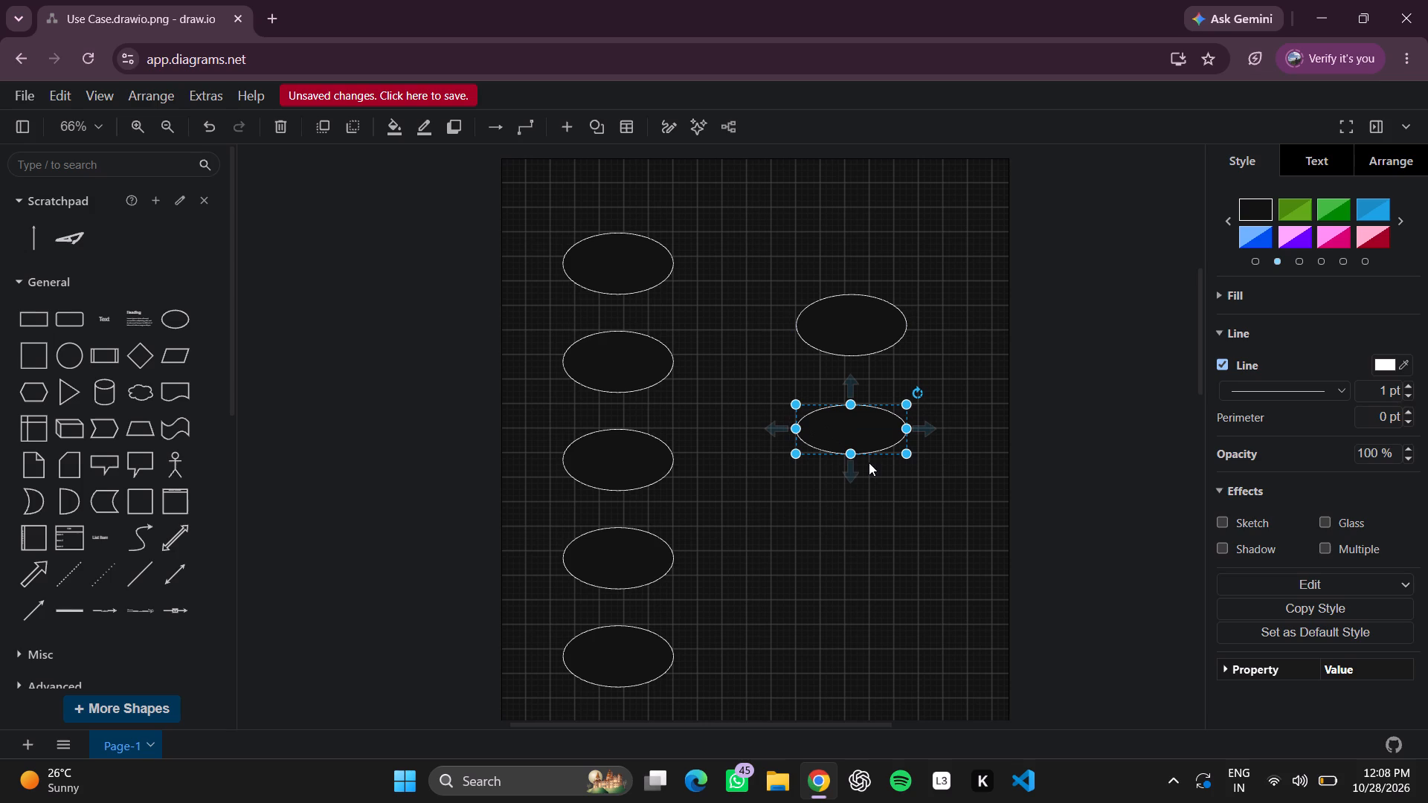
pyautogui.moveTo(853, 457); pyautogui.dragTo(852, 465)
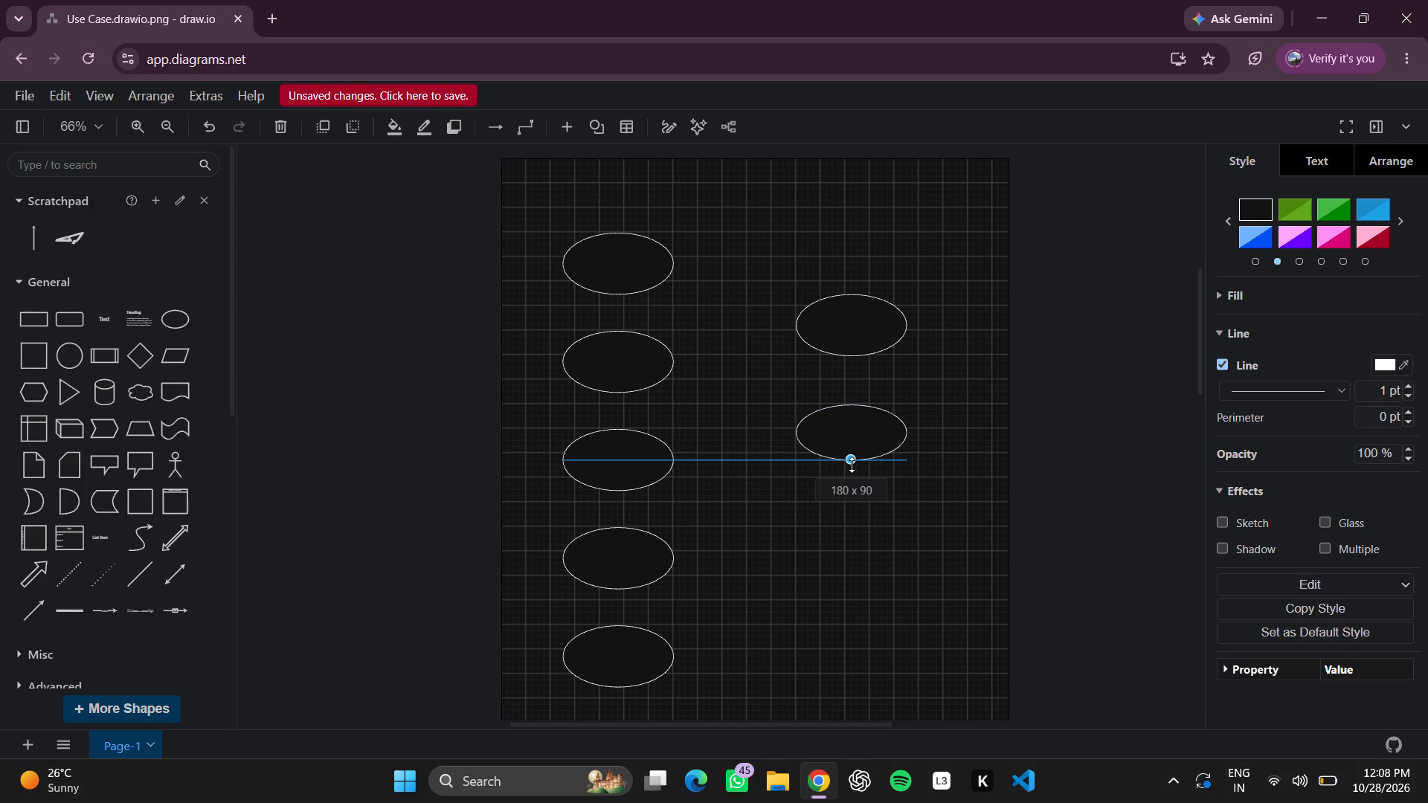
pyautogui.moveTo(852, 465); pyautogui.dragTo(852, 466)
pyautogui.click(878, 500)
# Add a third ellipse centred below the second one in the second column, at about position 510, 545.
pyautogui.scroll(-1, 493, 510)
pyautogui.click(173, 323)
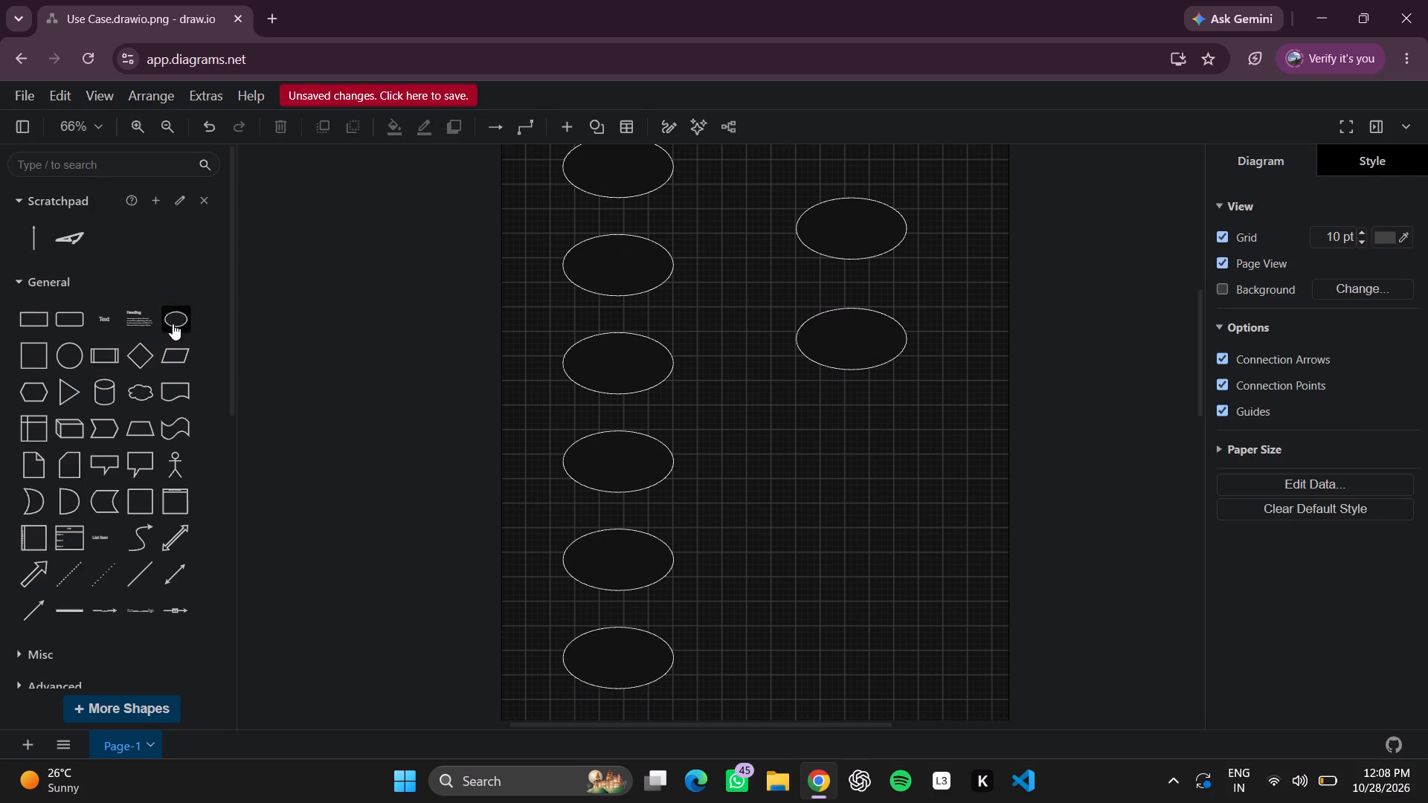
pyautogui.moveTo(715, 422); pyautogui.dragTo(846, 450)
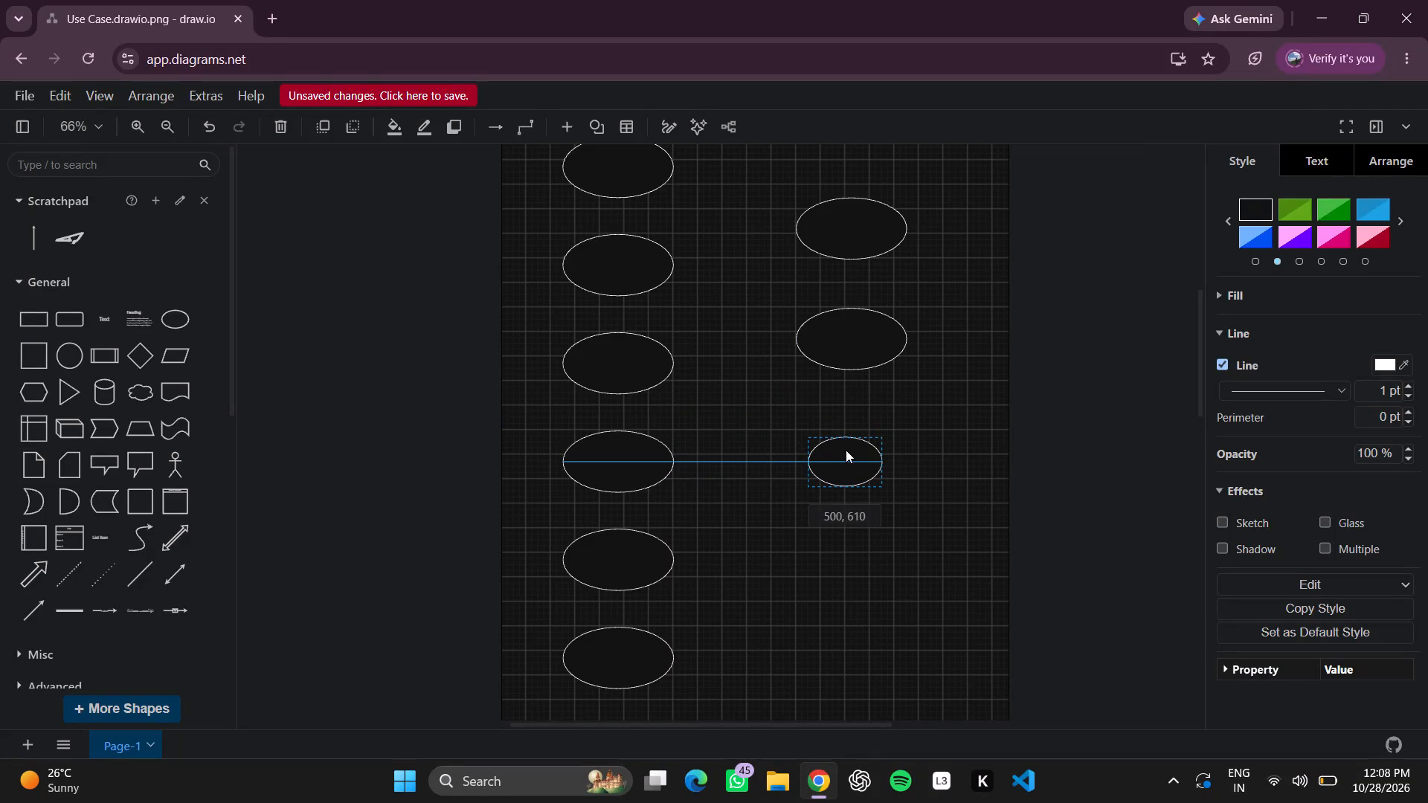
pyautogui.moveTo(846, 450); pyautogui.dragTo(853, 410)
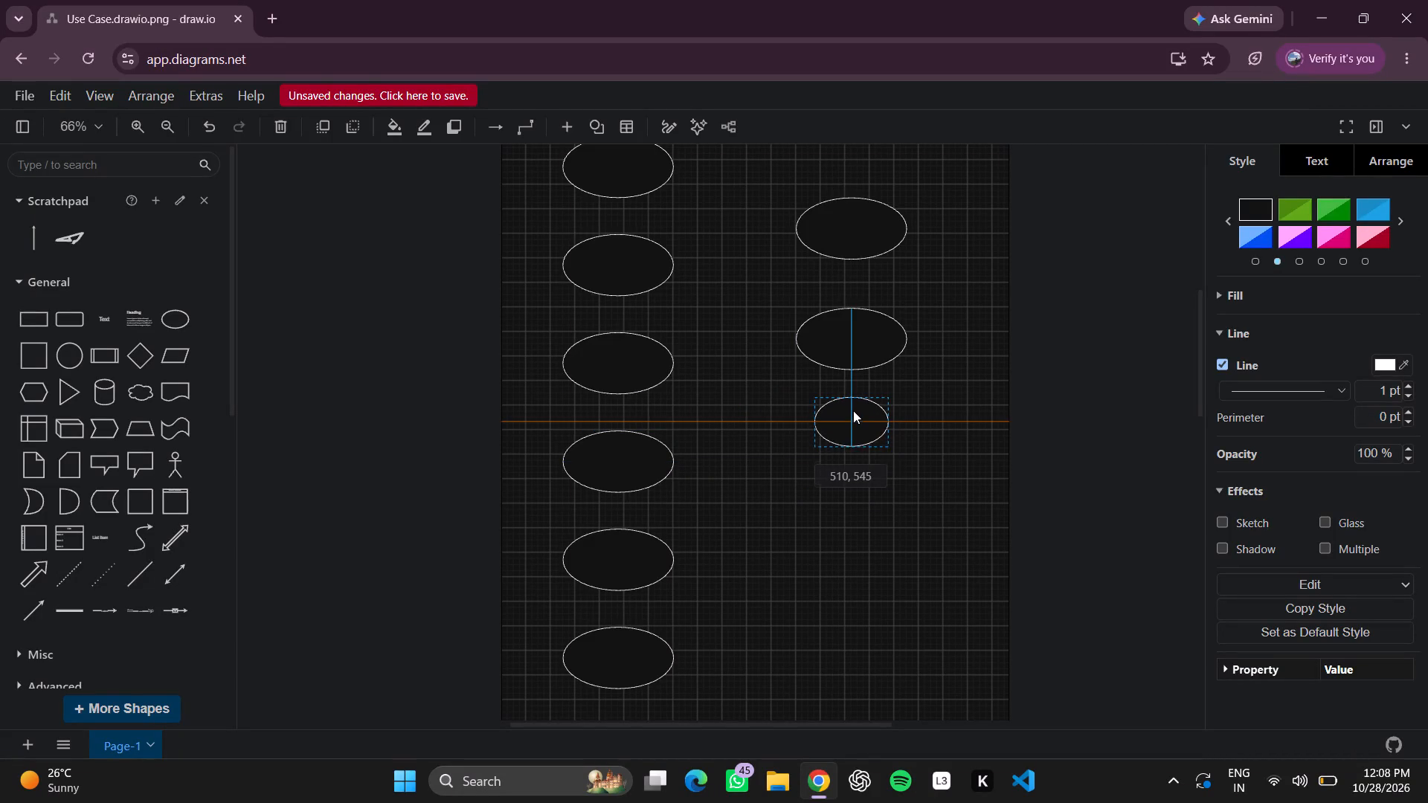
pyautogui.moveTo(853, 410); pyautogui.dragTo(850, 415)
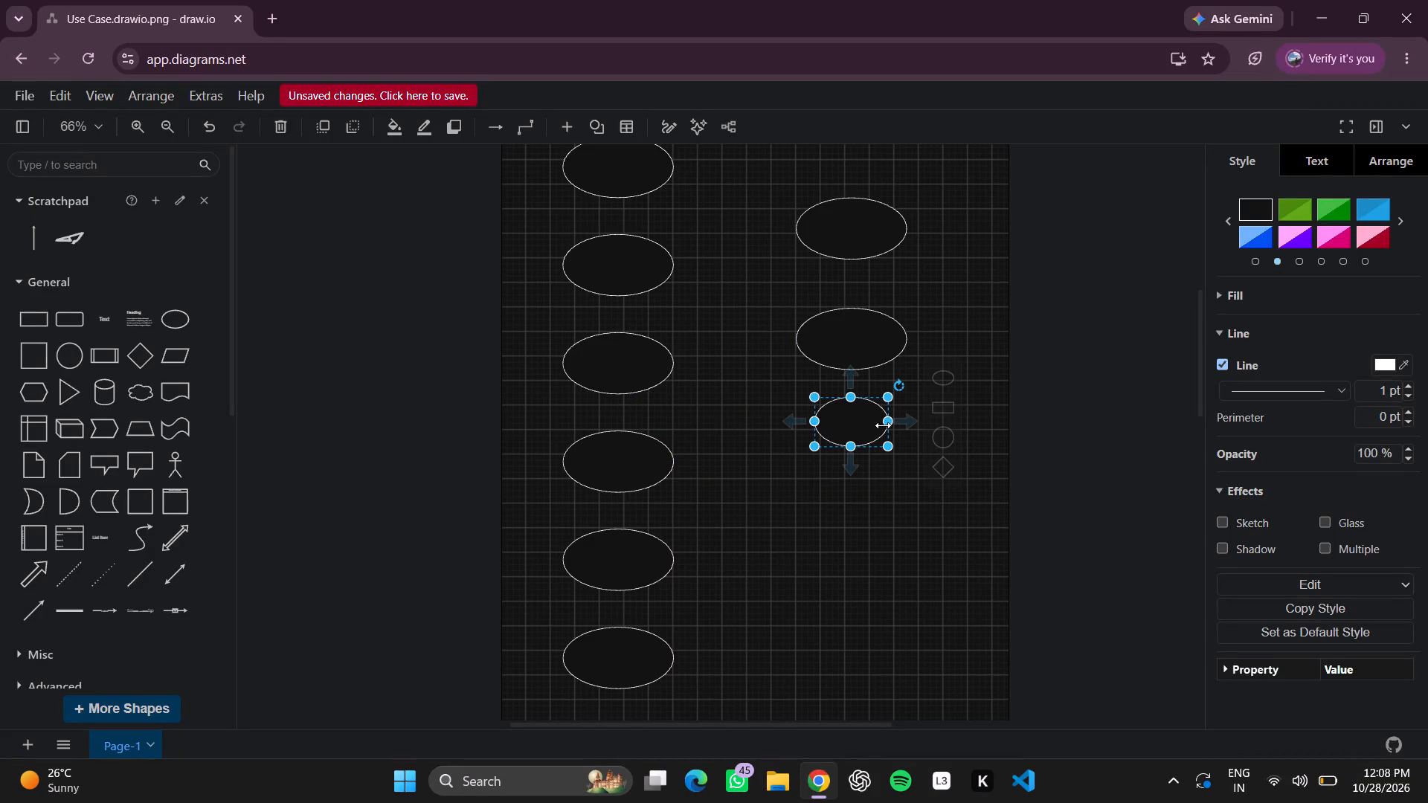
# Move the second column's second ellipse slightly up, closer to the first.
pyautogui.moveTo(854, 345); pyautogui.dragTo(855, 330)
# Enlarge the second column's third ellipse on both sides and downward to about 170 by 100.
pyautogui.click(855, 407)
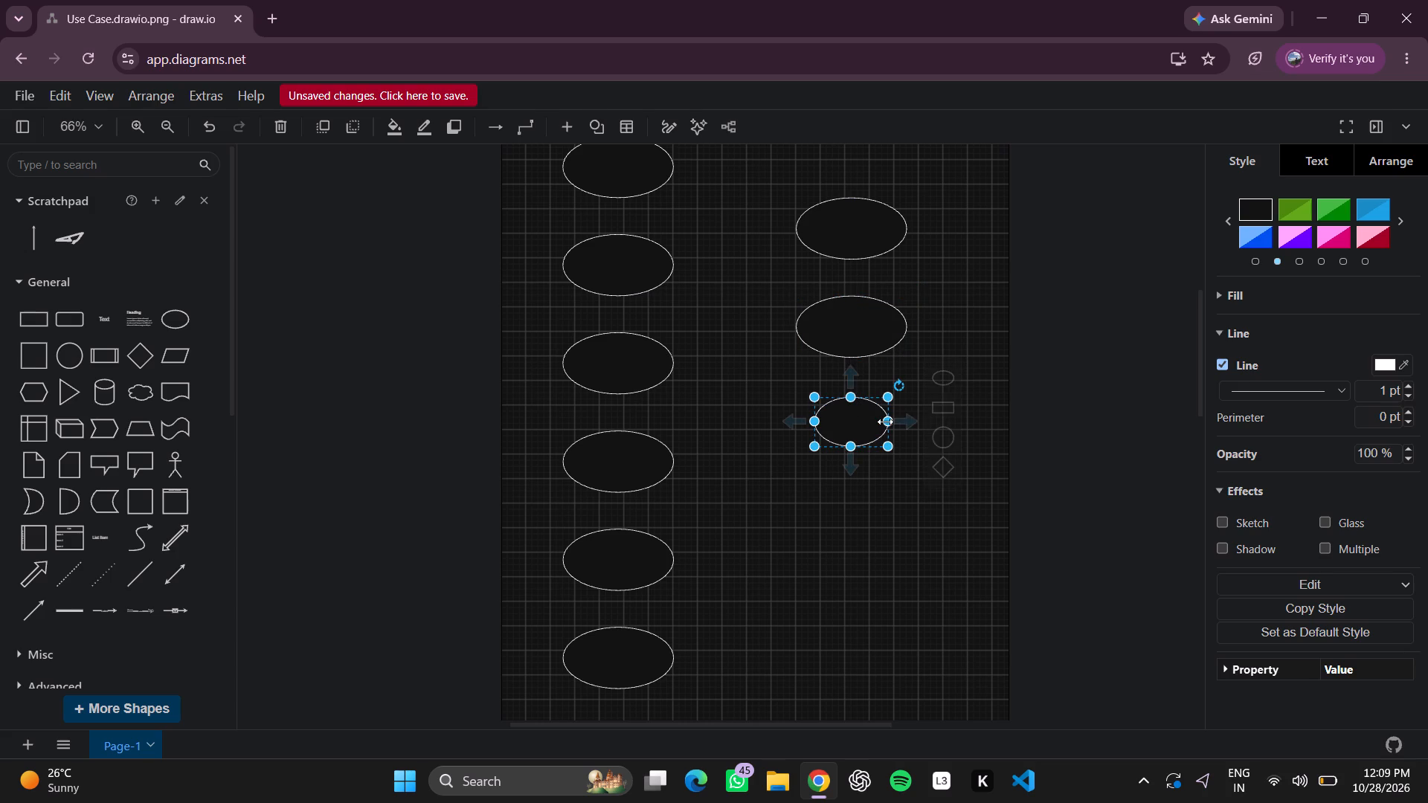
pyautogui.moveTo(885, 422); pyautogui.dragTo(896, 419)
pyautogui.moveTo(818, 420); pyautogui.dragTo(807, 420)
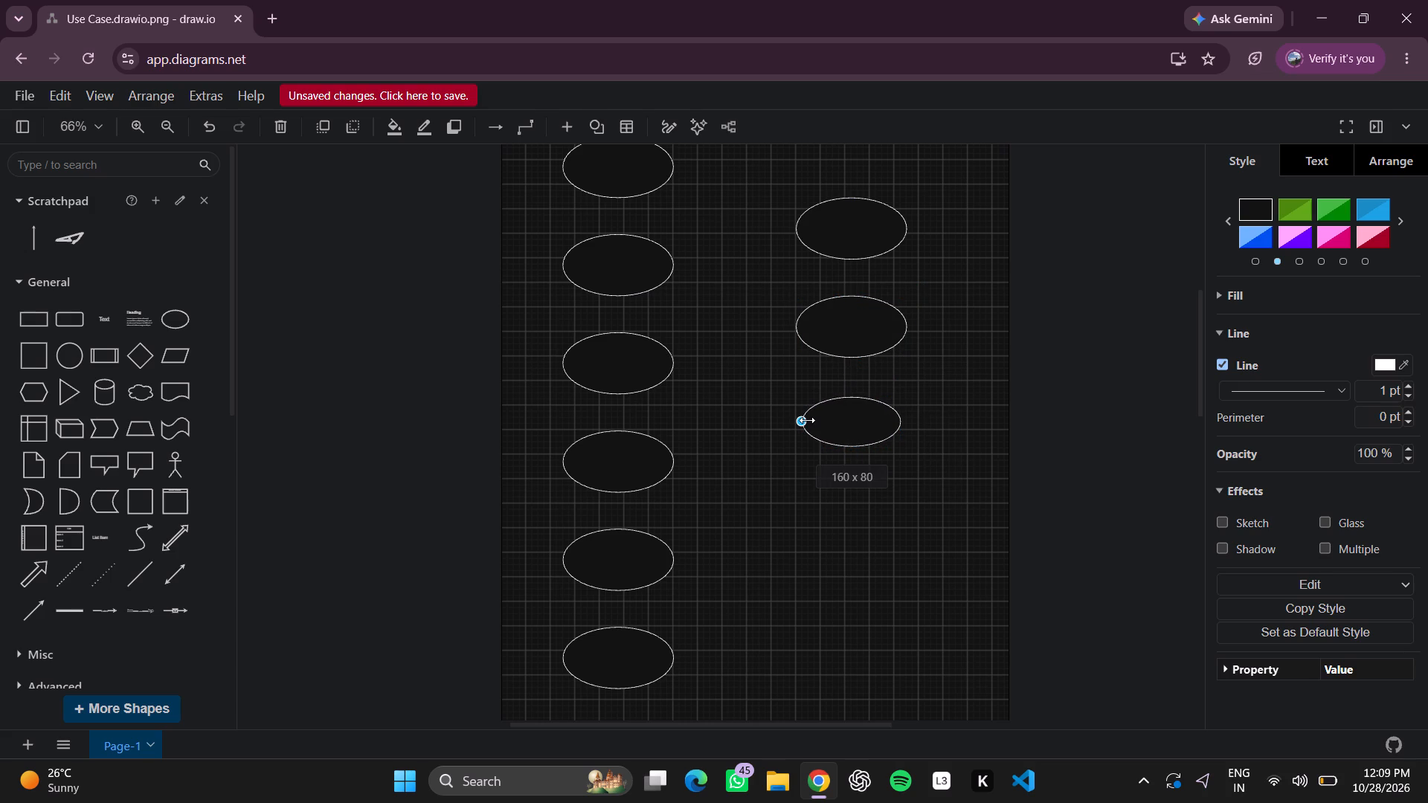
pyautogui.moveTo(807, 420); pyautogui.dragTo(800, 422)
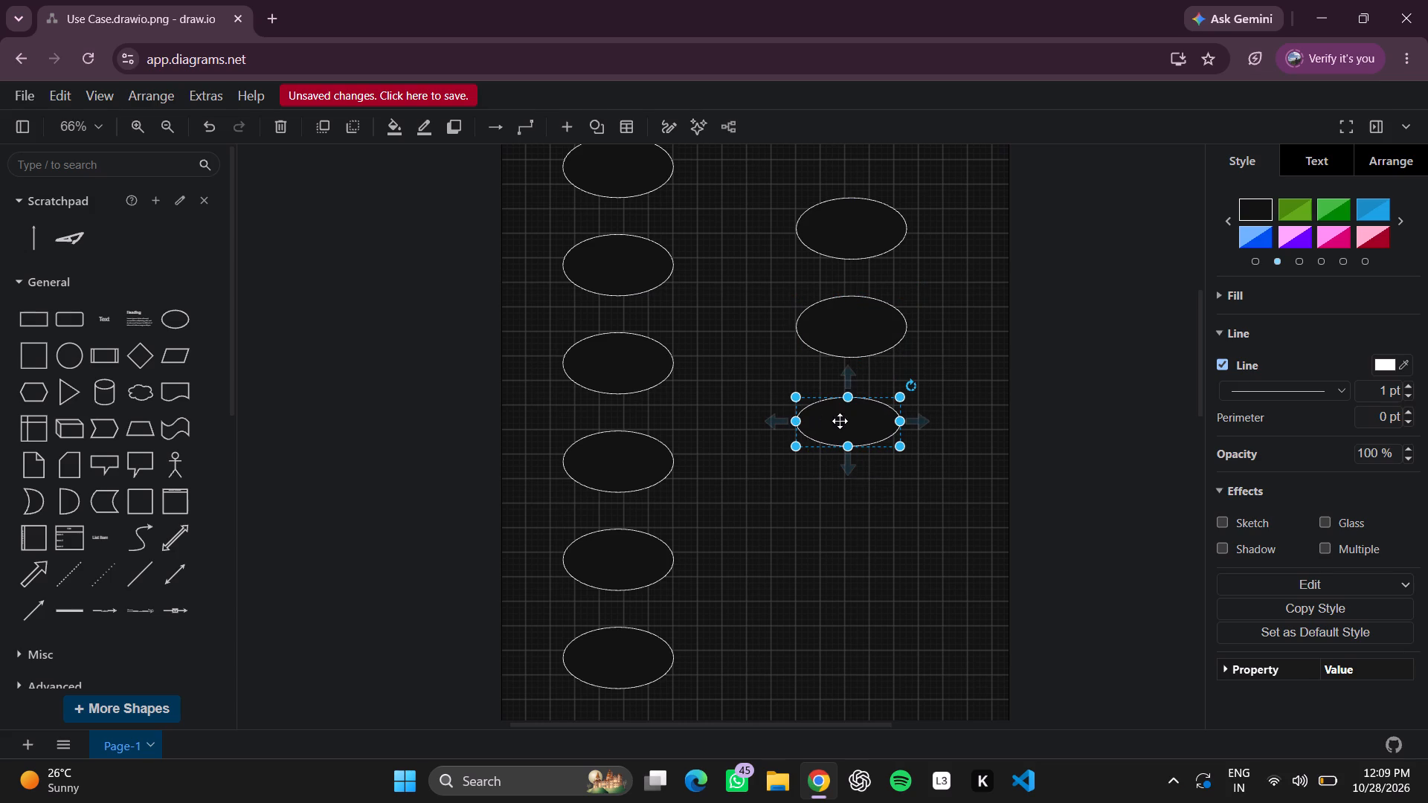
pyautogui.click(899, 423)
pyautogui.moveTo(844, 445); pyautogui.dragTo(845, 454)
pyautogui.click(899, 509)
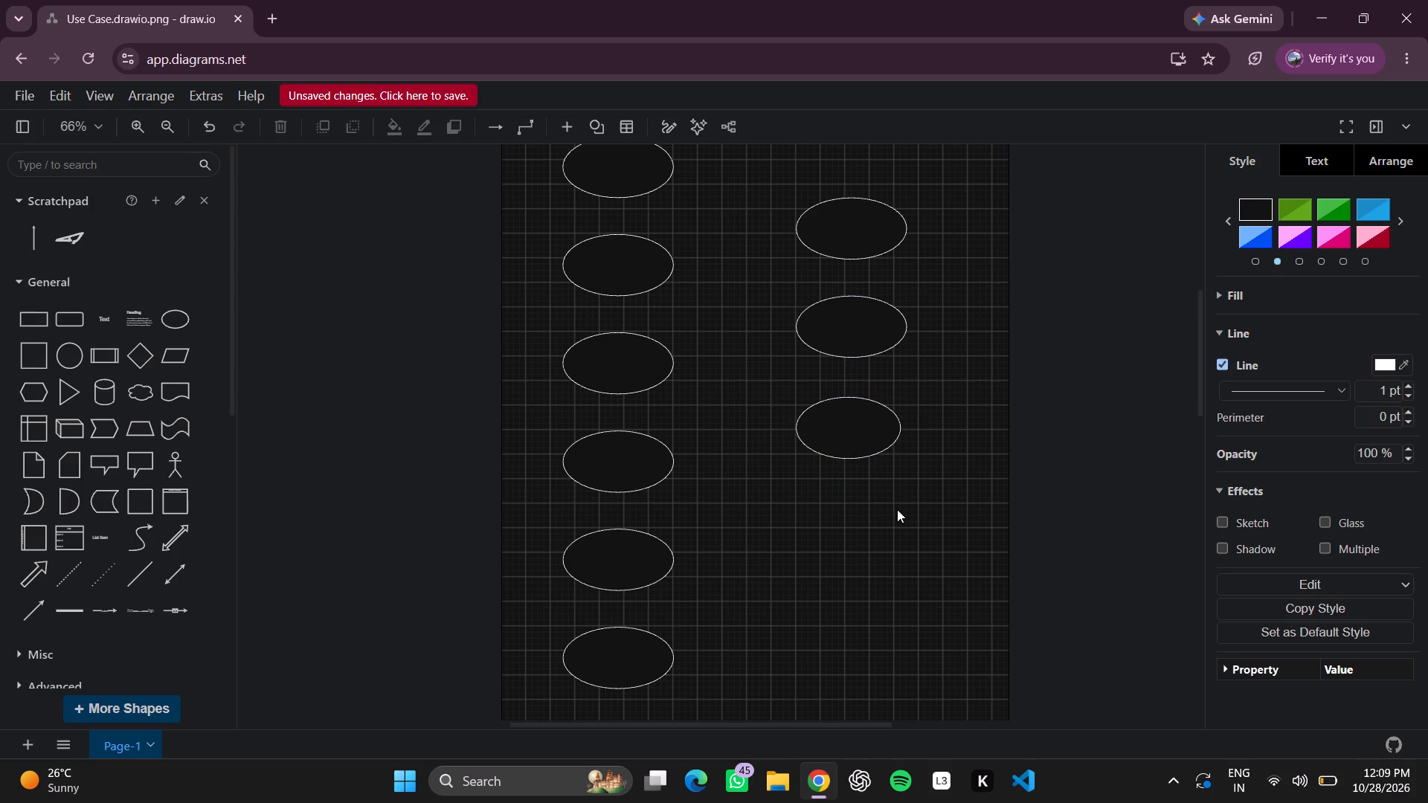
# Add a fourth ellipse below the third in the second column and enlarge it to about 180 by 100.
pyautogui.scroll(-1, 888, 507)
pyautogui.click(177, 332)
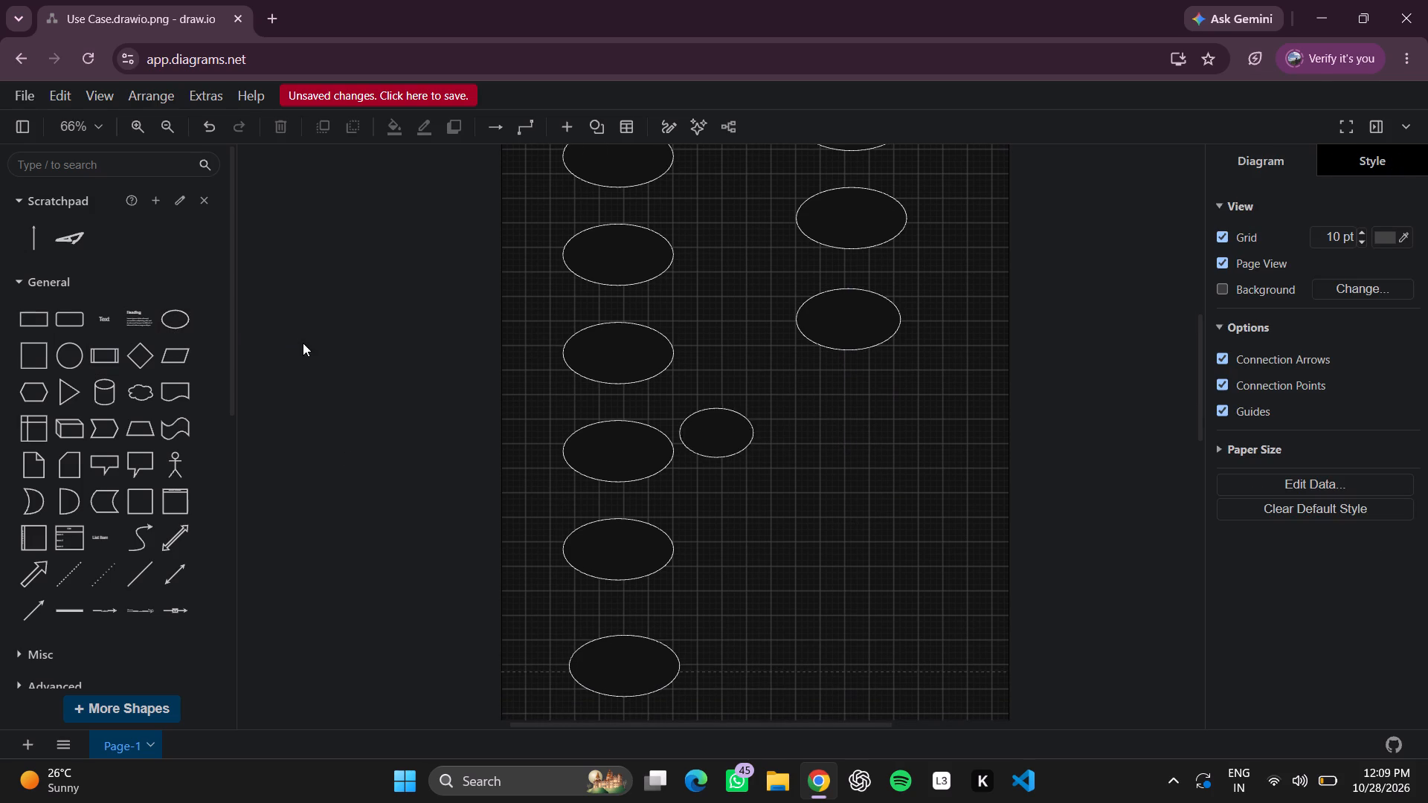
pyautogui.moveTo(719, 439); pyautogui.dragTo(850, 417)
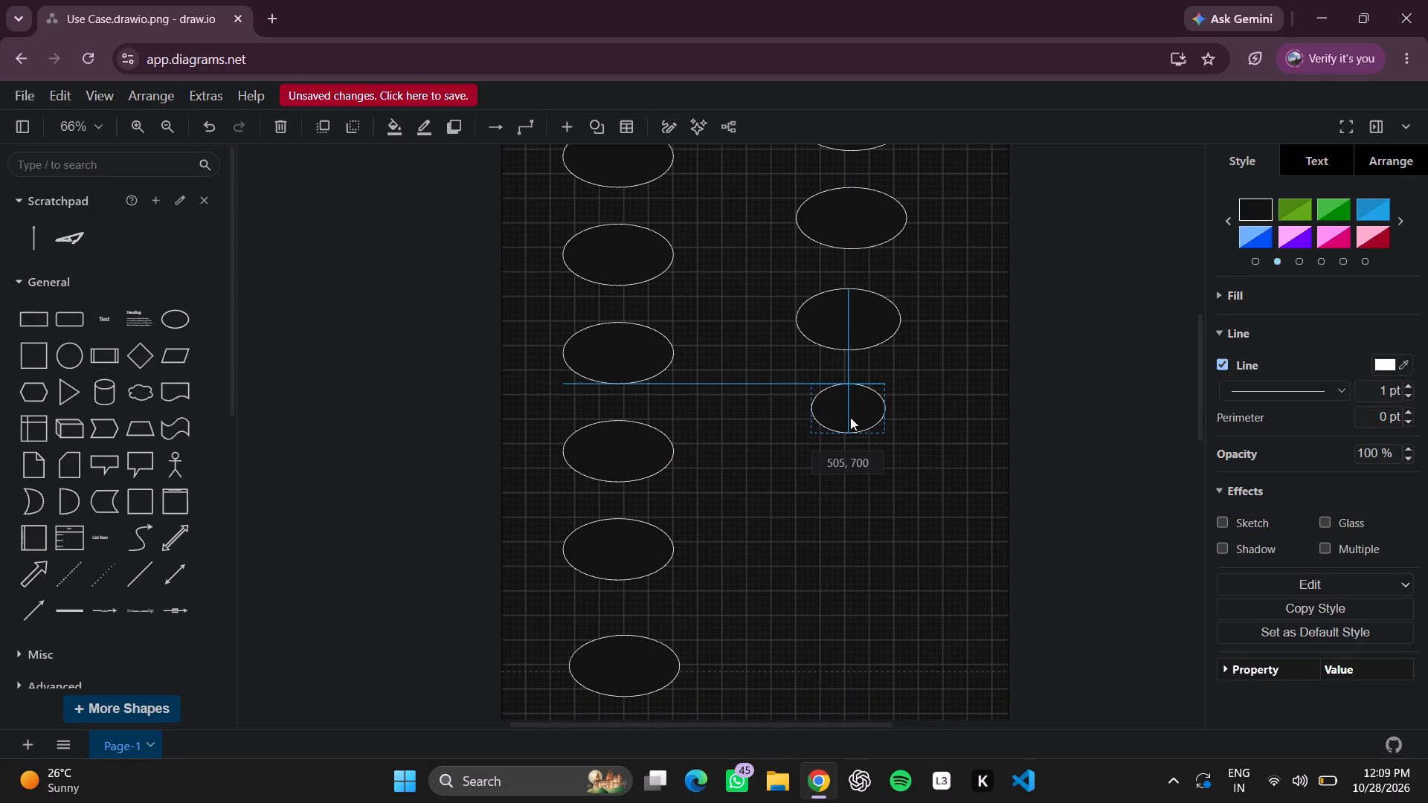
pyautogui.moveTo(850, 417); pyautogui.dragTo(846, 425)
pyautogui.moveTo(878, 420); pyautogui.dragTo(883, 419)
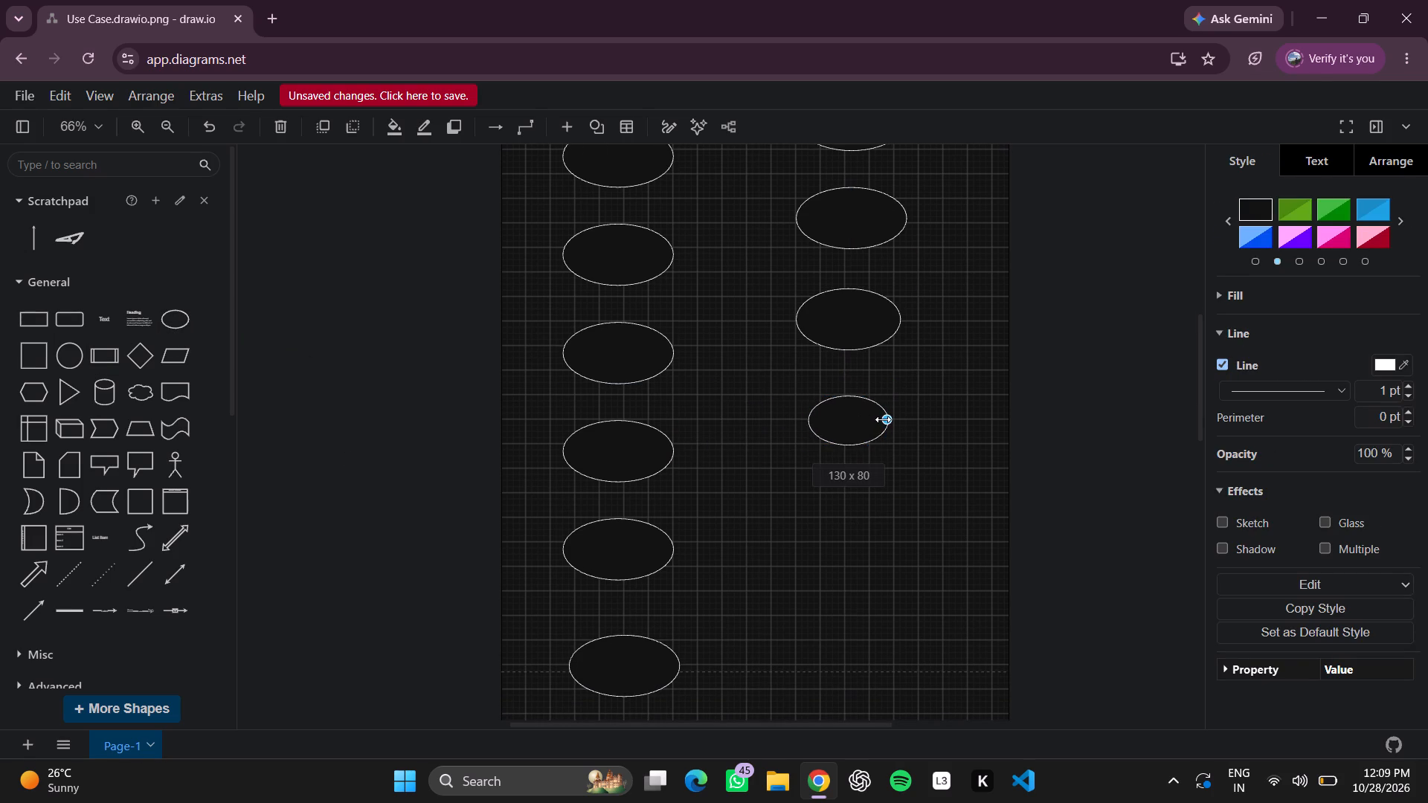
pyautogui.moveTo(883, 419); pyautogui.dragTo(892, 416)
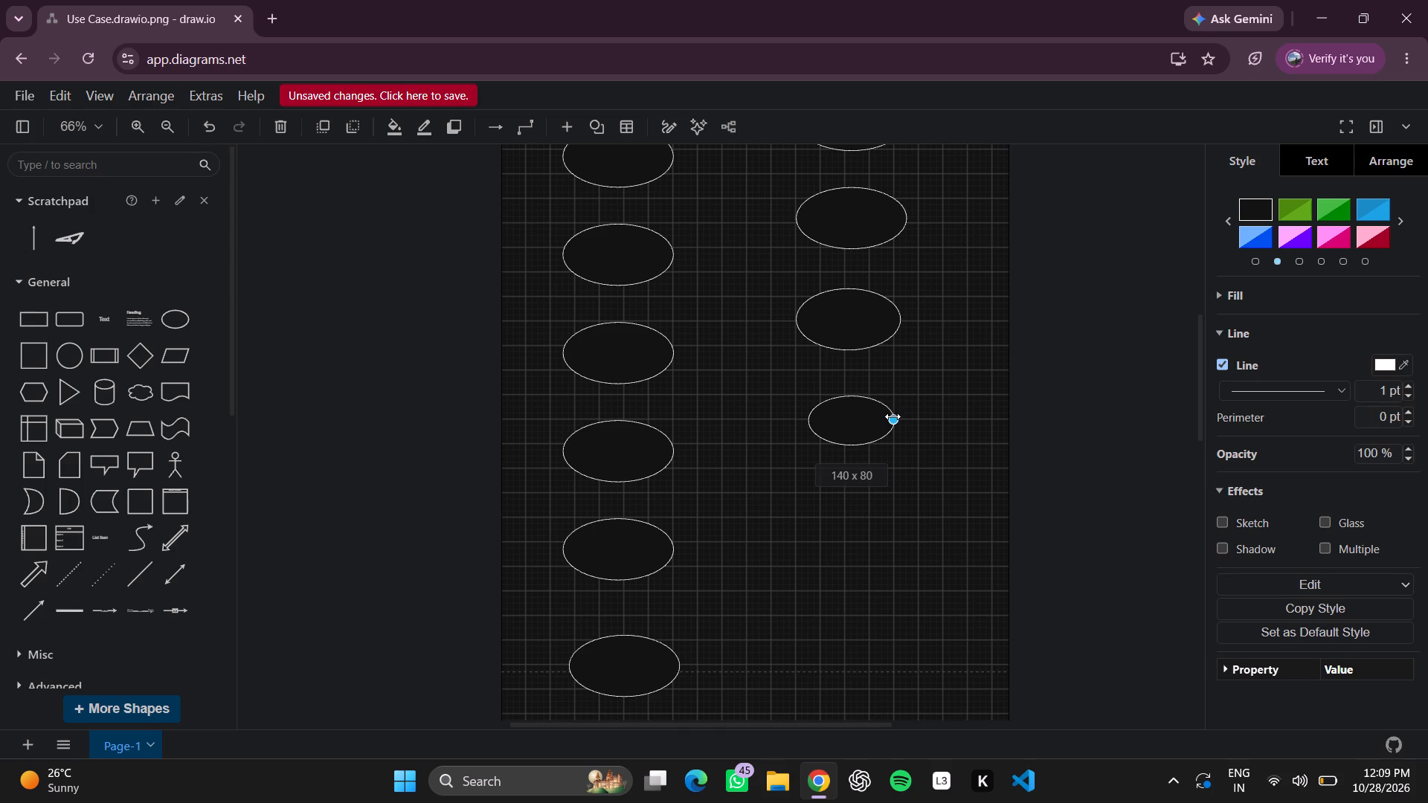
pyautogui.moveTo(892, 416); pyautogui.dragTo(892, 416)
pyautogui.moveTo(813, 417); pyautogui.dragTo(802, 418)
pyautogui.moveTo(898, 415); pyautogui.dragTo(911, 418)
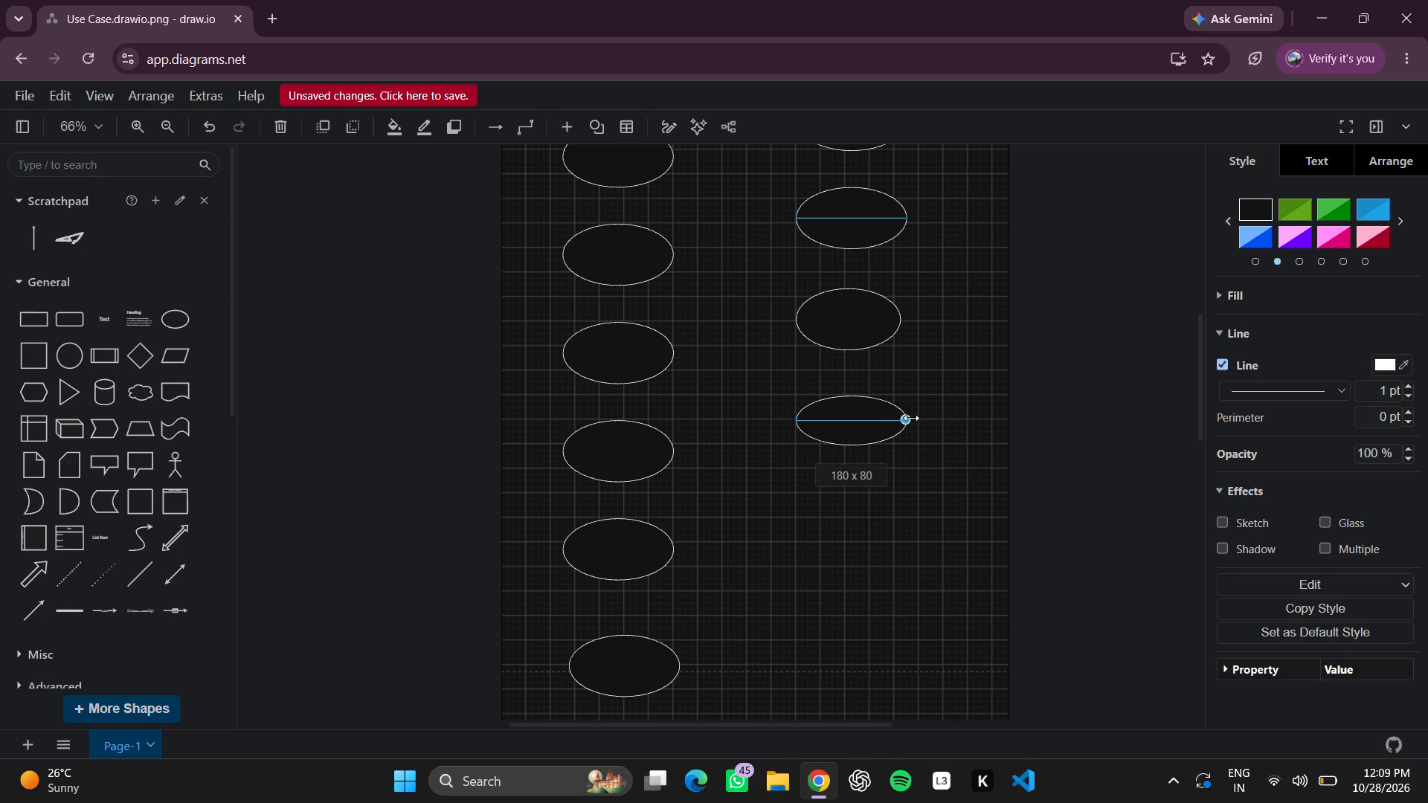
pyautogui.moveTo(911, 418); pyautogui.dragTo(912, 418)
pyautogui.moveTo(852, 441); pyautogui.dragTo(851, 456)
pyautogui.click(906, 512)
# Add a fifth ellipse below the fourth in the second column and enlarge it to about 180 by 100.
pyautogui.scroll(-1, 598, 457)
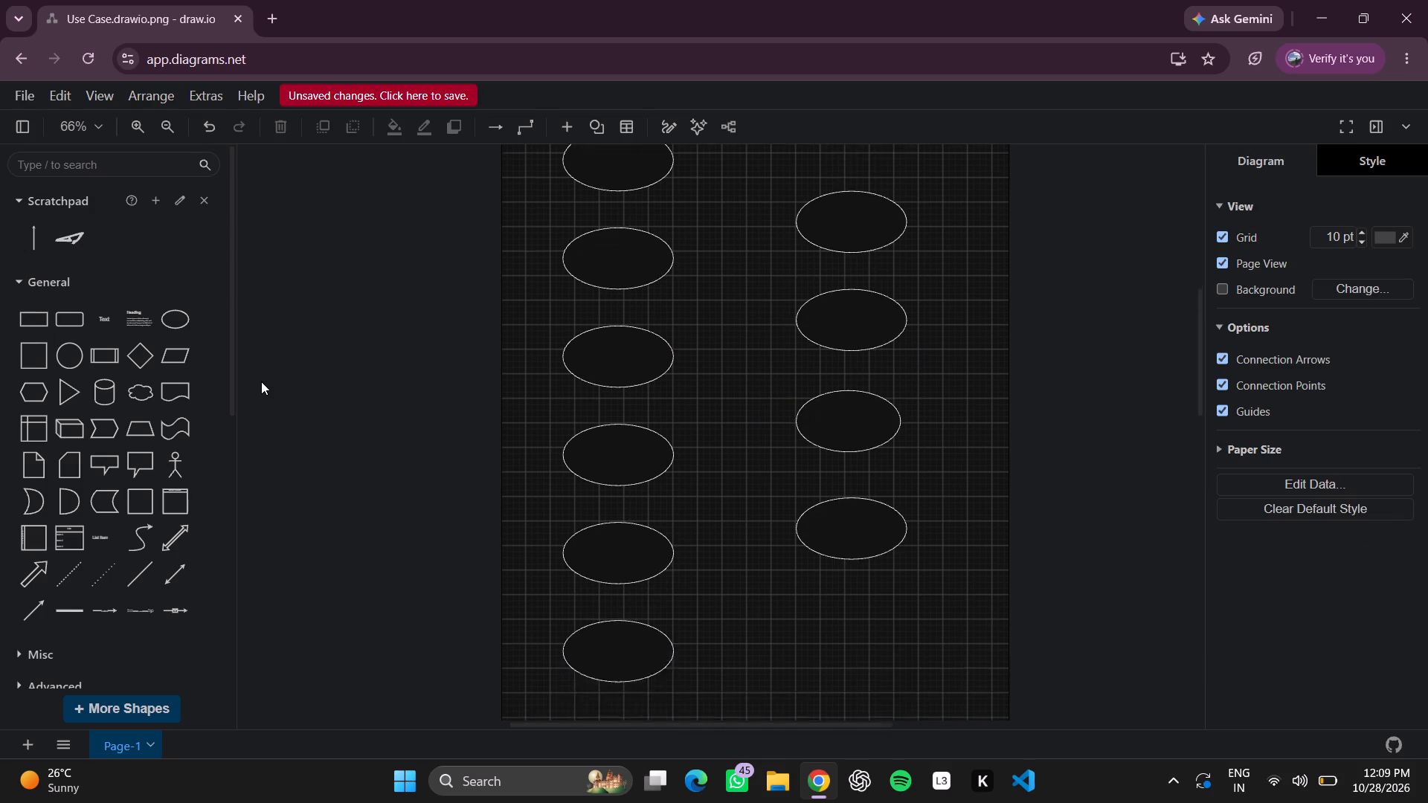
pyautogui.scroll(-1, 261, 381)
pyautogui.click(187, 328)
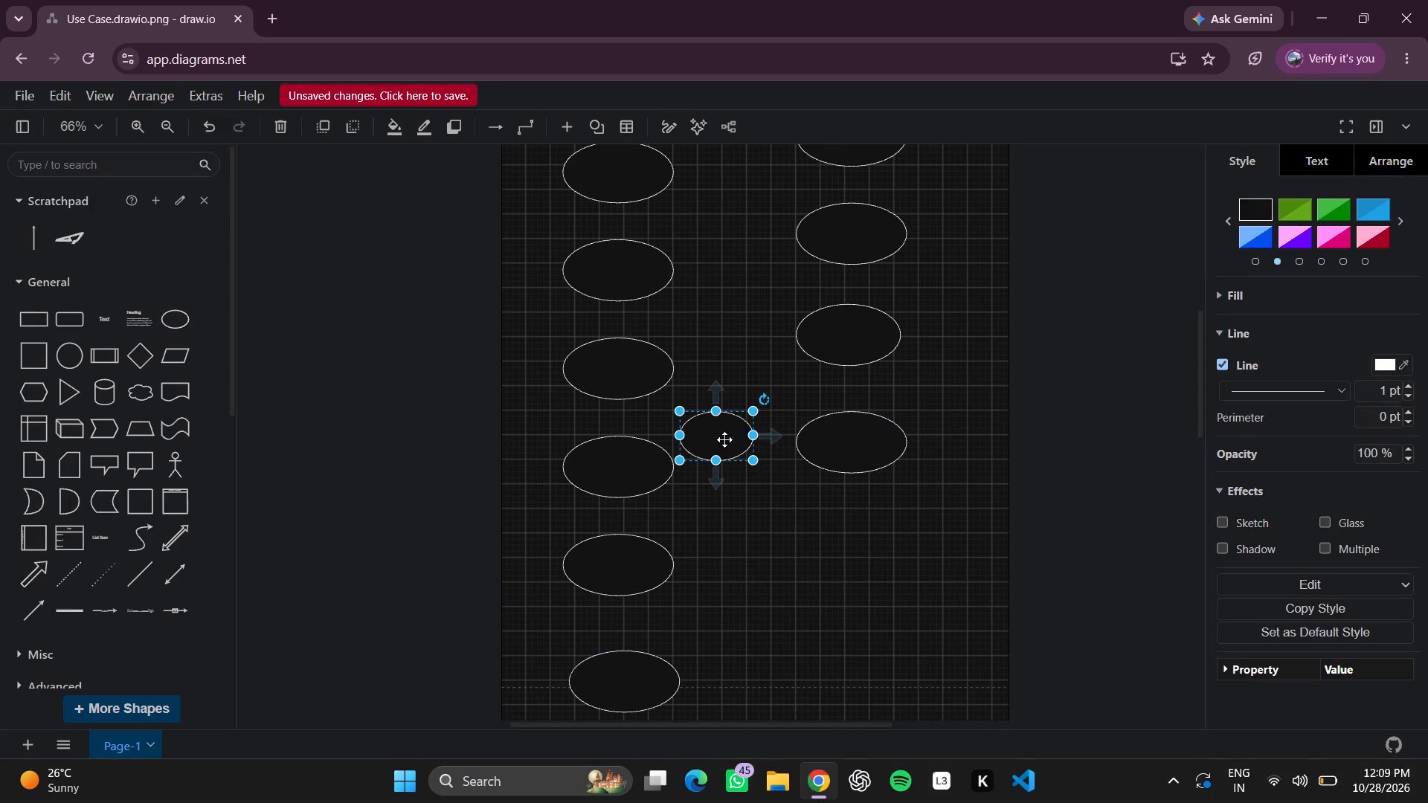
pyautogui.moveTo(725, 438); pyautogui.dragTo(863, 541)
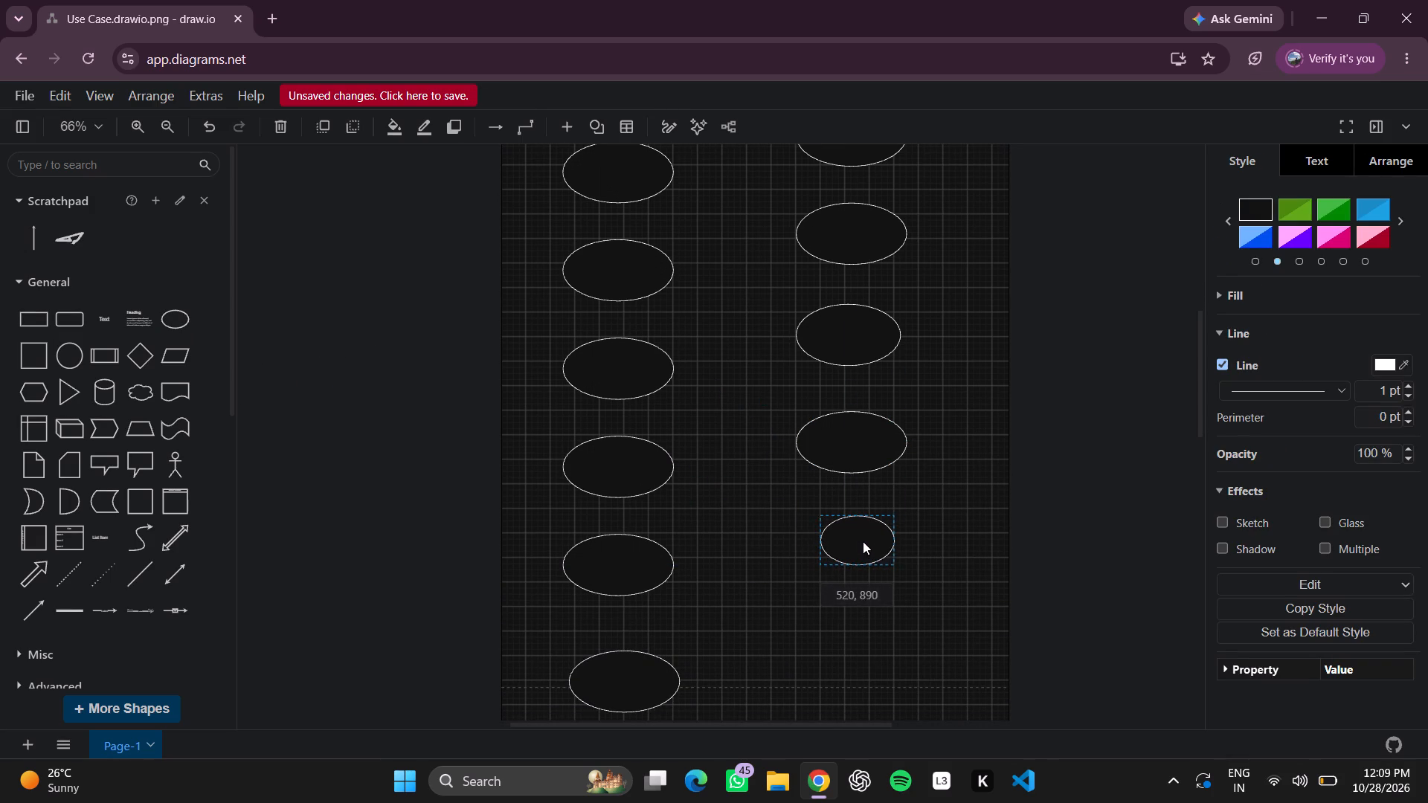
pyautogui.moveTo(863, 541); pyautogui.dragTo(852, 533)
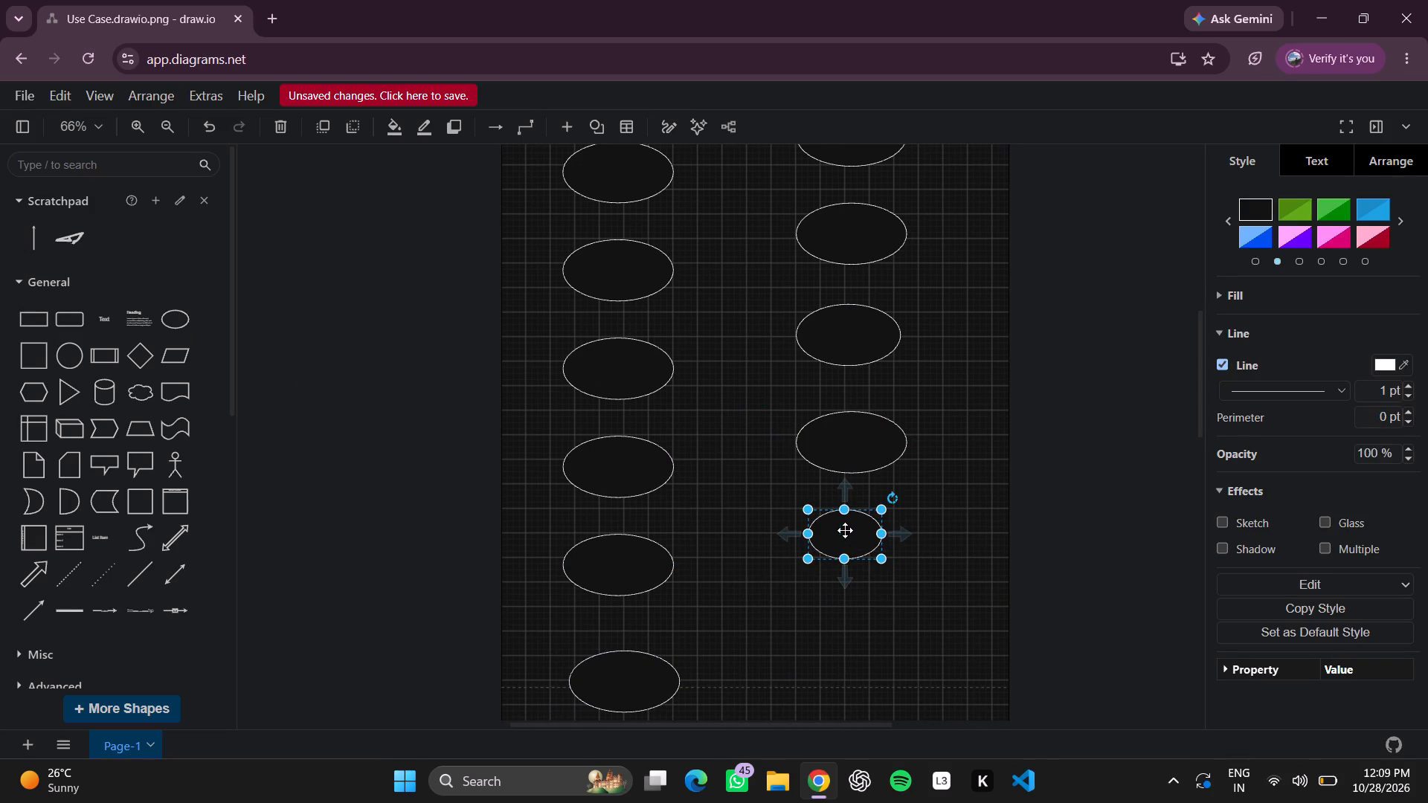
pyautogui.moveTo(875, 534); pyautogui.dragTo(887, 532)
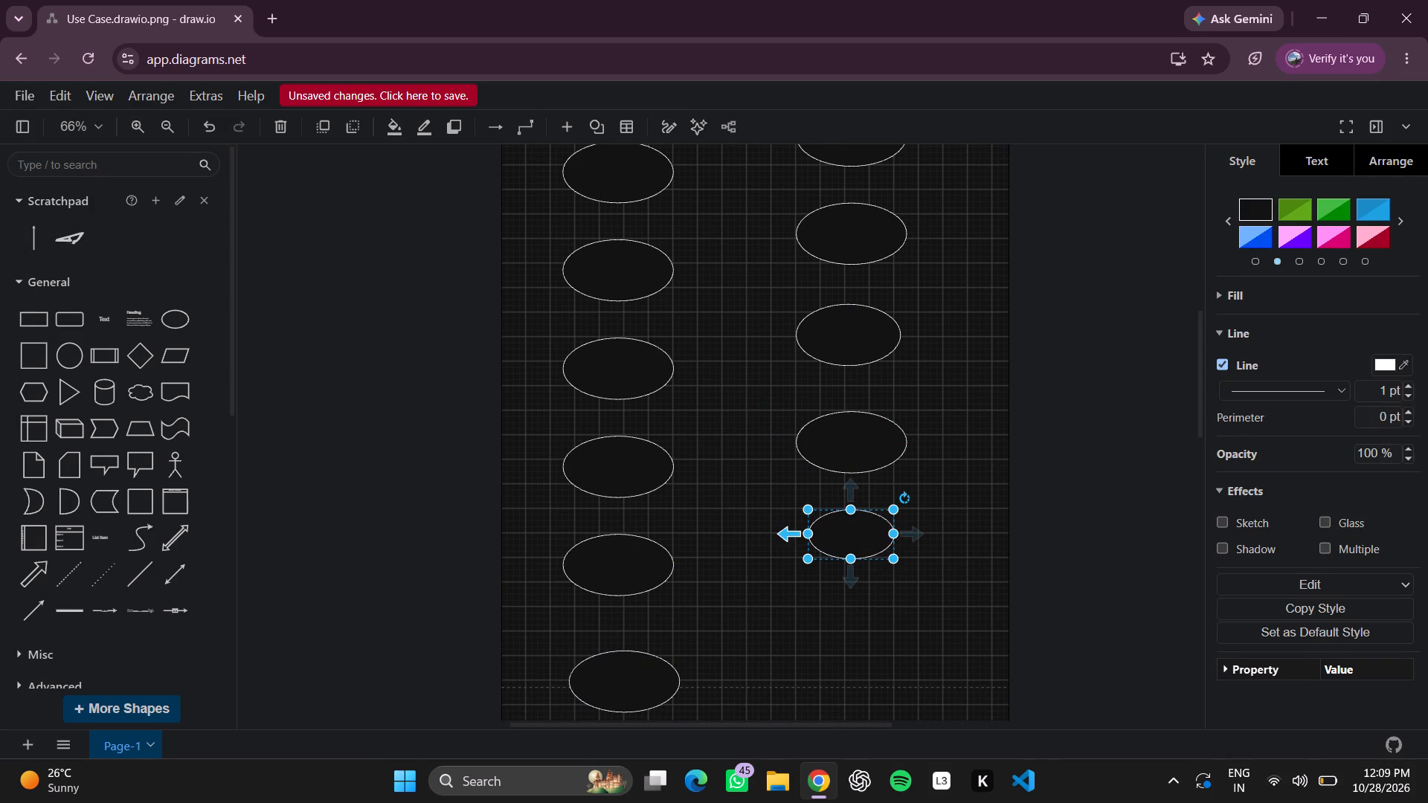
pyautogui.moveTo(804, 532); pyautogui.dragTo(794, 532)
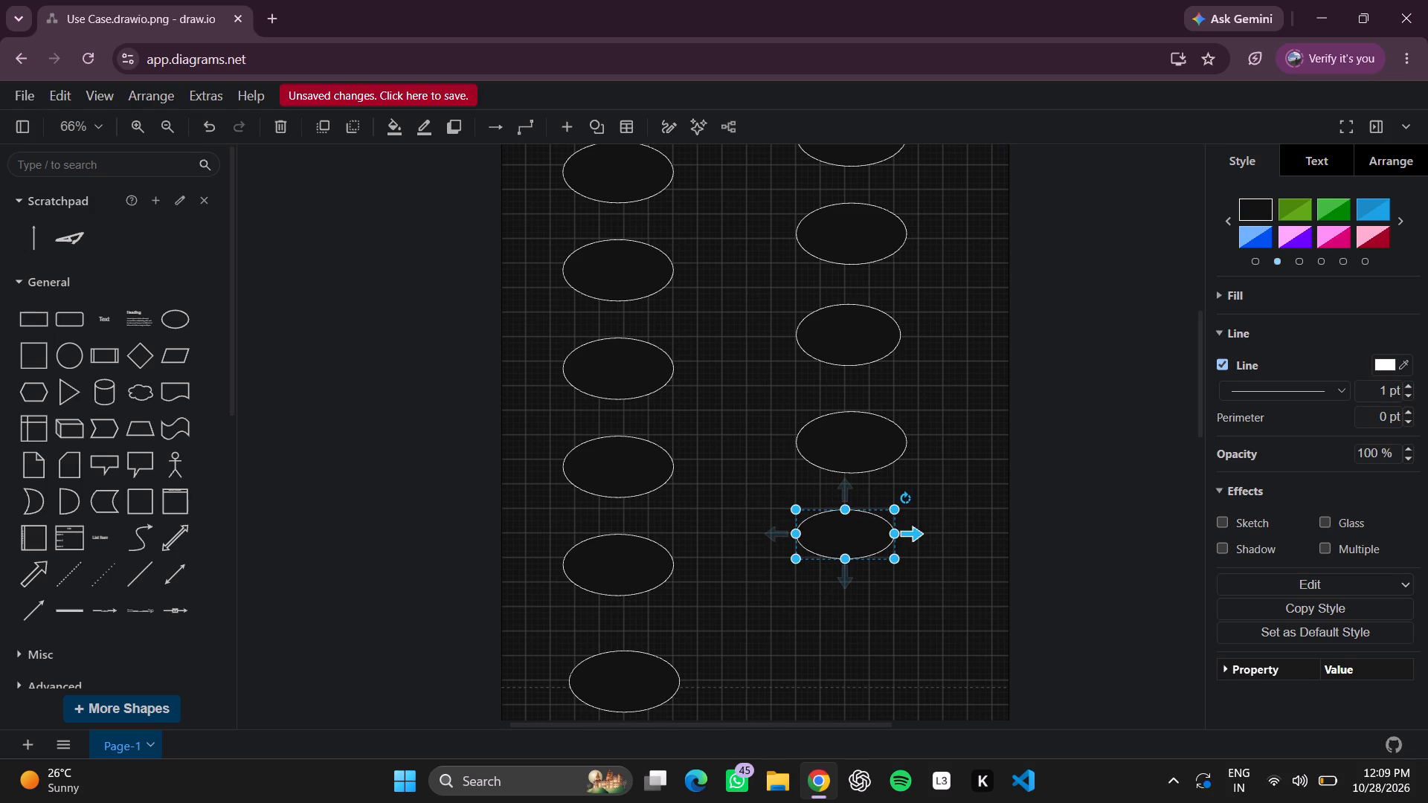
pyautogui.moveTo(894, 533); pyautogui.dragTo(904, 532)
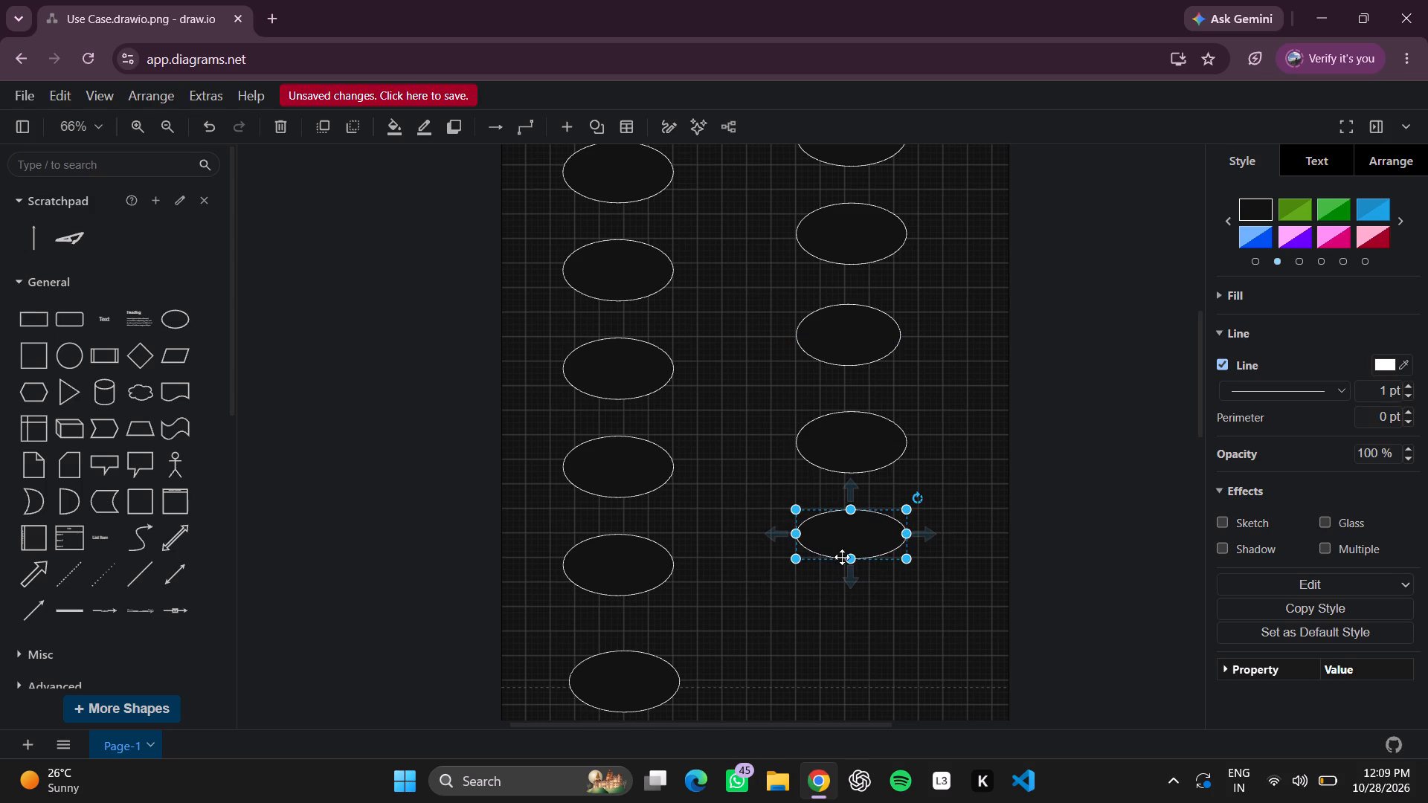
pyautogui.moveTo(849, 560); pyautogui.dragTo(851, 571)
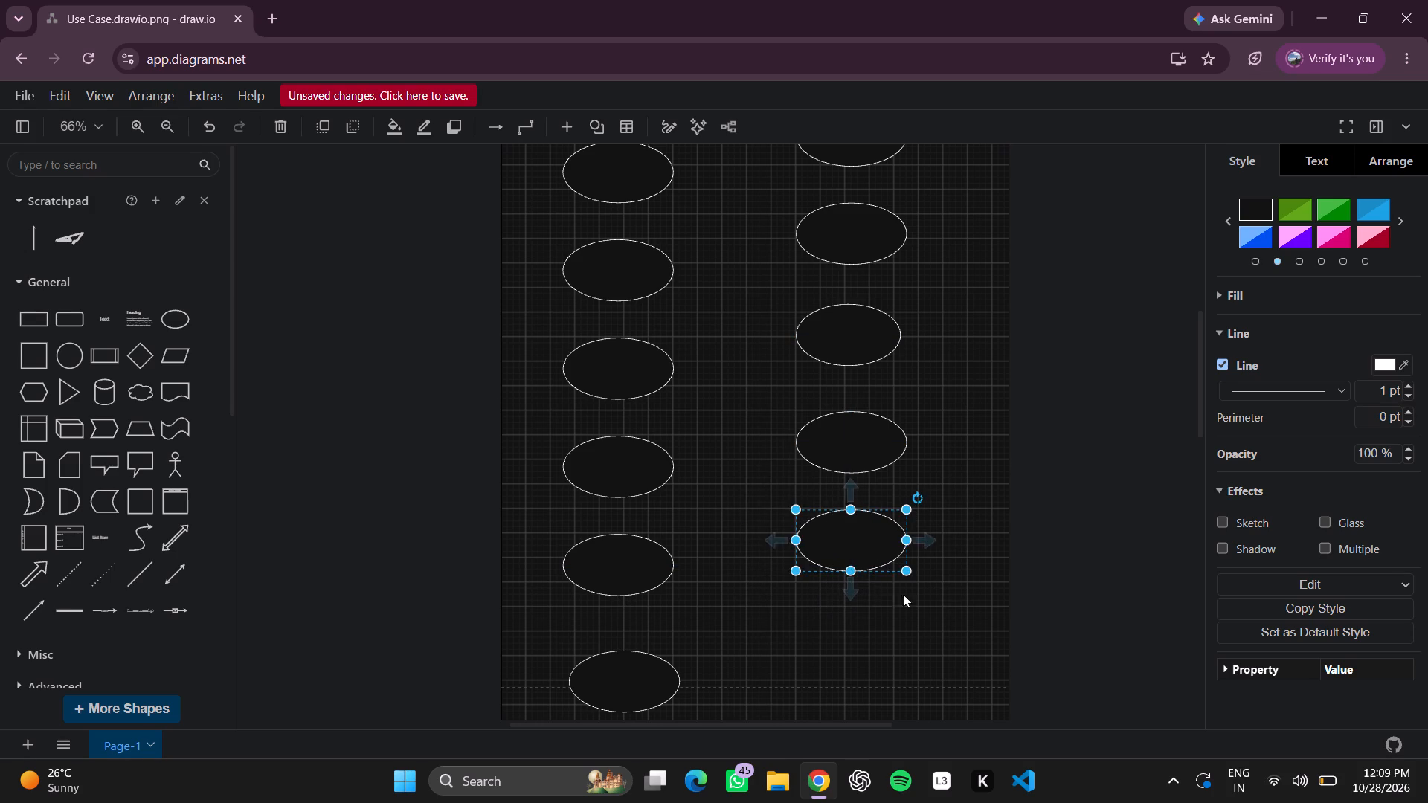
pyautogui.click(948, 611)
# Move the first column's sixth and seventh ellipses further down and slightly outward to widen the gaps between them.
pyautogui.scroll(-1, 685, 564)
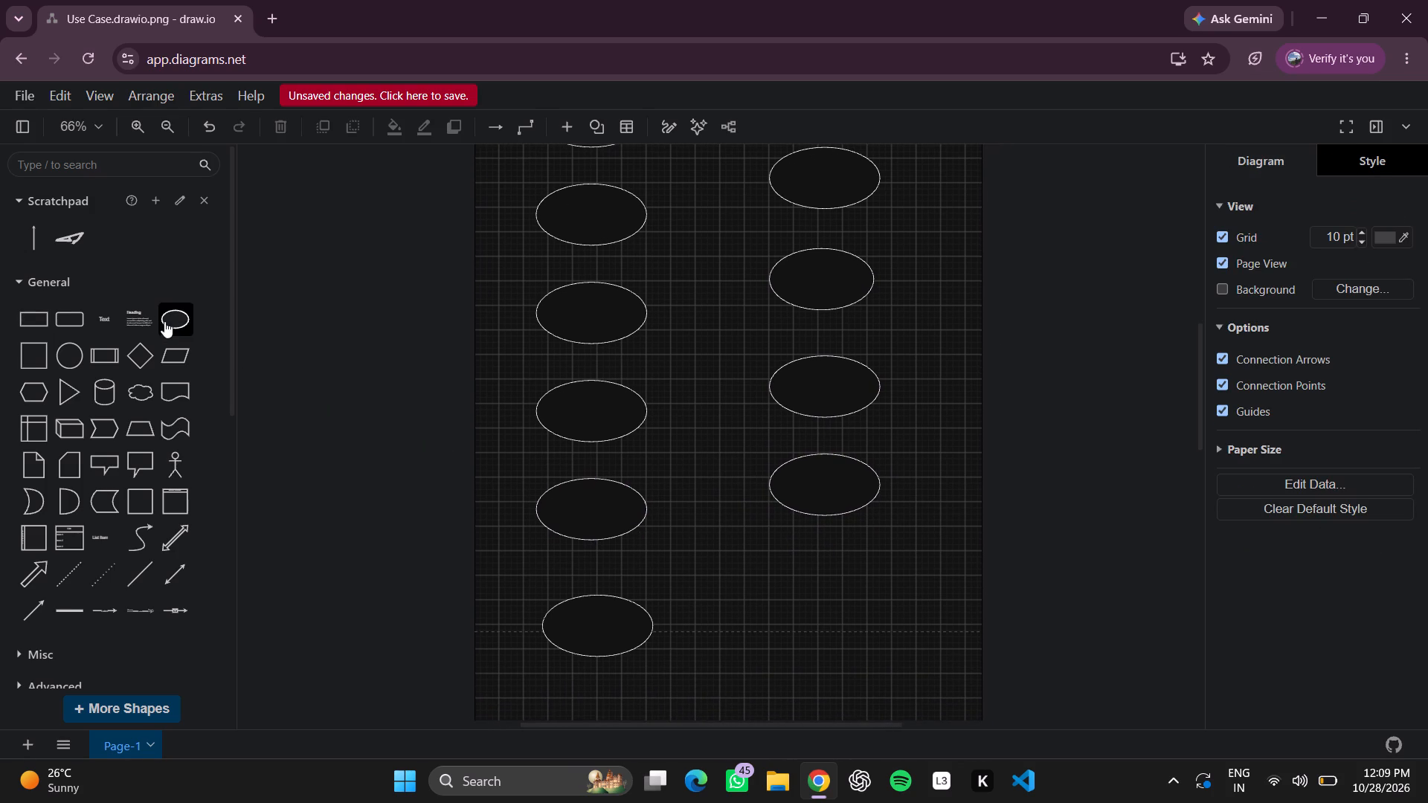
pyautogui.scroll(-1, 646, 625)
pyautogui.moveTo(591, 583); pyautogui.dragTo(591, 607)
pyautogui.moveTo(592, 453); pyautogui.dragTo(593, 460)
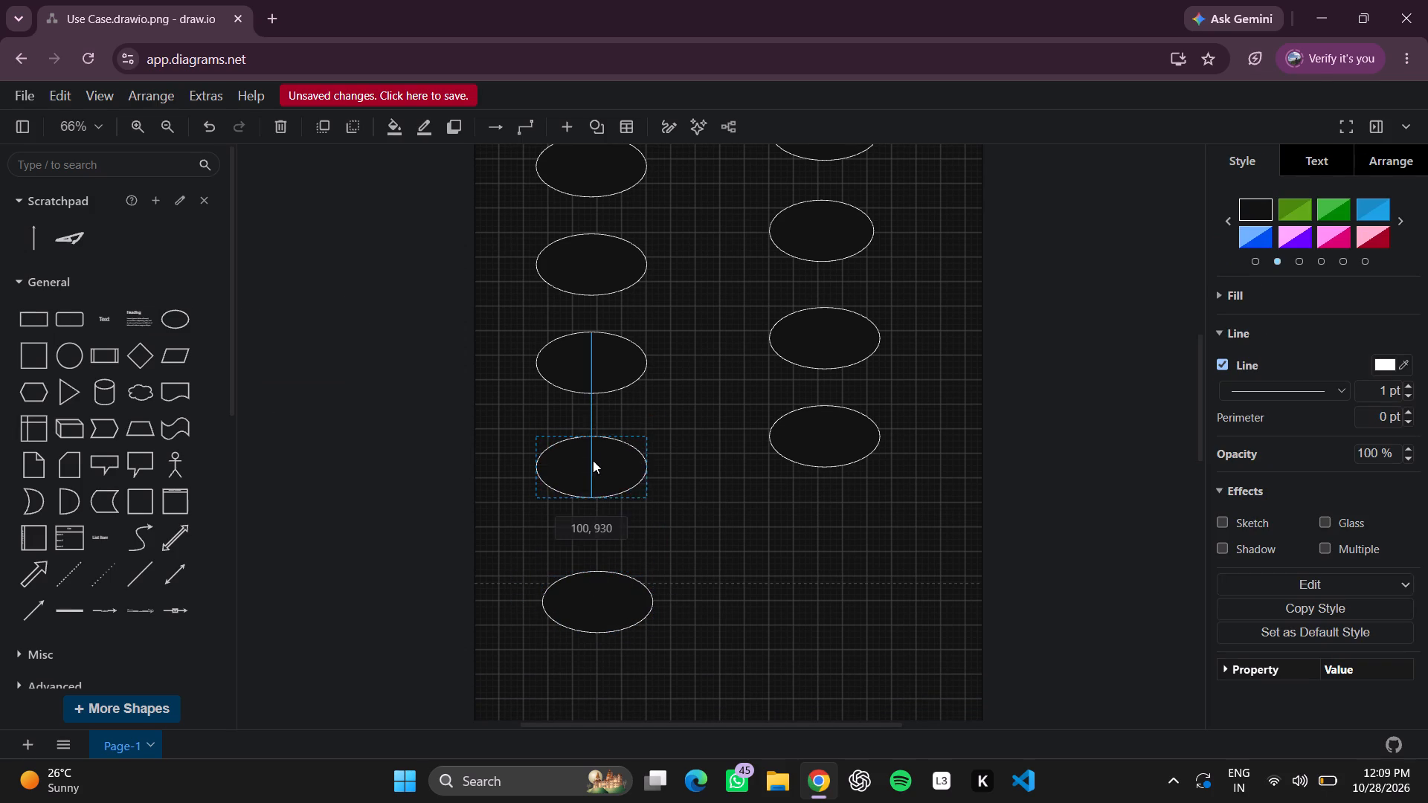
pyautogui.moveTo(593, 460); pyautogui.dragTo(599, 471)
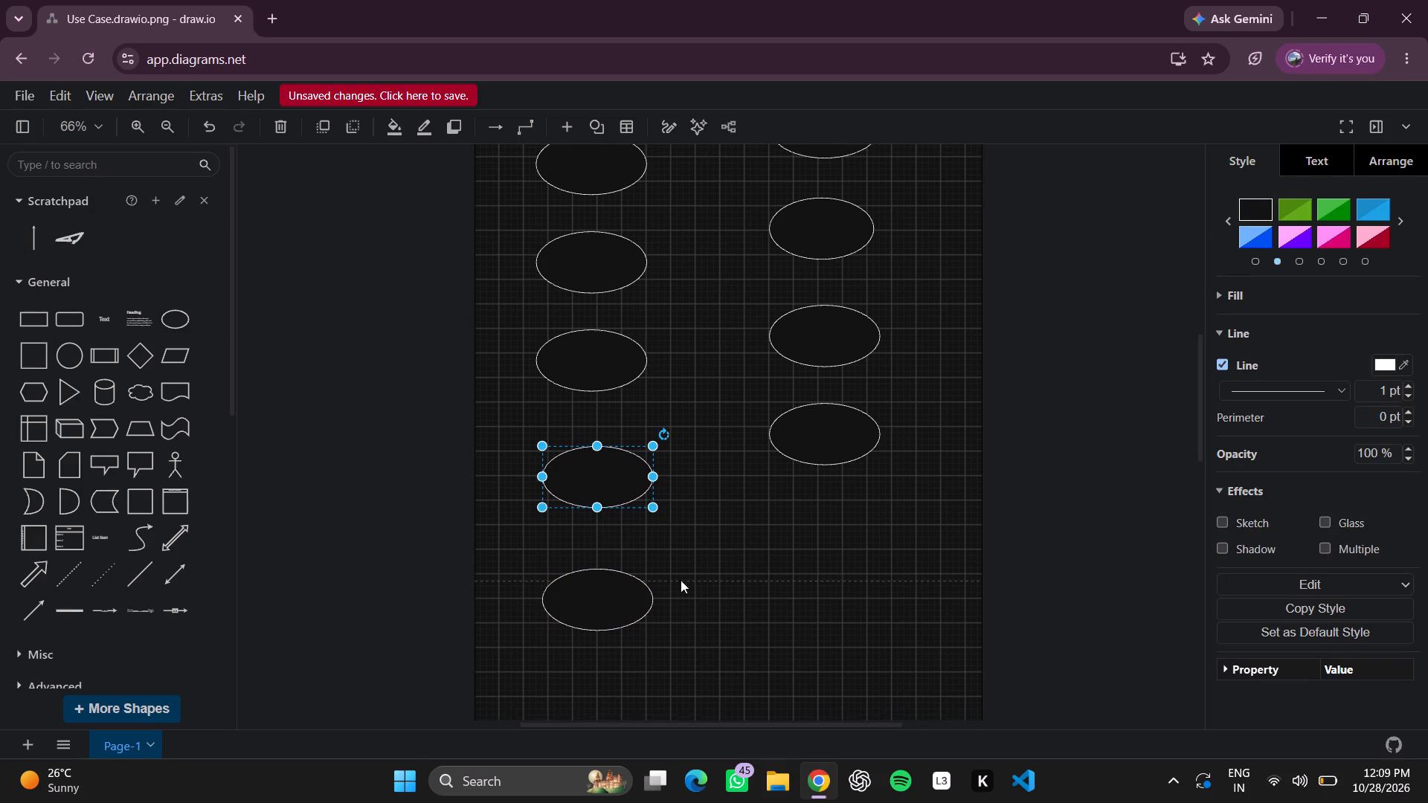
pyautogui.moveTo(590, 564); pyautogui.dragTo(598, 590)
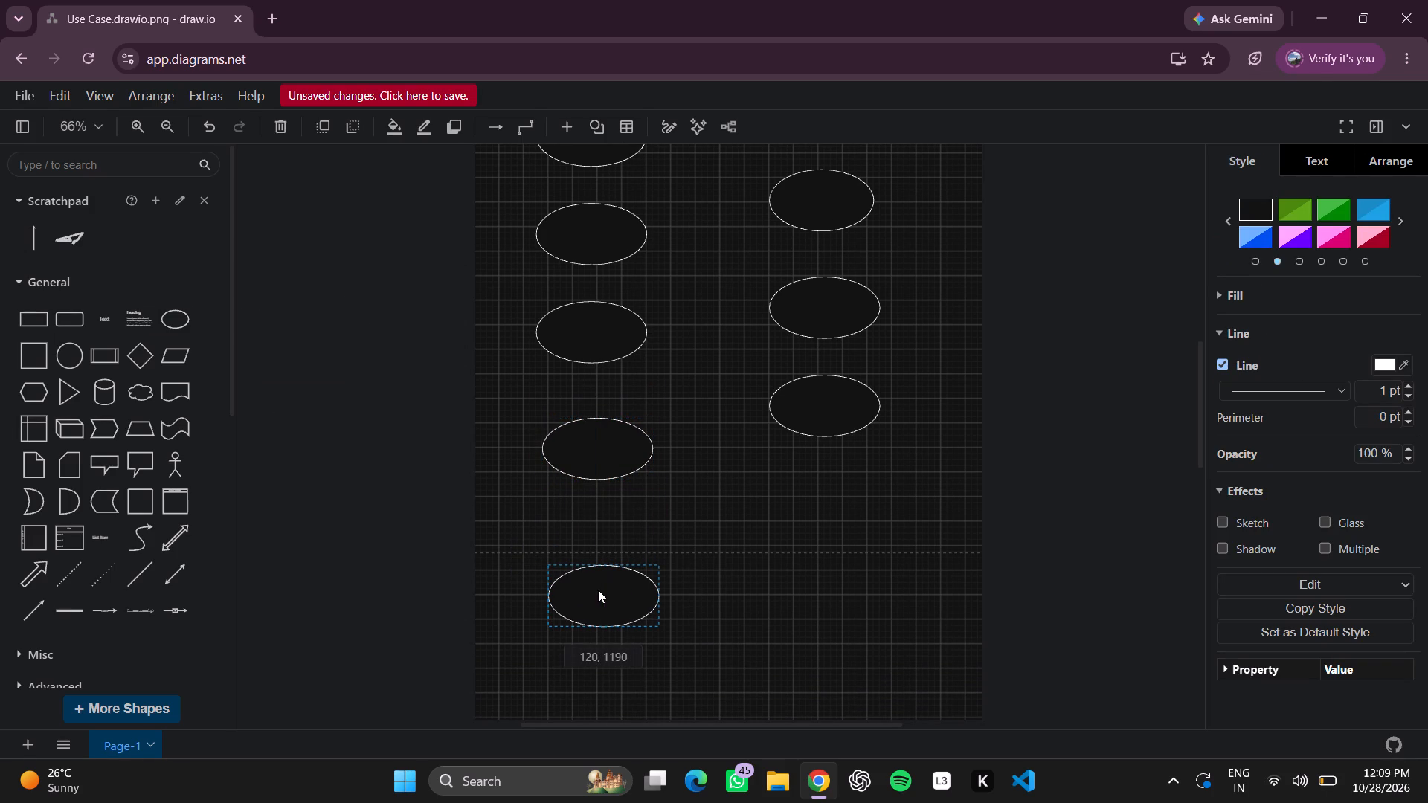
pyautogui.moveTo(598, 590); pyautogui.dragTo(591, 590)
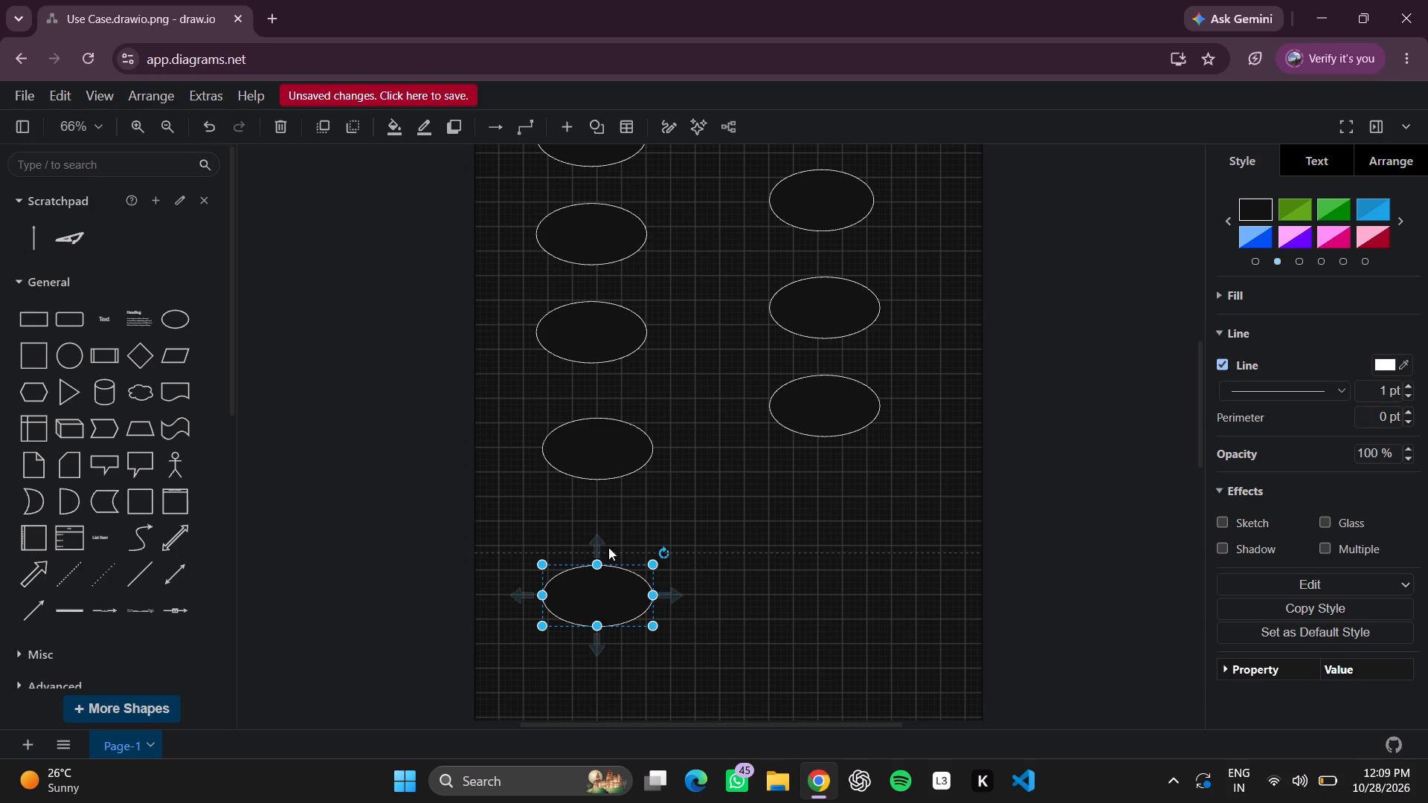
pyautogui.moveTo(611, 449); pyautogui.dragTo(608, 460)
# Move the first column's top ellipse slightly up and its fifth ellipse slightly down to loosen the spacing.
pyautogui.scroll(1, 611, 357)
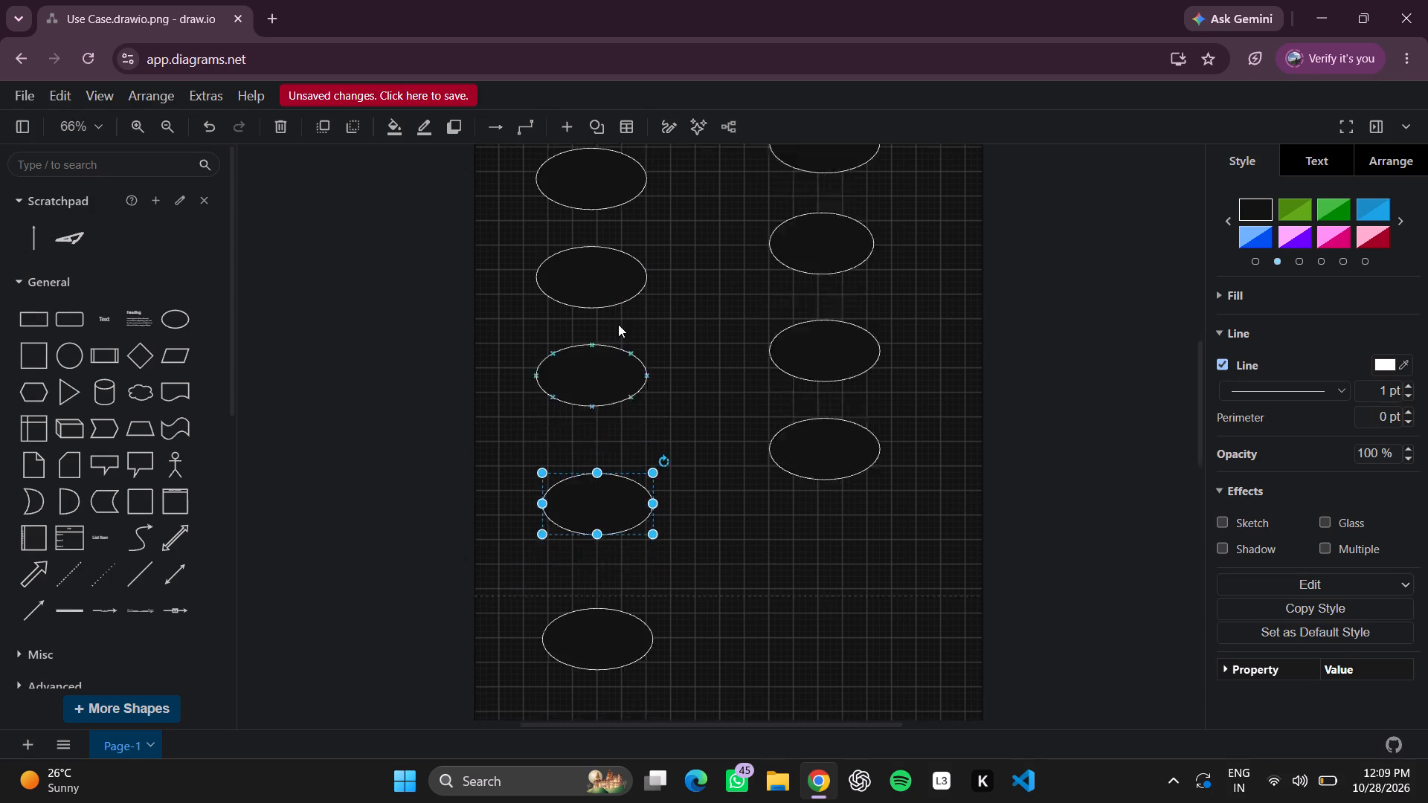
pyautogui.scroll(2, 618, 324)
pyautogui.scroll(1, 602, 223)
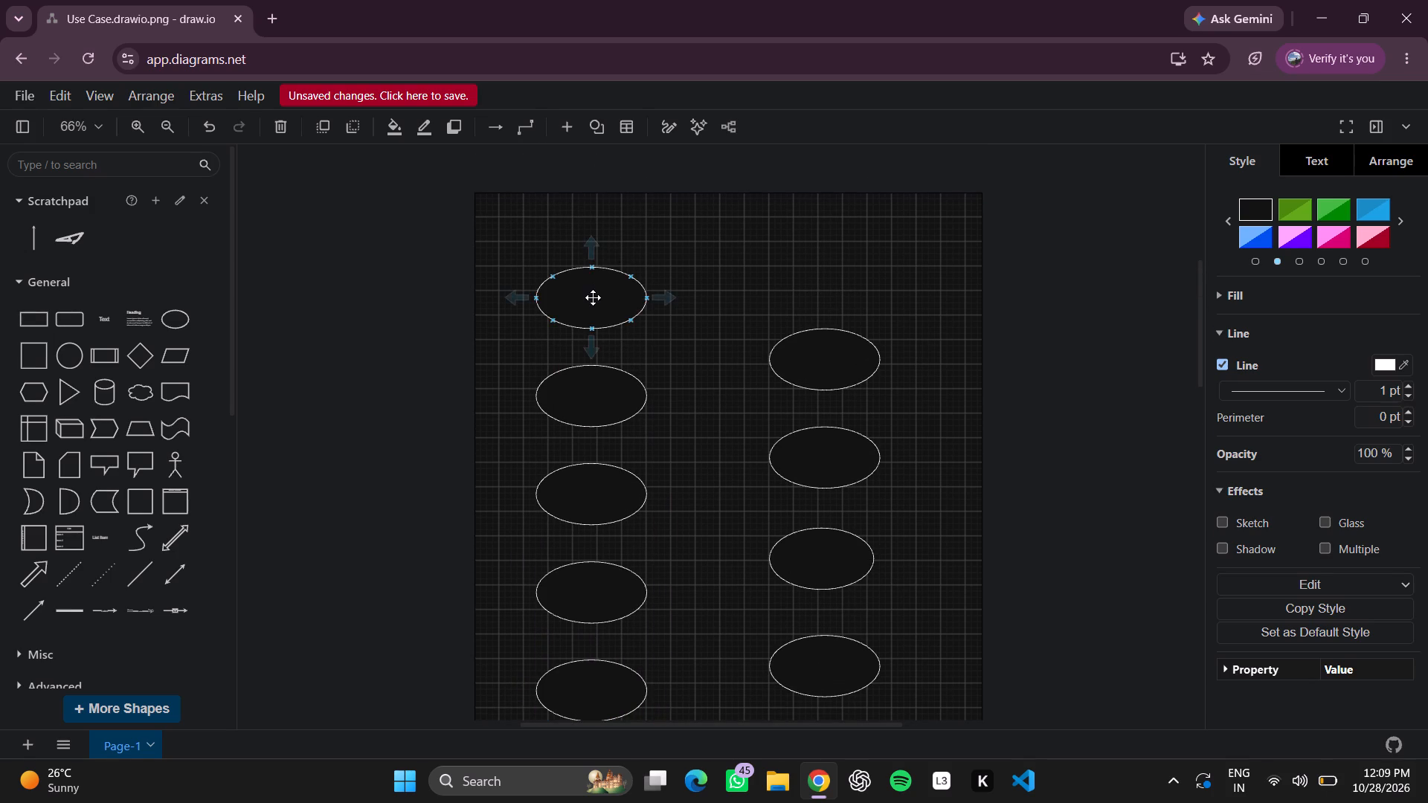
pyautogui.moveTo(593, 298); pyautogui.dragTo(590, 286)
pyautogui.scroll(-2, 636, 459)
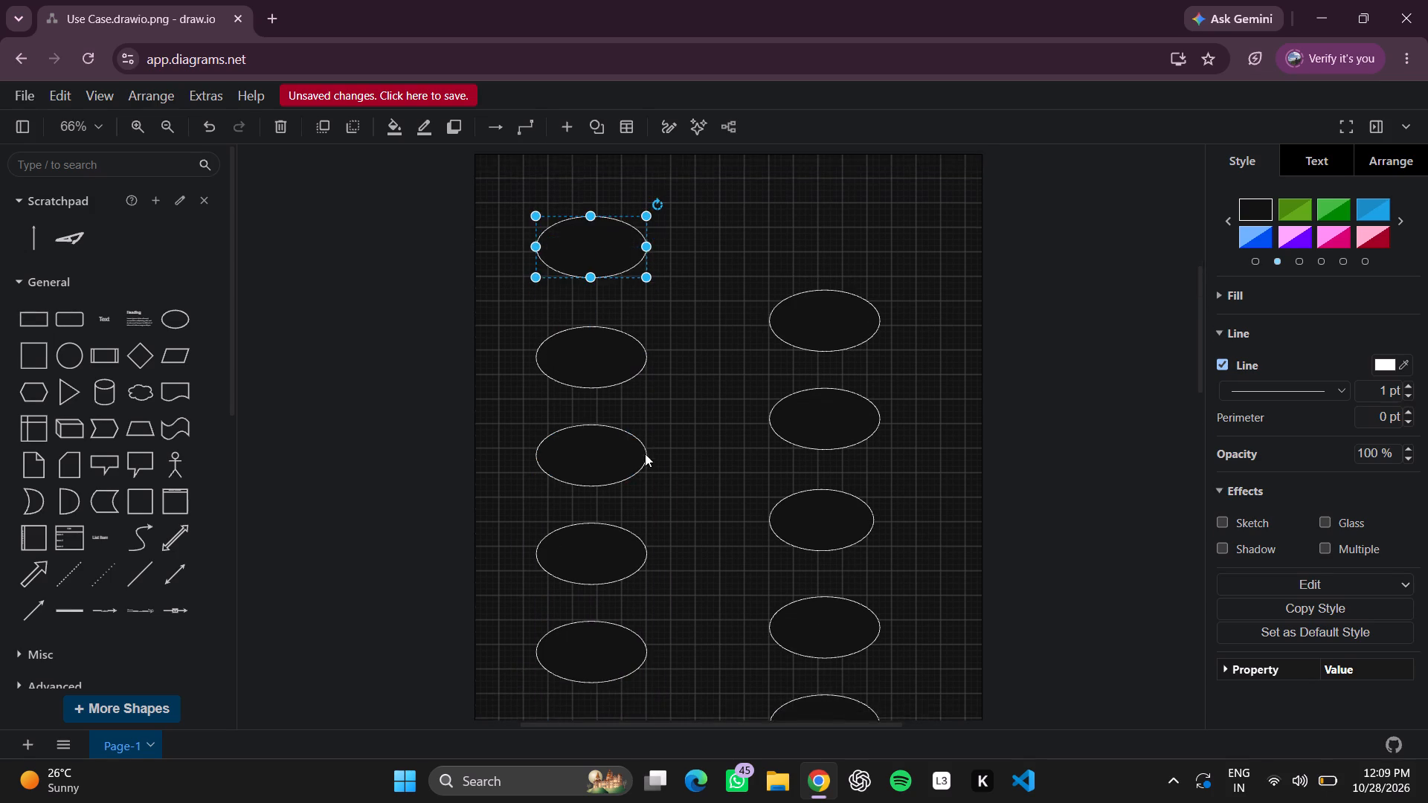
pyautogui.scroll(-3, 645, 454)
pyautogui.moveTo(597, 424); pyautogui.dragTo(595, 424)
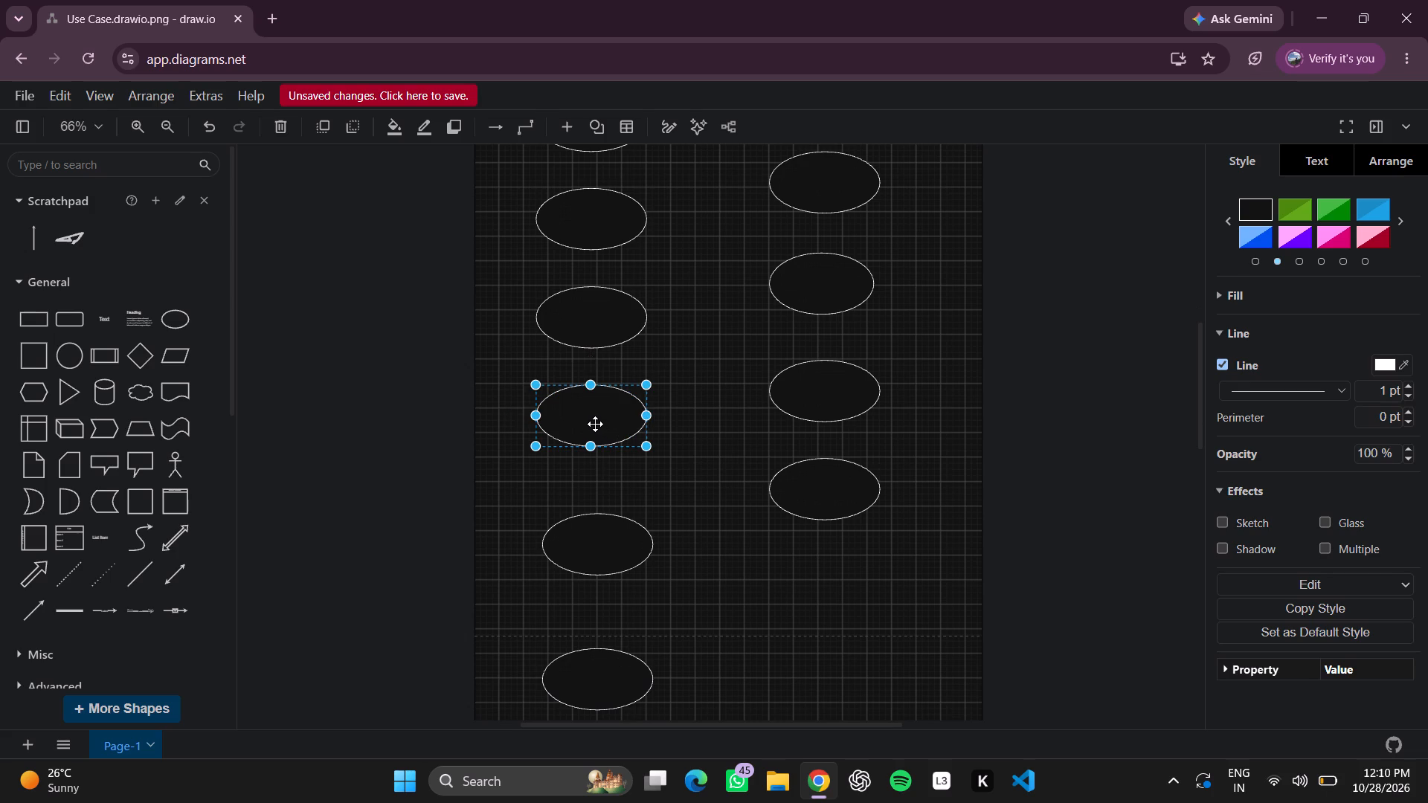
pyautogui.moveTo(595, 424); pyautogui.dragTo(602, 430)
# Move the second column's fifth ellipse well down the page and bring the fourth ellipse down towards it.
pyautogui.scroll(-1, 616, 268)
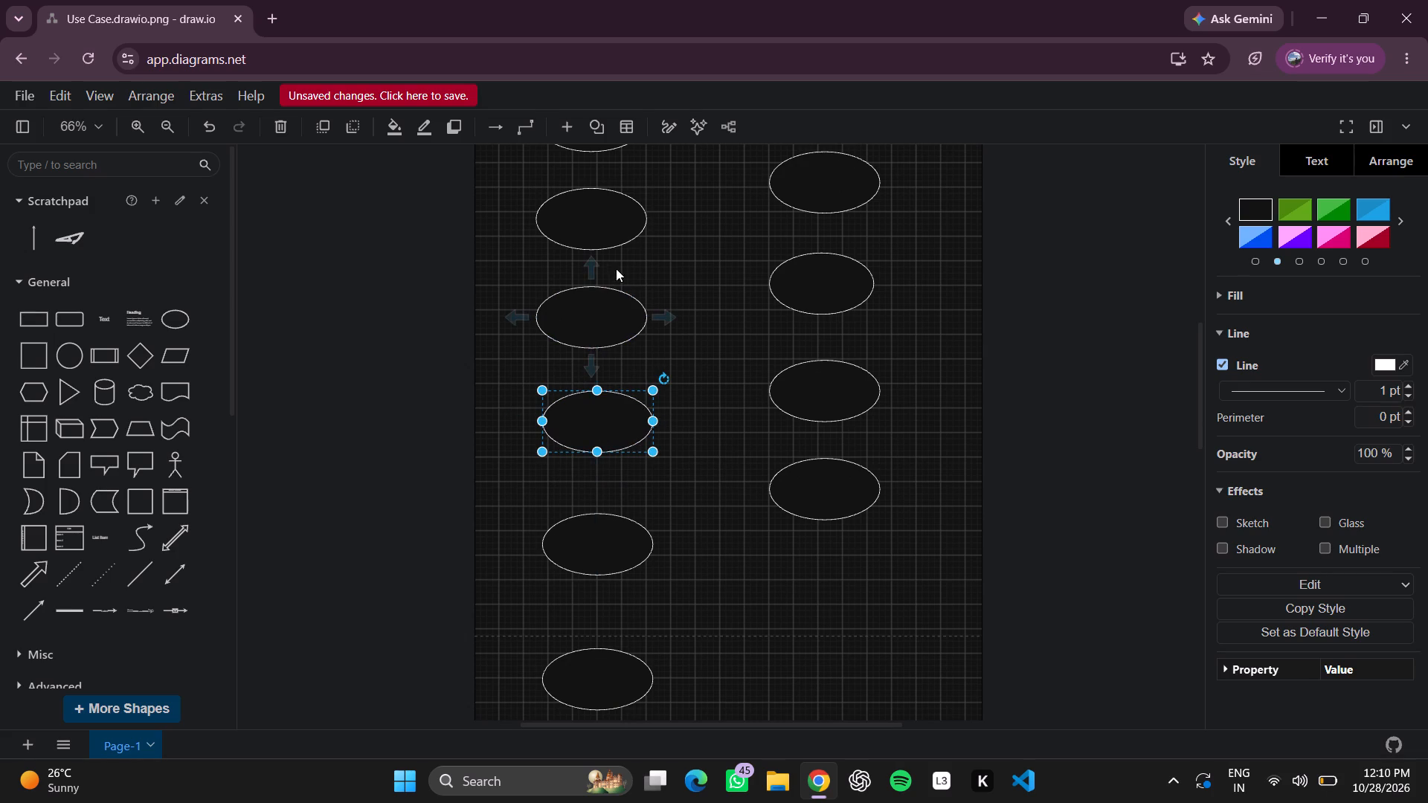
pyautogui.scroll(-1, 616, 268)
pyautogui.moveTo(827, 406); pyautogui.dragTo(827, 465)
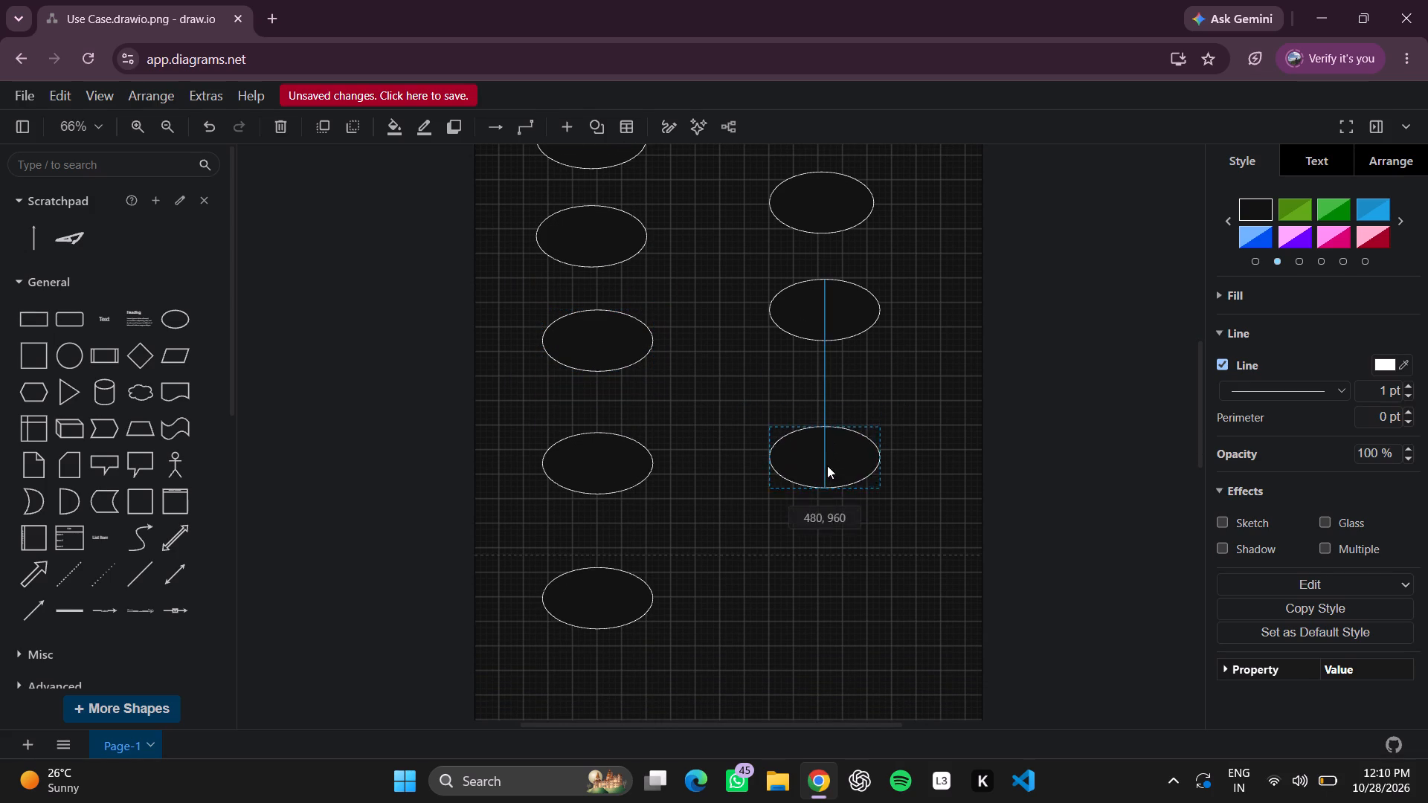
pyautogui.moveTo(827, 465); pyautogui.dragTo(827, 519)
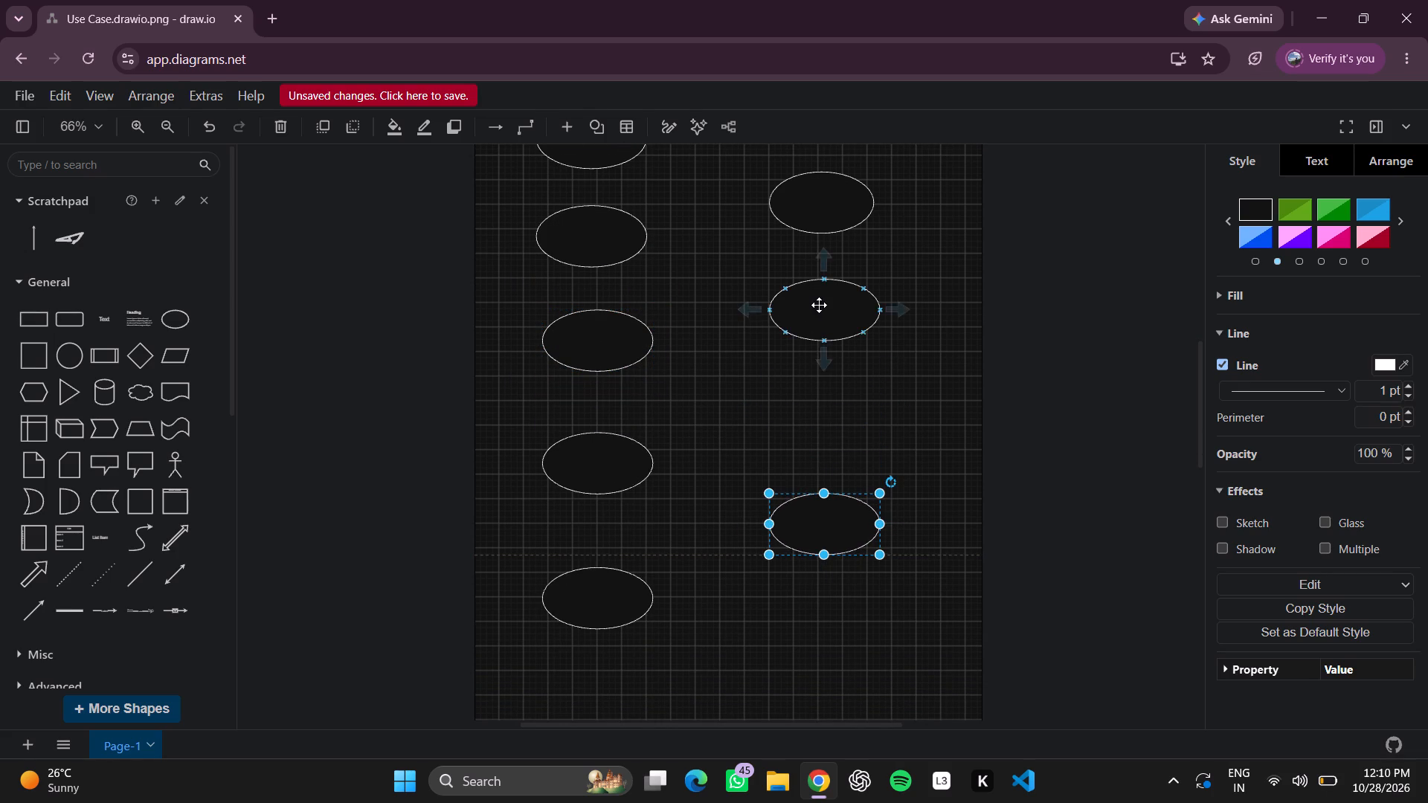
pyautogui.moveTo(821, 305); pyautogui.dragTo(817, 393)
# Move the second column's third and second ellipses down, leaving a wide gap below the column's top ellipse.
pyautogui.scroll(1, 827, 319)
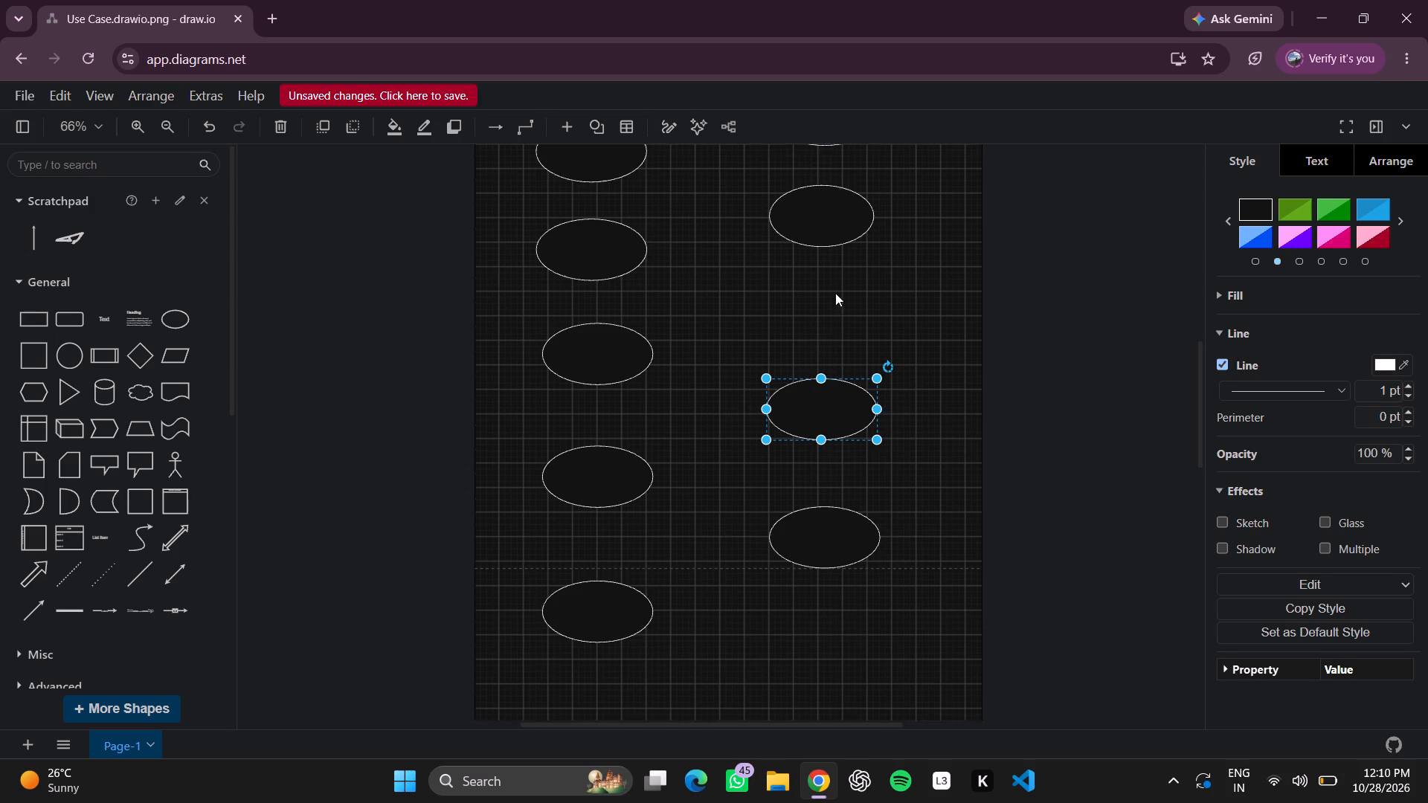
pyautogui.scroll(1, 835, 293)
pyautogui.scroll(1, 664, 286)
pyautogui.scroll(-1, 665, 263)
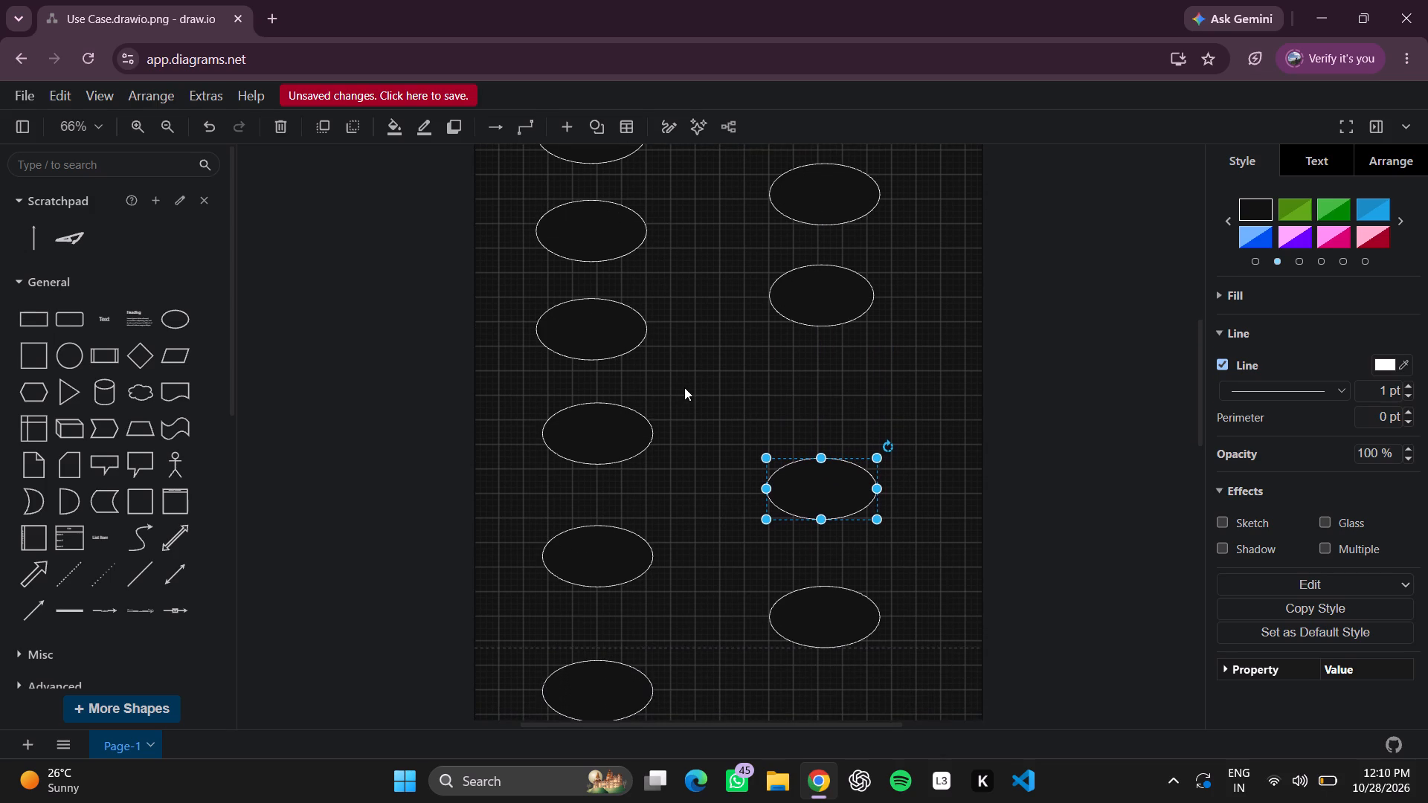
pyautogui.hscroll(-1, 684, 387)
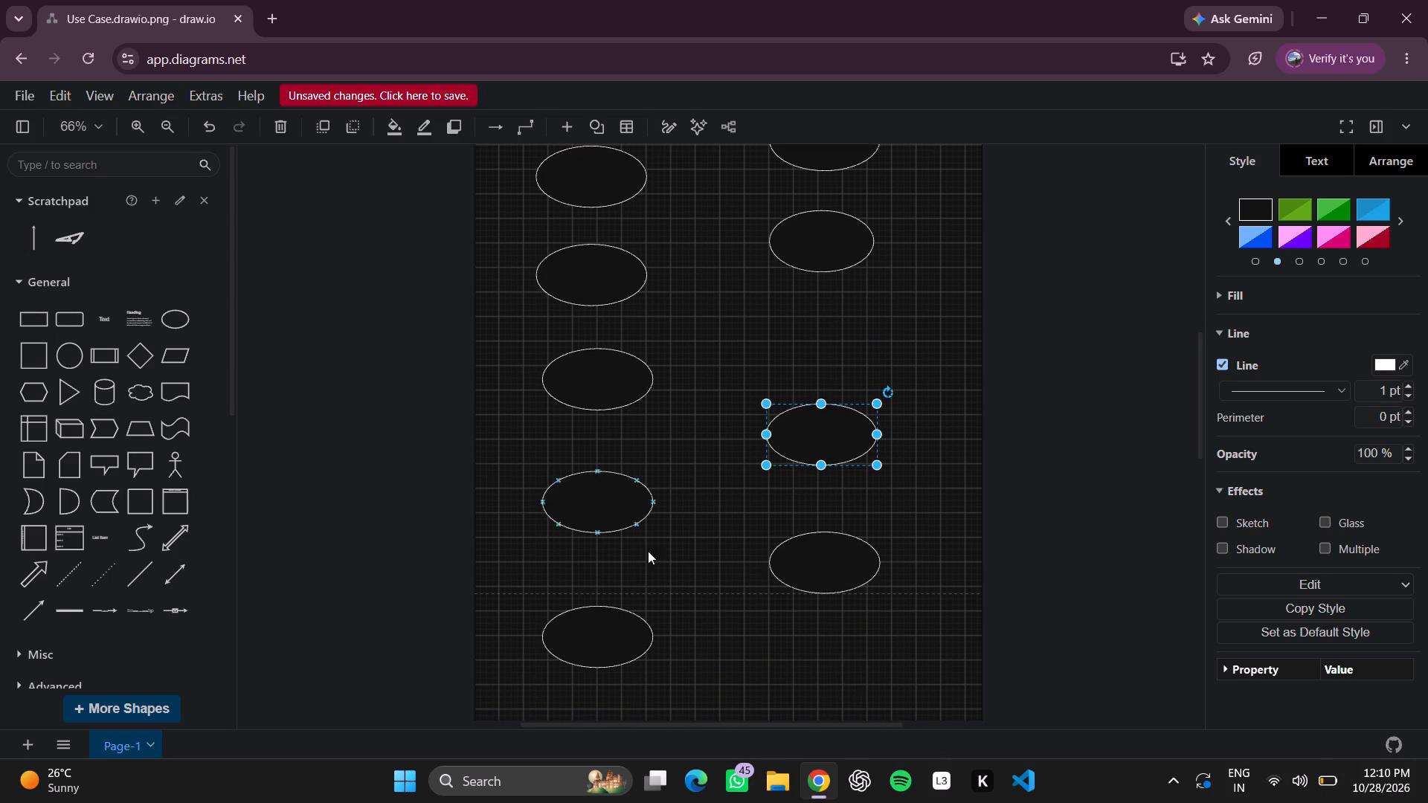
pyautogui.scroll(1, 604, 500)
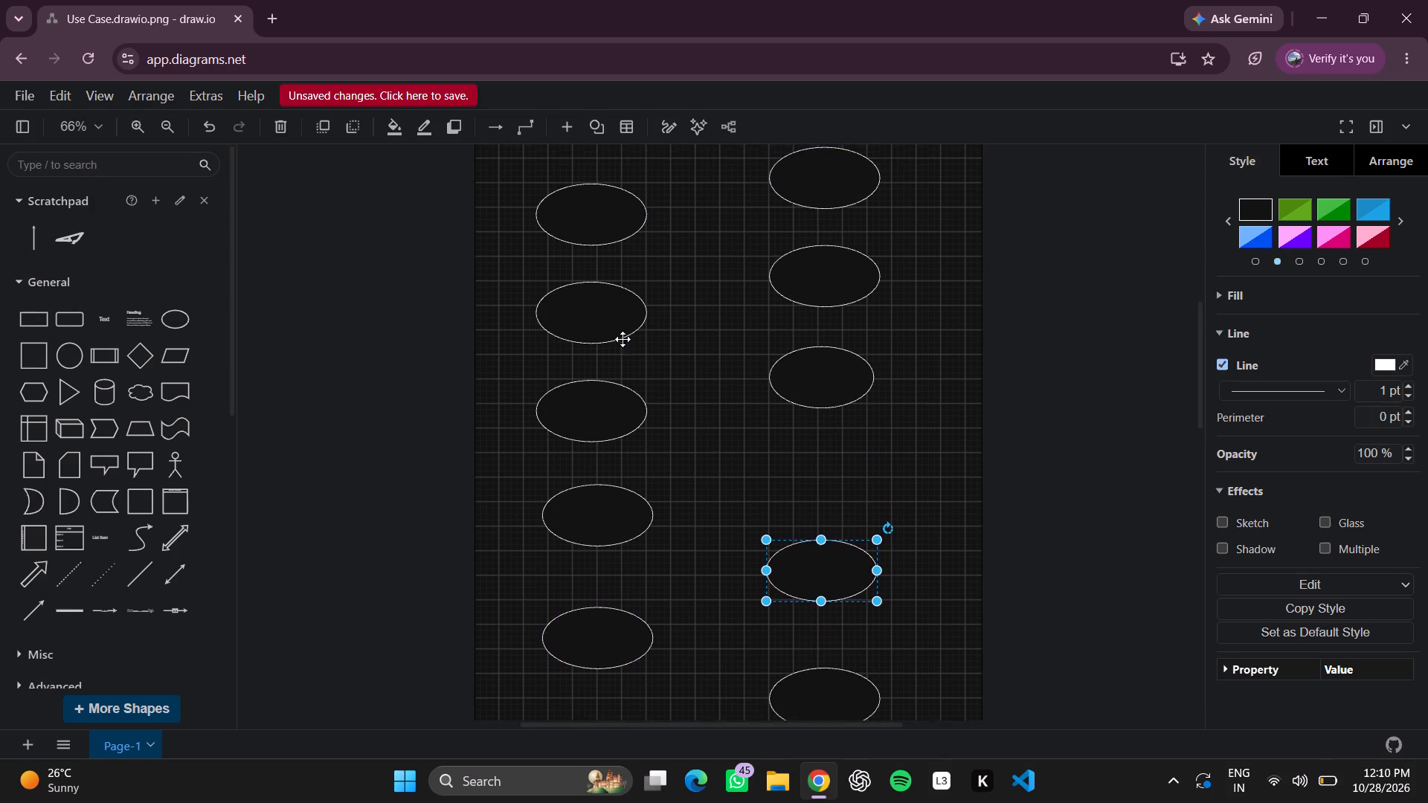
pyautogui.scroll(2, 623, 339)
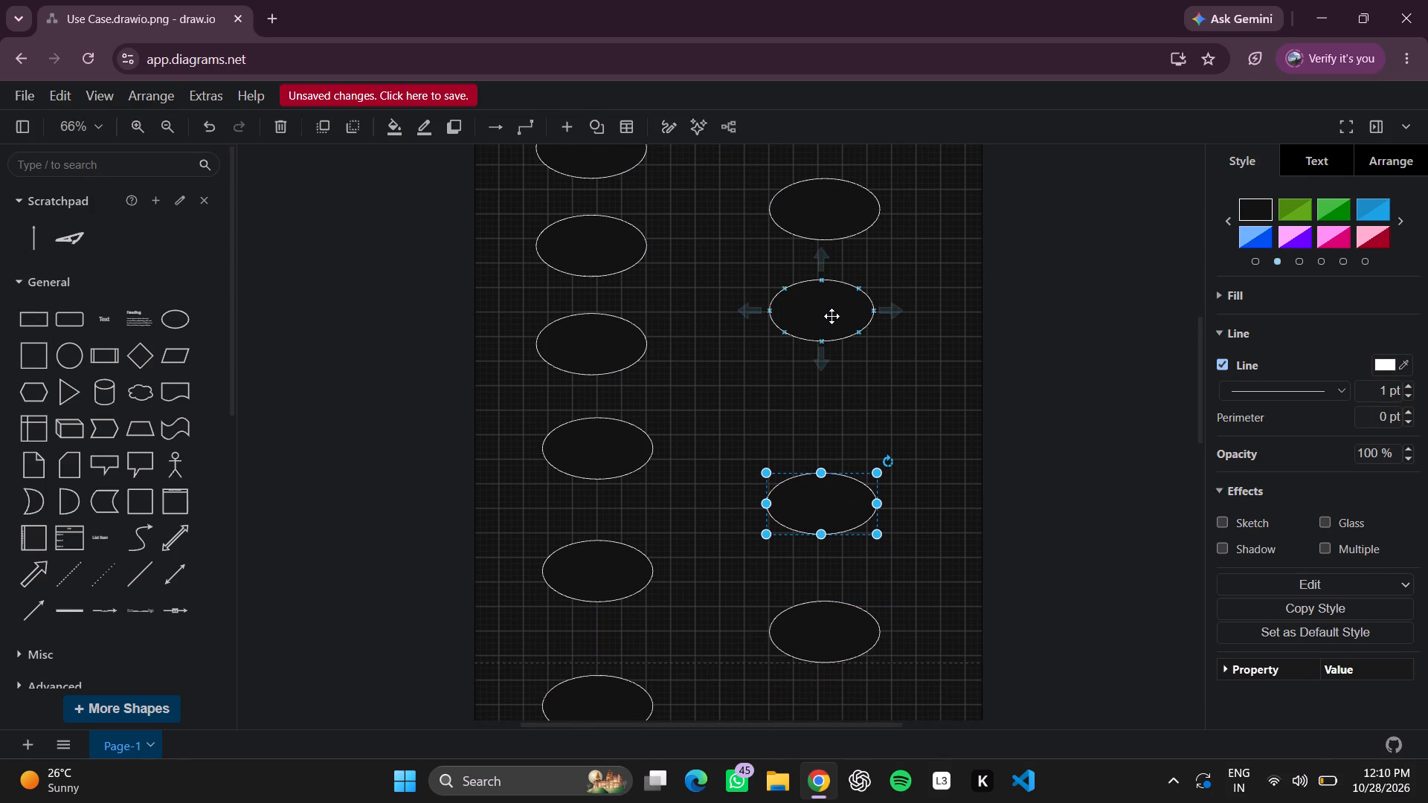
pyautogui.moveTo(832, 315); pyautogui.dragTo(833, 392)
pyautogui.scroll(1, 840, 341)
pyautogui.moveTo(826, 271); pyautogui.dragTo(829, 295)
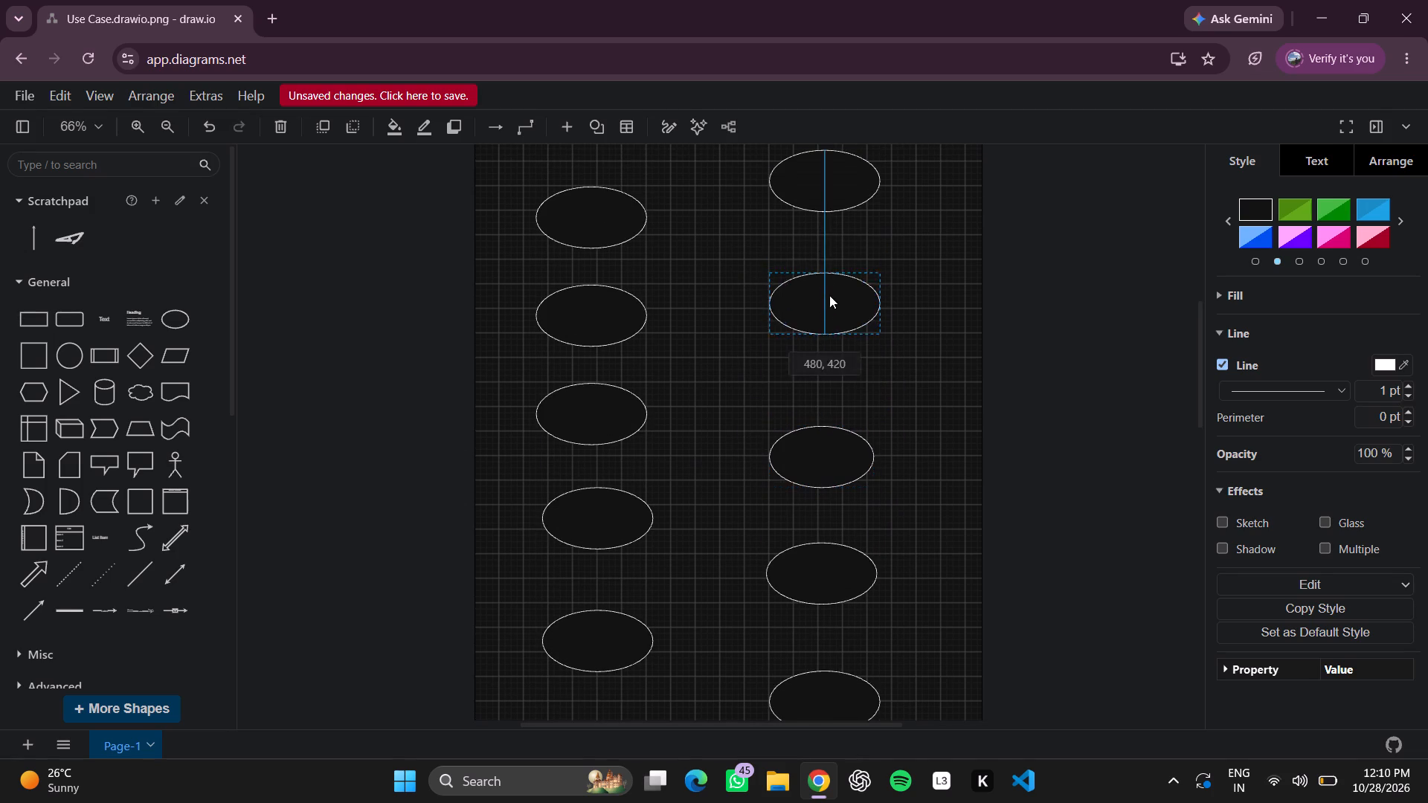
pyautogui.moveTo(829, 295); pyautogui.dragTo(823, 350)
# Move the second column's top ellipse and the first column's first two ellipses slightly up.
pyautogui.scroll(1, 828, 318)
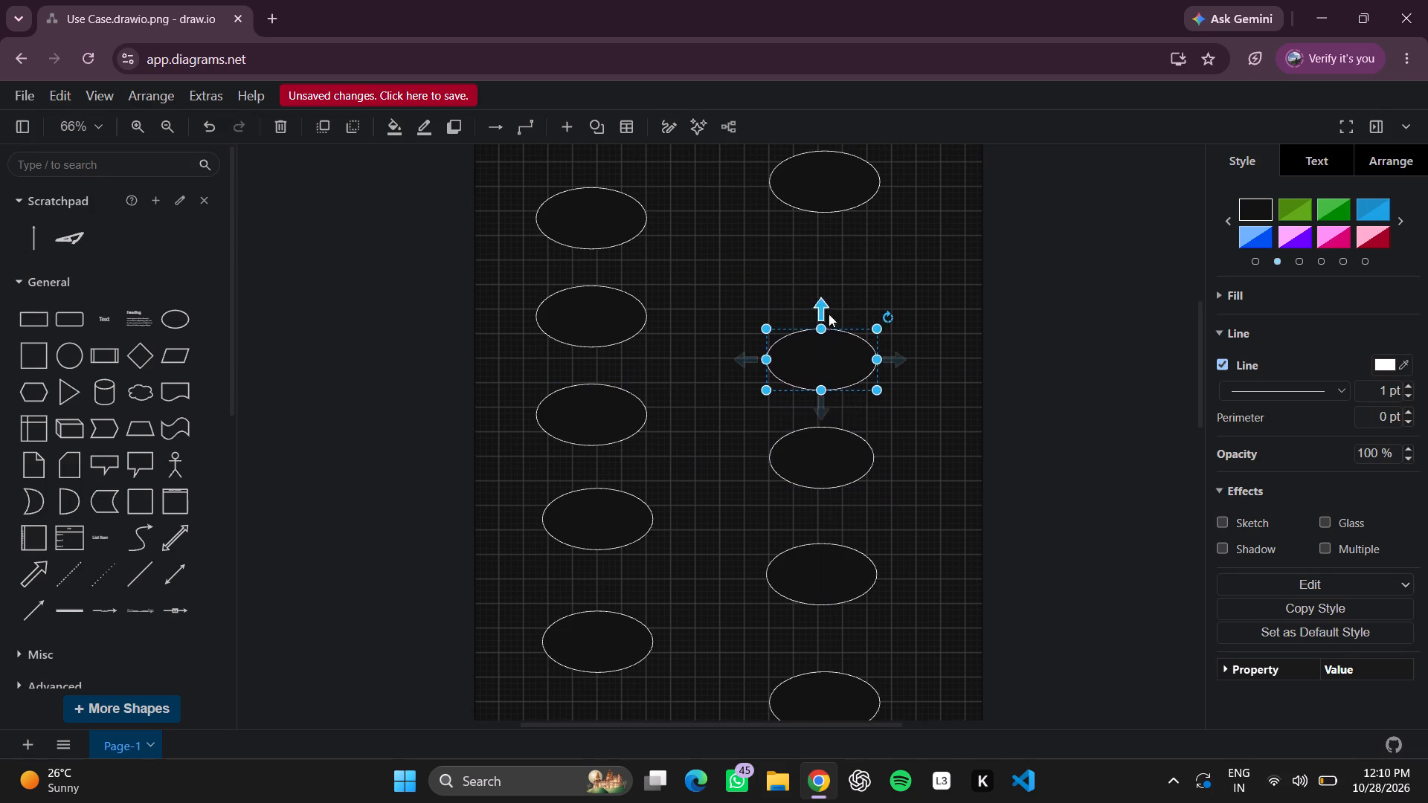
pyautogui.scroll(1, 829, 314)
pyautogui.moveTo(825, 283); pyautogui.dragTo(825, 268)
pyautogui.scroll(1, 825, 268)
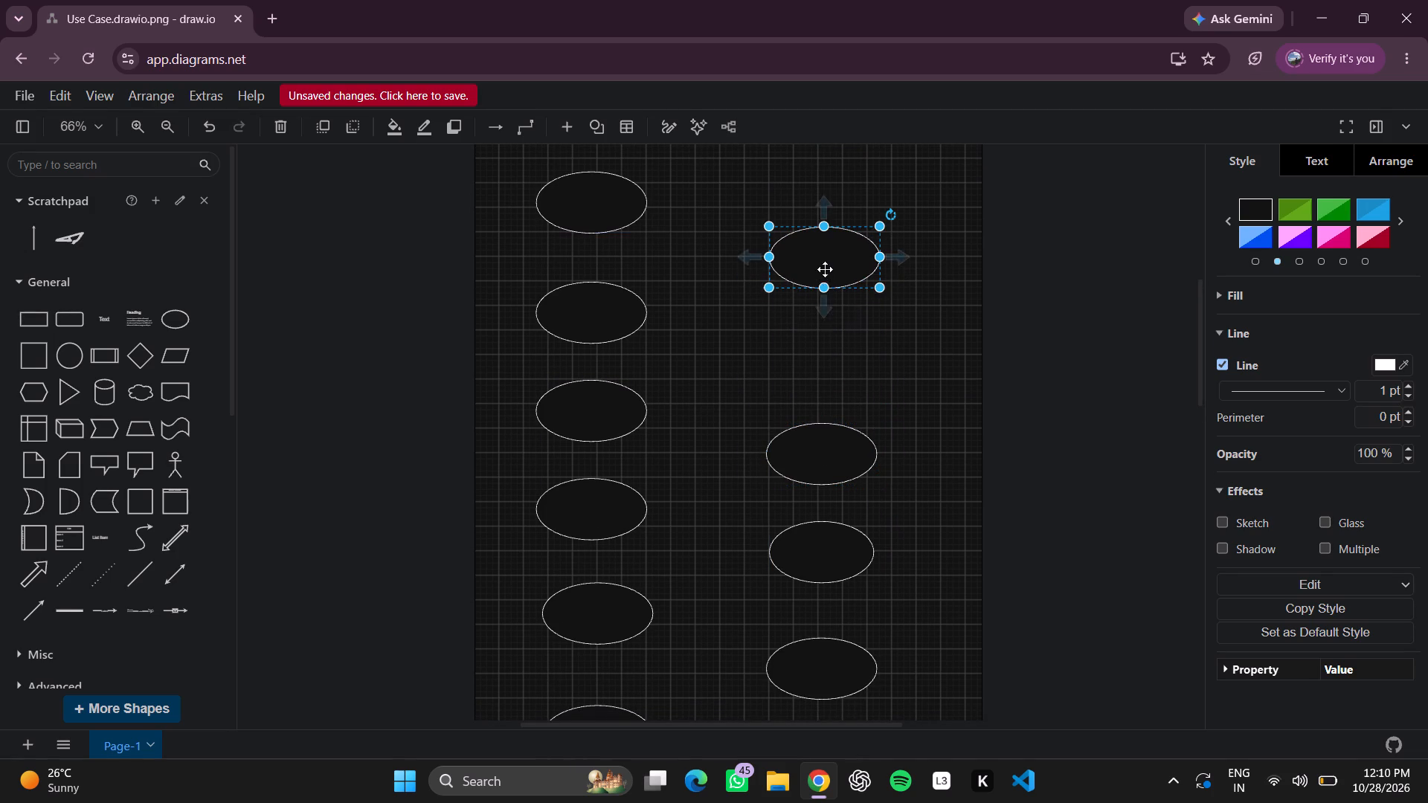
pyautogui.scroll(1, 825, 269)
pyautogui.scroll(1, 611, 222)
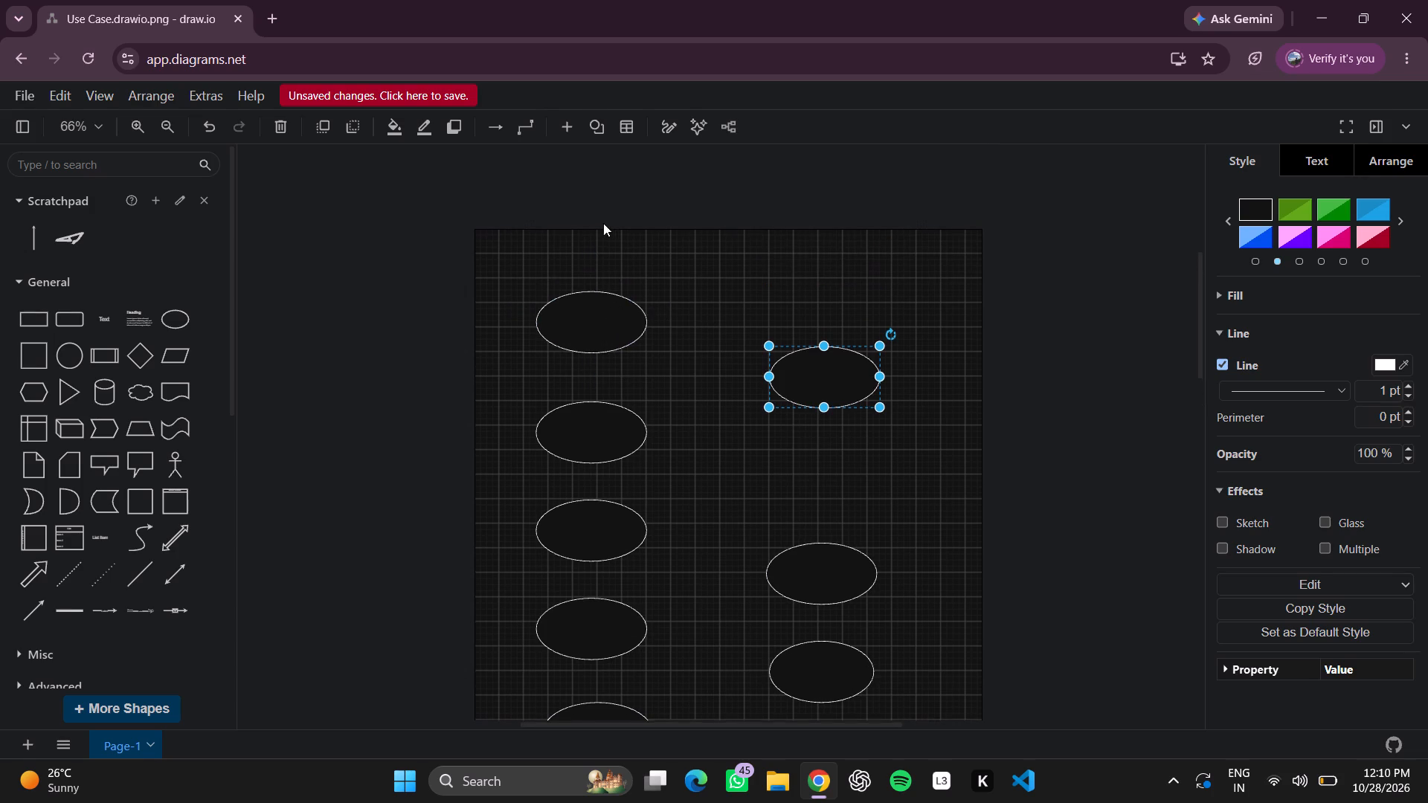
pyautogui.scroll(1, 603, 223)
pyautogui.moveTo(598, 323); pyautogui.dragTo(597, 313)
pyautogui.moveTo(590, 420); pyautogui.dragTo(591, 413)
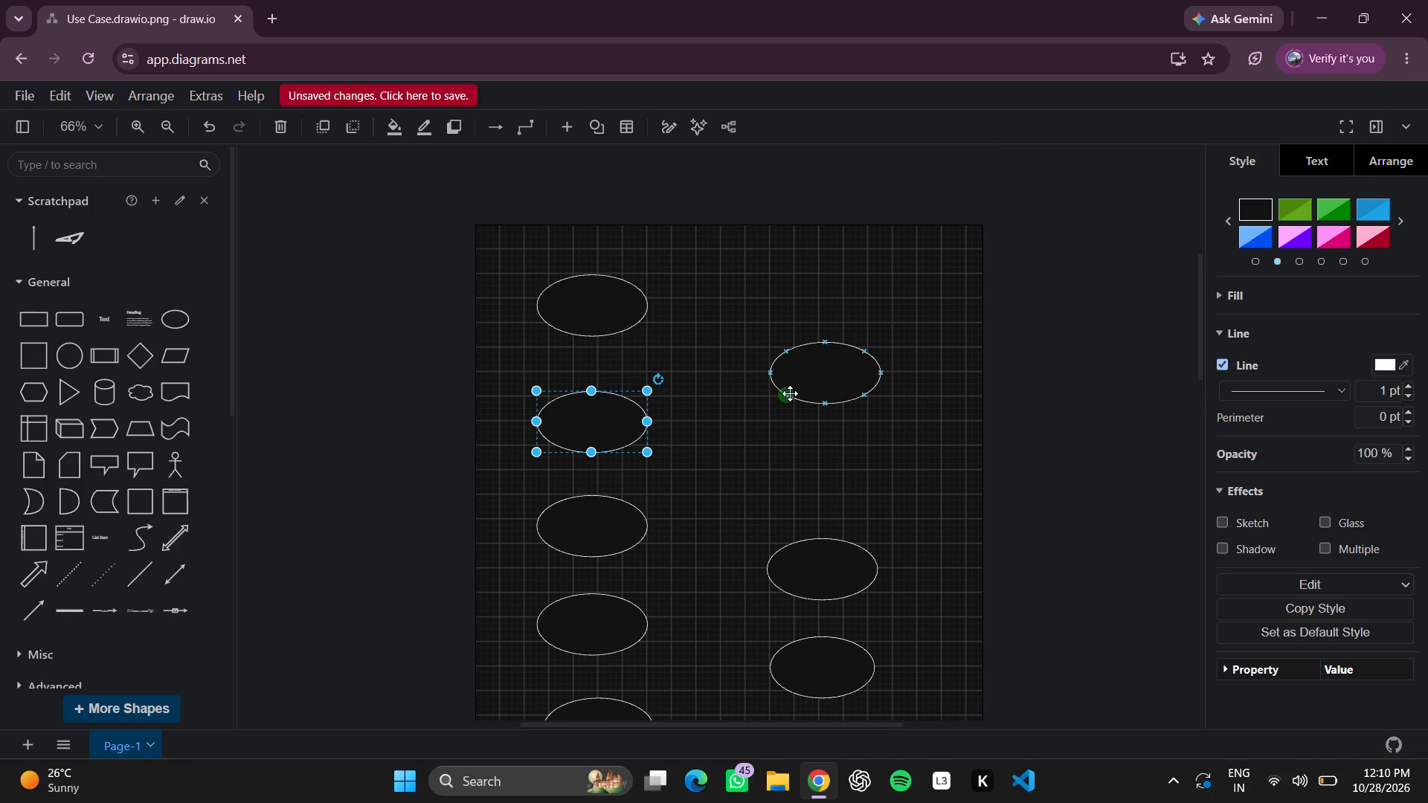
pyautogui.moveTo(822, 381); pyautogui.dragTo(821, 373)
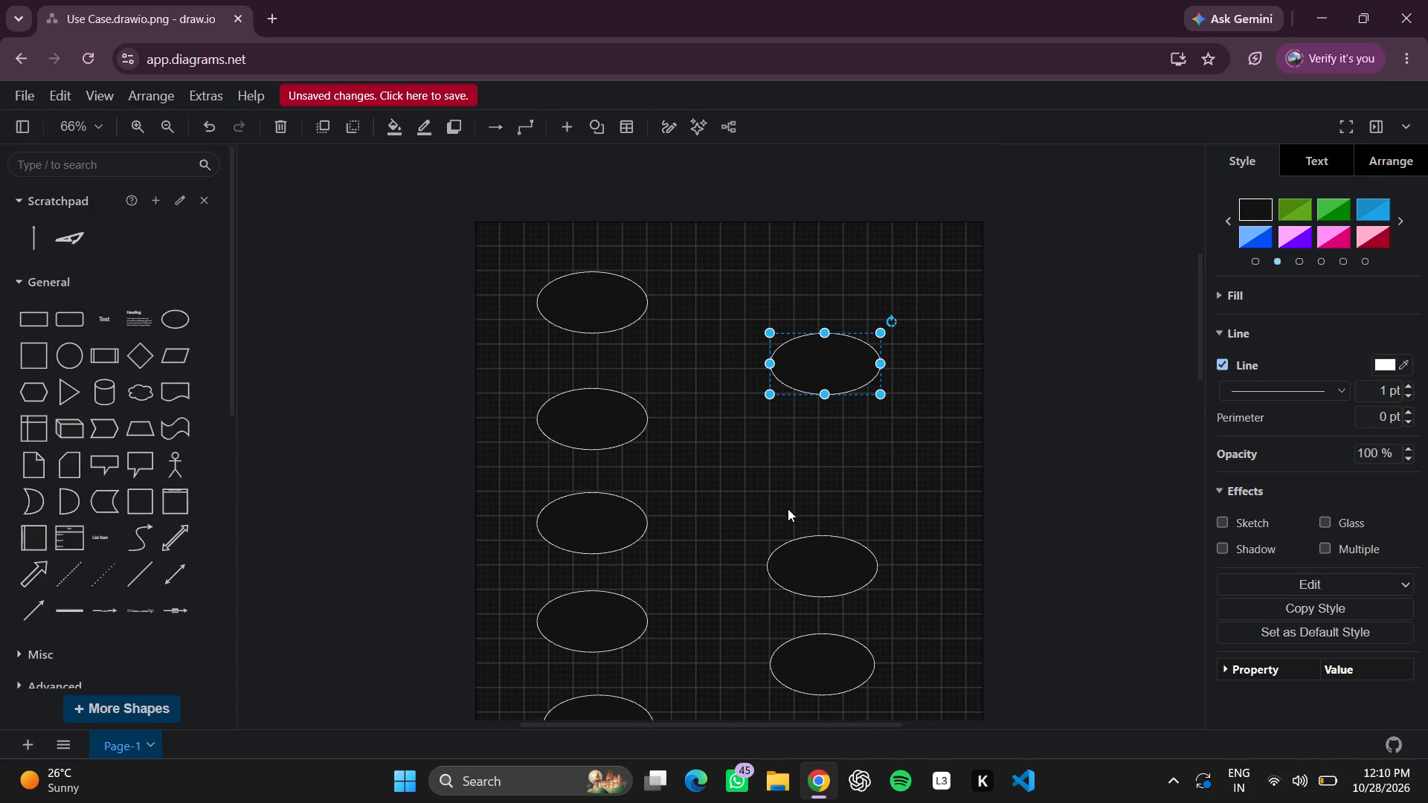
# Insert a new ellipse into the gap below the second column's top ellipse and centre it in the column.
pyautogui.click(174, 300)
pyautogui.click(174, 320)
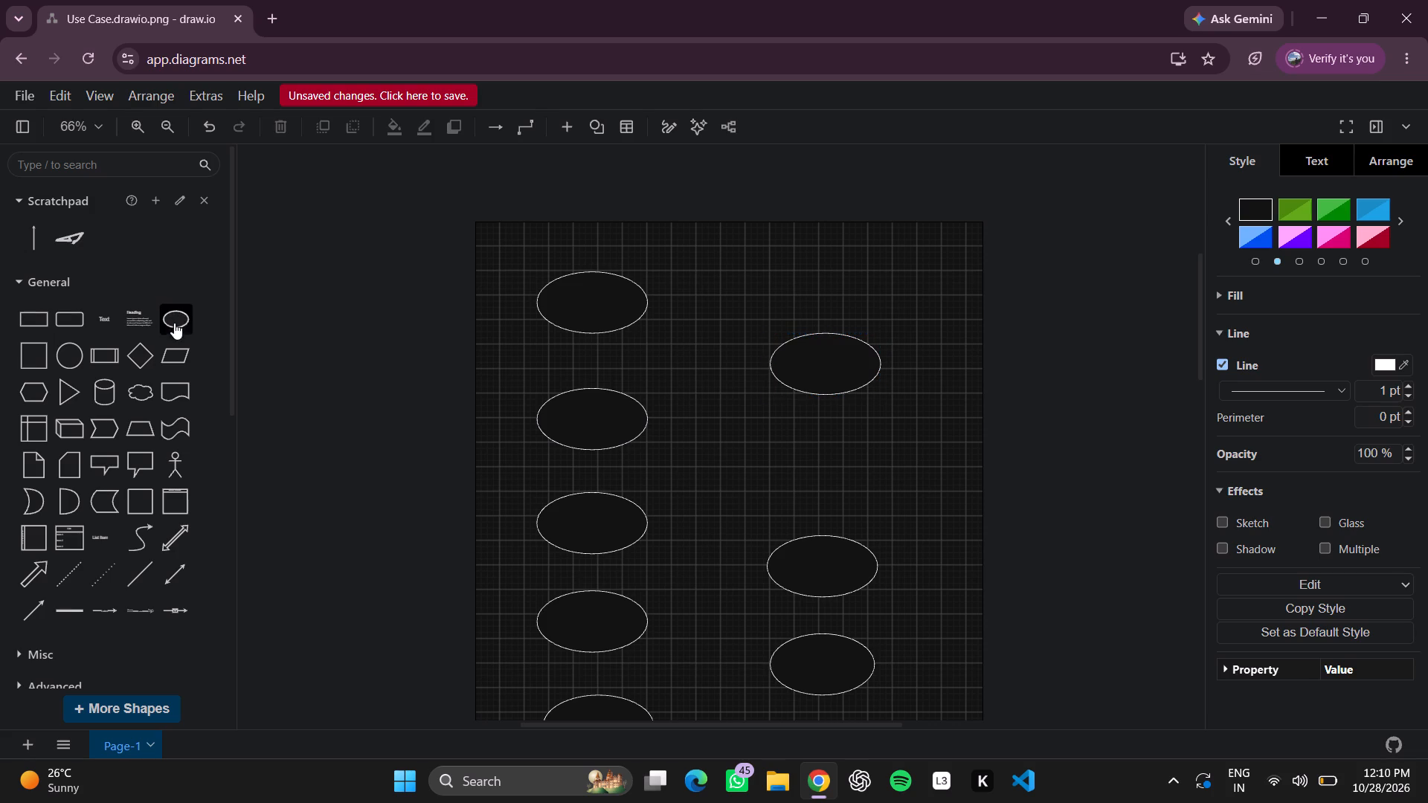
pyautogui.moveTo(718, 433); pyautogui.dragTo(834, 464)
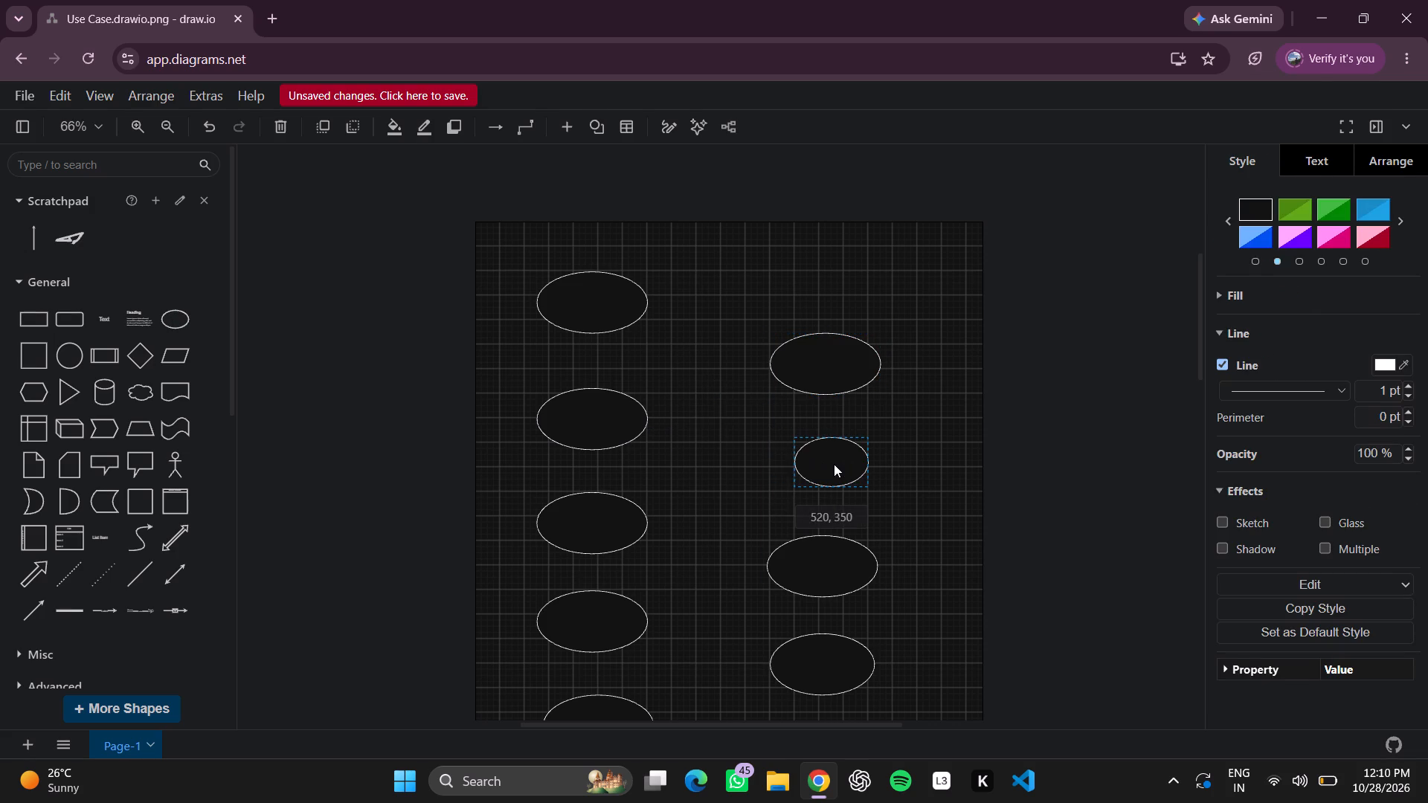
pyautogui.moveTo(834, 464); pyautogui.dragTo(826, 467)
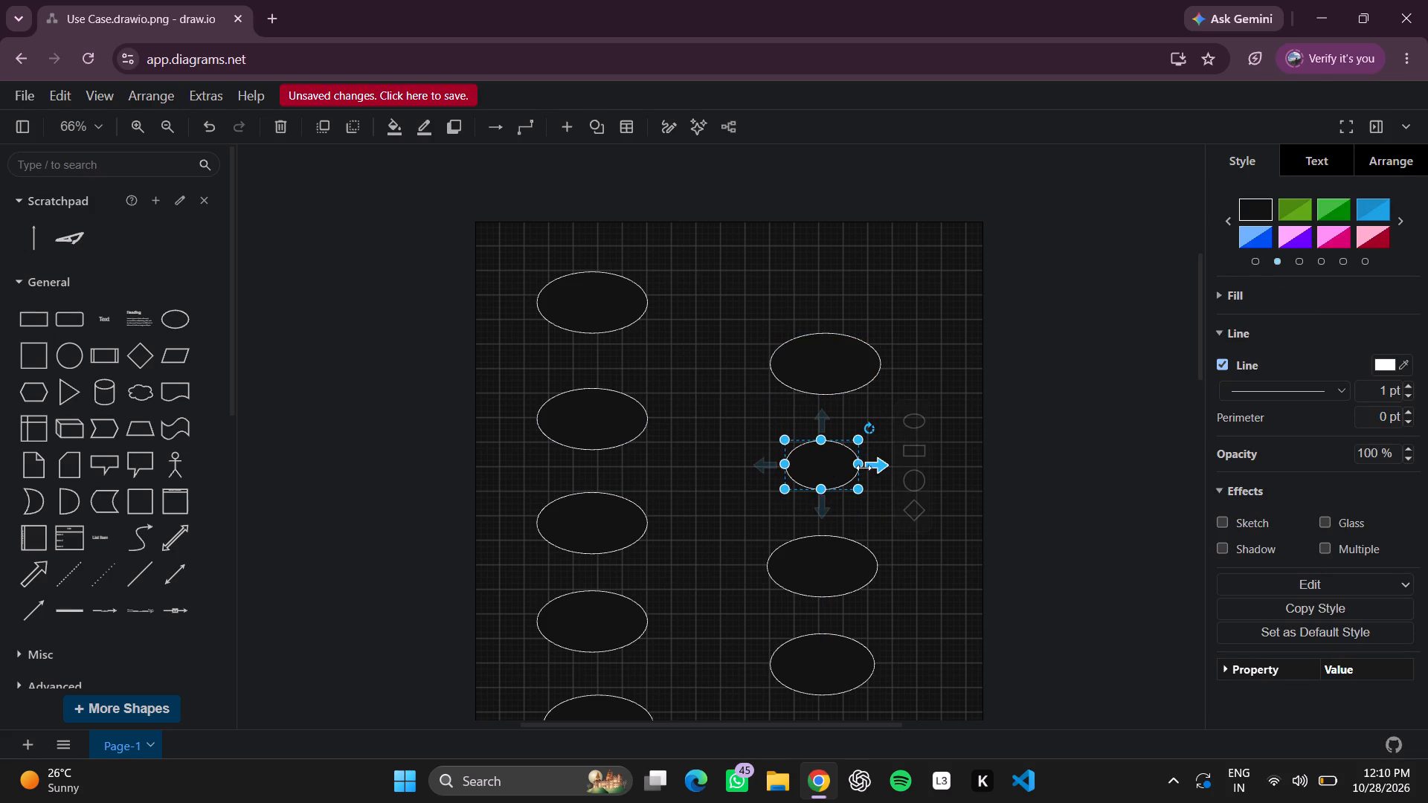
# Enlarge the newly inserted ellipse in width and height to match the size of the ellipse above it.
pyautogui.moveTo(861, 465); pyautogui.dragTo(878, 461)
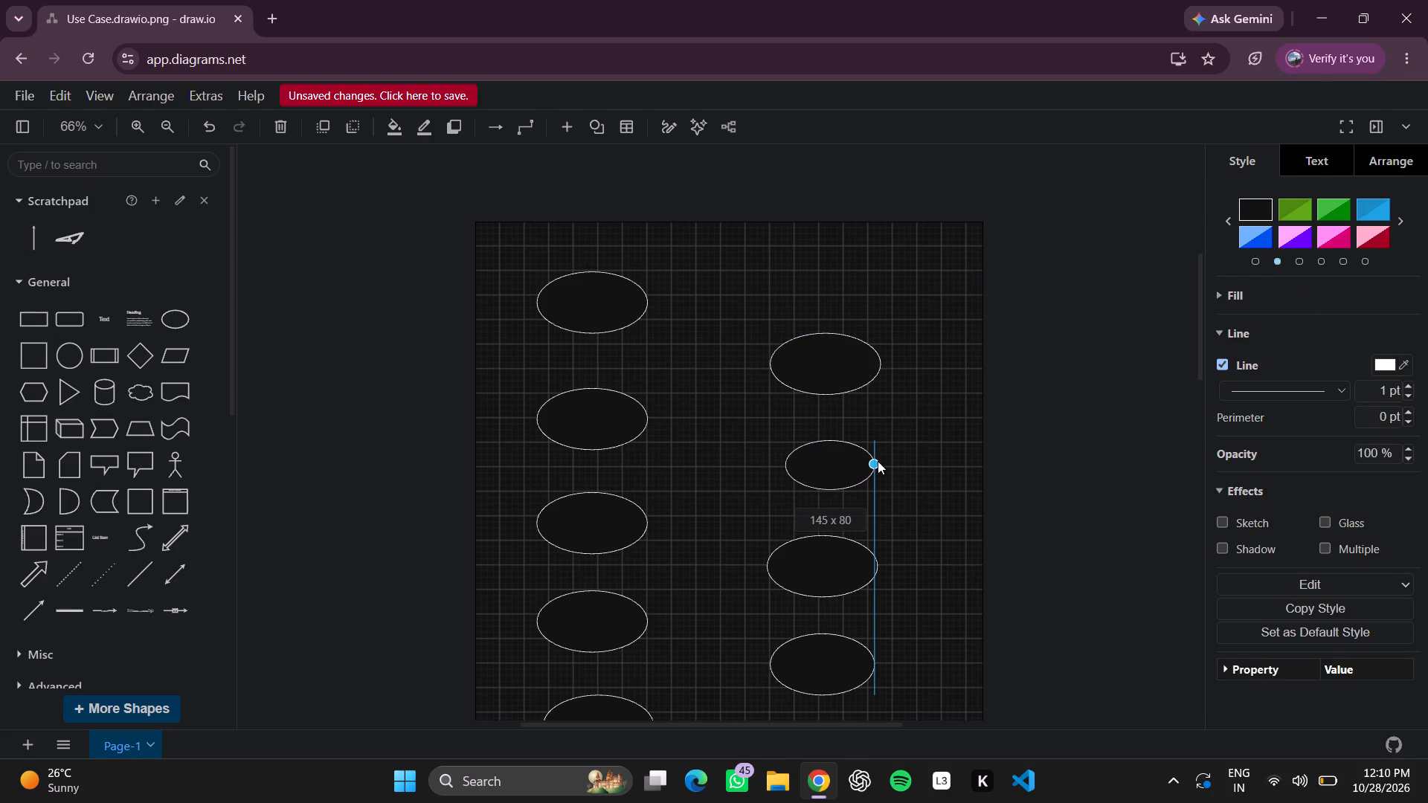
pyautogui.moveTo(878, 461); pyautogui.dragTo(878, 460)
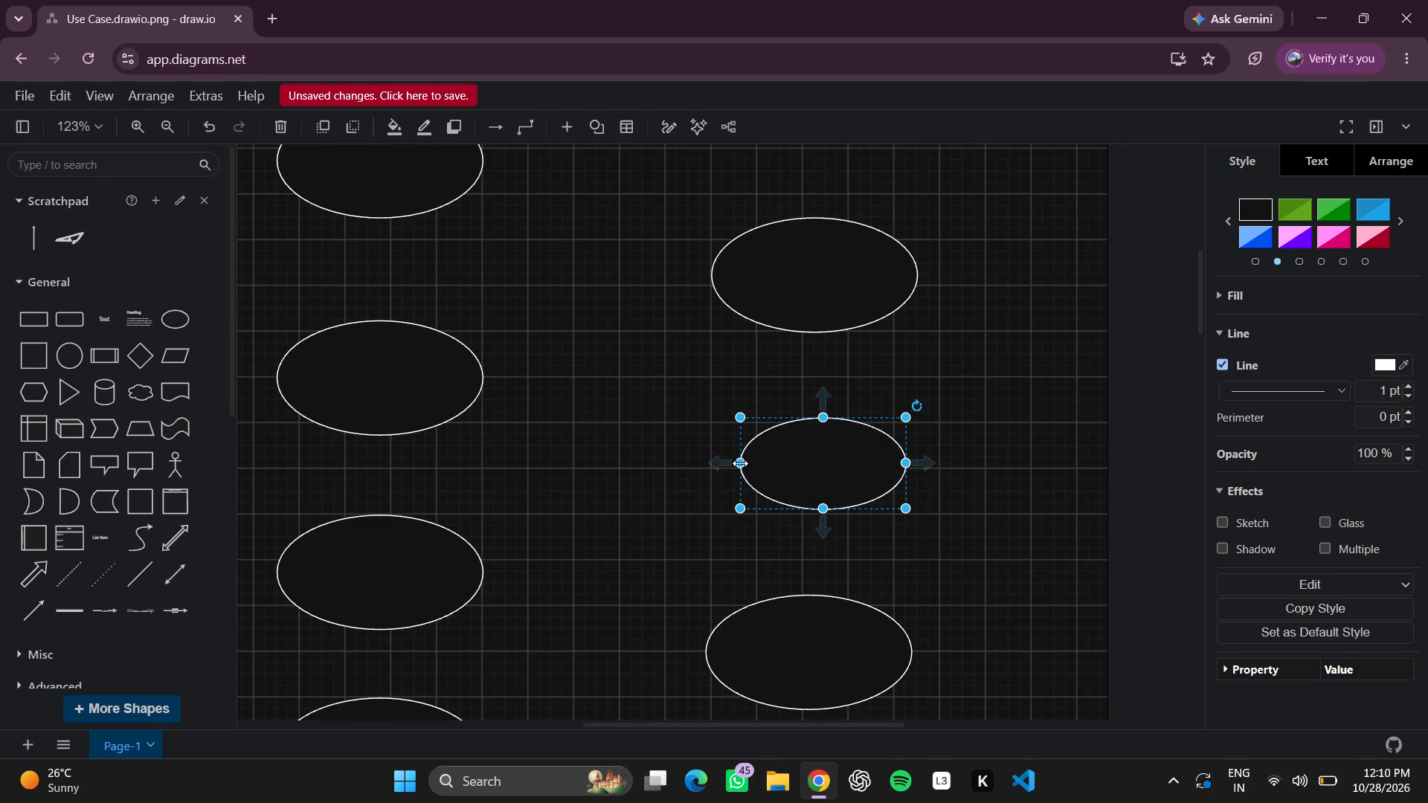
pyautogui.moveTo(740, 463); pyautogui.dragTo(713, 470)
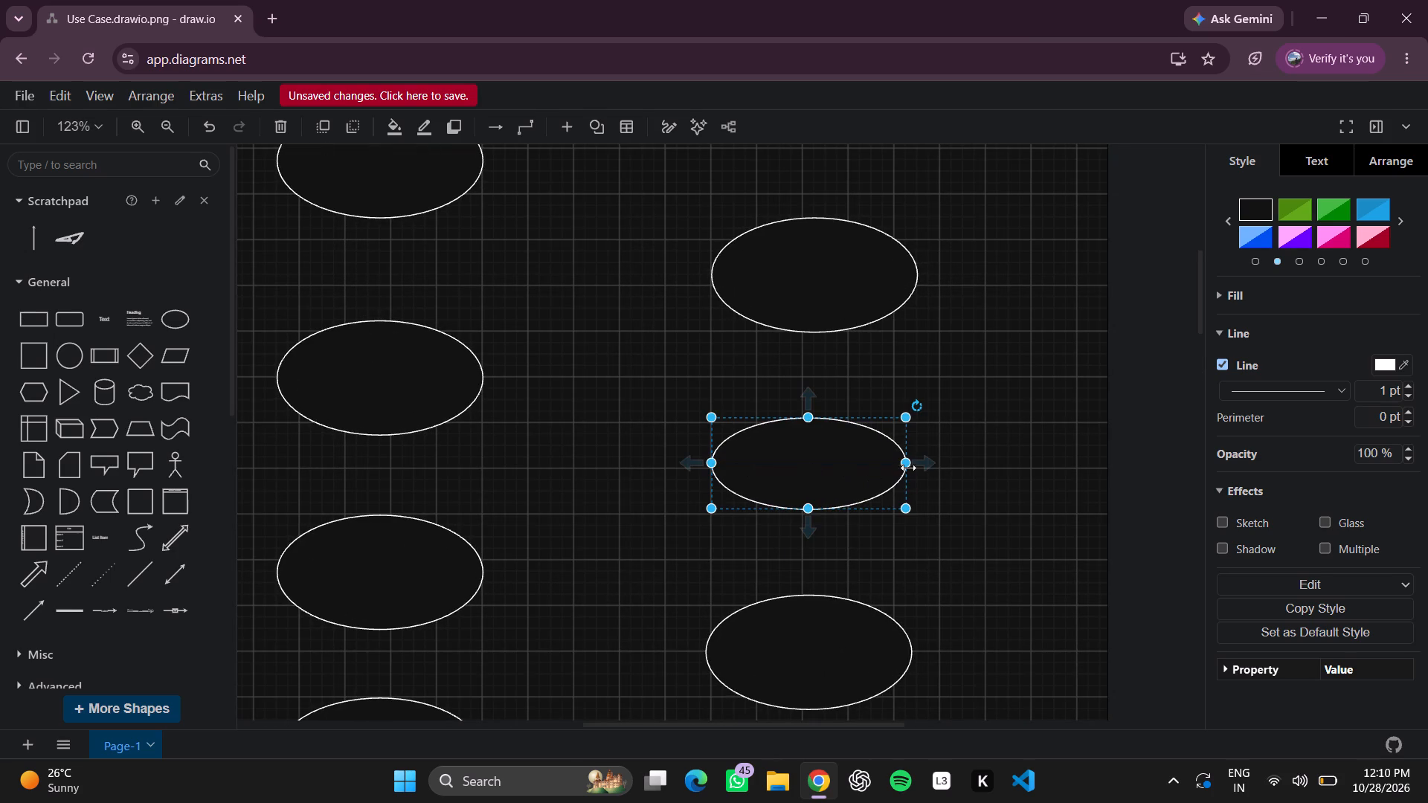
pyautogui.moveTo(907, 461); pyautogui.dragTo(919, 462)
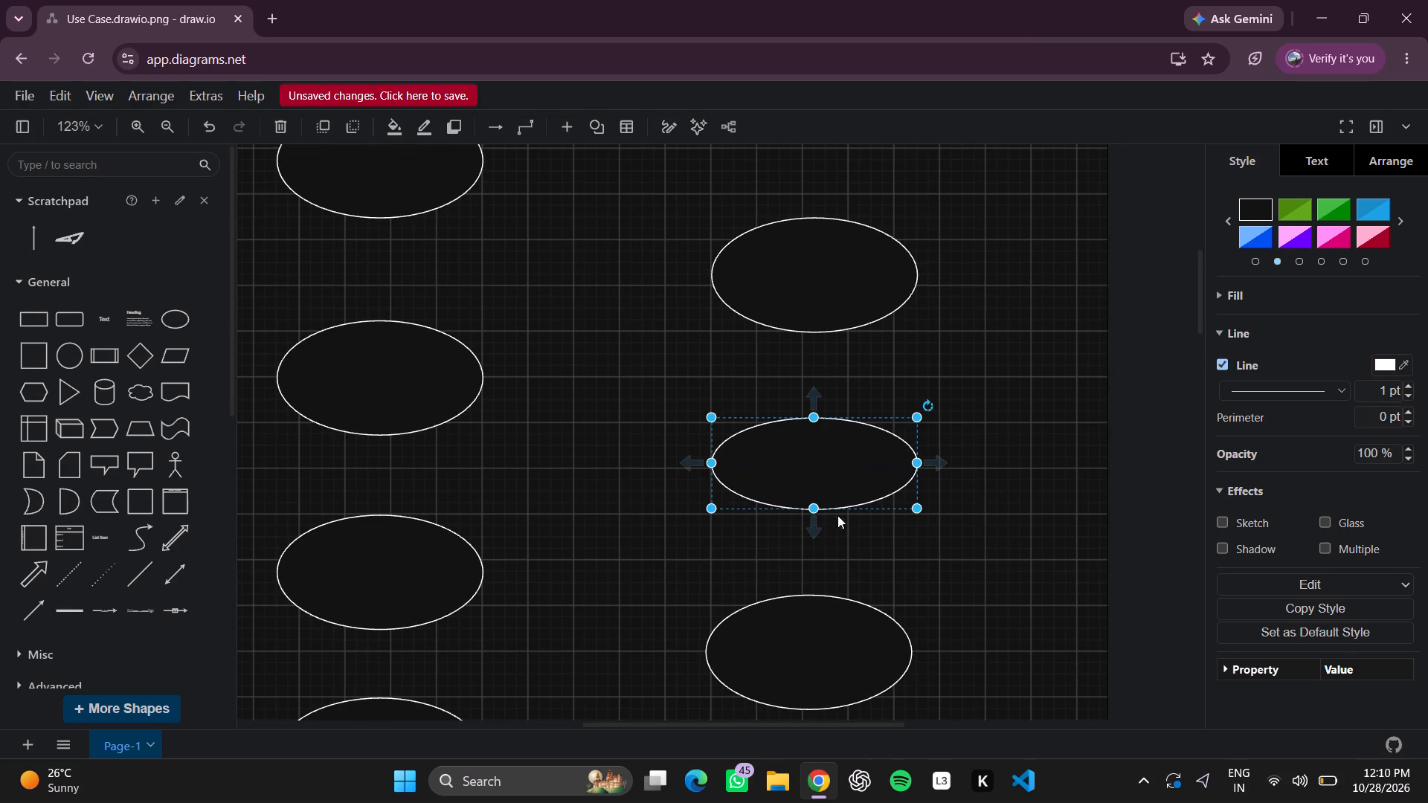
pyautogui.moveTo(813, 508); pyautogui.dragTo(814, 523)
pyautogui.moveTo(816, 413); pyautogui.dragTo(817, 406)
pyautogui.moveTo(821, 461); pyautogui.dragTo(820, 449)
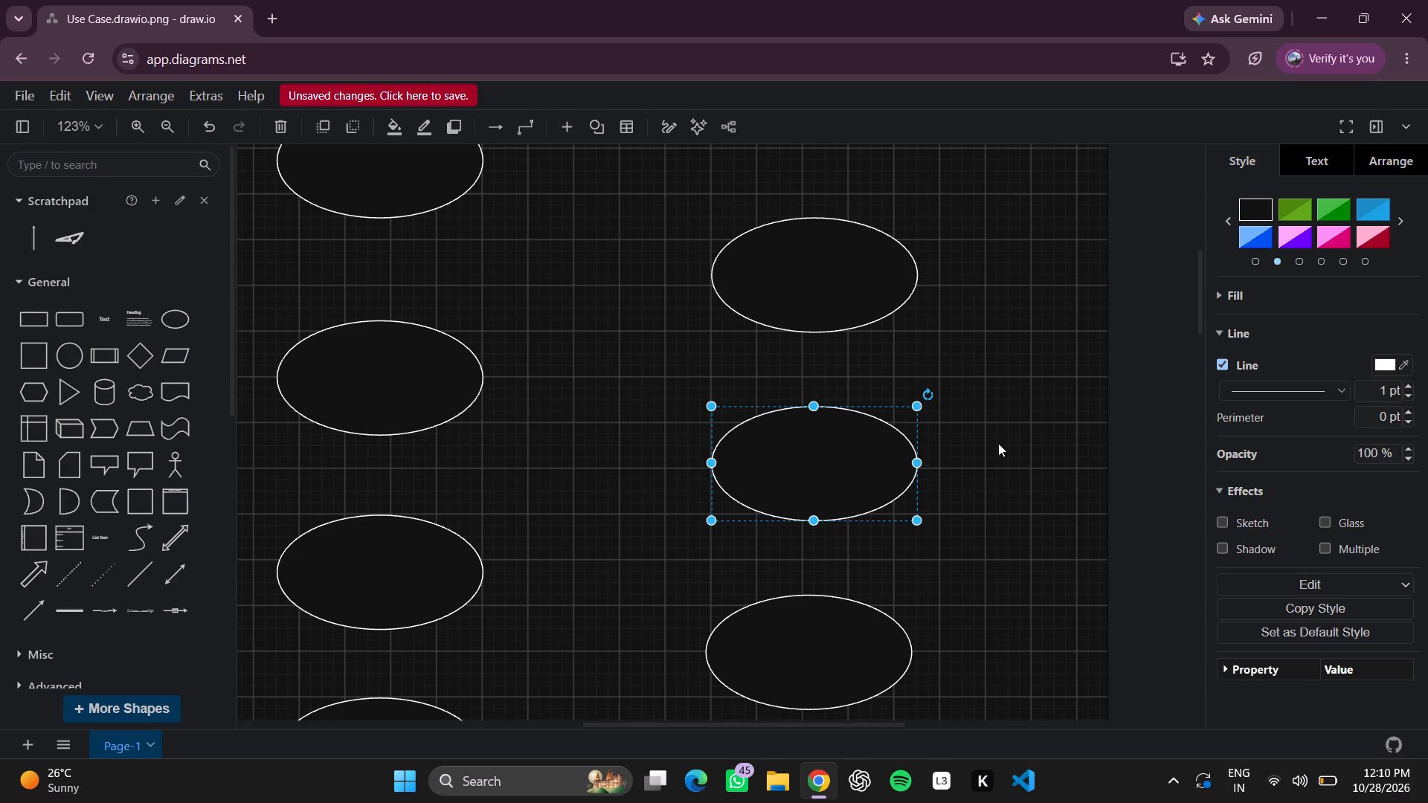
pyautogui.click(998, 443)
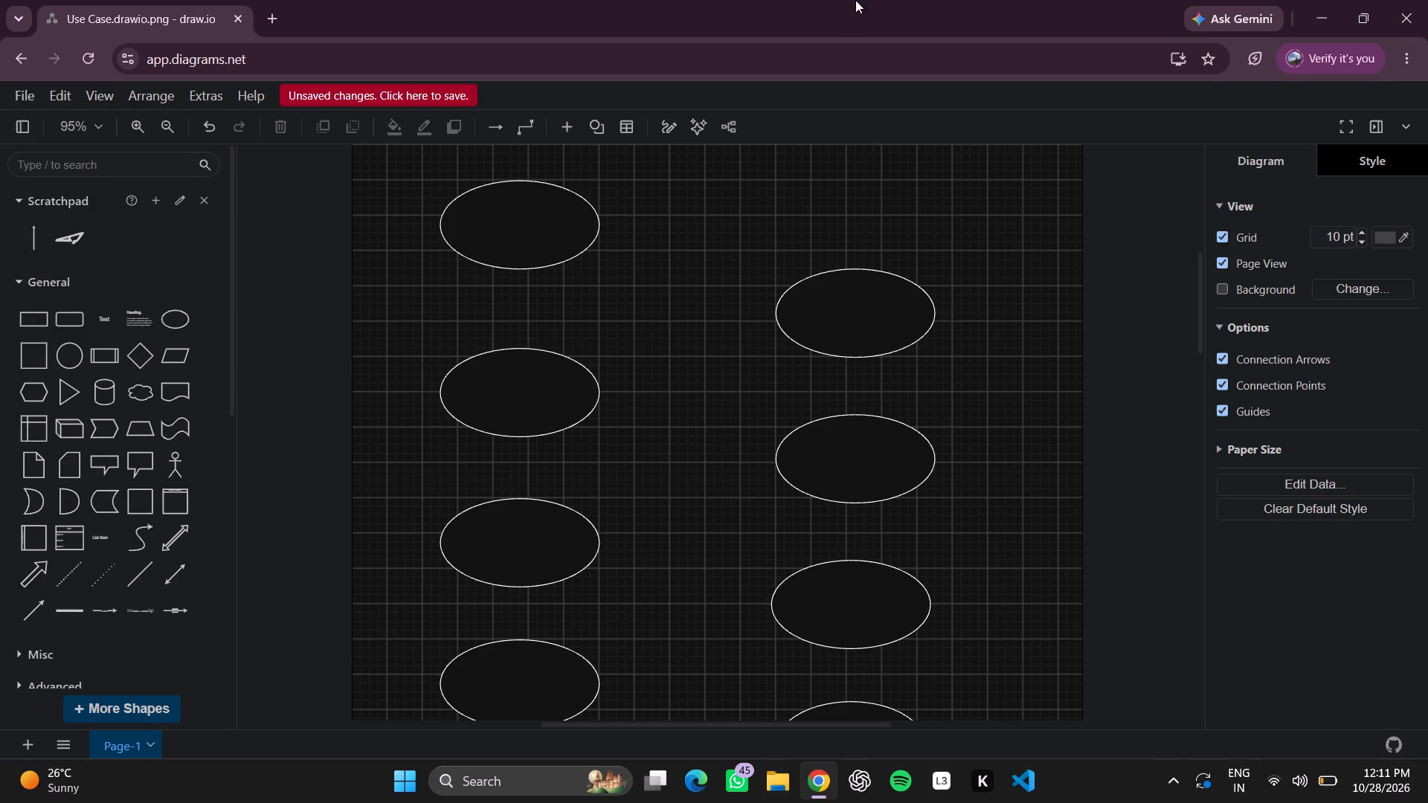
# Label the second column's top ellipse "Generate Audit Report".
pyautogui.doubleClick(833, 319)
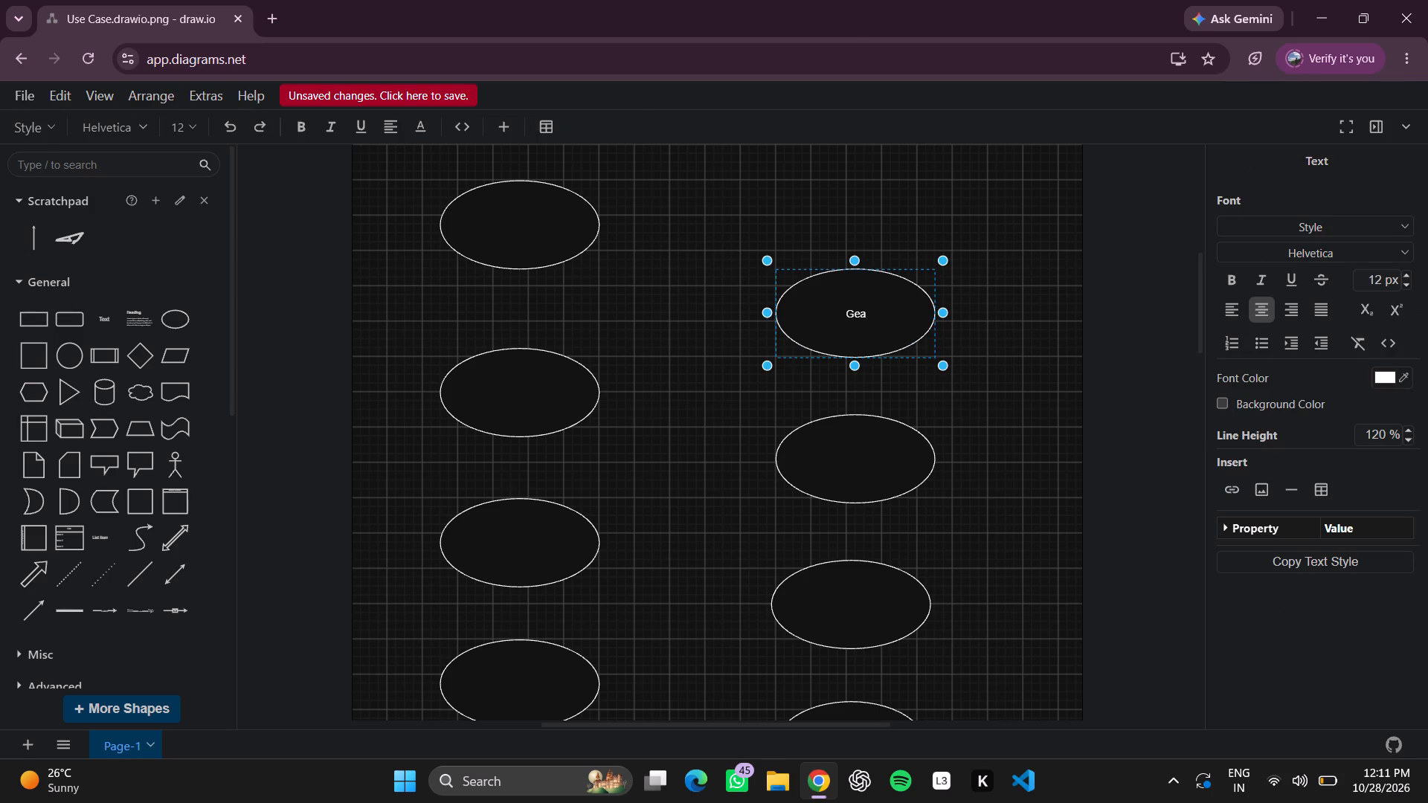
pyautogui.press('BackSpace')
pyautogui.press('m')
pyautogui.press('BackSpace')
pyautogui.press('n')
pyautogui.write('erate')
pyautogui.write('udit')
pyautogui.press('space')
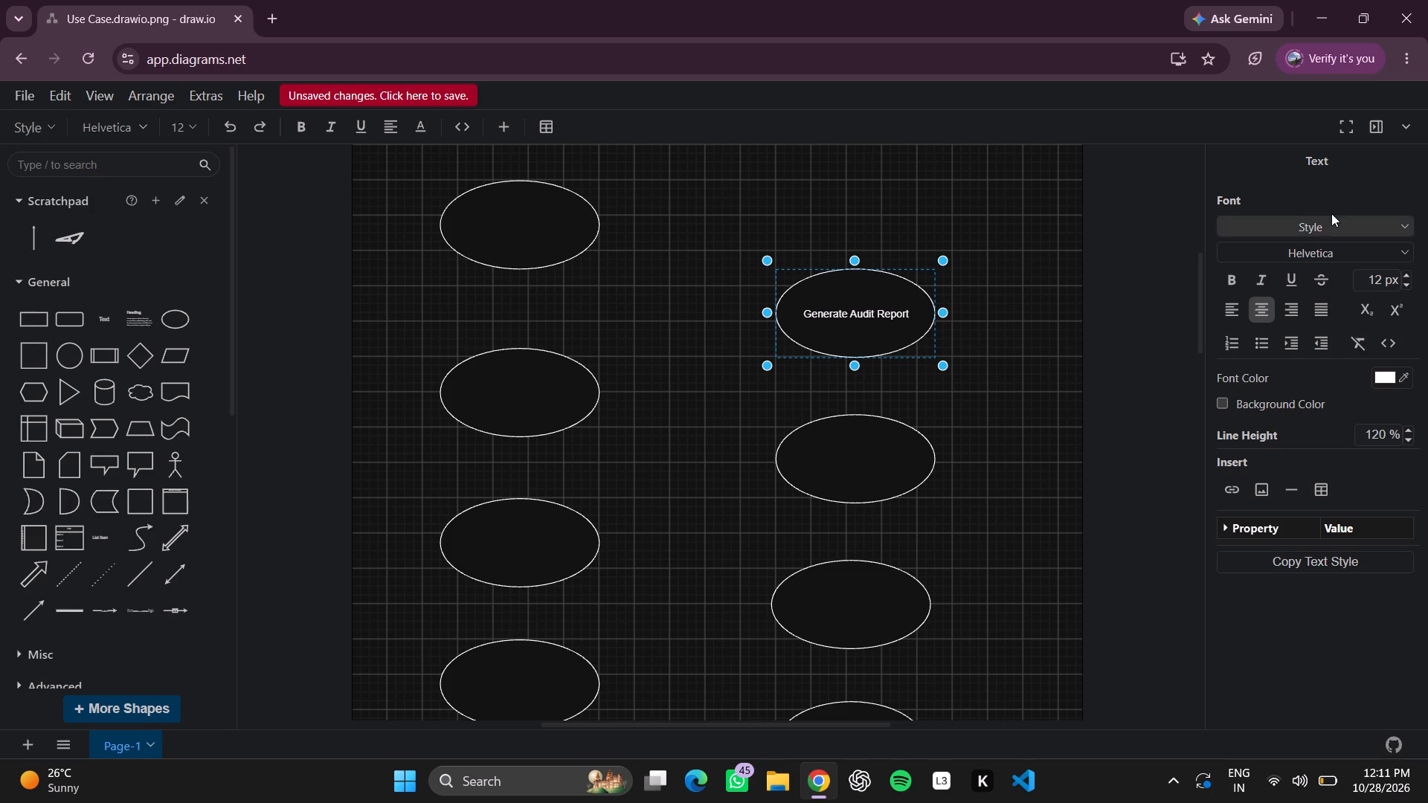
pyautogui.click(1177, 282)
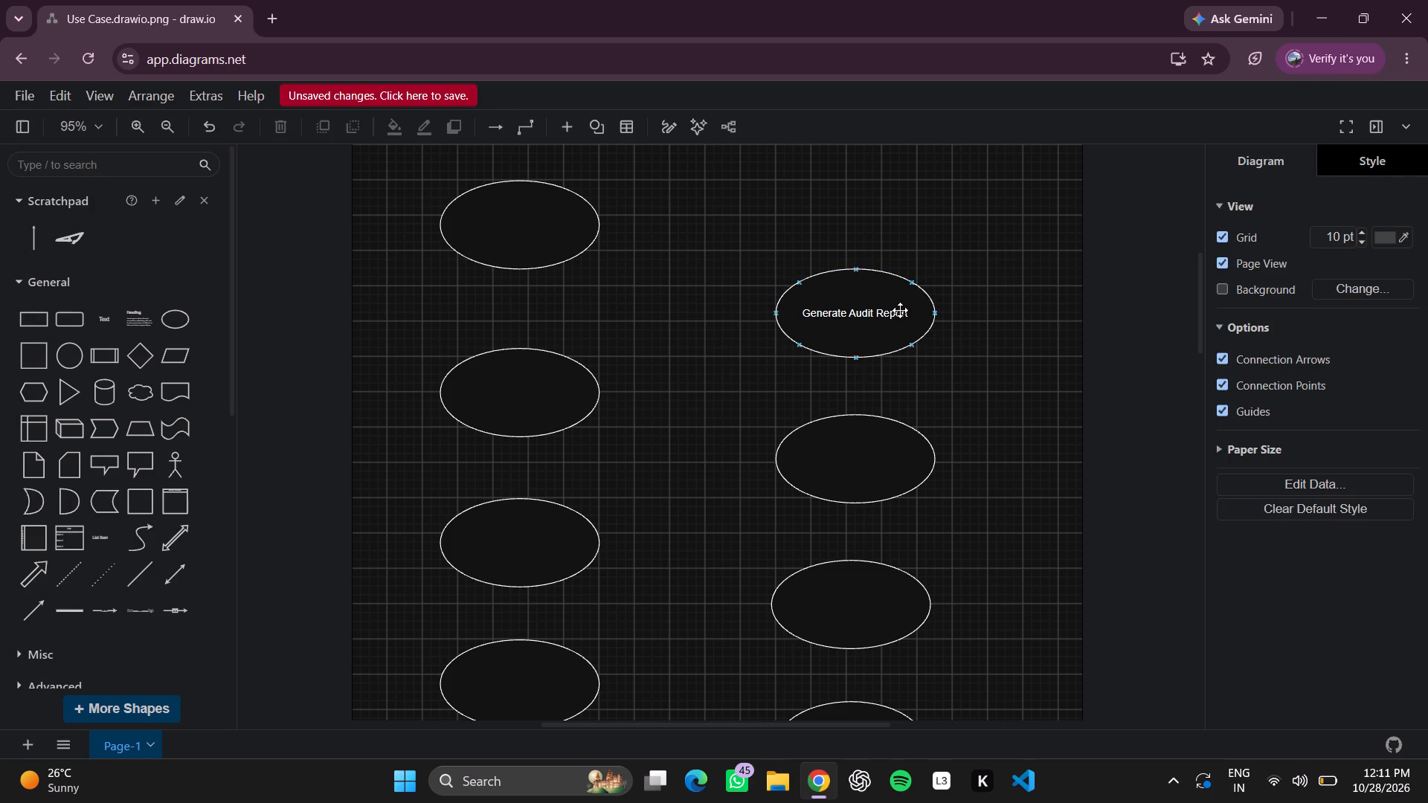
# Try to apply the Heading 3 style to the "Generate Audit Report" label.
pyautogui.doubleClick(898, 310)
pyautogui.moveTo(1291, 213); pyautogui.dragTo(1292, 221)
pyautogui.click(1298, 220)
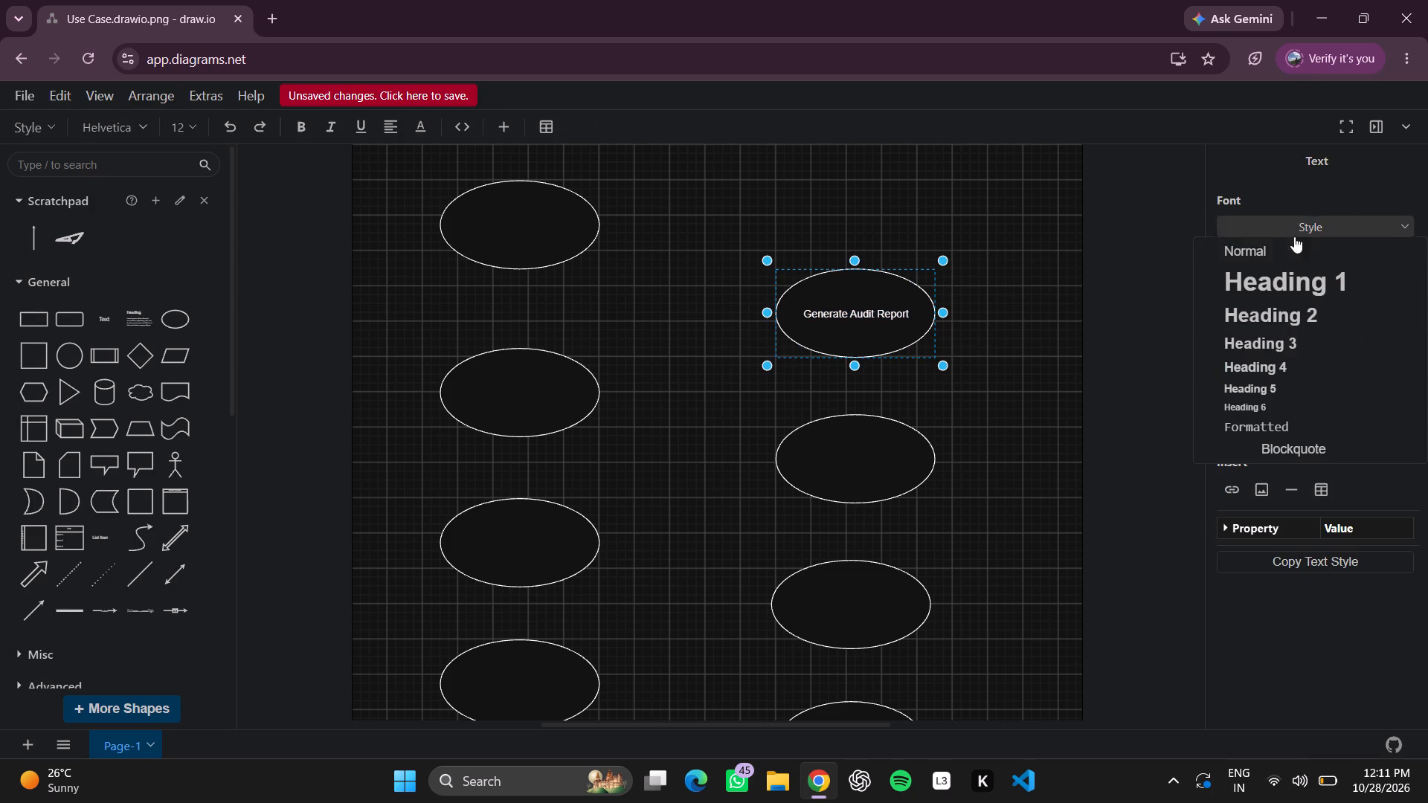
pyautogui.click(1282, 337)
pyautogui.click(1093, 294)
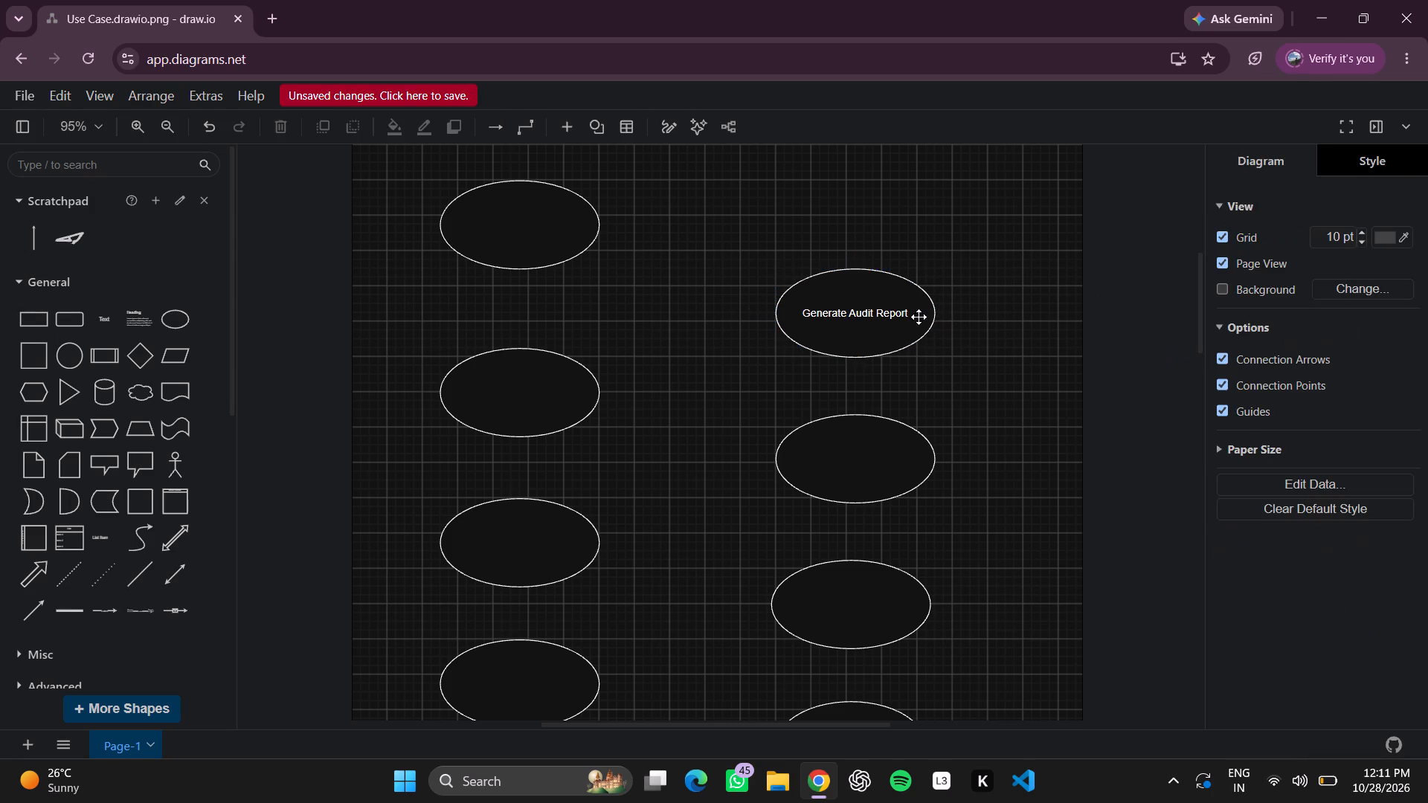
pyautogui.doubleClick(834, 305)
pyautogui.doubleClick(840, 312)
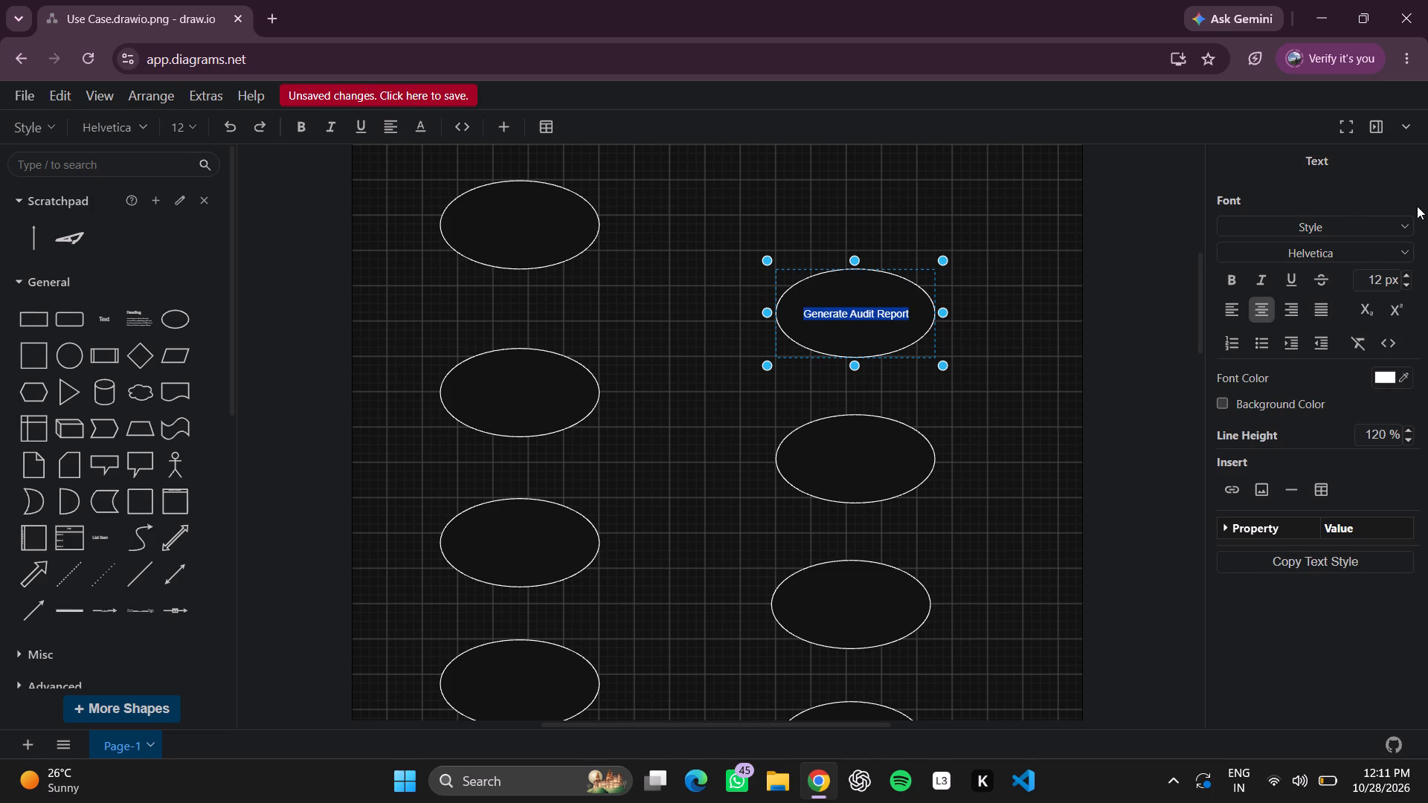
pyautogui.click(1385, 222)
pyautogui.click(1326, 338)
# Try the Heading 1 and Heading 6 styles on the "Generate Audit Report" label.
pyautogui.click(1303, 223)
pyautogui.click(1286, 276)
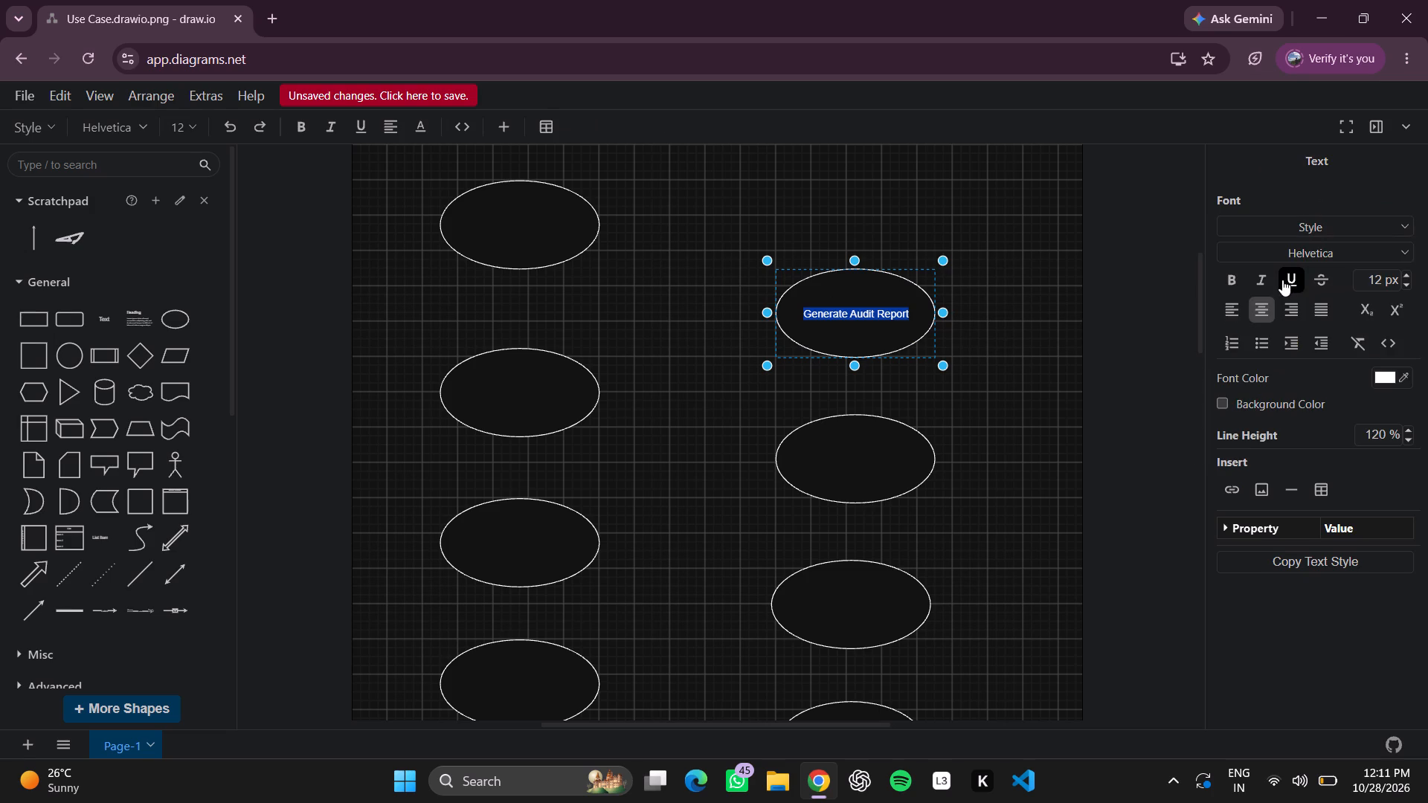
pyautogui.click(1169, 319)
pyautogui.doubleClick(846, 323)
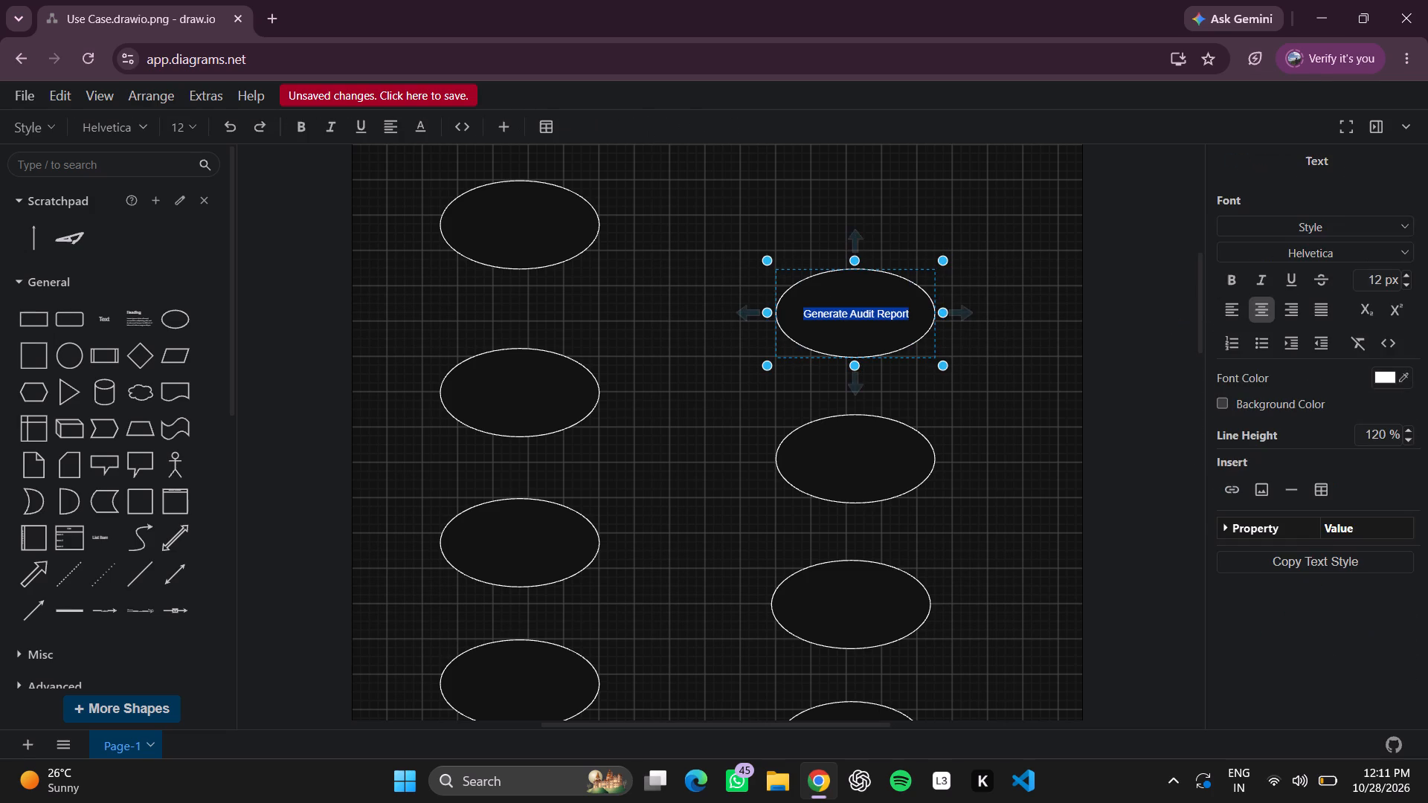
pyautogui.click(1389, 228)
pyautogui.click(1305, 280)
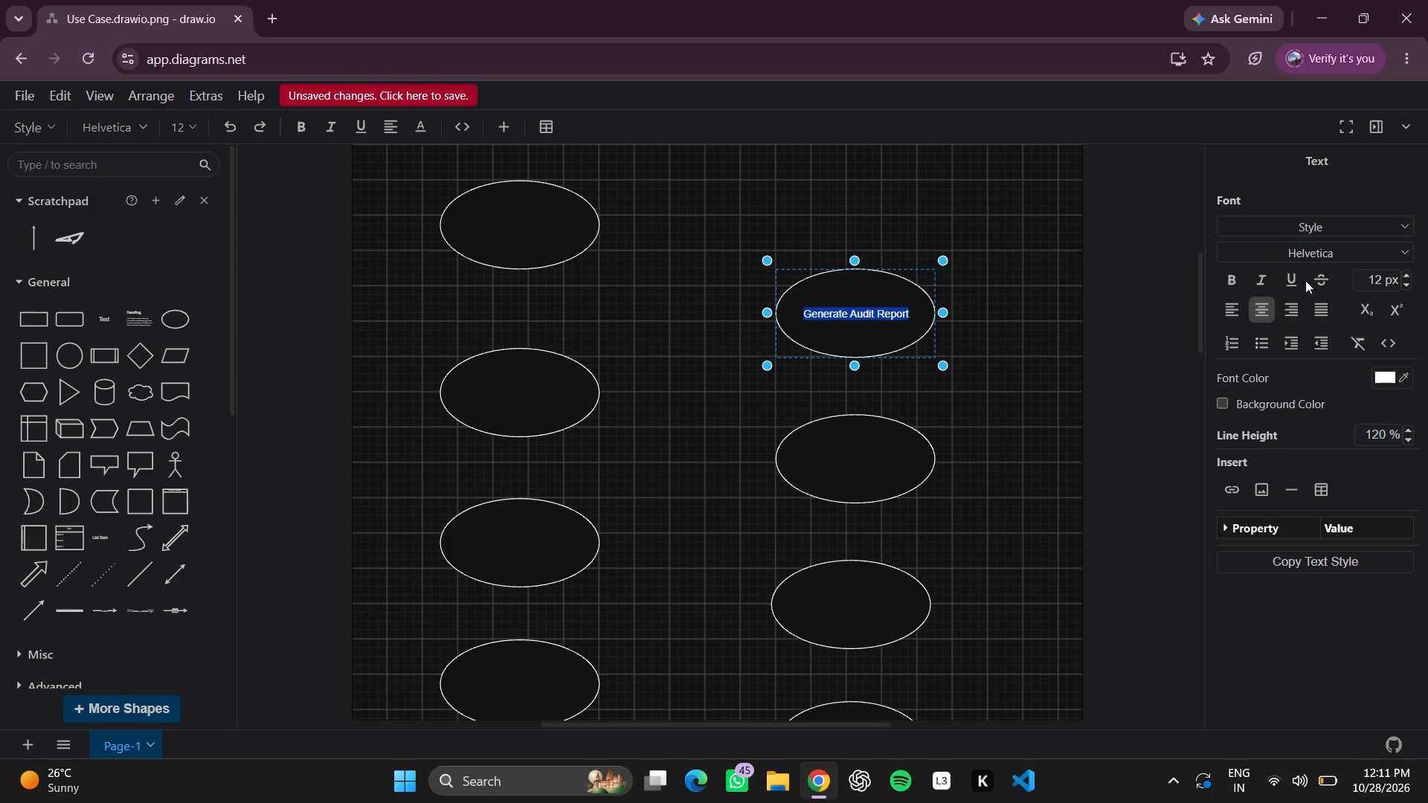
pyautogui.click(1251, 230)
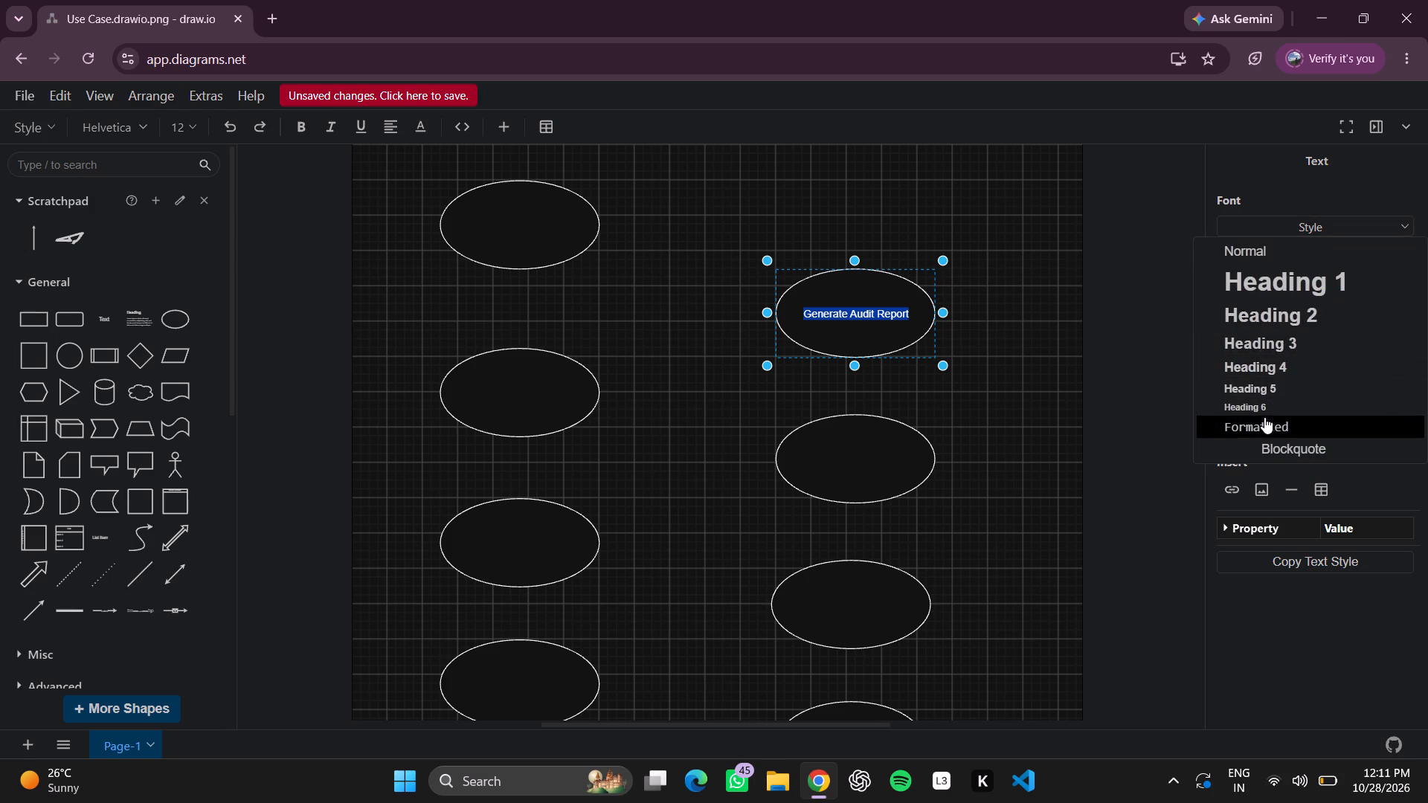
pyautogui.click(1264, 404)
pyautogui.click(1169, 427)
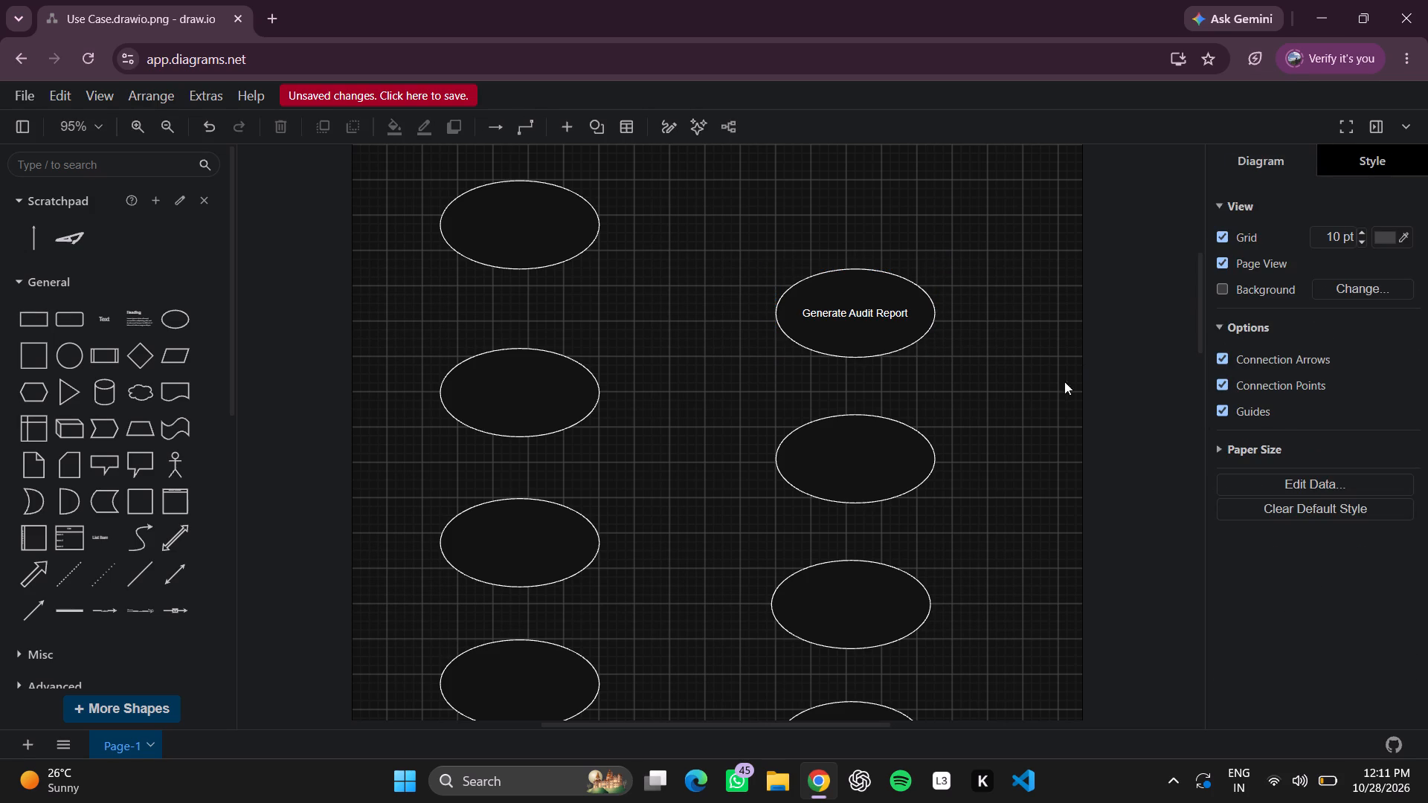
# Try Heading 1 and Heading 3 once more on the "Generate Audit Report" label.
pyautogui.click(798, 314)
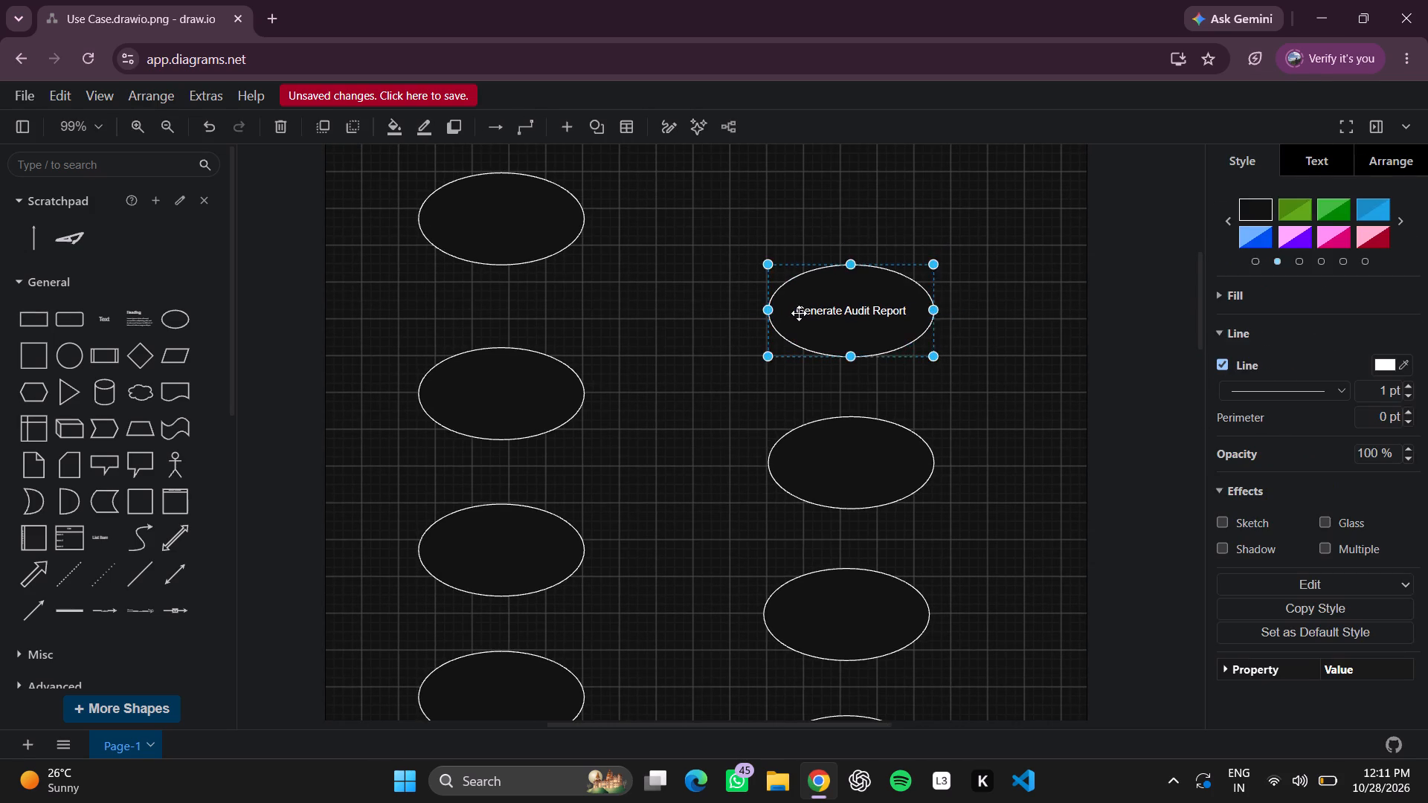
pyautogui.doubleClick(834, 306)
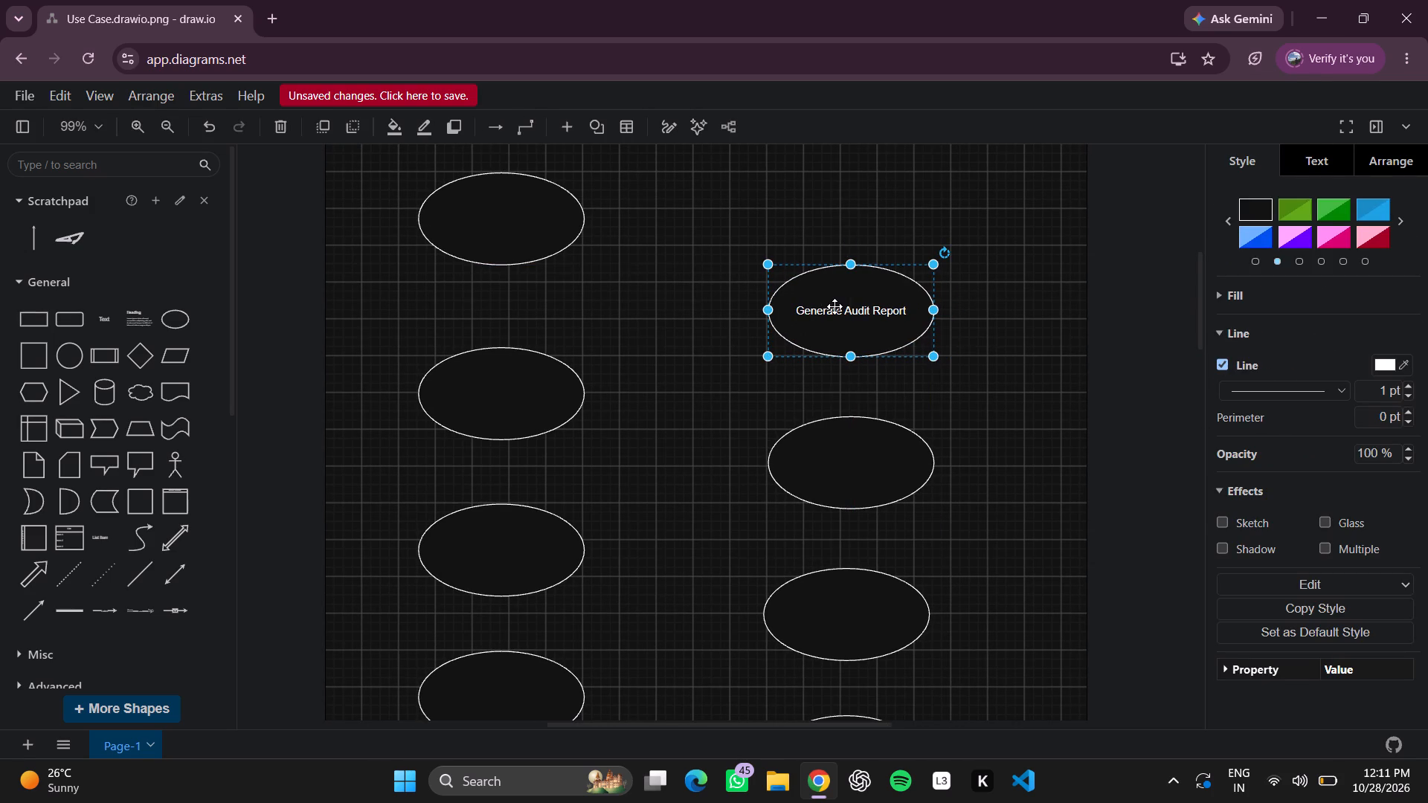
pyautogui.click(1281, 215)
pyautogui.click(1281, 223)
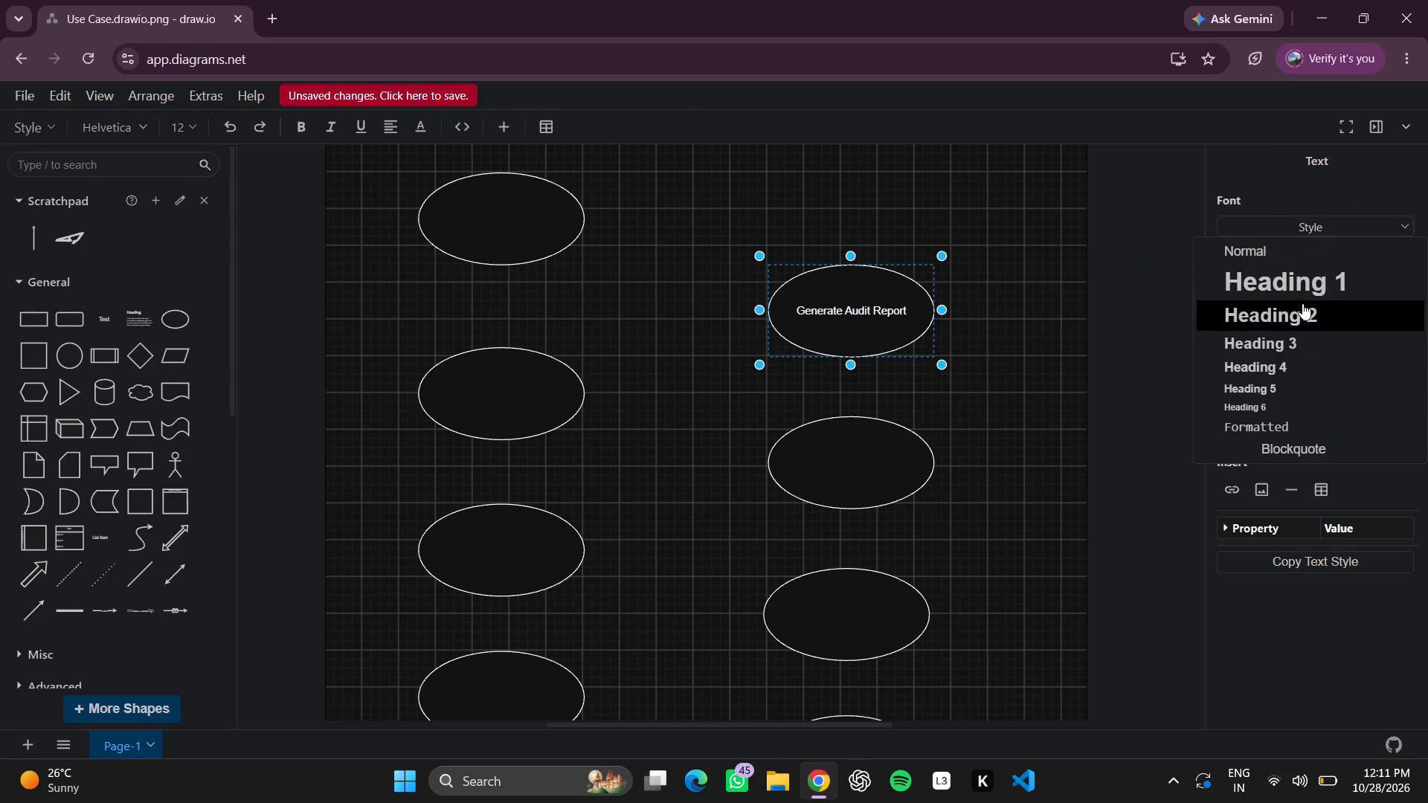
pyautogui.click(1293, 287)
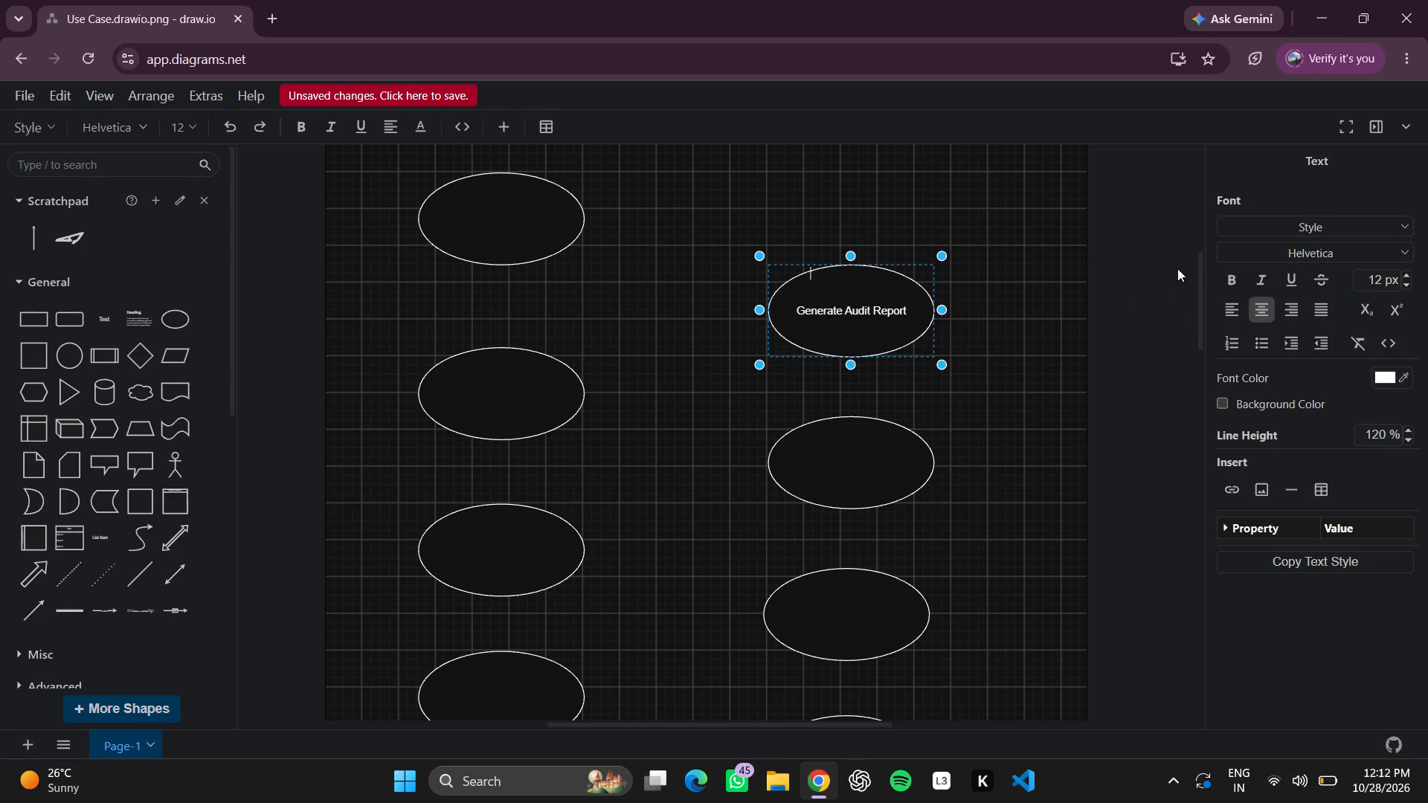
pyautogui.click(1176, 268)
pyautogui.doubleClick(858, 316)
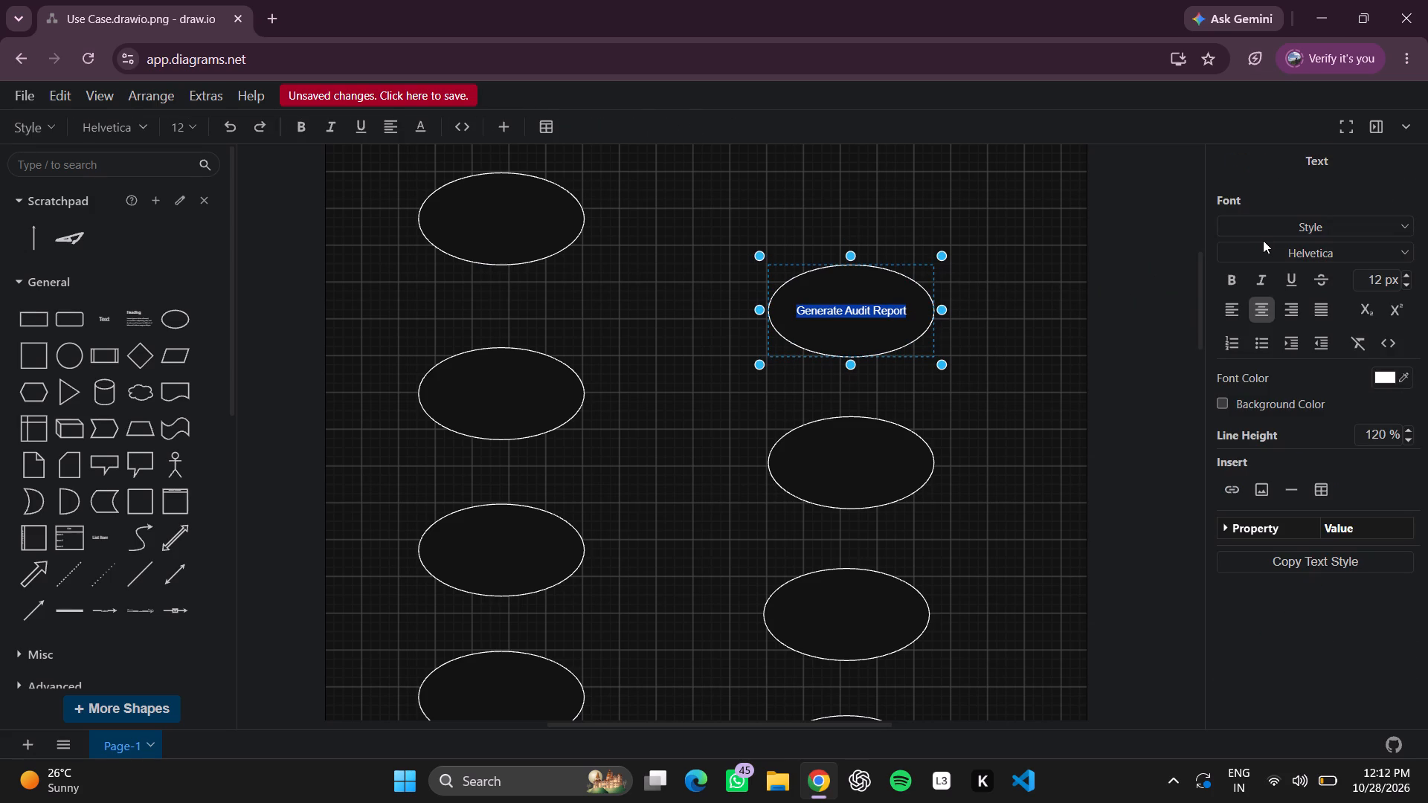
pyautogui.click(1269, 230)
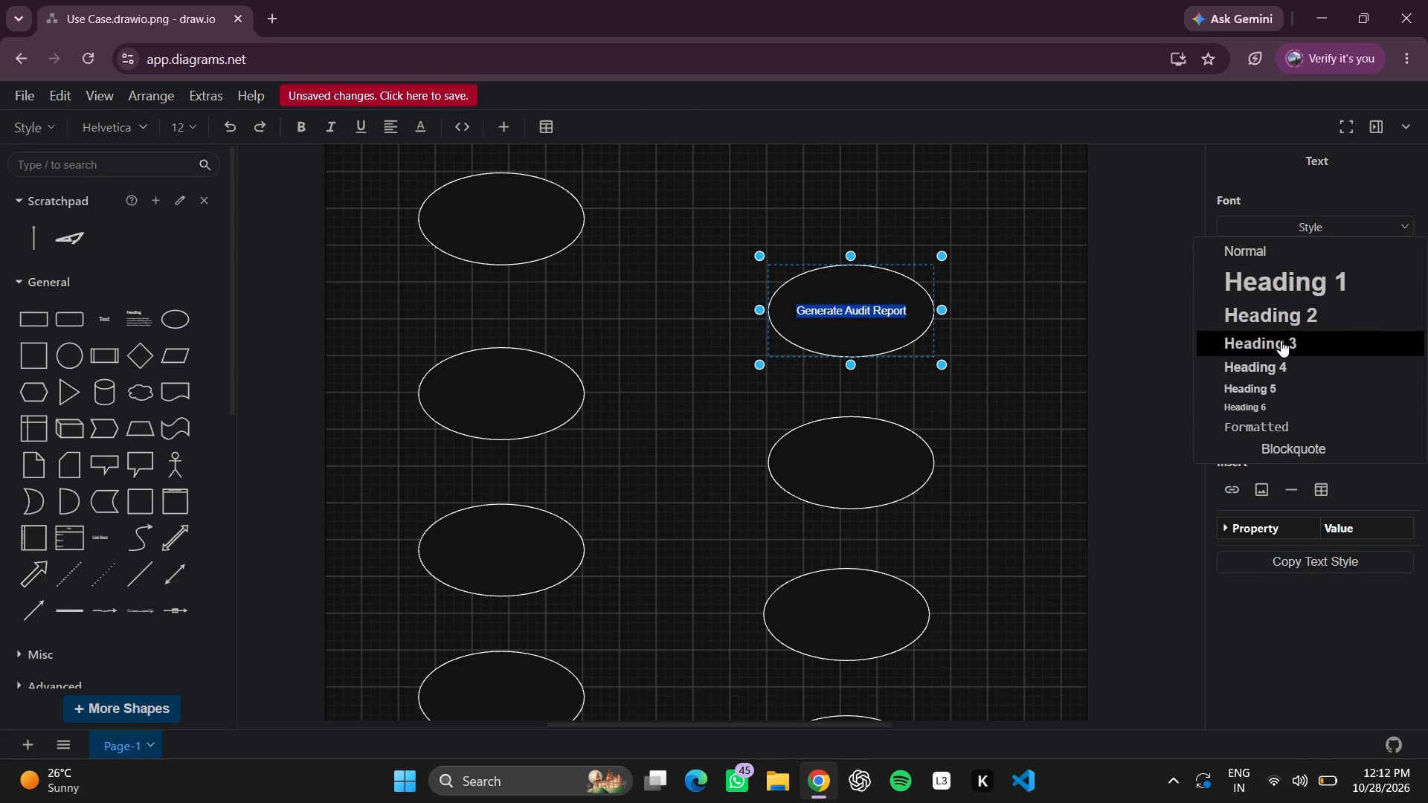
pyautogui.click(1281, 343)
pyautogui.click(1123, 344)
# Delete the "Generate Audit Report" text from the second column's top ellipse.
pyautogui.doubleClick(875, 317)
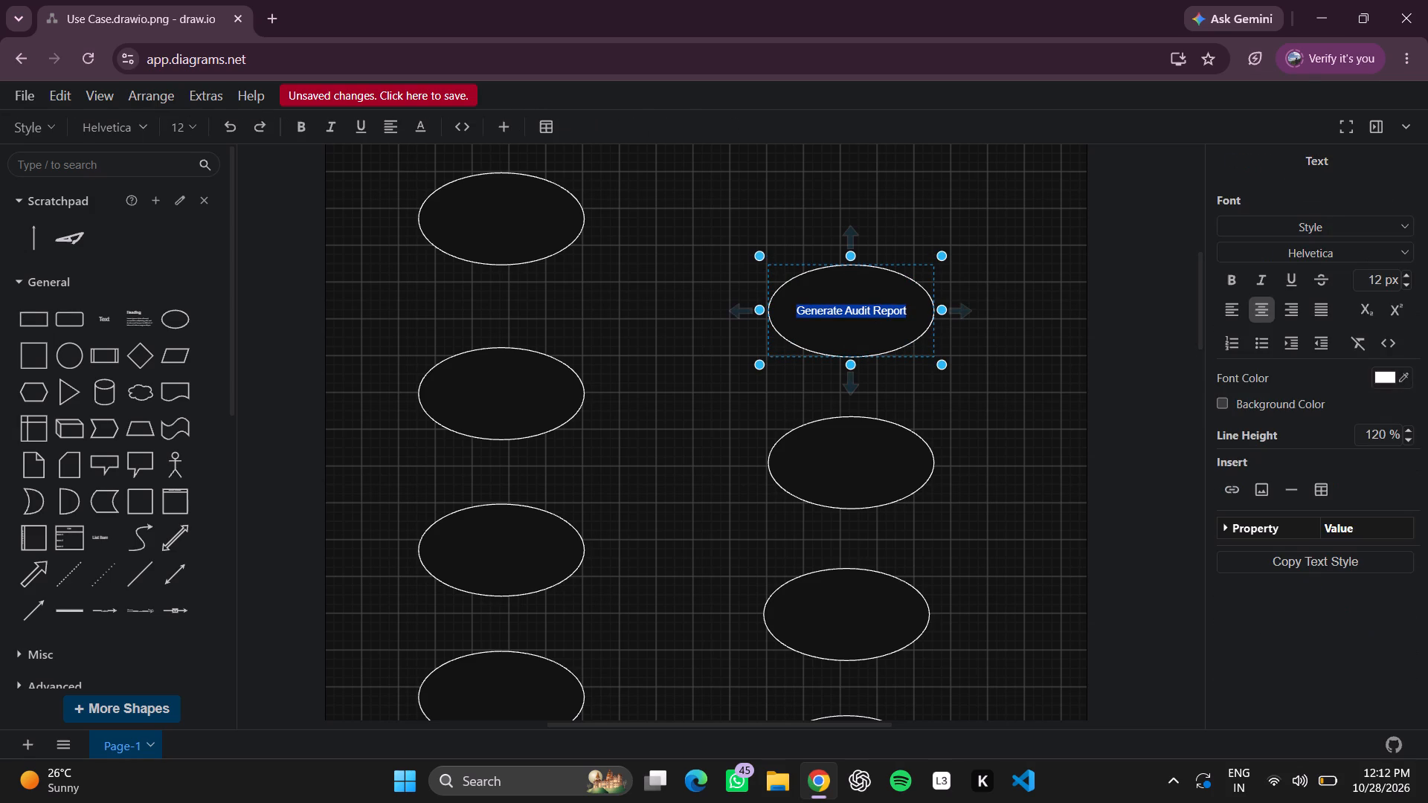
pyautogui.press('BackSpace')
# Add an enlarged text box above the second column's top ellipse and label it "Generate Audit Report".
pyautogui.scroll(2, 887, 317)
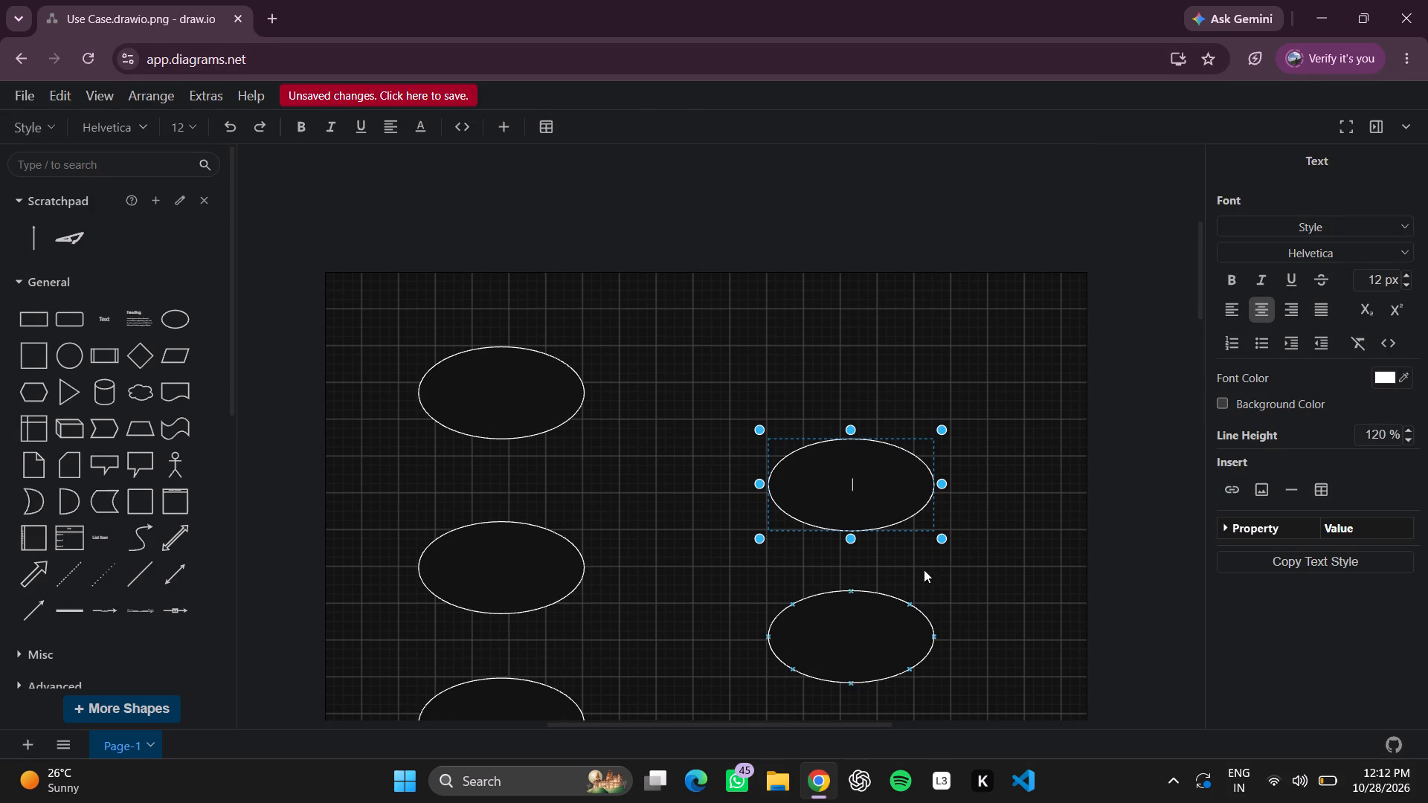
pyautogui.doubleClick(867, 340)
pyautogui.click(869, 341)
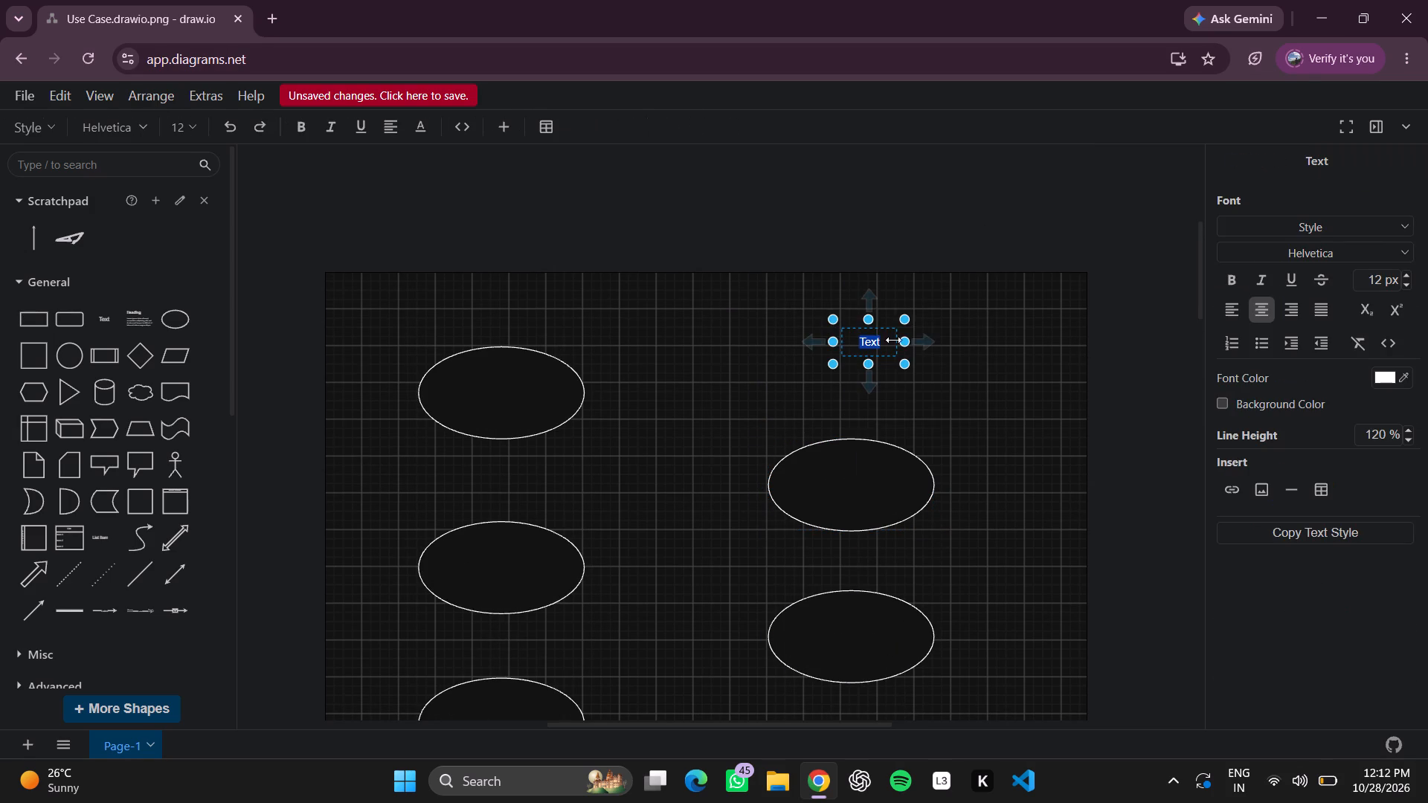
pyautogui.moveTo(903, 346); pyautogui.dragTo(1039, 348)
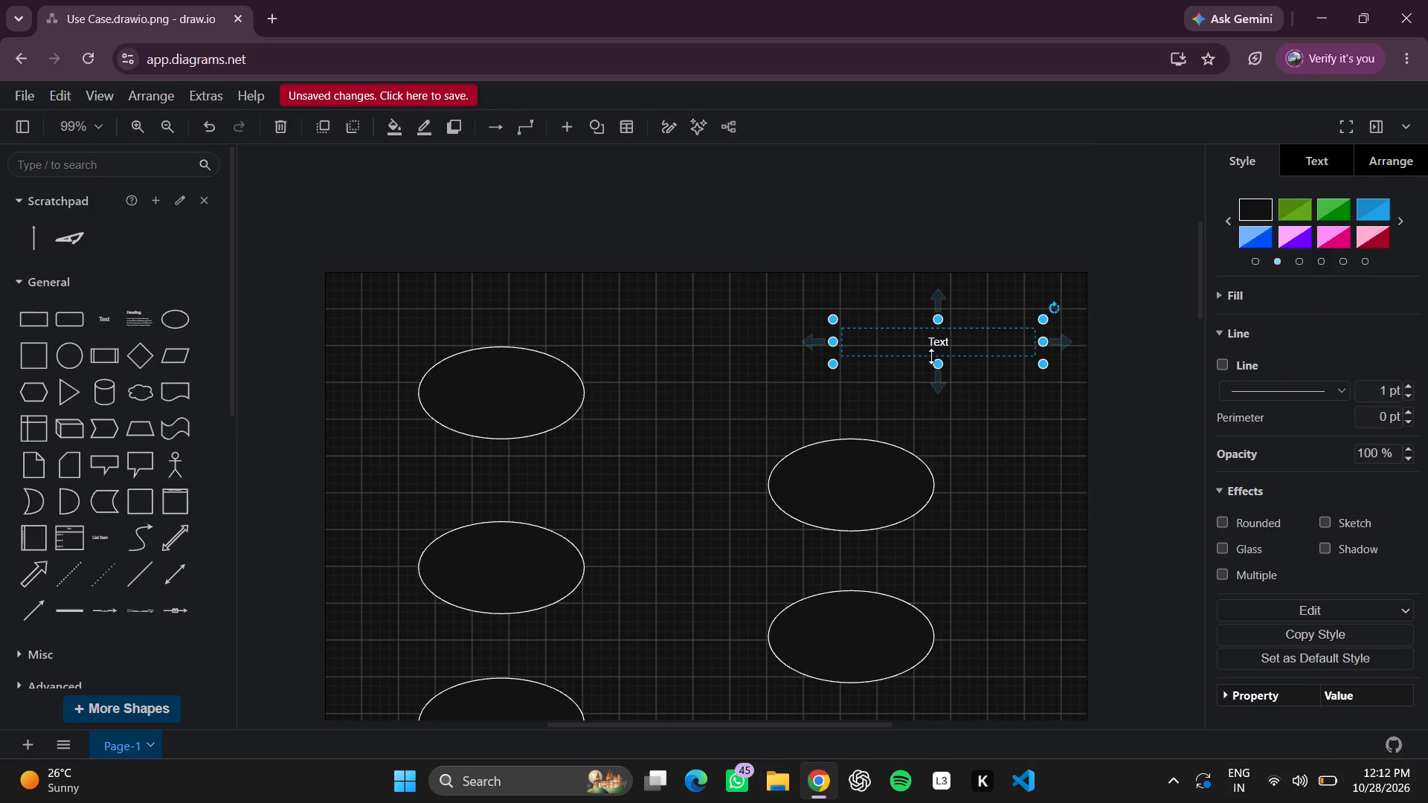
pyautogui.moveTo(935, 363); pyautogui.dragTo(938, 394)
pyautogui.doubleClick(936, 355)
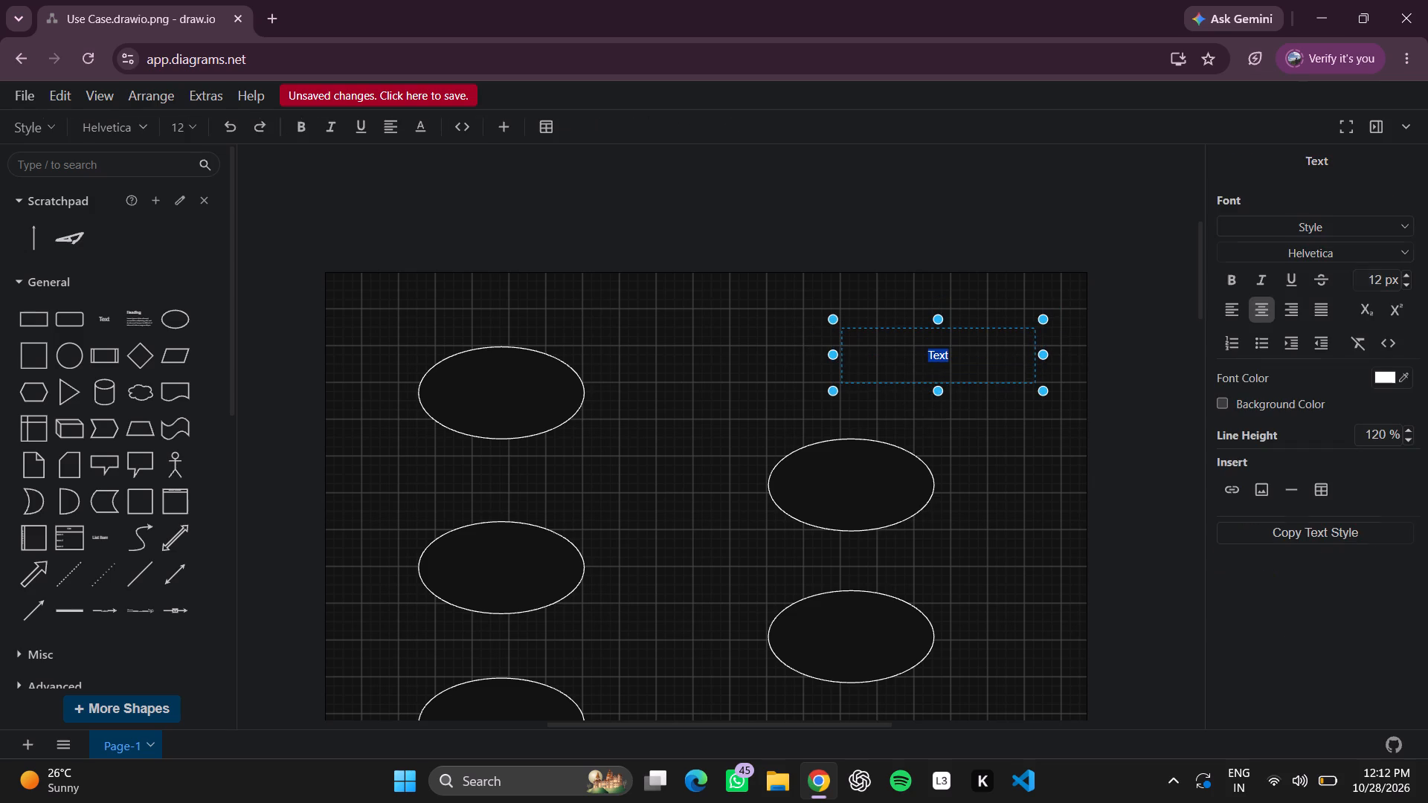
pyautogui.press('BackSpace')
pyautogui.write('en')
pyautogui.write('erate')
pyautogui.press('space')
pyautogui.write('port')
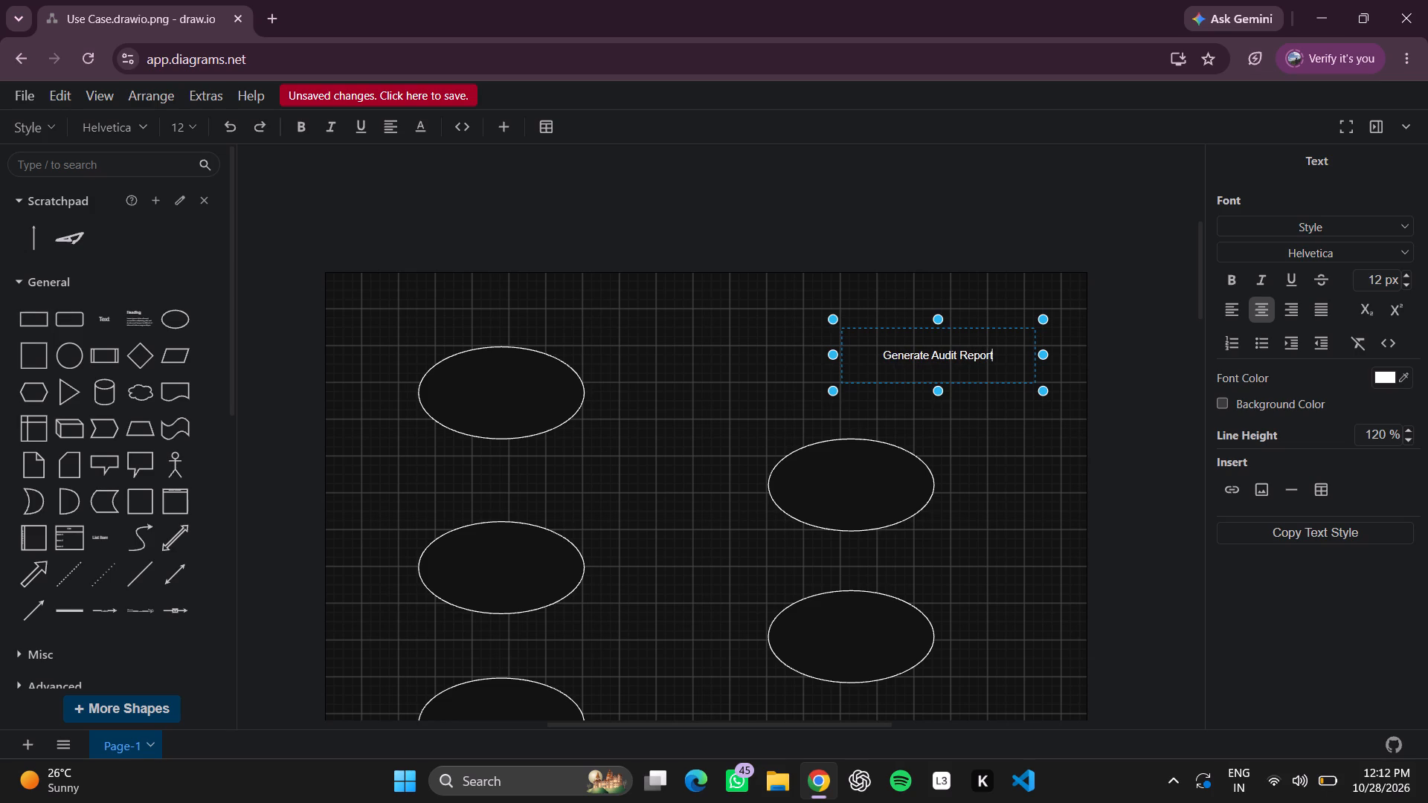
pyautogui.click(1057, 576)
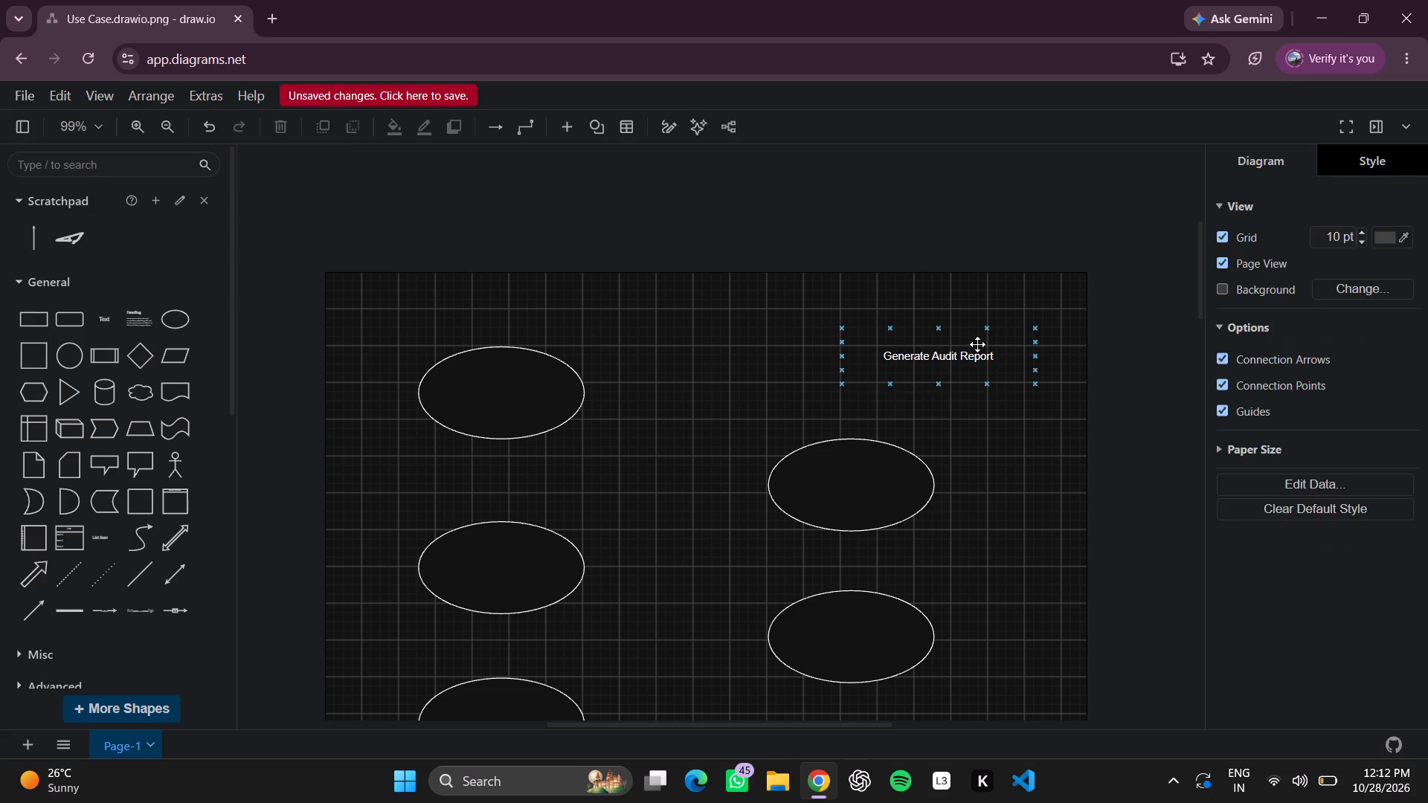
# Apply the Heading 3 style to the "Generate Audit Report" text box.
pyautogui.doubleClick(977, 344)
pyautogui.doubleClick(971, 355)
pyautogui.click(1268, 211)
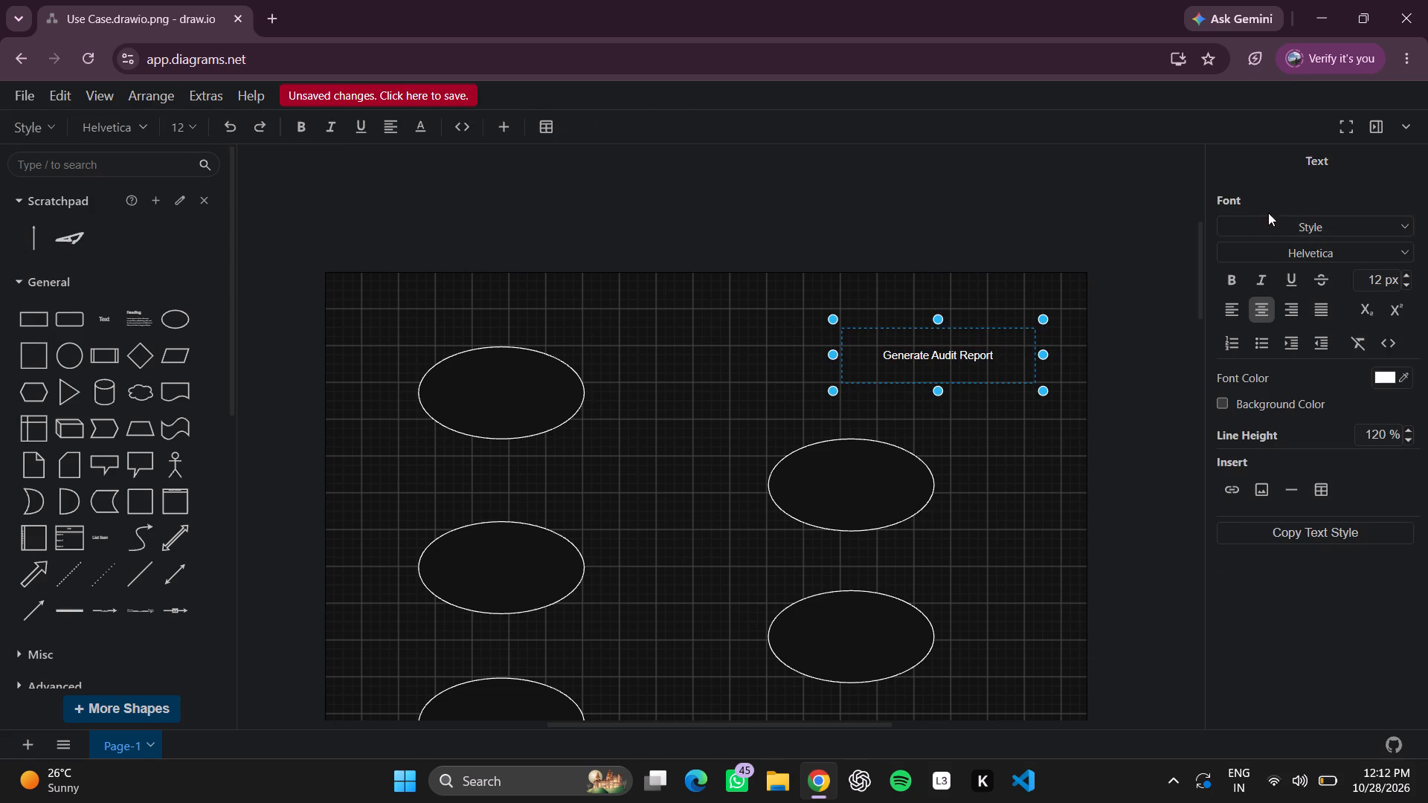
pyautogui.click(1267, 220)
pyautogui.click(1096, 602)
pyautogui.doubleClick(985, 353)
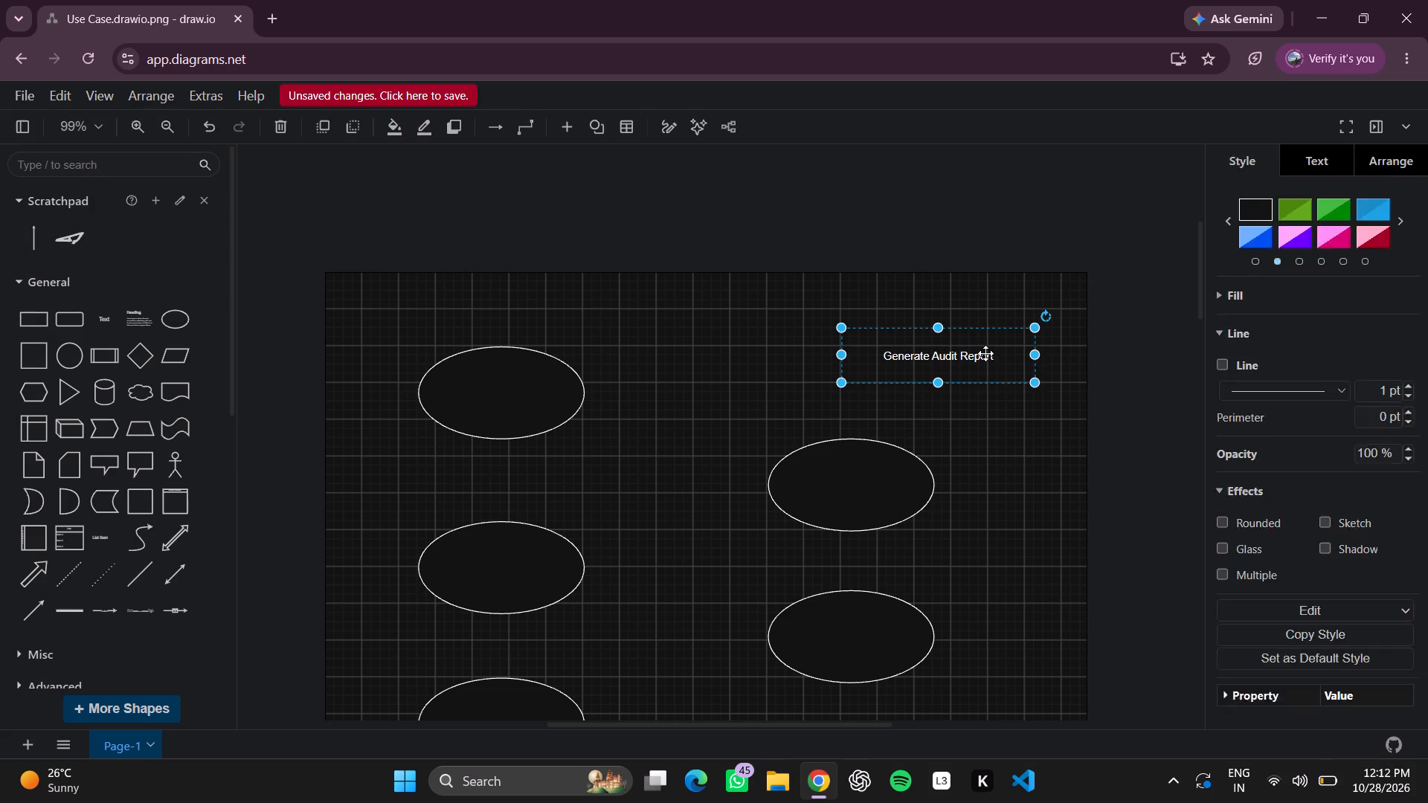
pyautogui.click(1279, 229)
pyautogui.click(1252, 346)
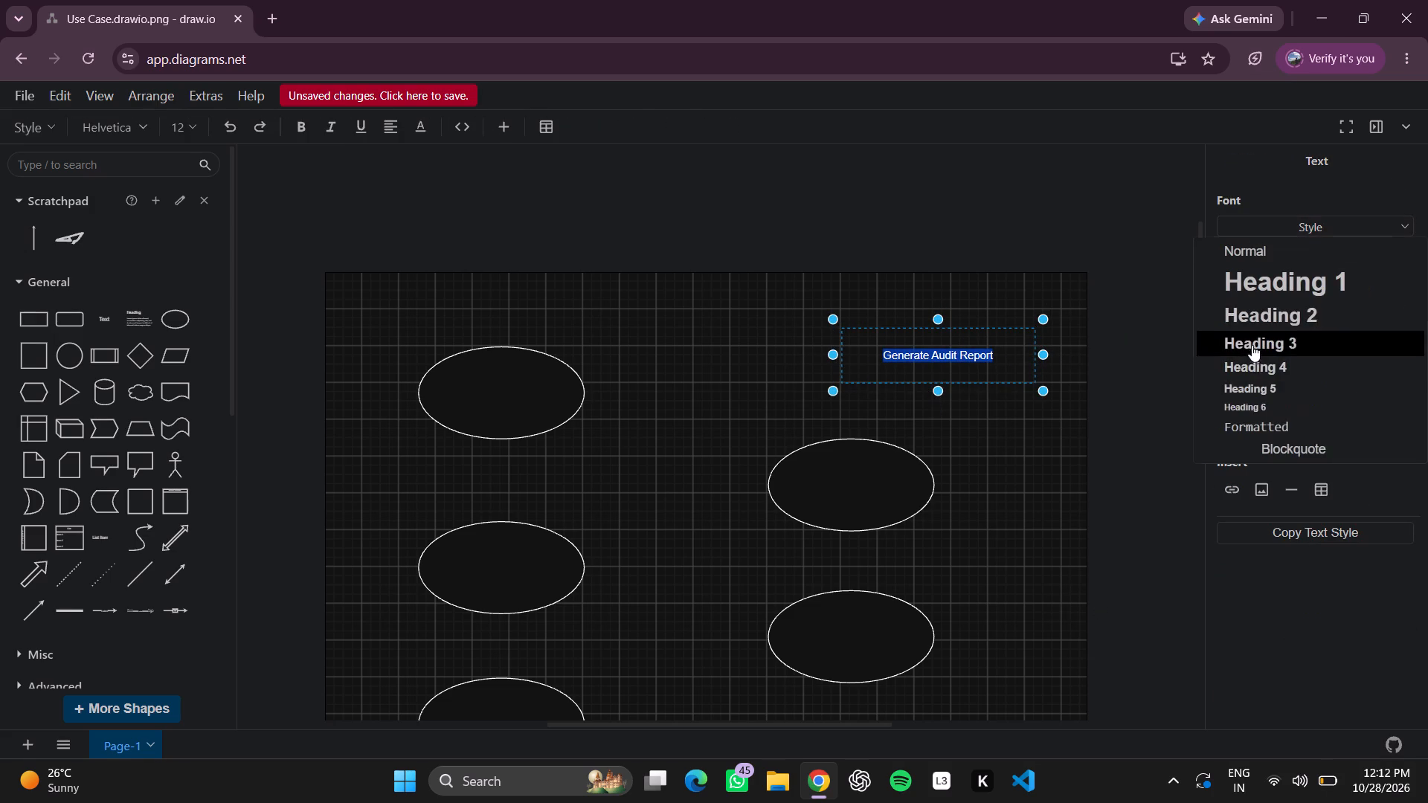
pyautogui.click(1122, 477)
# Move the "Generate Audit Report" label to the centre of the second column's top ellipse.
pyautogui.moveTo(948, 357); pyautogui.dragTo(867, 455)
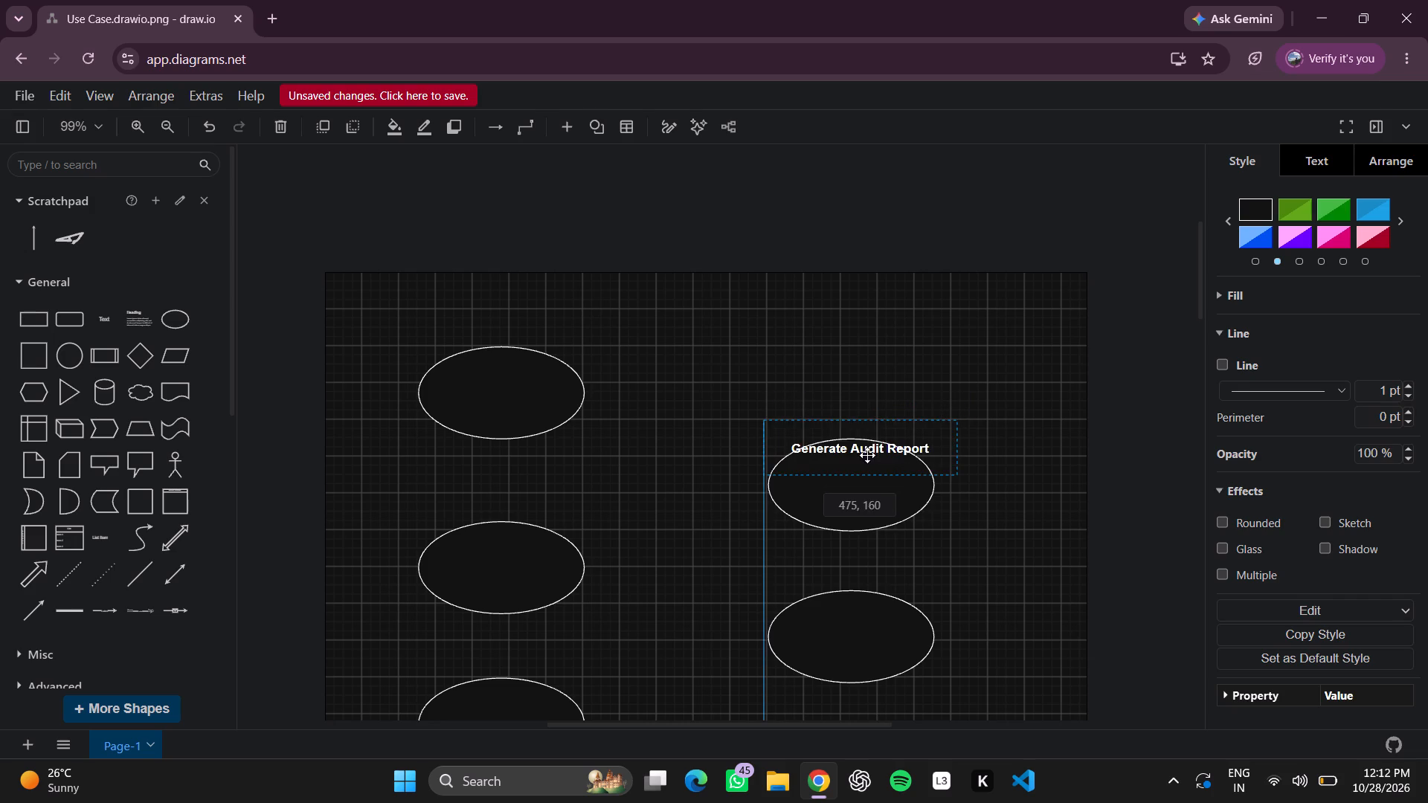
pyautogui.moveTo(867, 455); pyautogui.dragTo(860, 485)
pyautogui.click(970, 401)
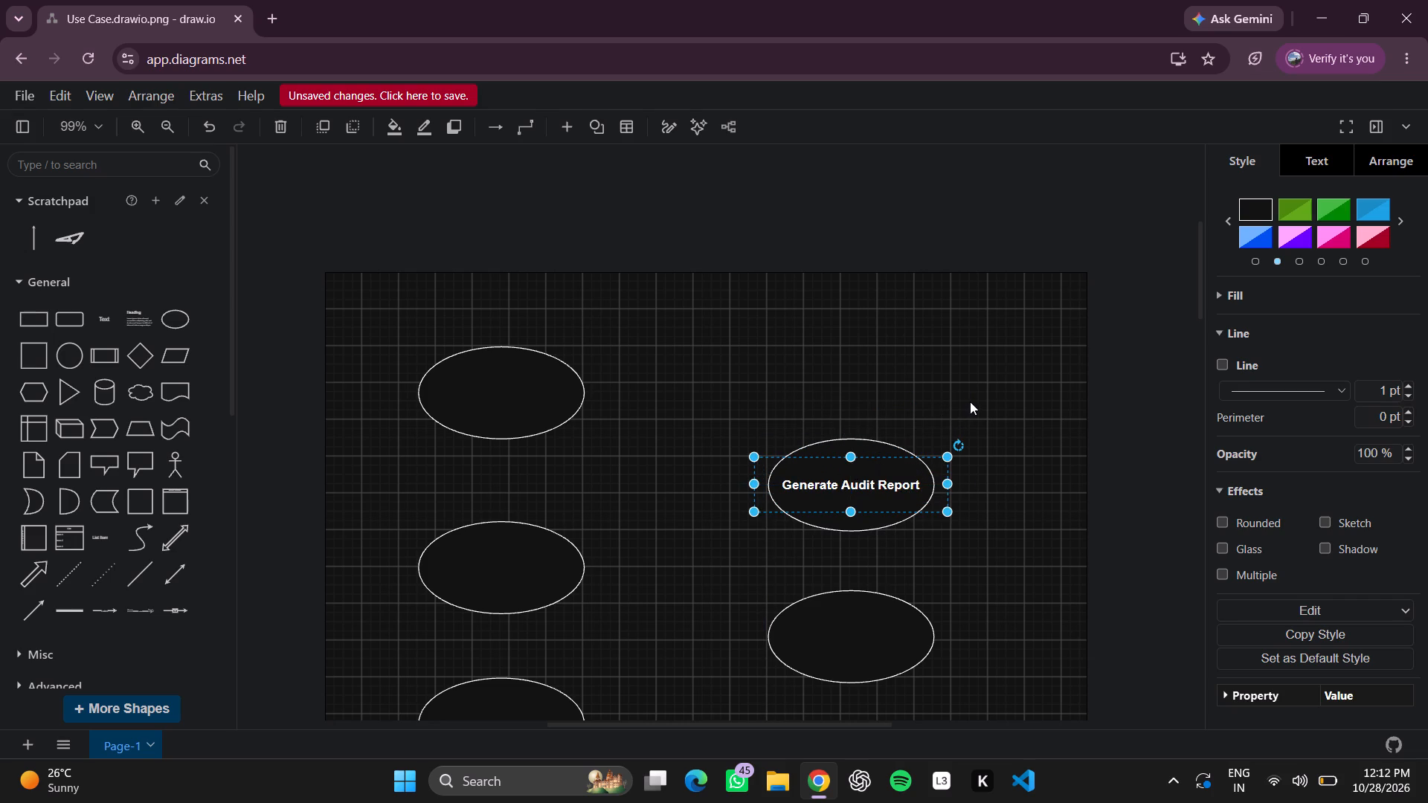
# Insert another text box above the "Generate Audit Report" ellipse and enlarge it in width and height.
pyautogui.scroll(-2, 1010, 448)
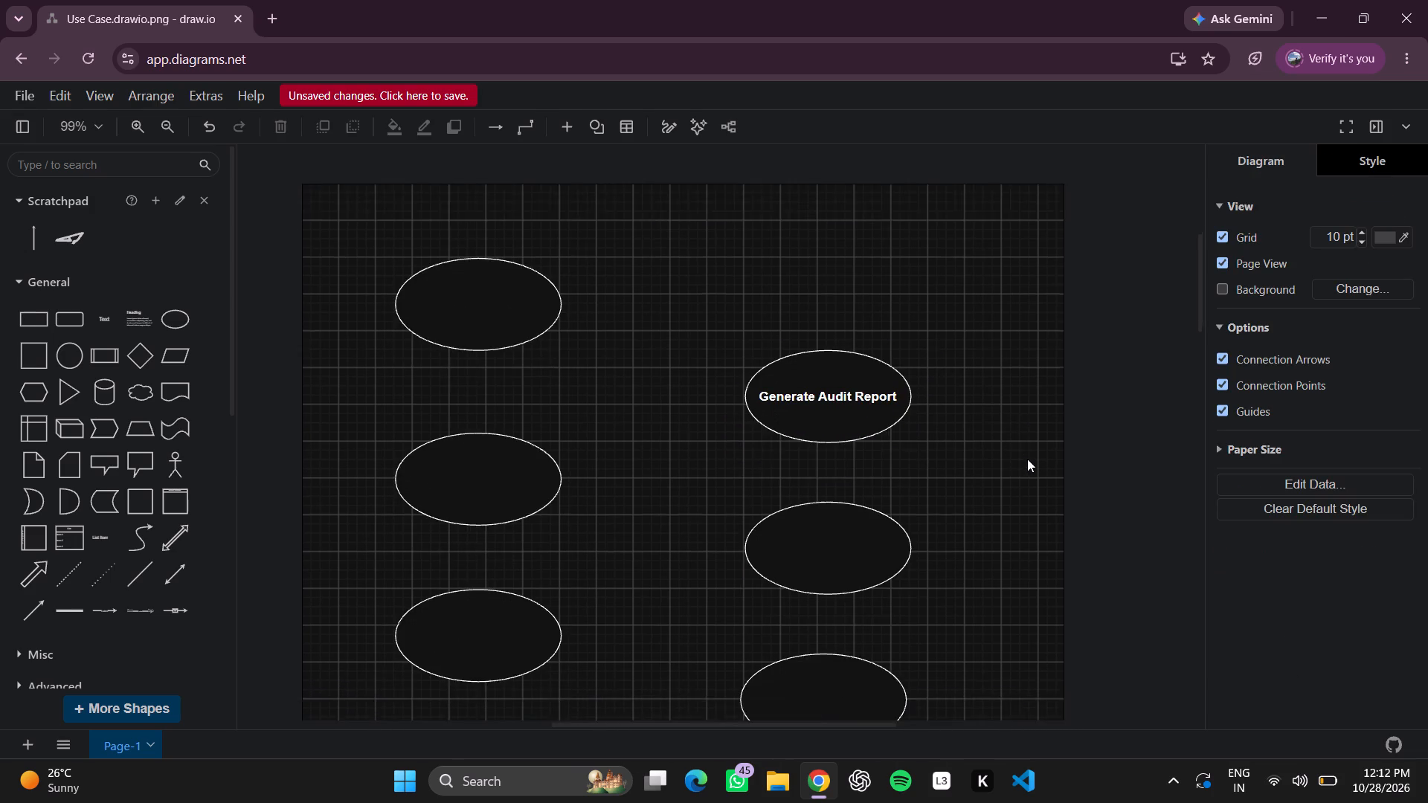
pyautogui.scroll(-1, 1027, 459)
pyautogui.scroll(1, 1027, 458)
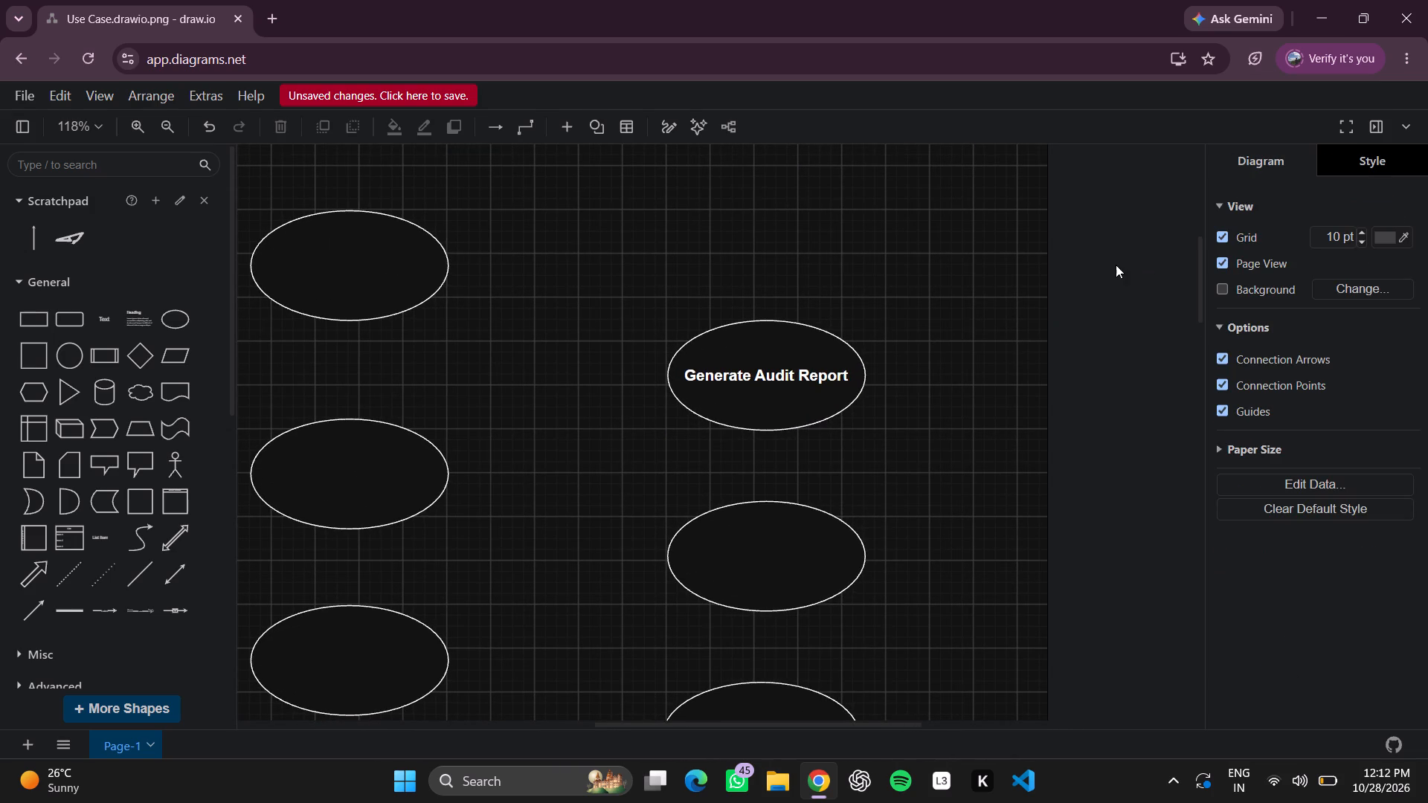
pyautogui.click(1113, 265)
pyautogui.doubleClick(969, 210)
pyautogui.scroll(1, 939, 216)
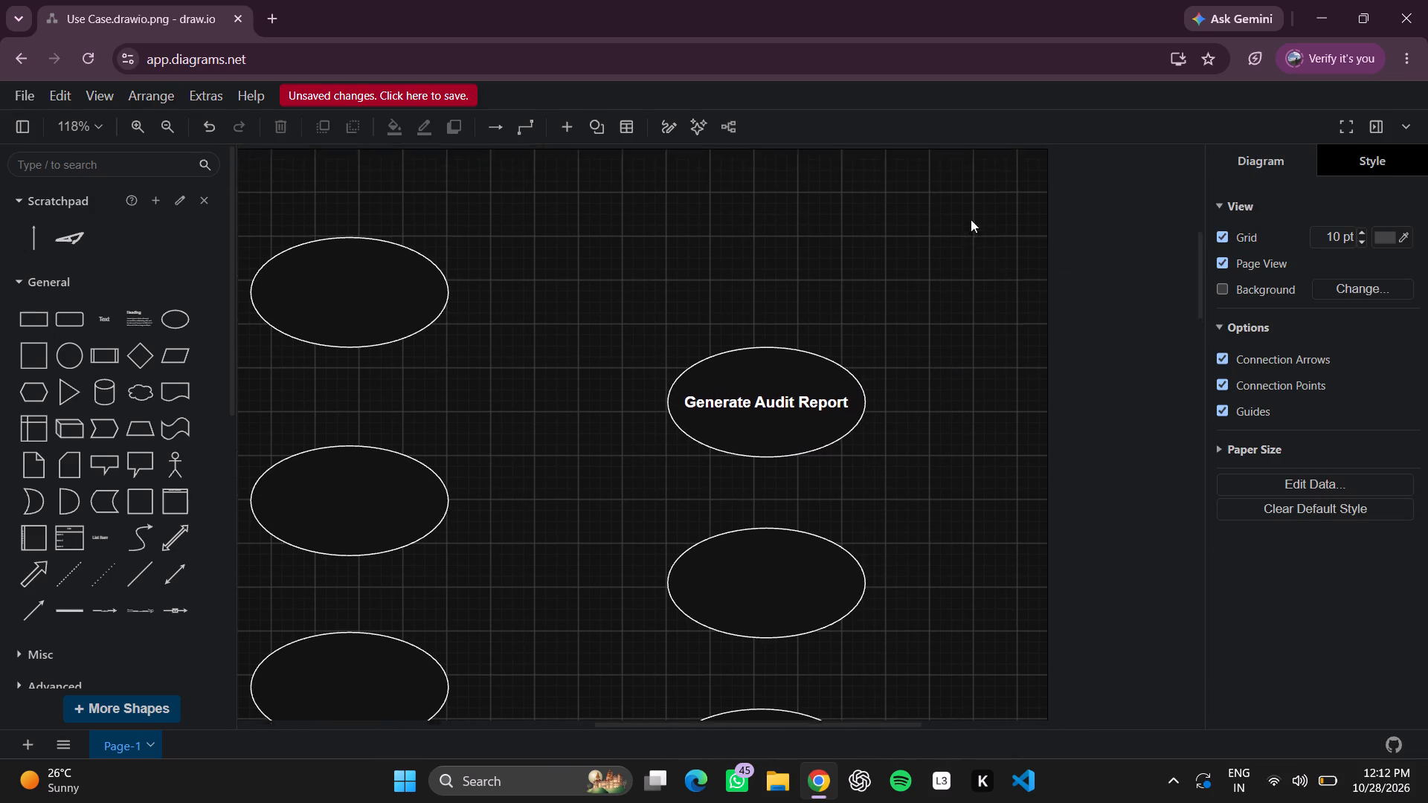
pyautogui.scroll(1, 971, 219)
pyautogui.click(975, 243)
pyautogui.doubleClick(971, 235)
pyautogui.click(967, 230)
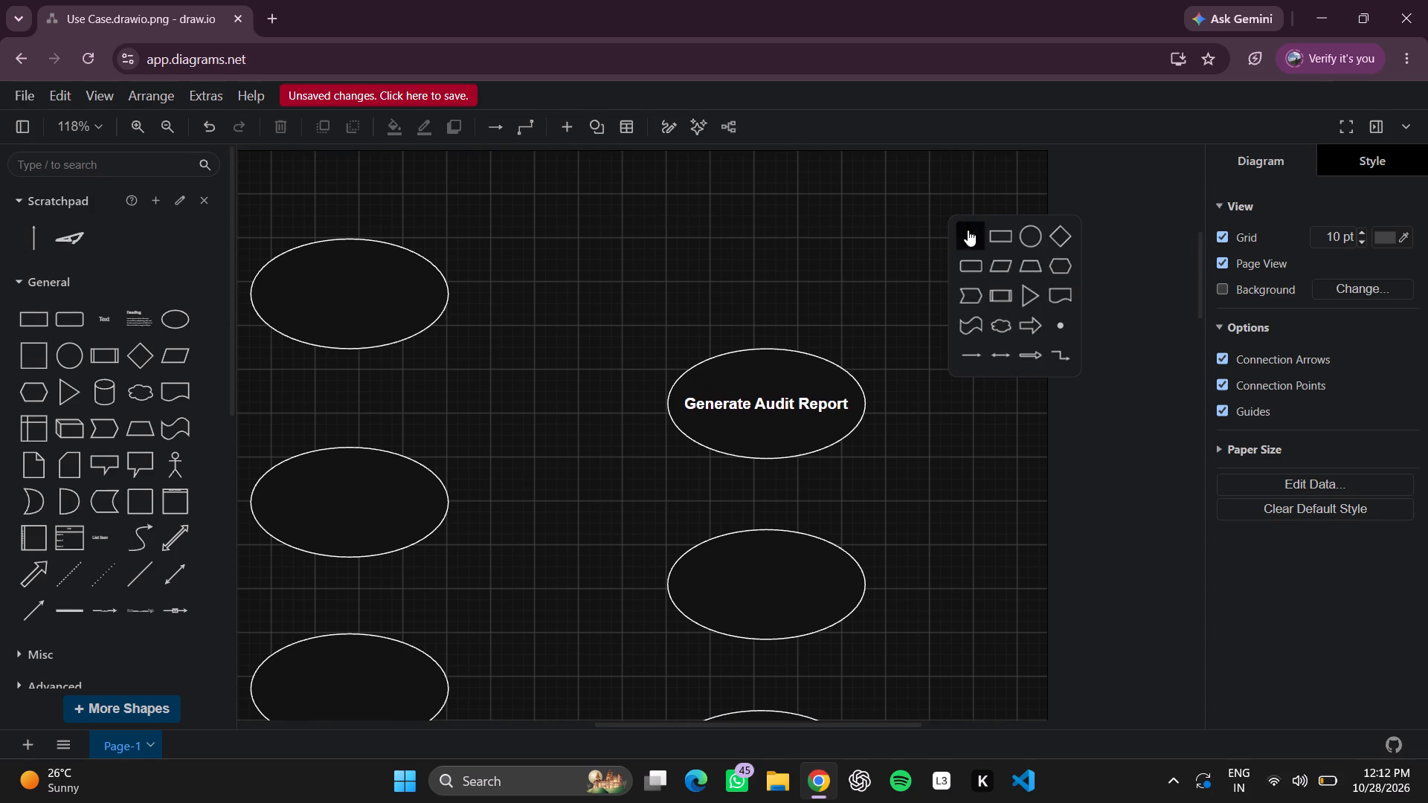
pyautogui.moveTo(932, 231); pyautogui.dragTo(777, 229)
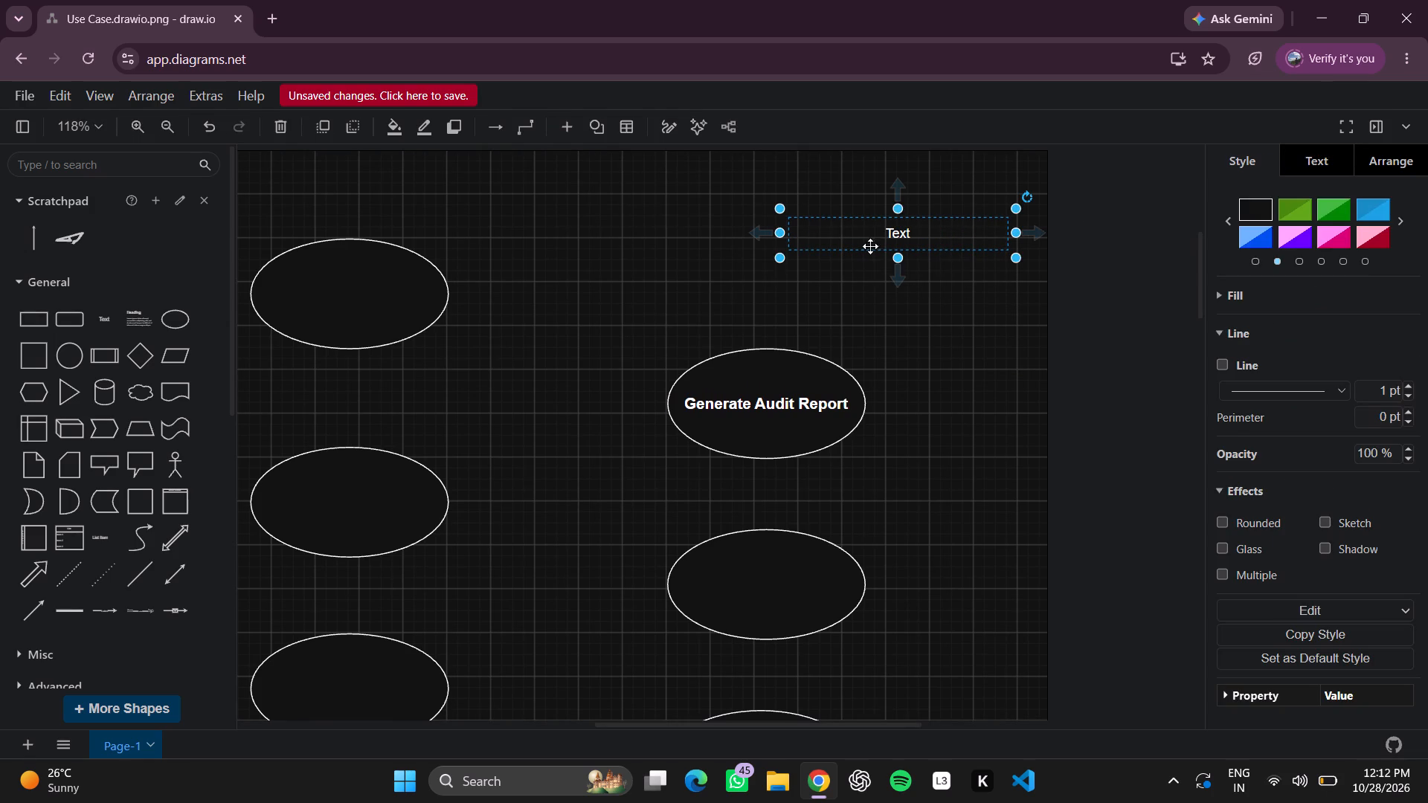
pyautogui.moveTo(899, 254); pyautogui.dragTo(895, 286)
# Replace the new text box's placeholder with "Download Audit Report".
pyautogui.doubleClick(890, 249)
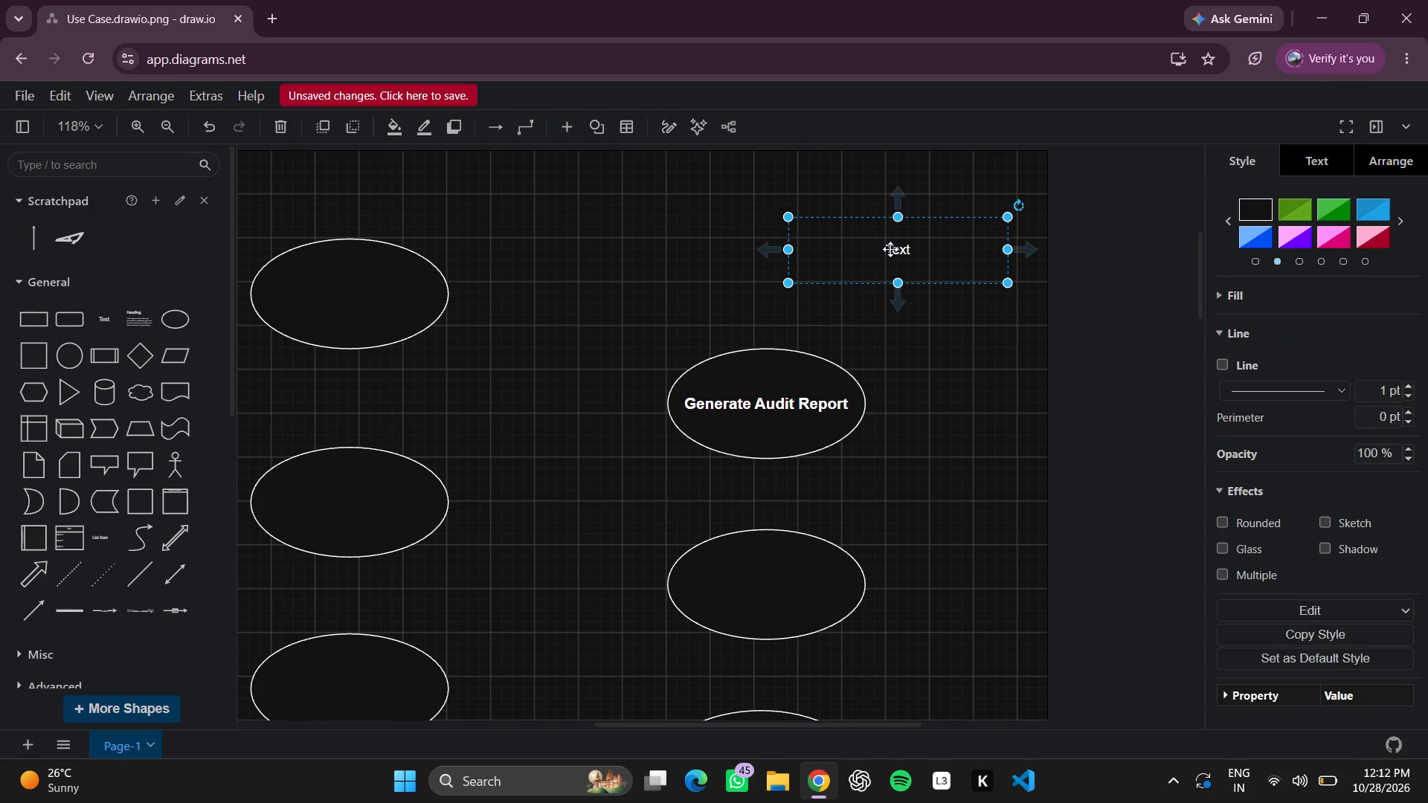
pyautogui.press('BackSpace')
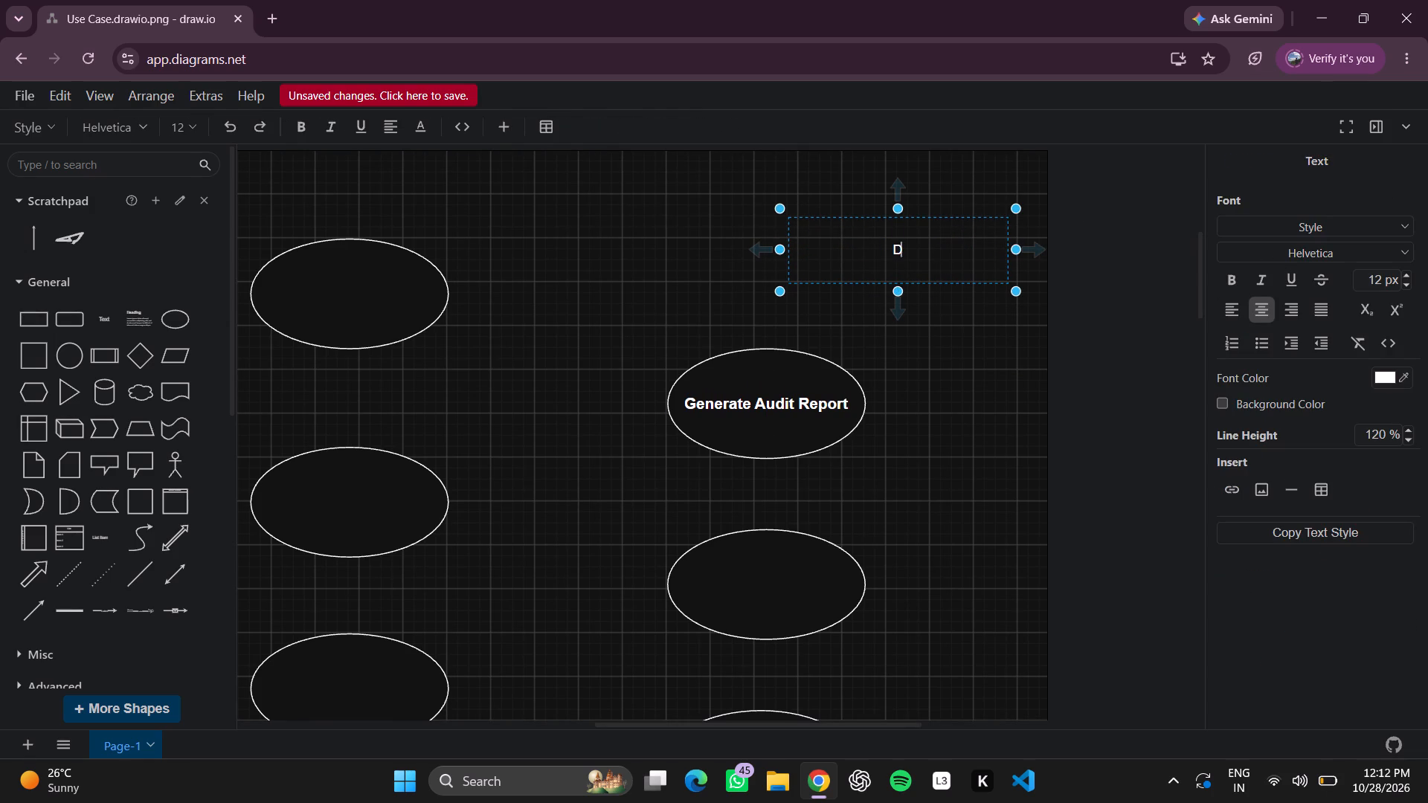
pyautogui.press('o')
pyautogui.write('wnloa')
pyautogui.write('d')
pyautogui.press('space')
pyautogui.press('a')
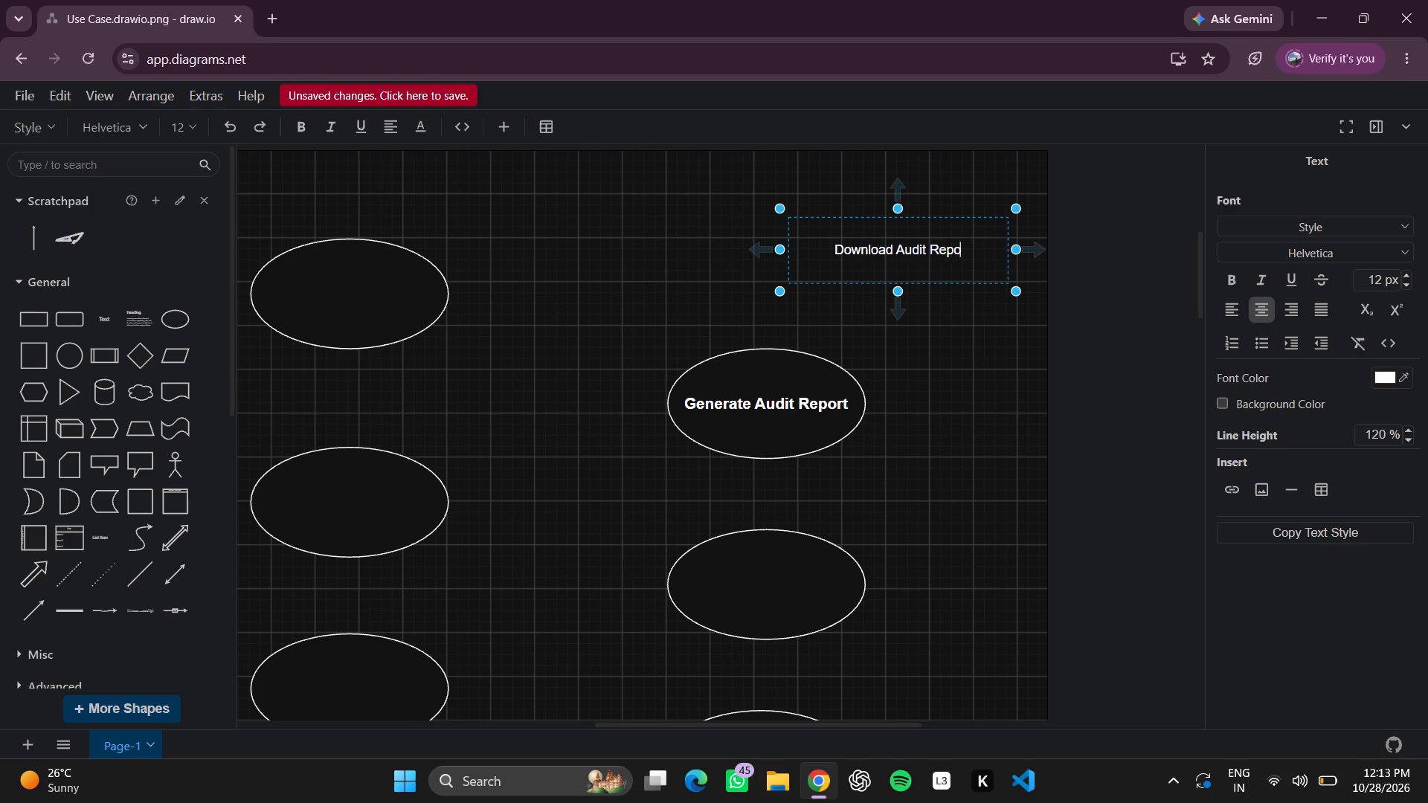
pyautogui.write('rt')
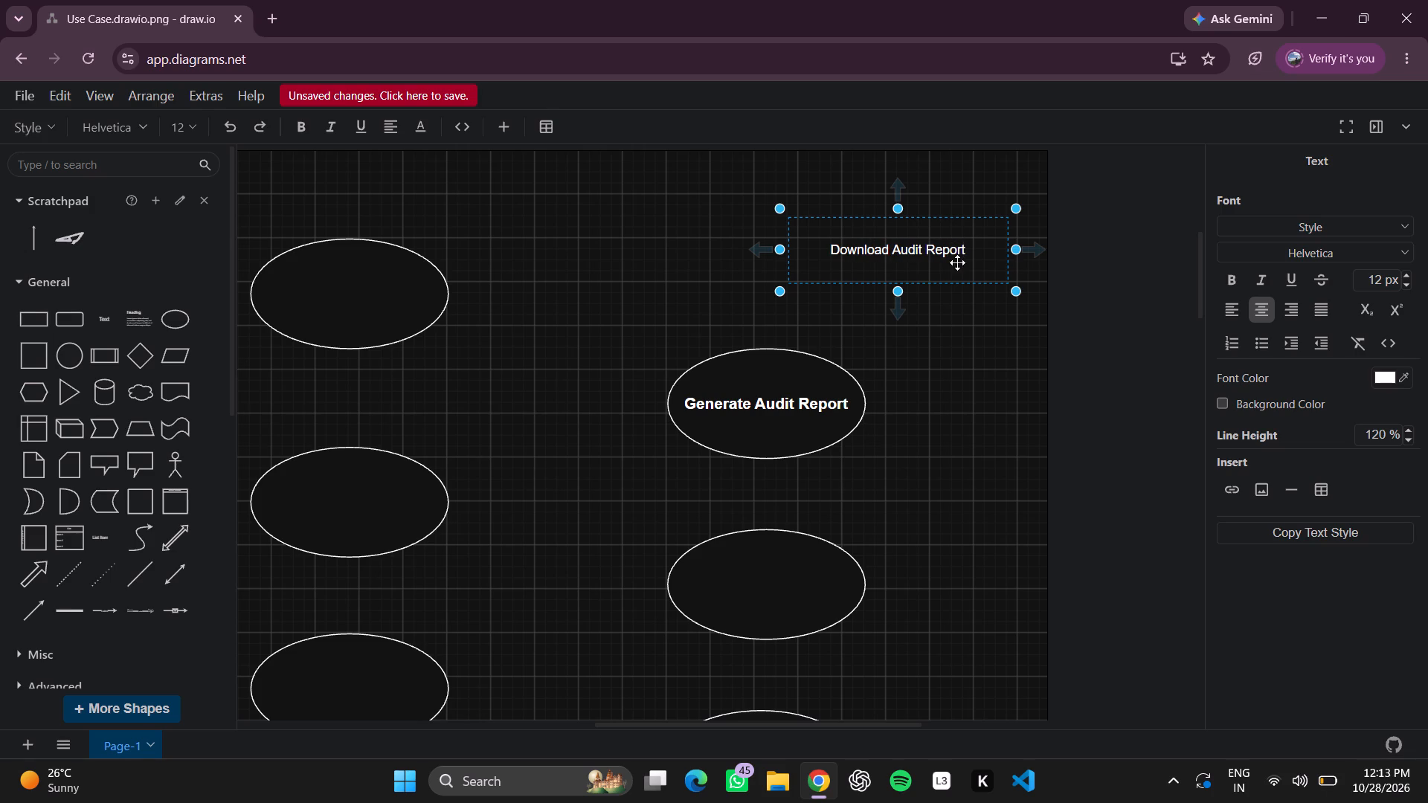
pyautogui.click(1009, 364)
# Apply the Heading 3 style to the "Download Audit Report" text.
pyautogui.doubleClick(935, 251)
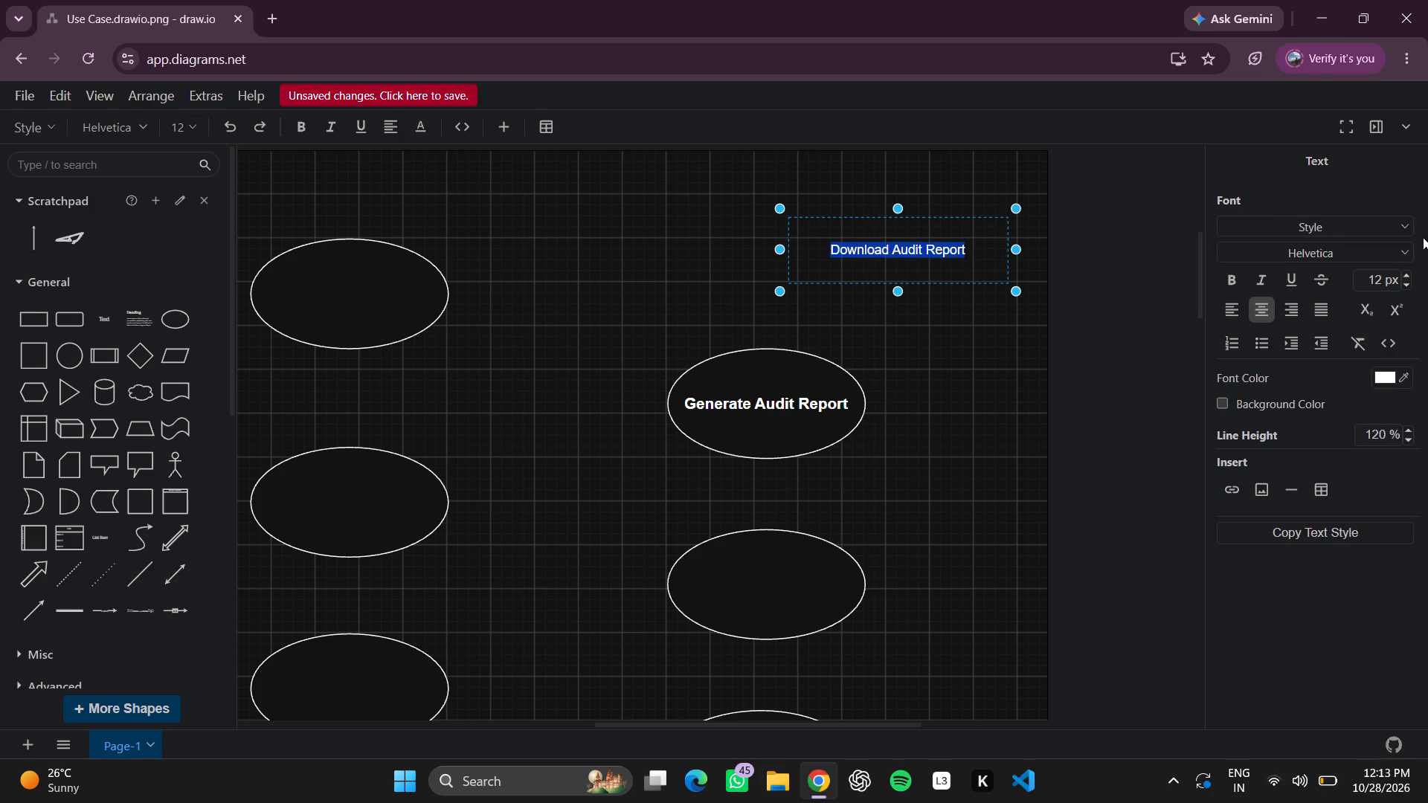
pyautogui.click(1368, 228)
pyautogui.click(1319, 341)
pyautogui.click(1032, 428)
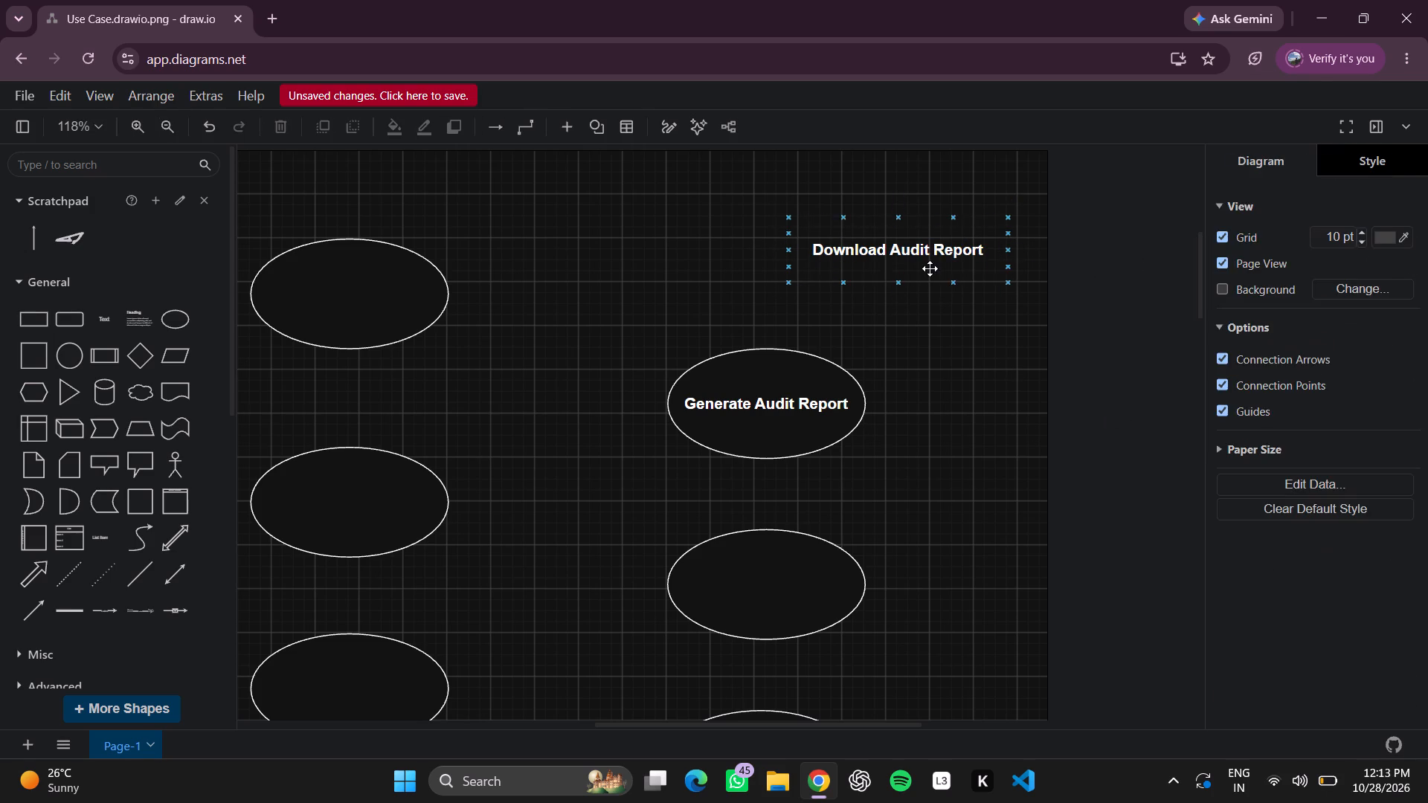
# Move the "Download Audit Report" label into the second column's second ellipse.
pyautogui.moveTo(925, 252); pyautogui.dragTo(794, 584)
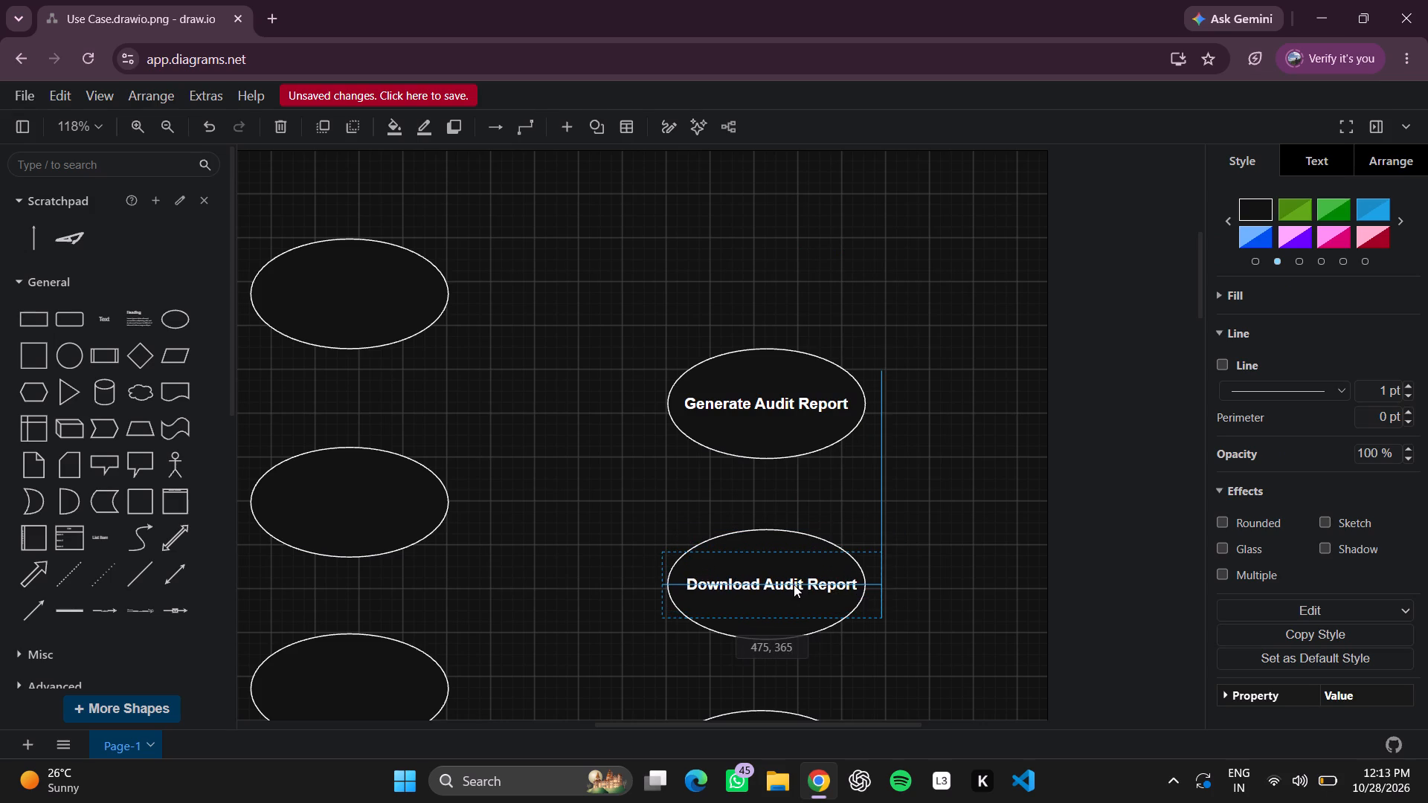
pyautogui.moveTo(794, 584); pyautogui.dragTo(791, 583)
pyautogui.click(1000, 558)
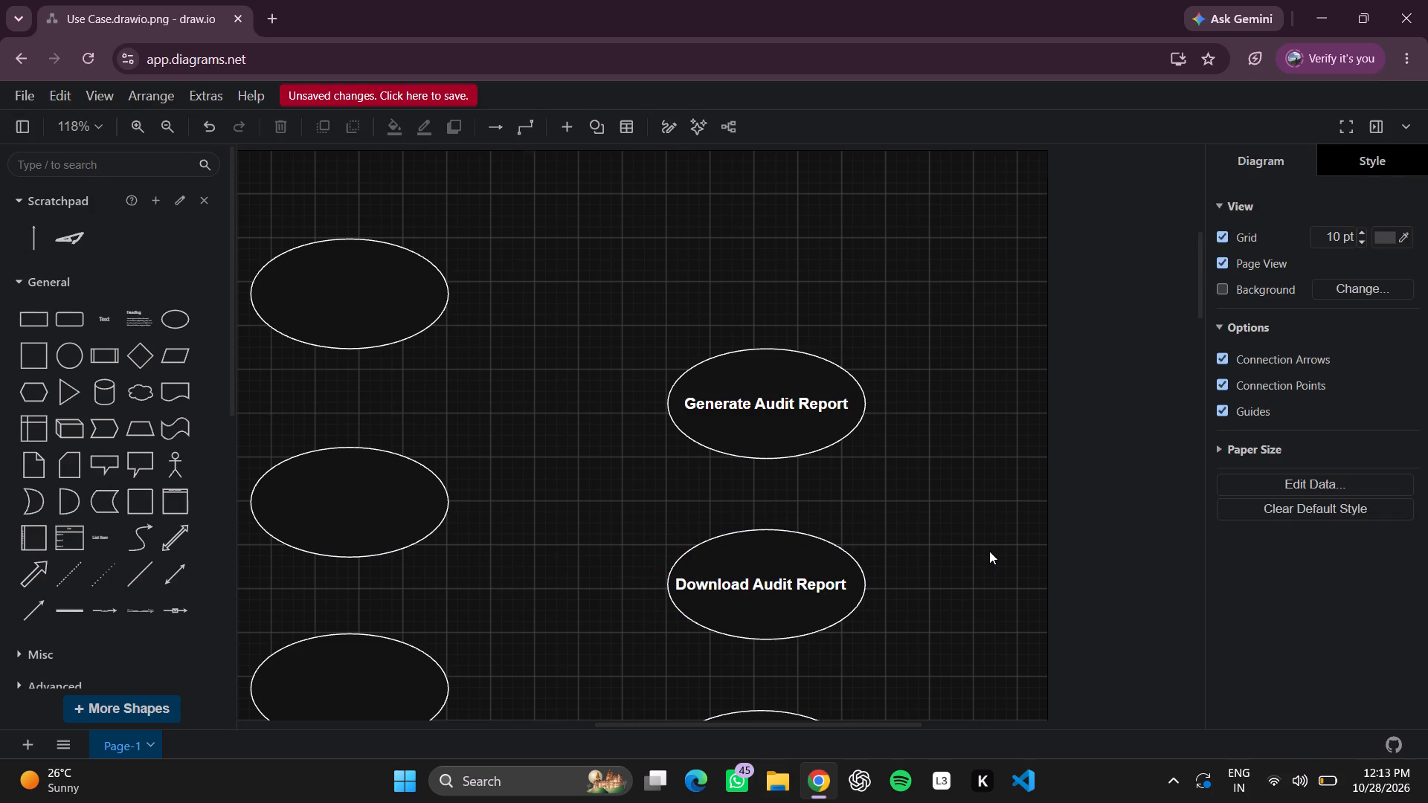
# Add an enlarged text box above and beside the "Generate Audit Report" ellipse and enter "Edit Expense" in it.
pyautogui.scroll(-2, 988, 551)
pyautogui.scroll(3, 824, 300)
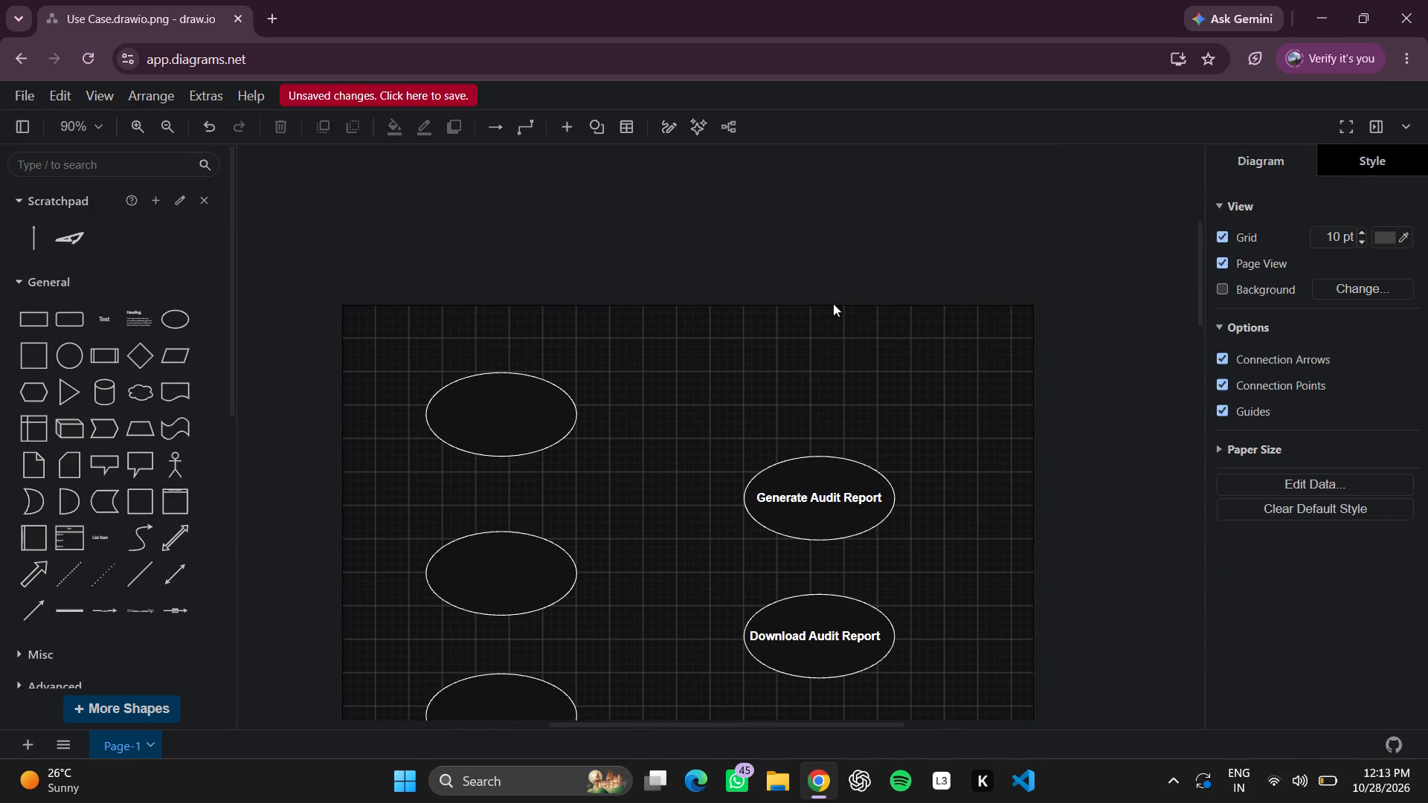
pyautogui.moveTo(895, 421); pyautogui.dragTo(895, 407)
pyautogui.doubleClick(895, 407)
pyautogui.click(895, 405)
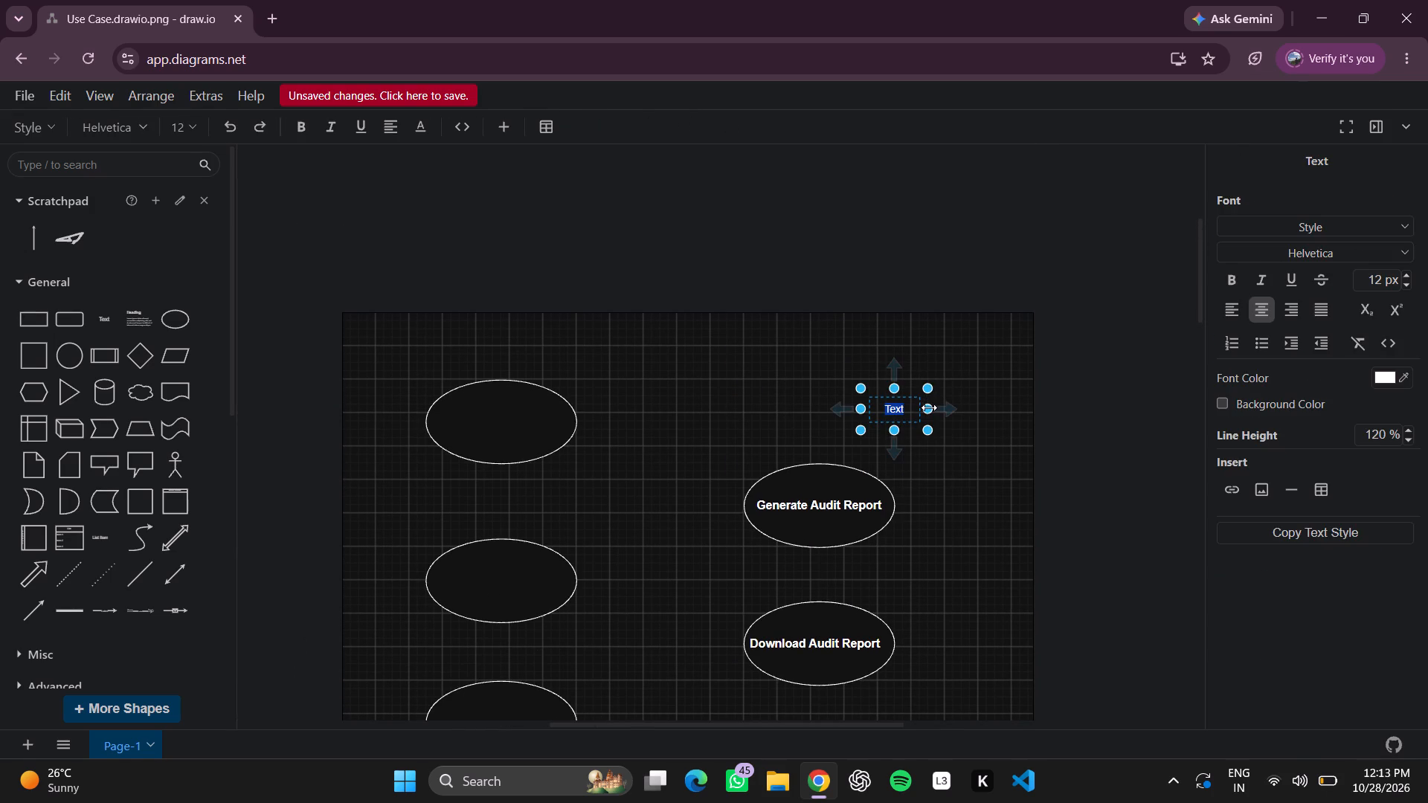
pyautogui.moveTo(928, 407); pyautogui.dragTo(1023, 401)
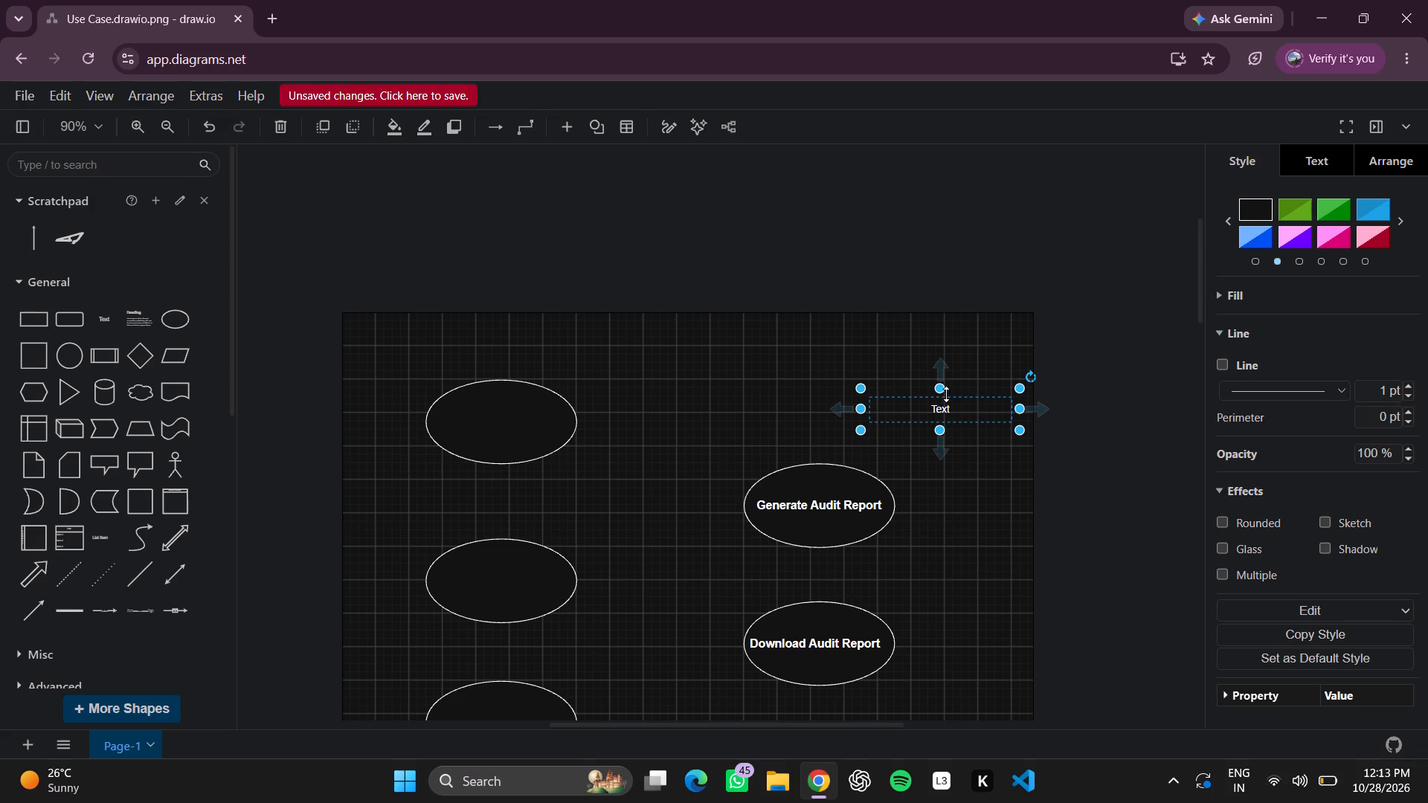
pyautogui.moveTo(940, 393); pyautogui.dragTo(945, 364)
pyautogui.moveTo(948, 399); pyautogui.dragTo(948, 409)
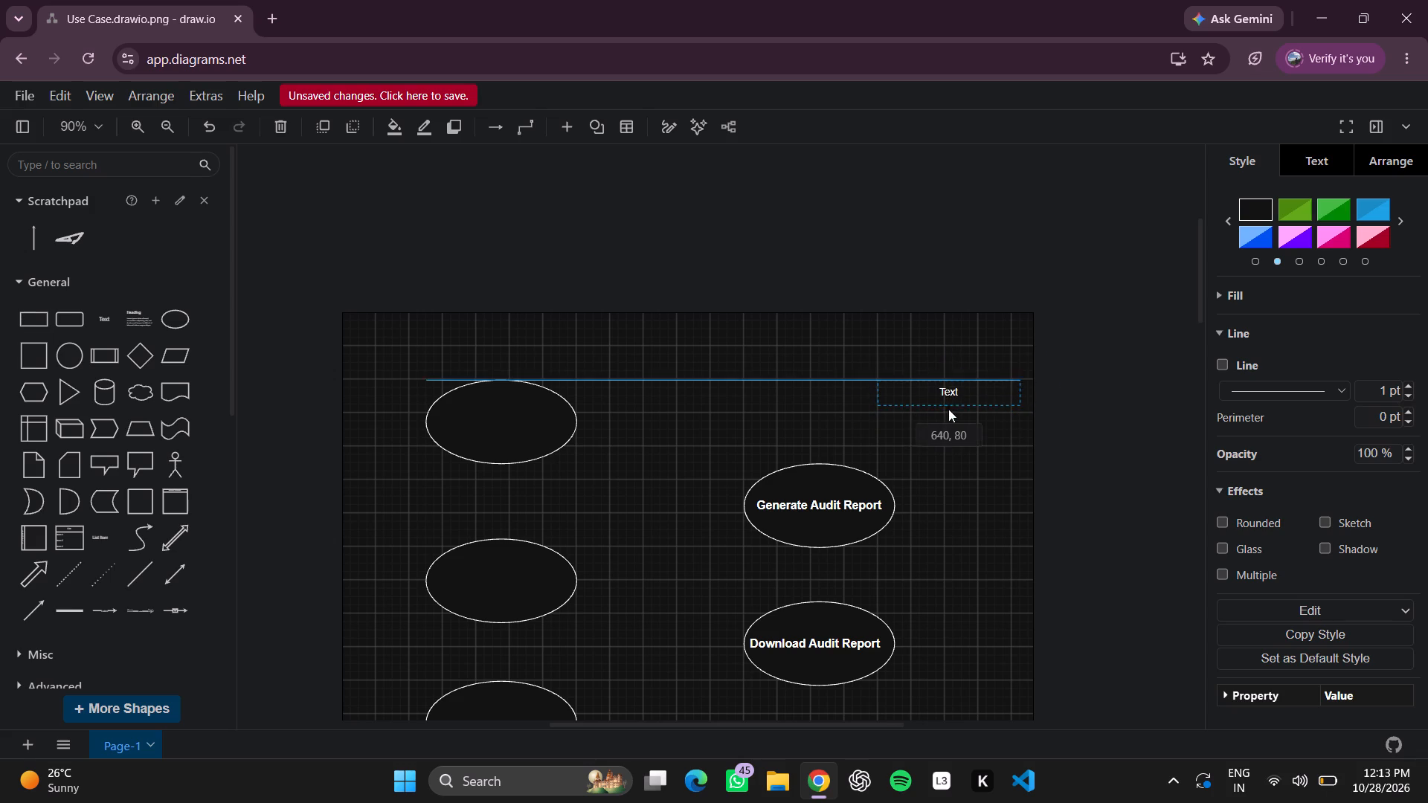
pyautogui.moveTo(948, 409); pyautogui.dragTo(948, 422)
pyautogui.moveTo(947, 429); pyautogui.dragTo(953, 463)
pyautogui.doubleClick(950, 439)
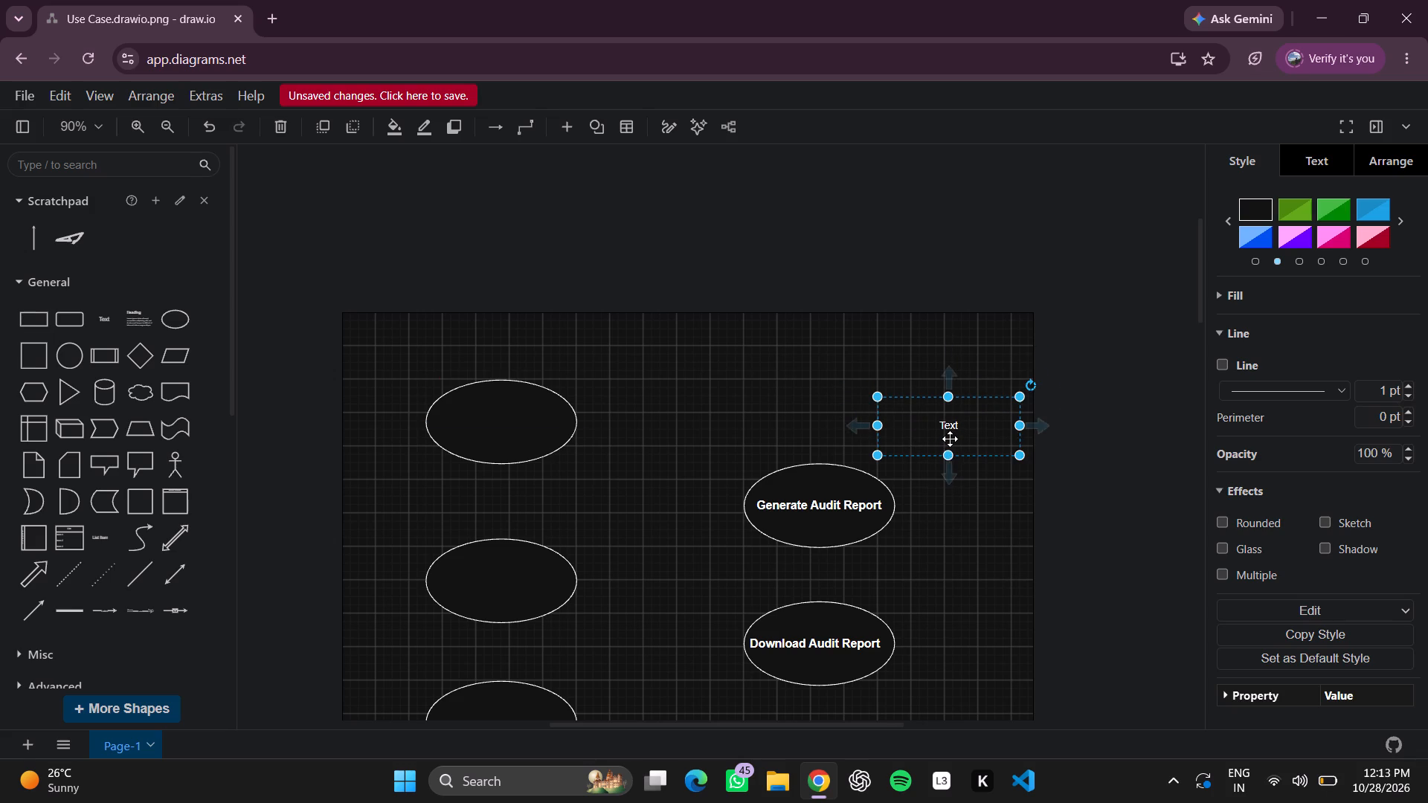
pyautogui.press('BackSpace')
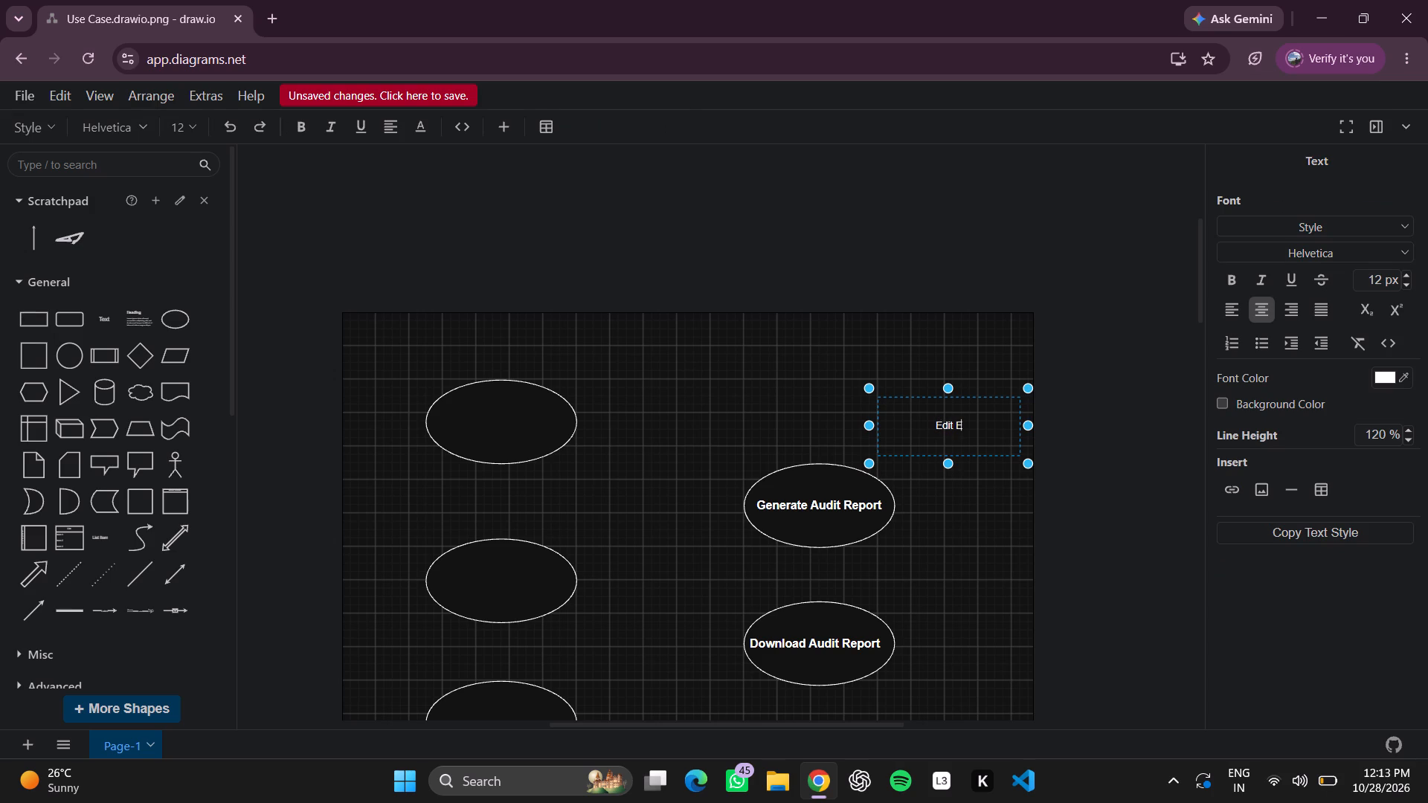
pyautogui.write('xp')
pyautogui.write('ense')
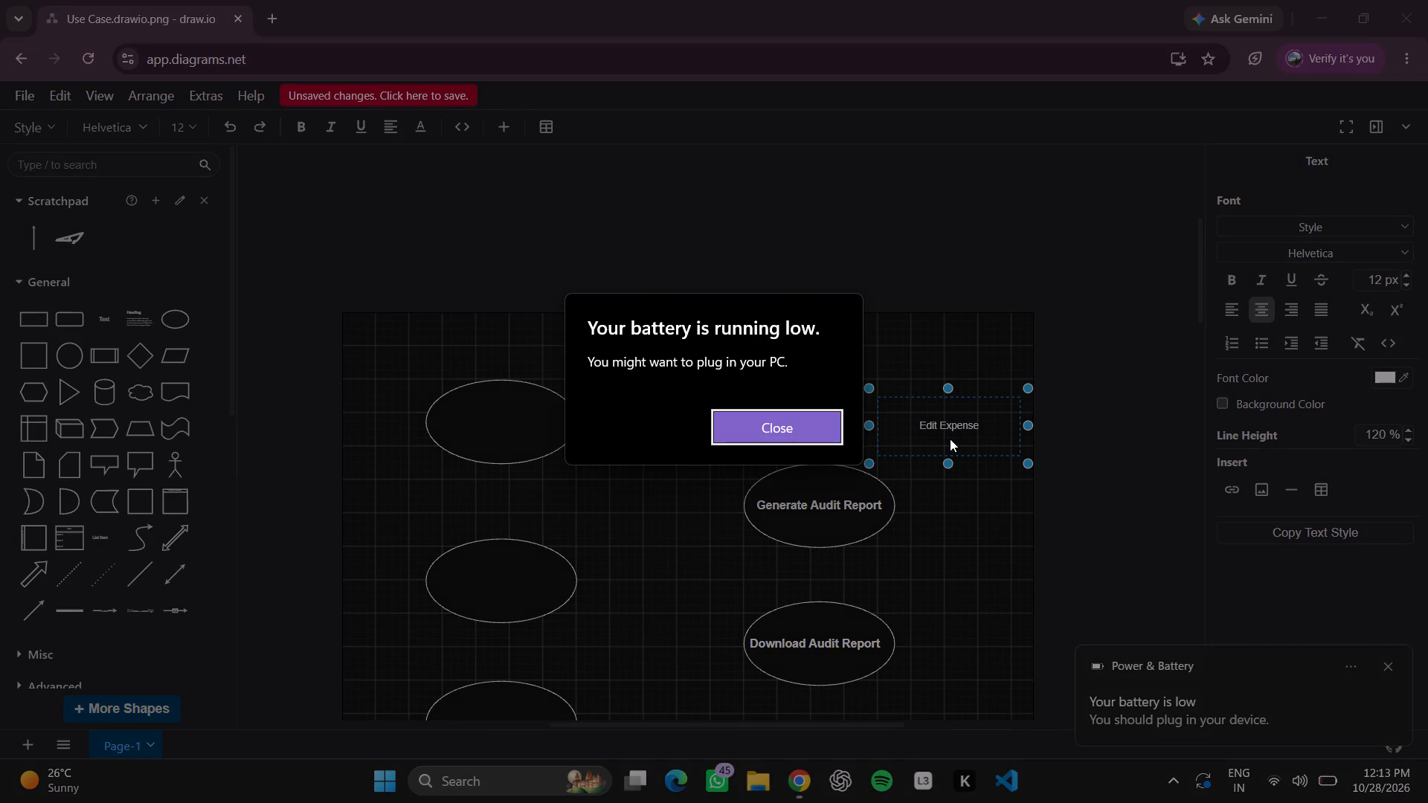
# Dismiss the low-battery alert.
pyautogui.moveTo(746, 430); pyautogui.dragTo(755, 454)
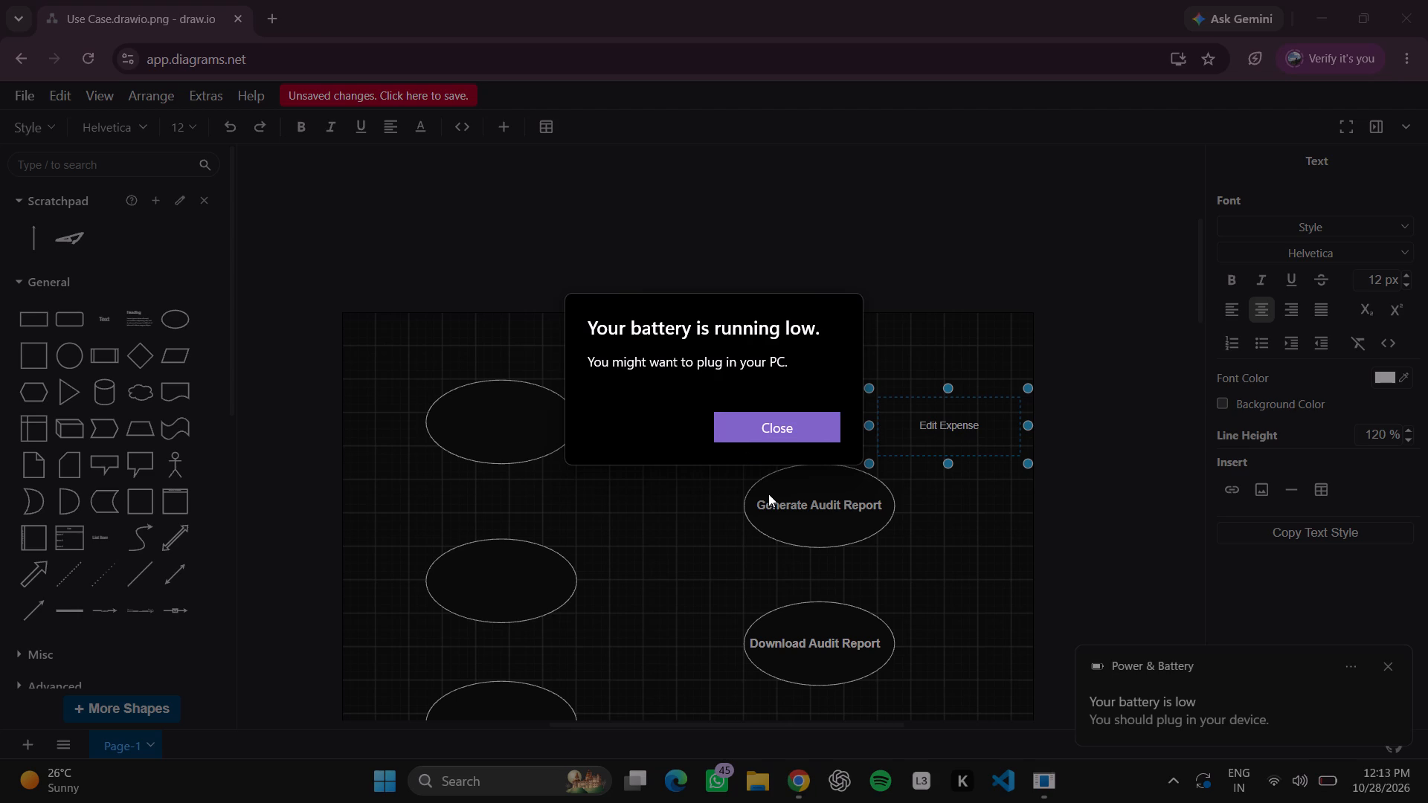
# Apply the Heading 3 style to the "Edit Expense" text.
pyautogui.scroll(1, 768, 494)
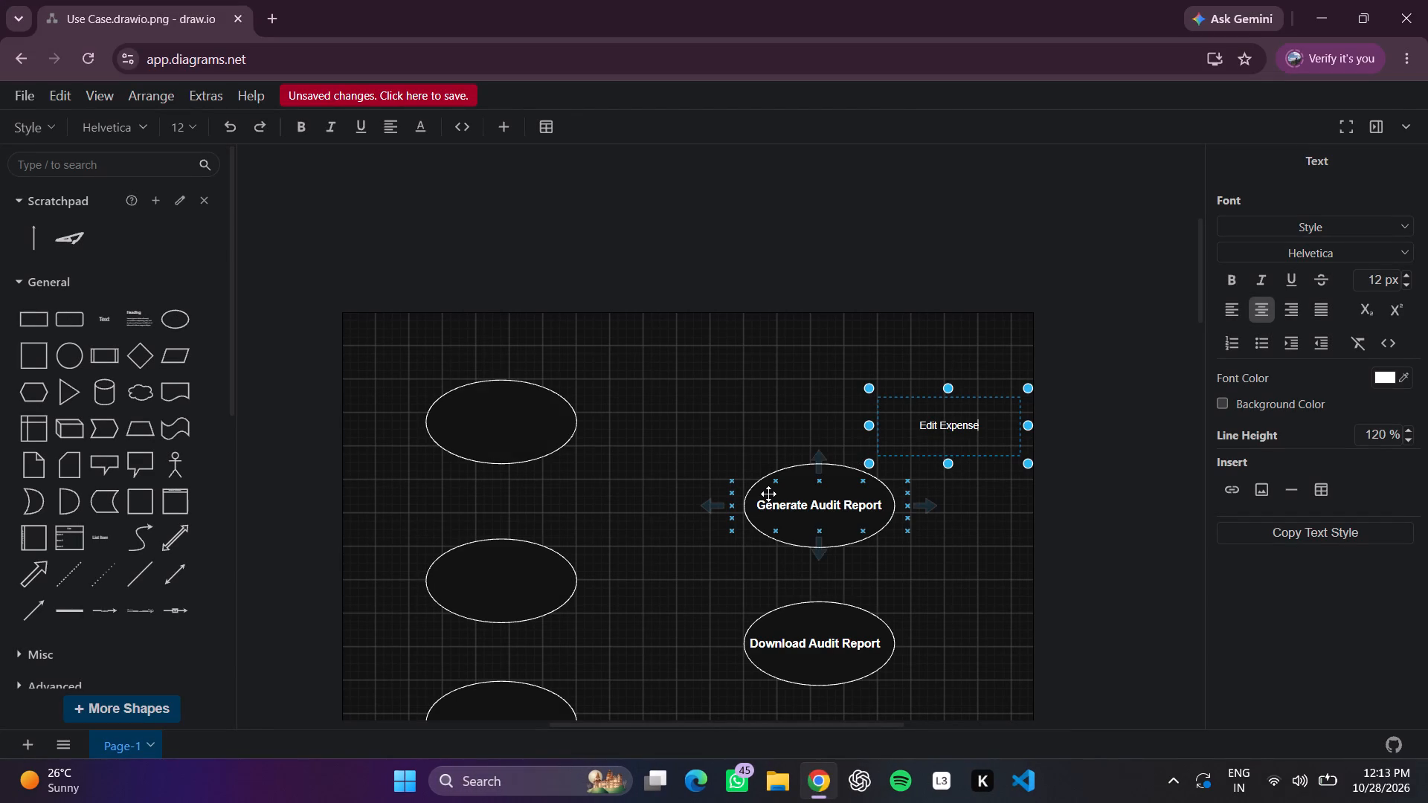
pyautogui.scroll(1, 768, 494)
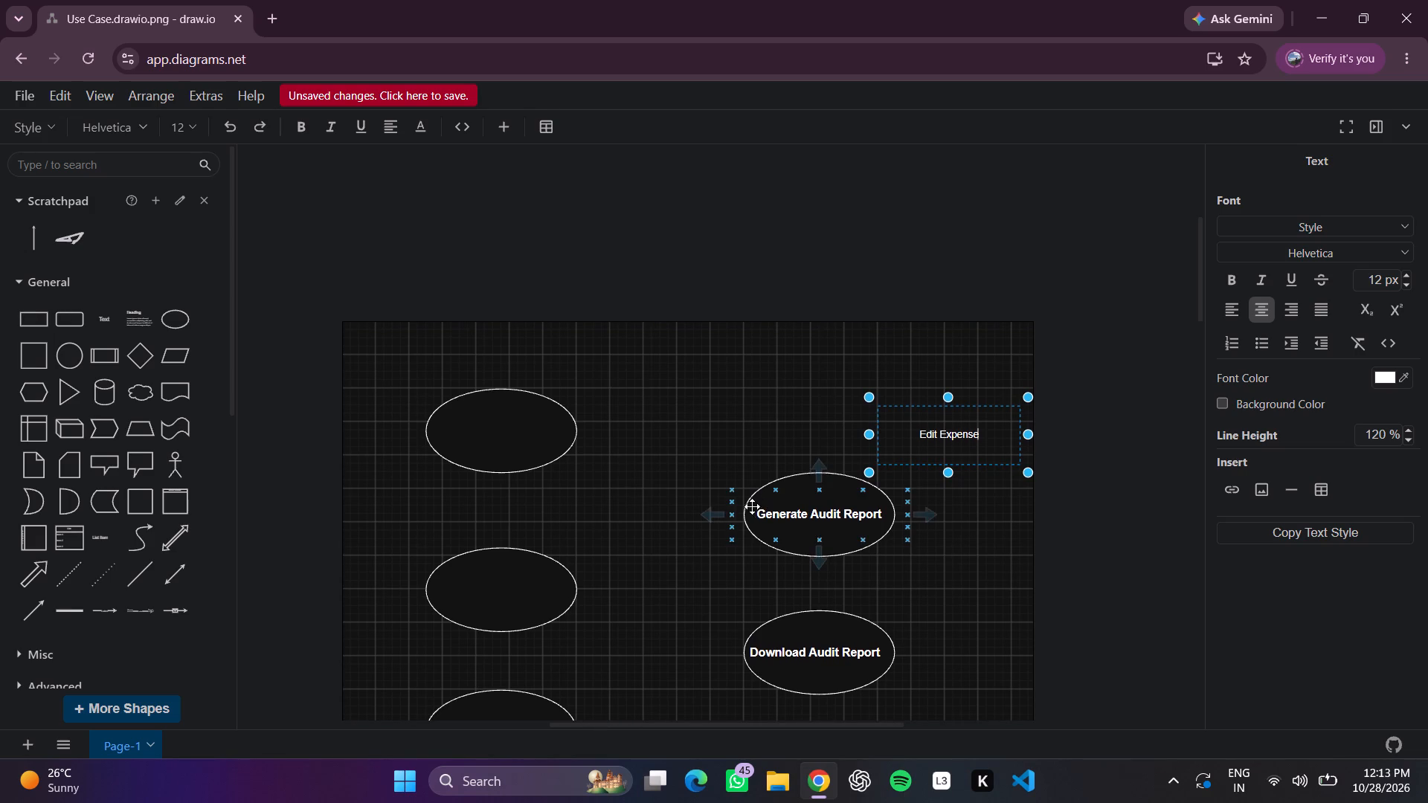
pyautogui.click(1348, 230)
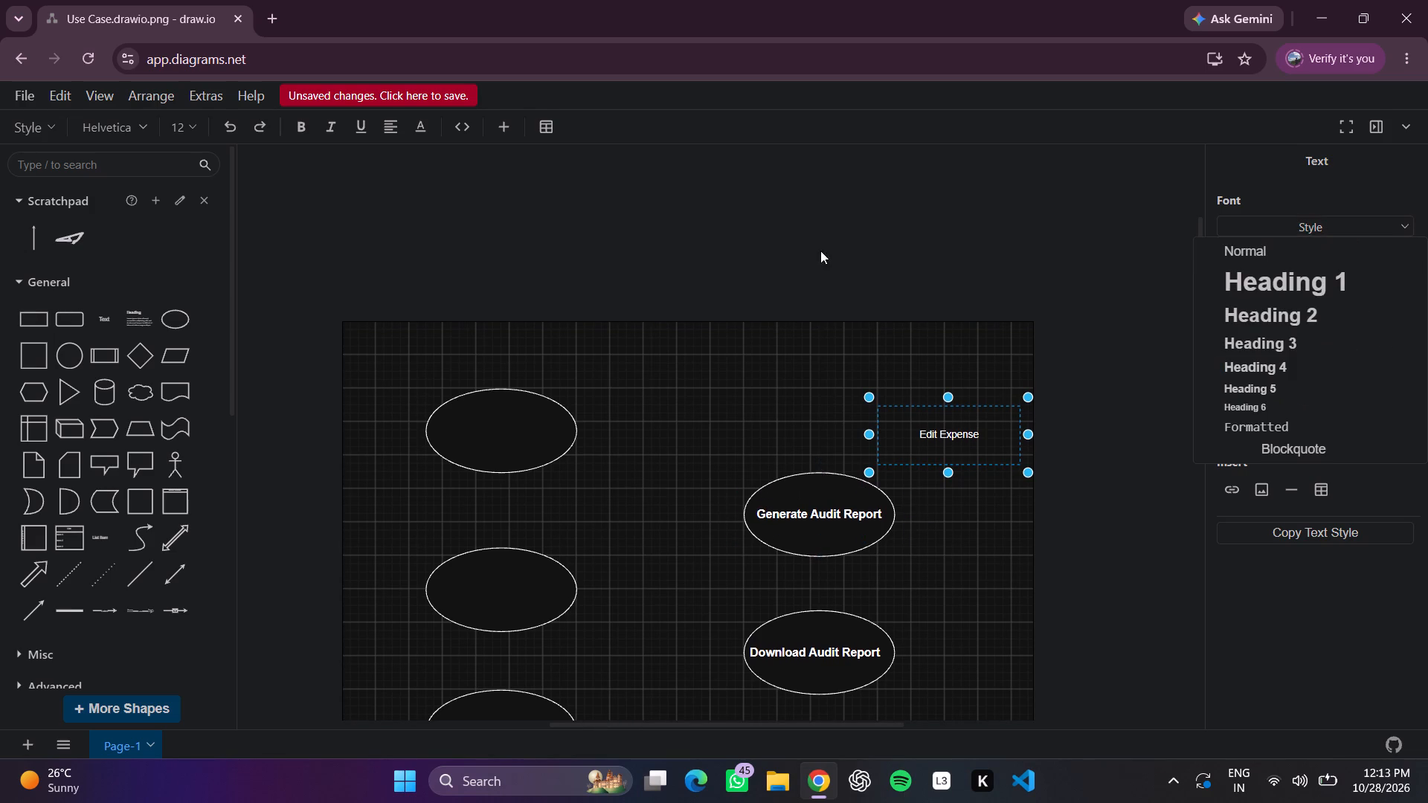
pyautogui.click(837, 259)
pyautogui.doubleClick(938, 443)
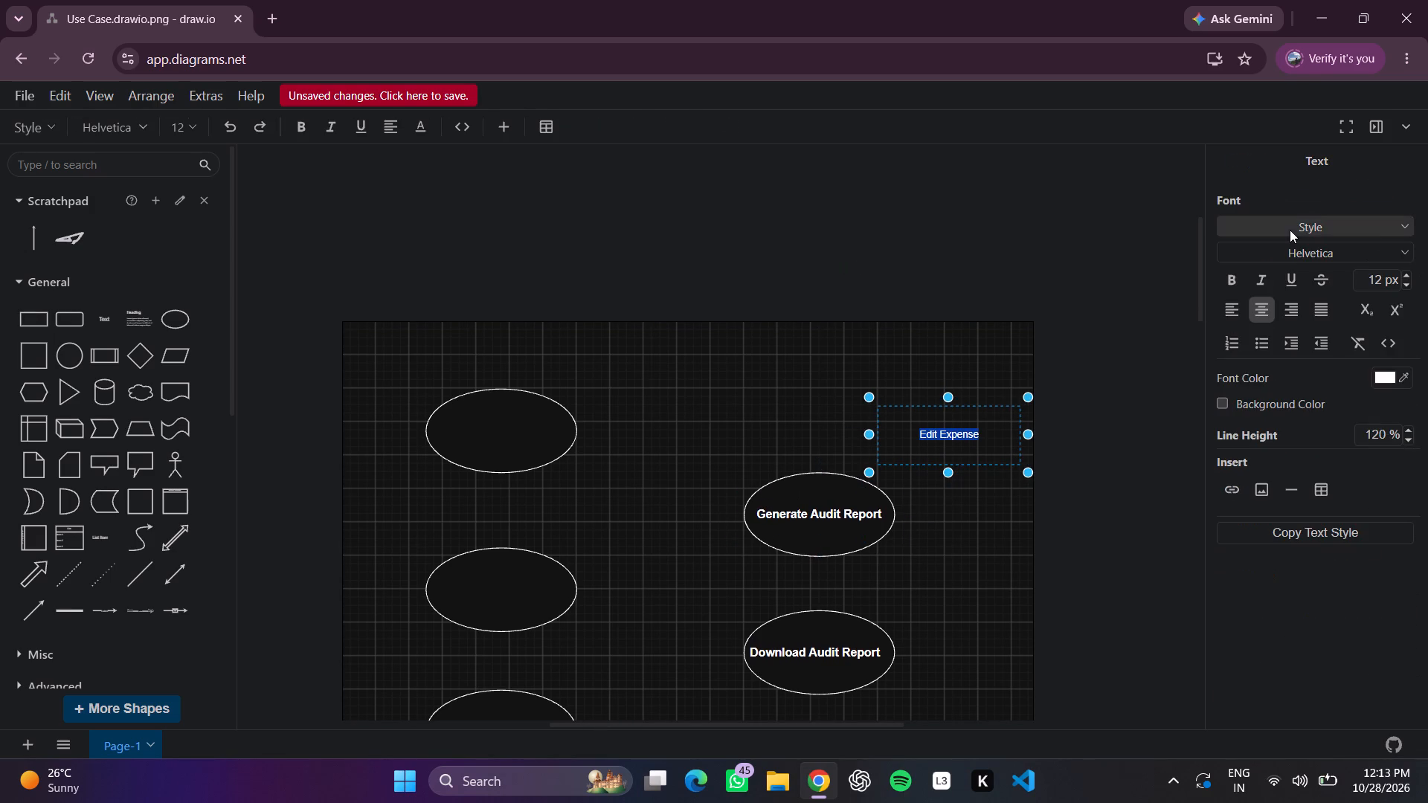
pyautogui.click(1290, 230)
pyautogui.click(1317, 352)
pyautogui.click(1183, 366)
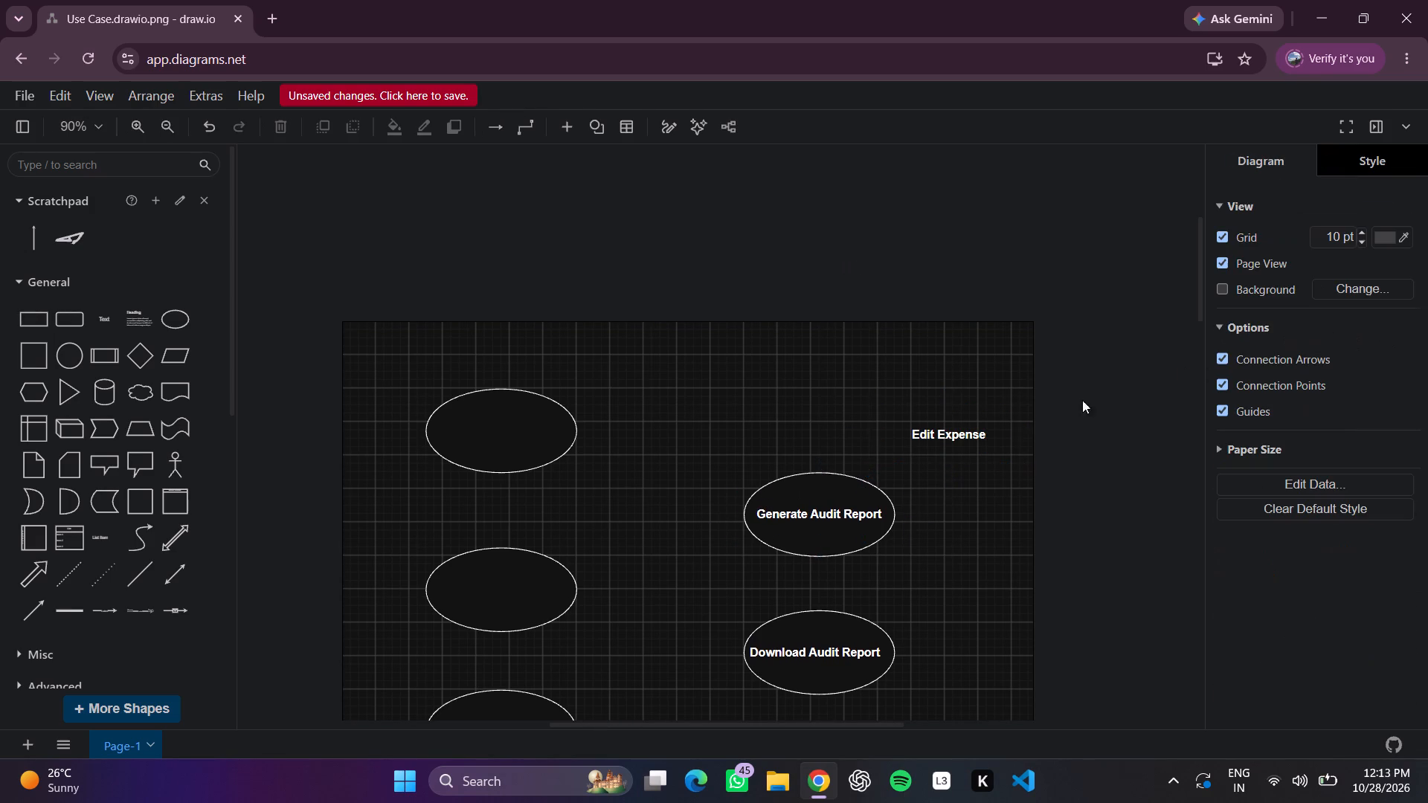
# Move the "Edit Expense" label into the second column's third ellipse.
pyautogui.scroll(-1, 1014, 428)
pyautogui.scroll(-2, 1183, 380)
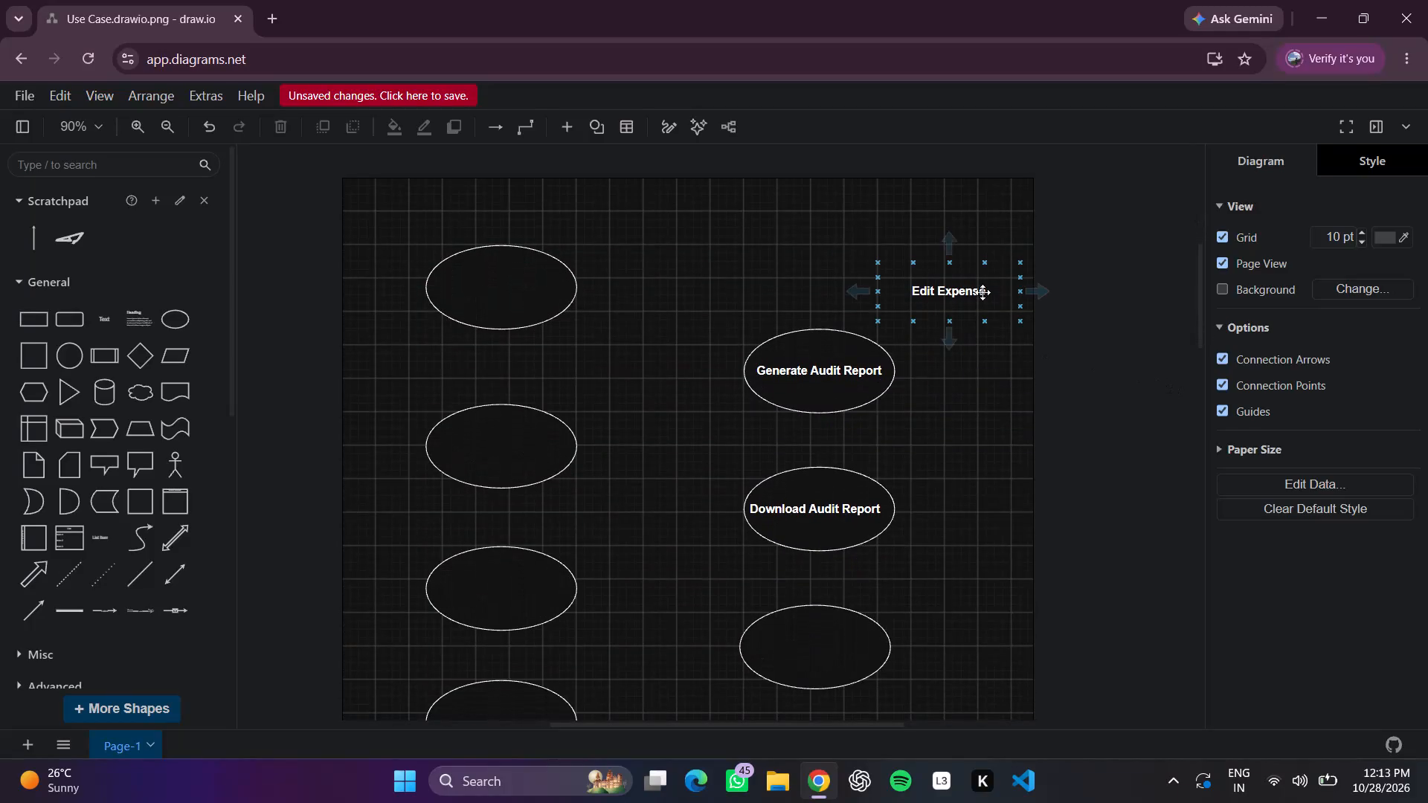
pyautogui.moveTo(982, 292); pyautogui.dragTo(853, 648)
pyautogui.click(968, 637)
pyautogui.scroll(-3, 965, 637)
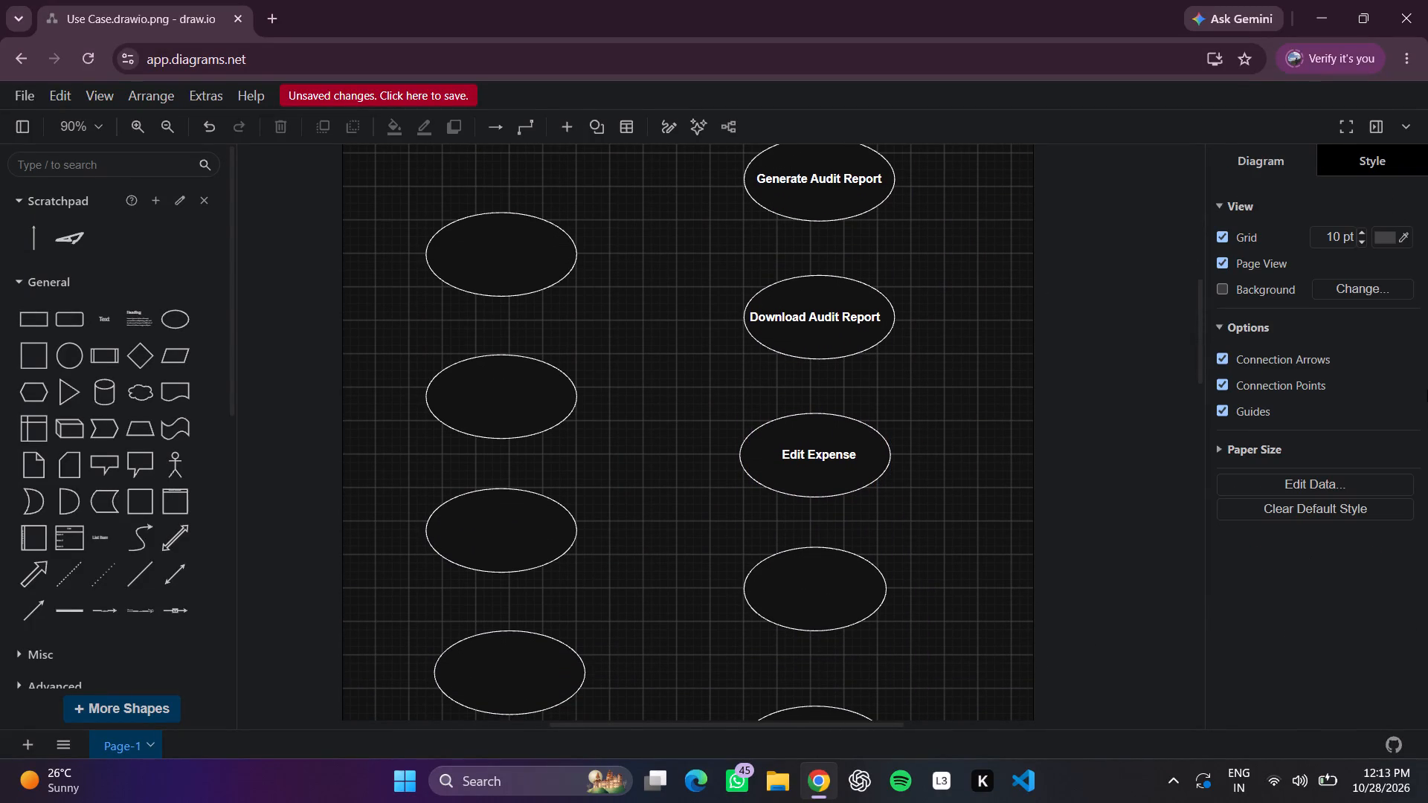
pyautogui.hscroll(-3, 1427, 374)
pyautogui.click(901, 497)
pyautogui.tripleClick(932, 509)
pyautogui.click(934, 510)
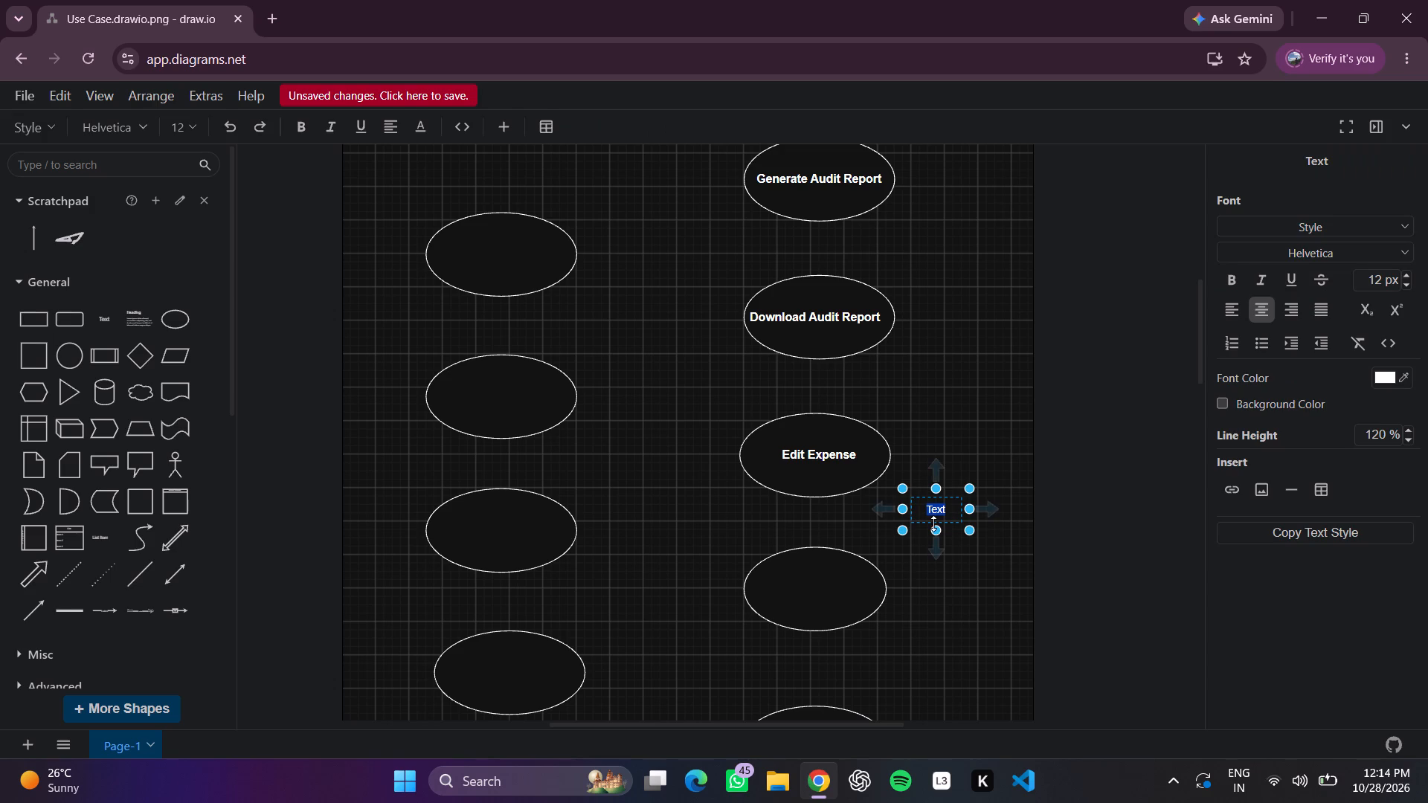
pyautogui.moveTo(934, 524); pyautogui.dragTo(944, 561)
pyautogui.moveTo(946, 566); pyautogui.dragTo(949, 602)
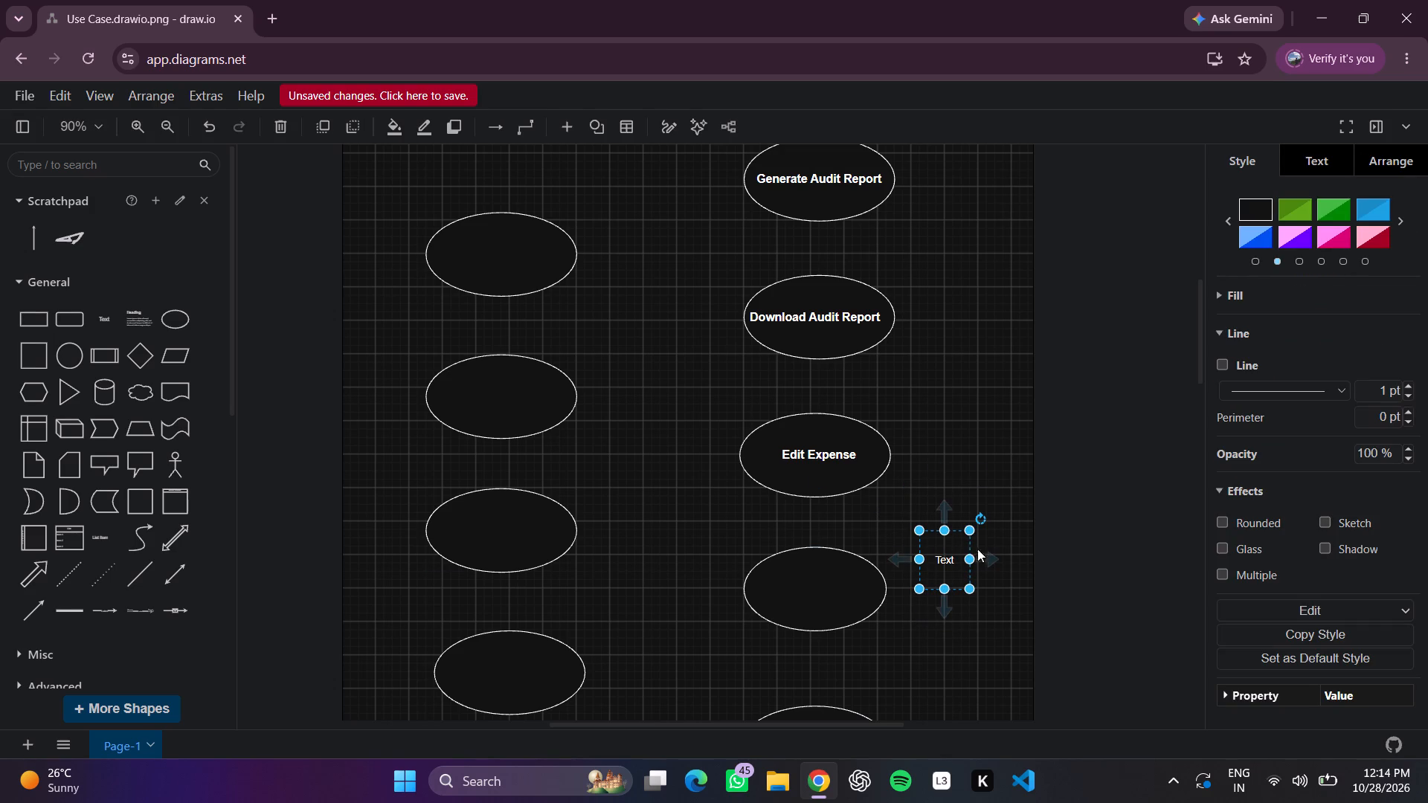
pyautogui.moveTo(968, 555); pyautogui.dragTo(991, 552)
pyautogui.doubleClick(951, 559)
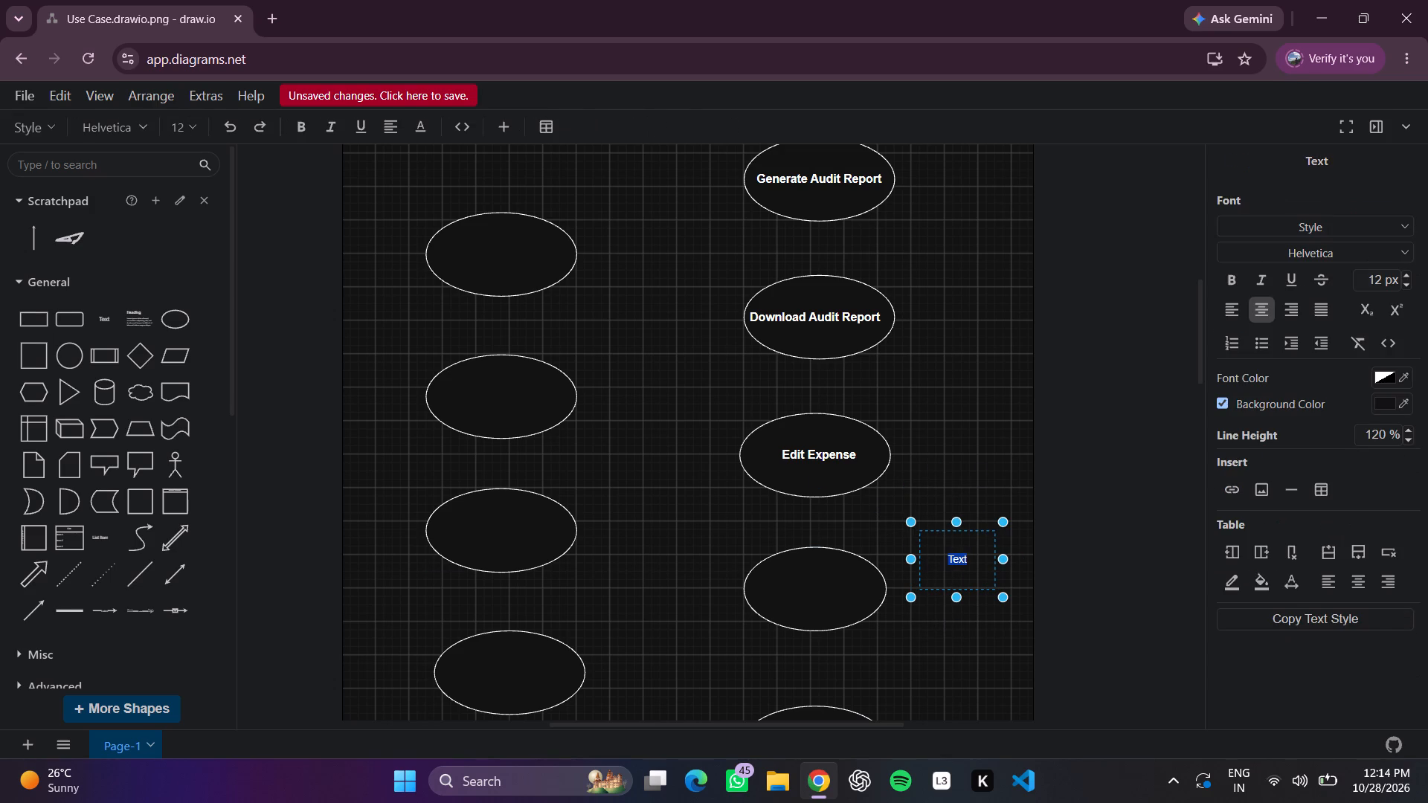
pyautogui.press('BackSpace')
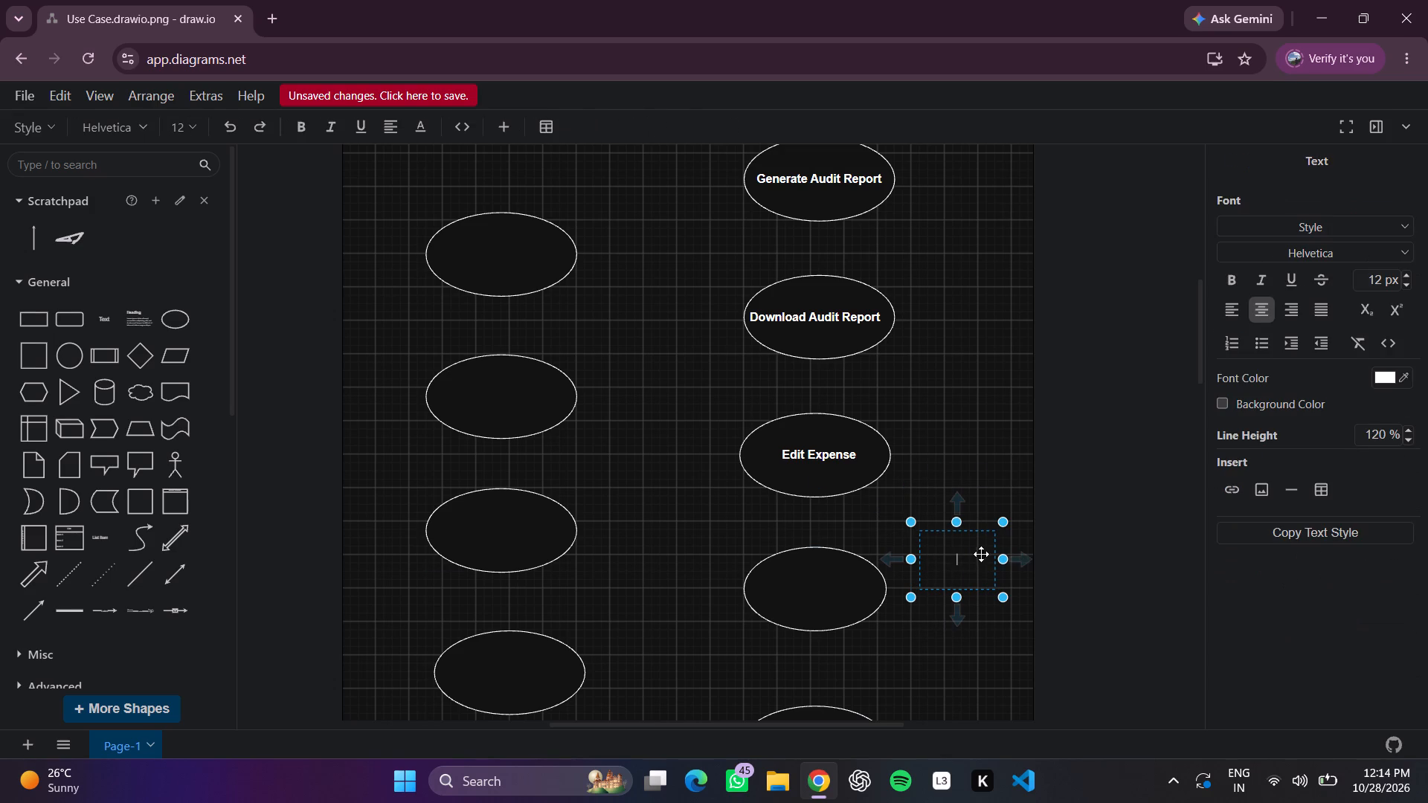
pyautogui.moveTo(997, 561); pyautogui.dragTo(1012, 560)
# Add a text box beside the second column's fourth ellipse and enlarge it in height and width.
pyautogui.tripleClick(958, 569)
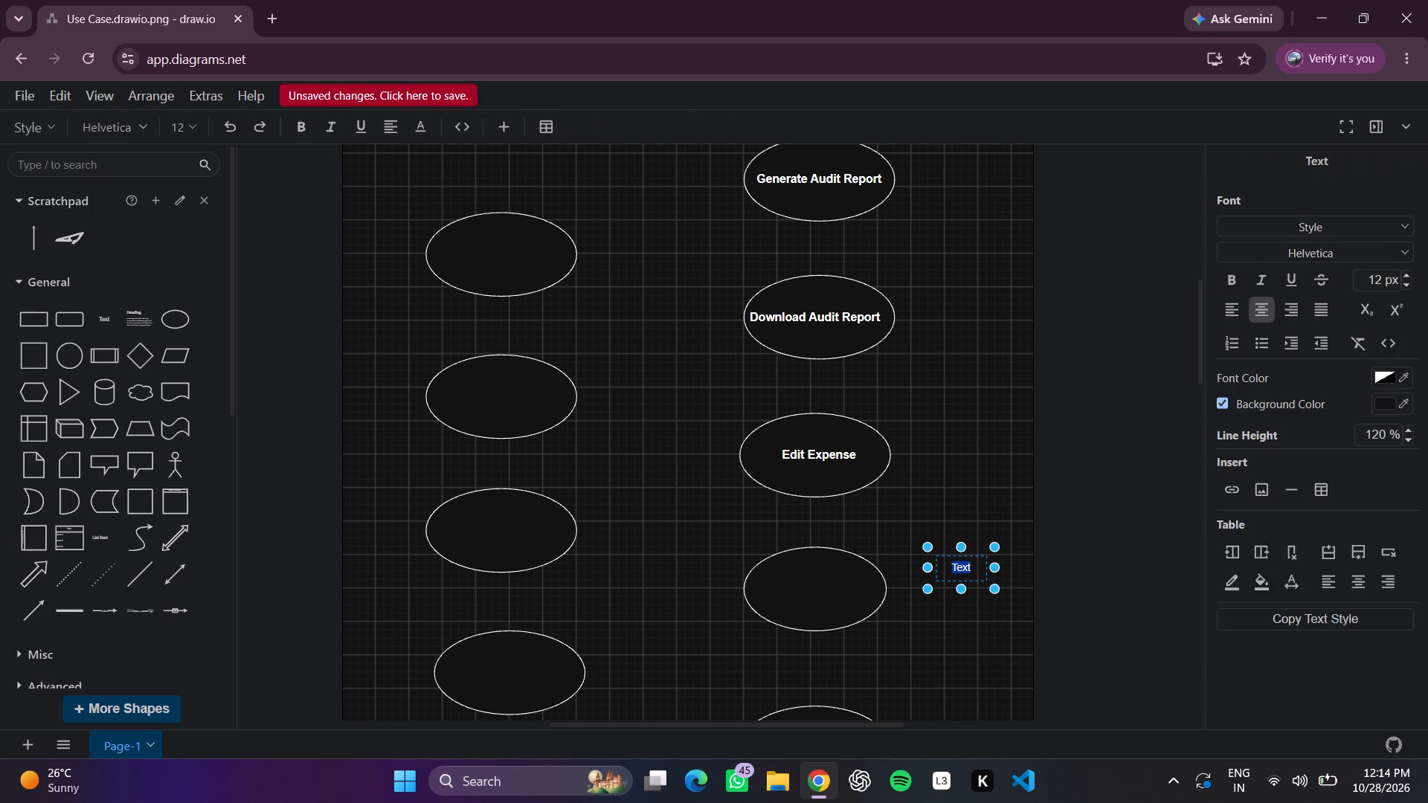
pyautogui.moveTo(958, 591); pyautogui.dragTo(961, 661)
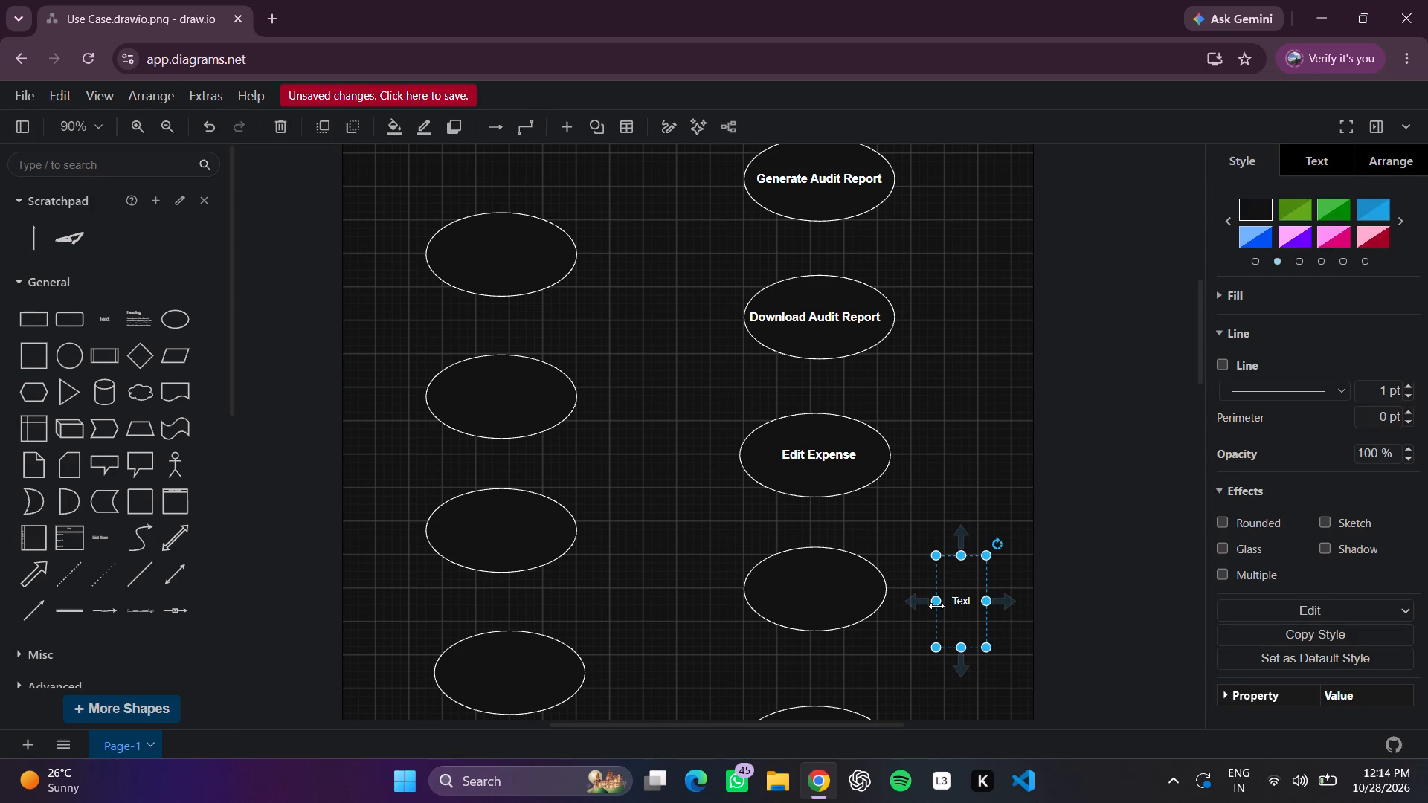
pyautogui.click(936, 603)
pyautogui.click(930, 603)
pyautogui.moveTo(926, 602); pyautogui.dragTo(919, 601)
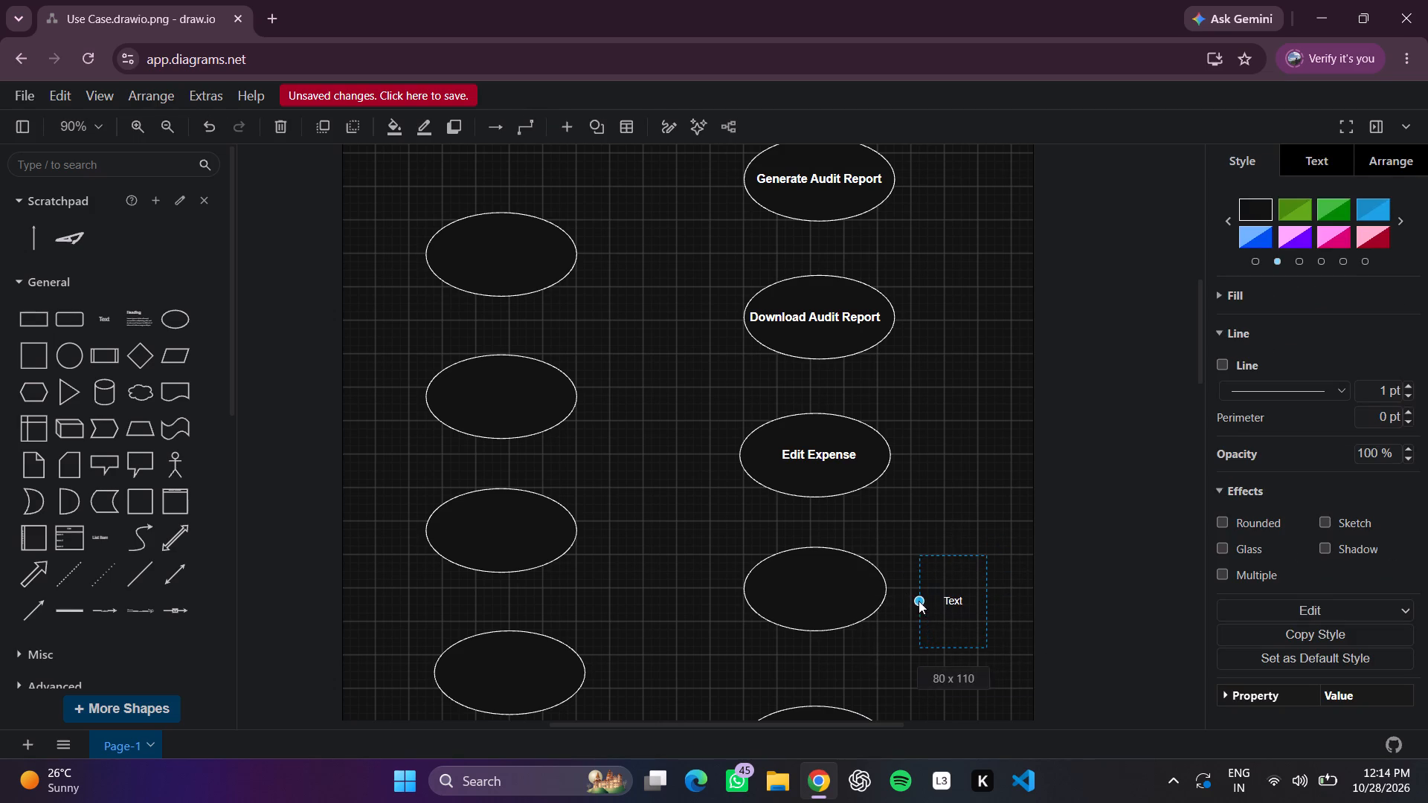
pyautogui.moveTo(919, 601); pyautogui.dragTo(916, 601)
pyautogui.moveTo(987, 599); pyautogui.dragTo(1011, 596)
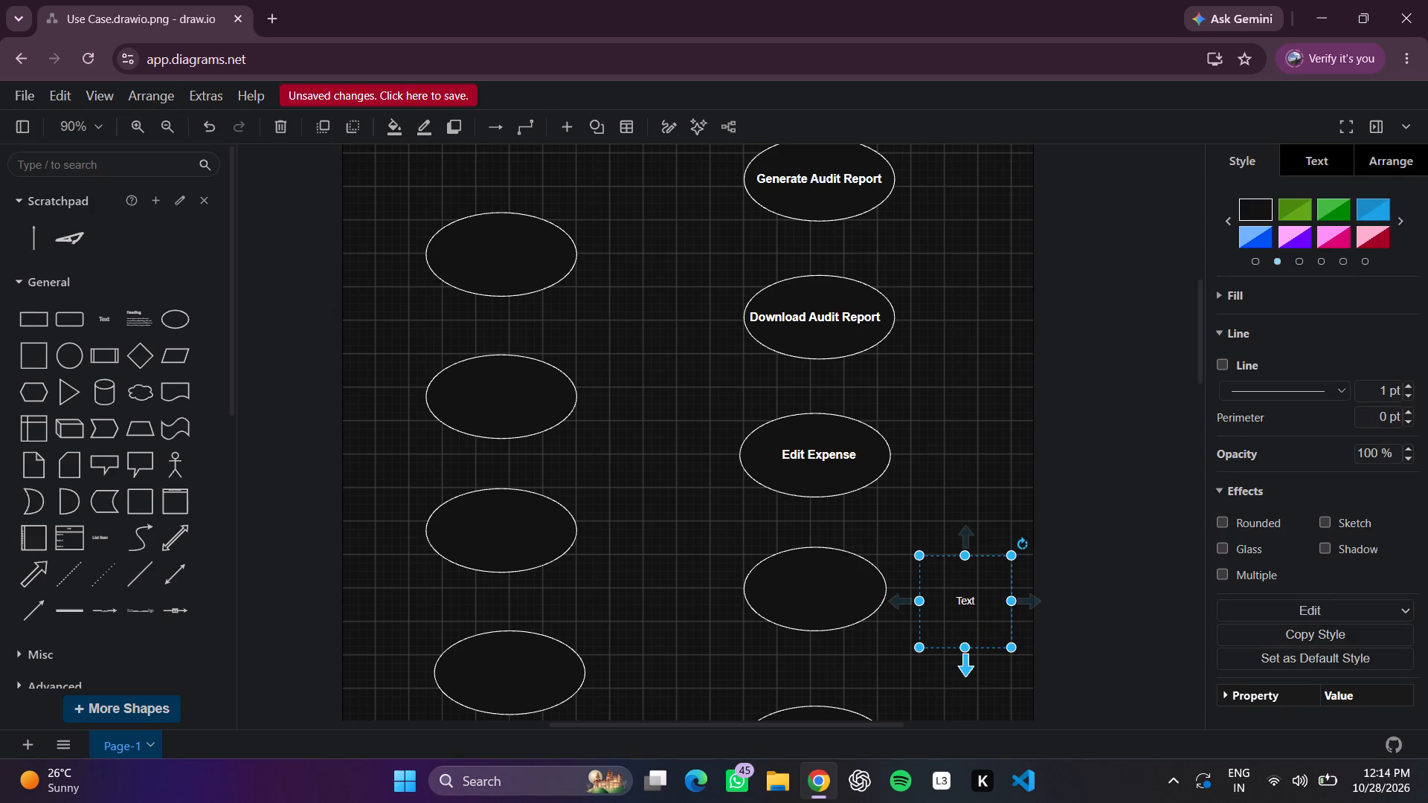
pyautogui.moveTo(966, 648); pyautogui.dragTo(965, 637)
# Replace the new text box's placeholder with "Generate Report".
pyautogui.doubleClick(971, 602)
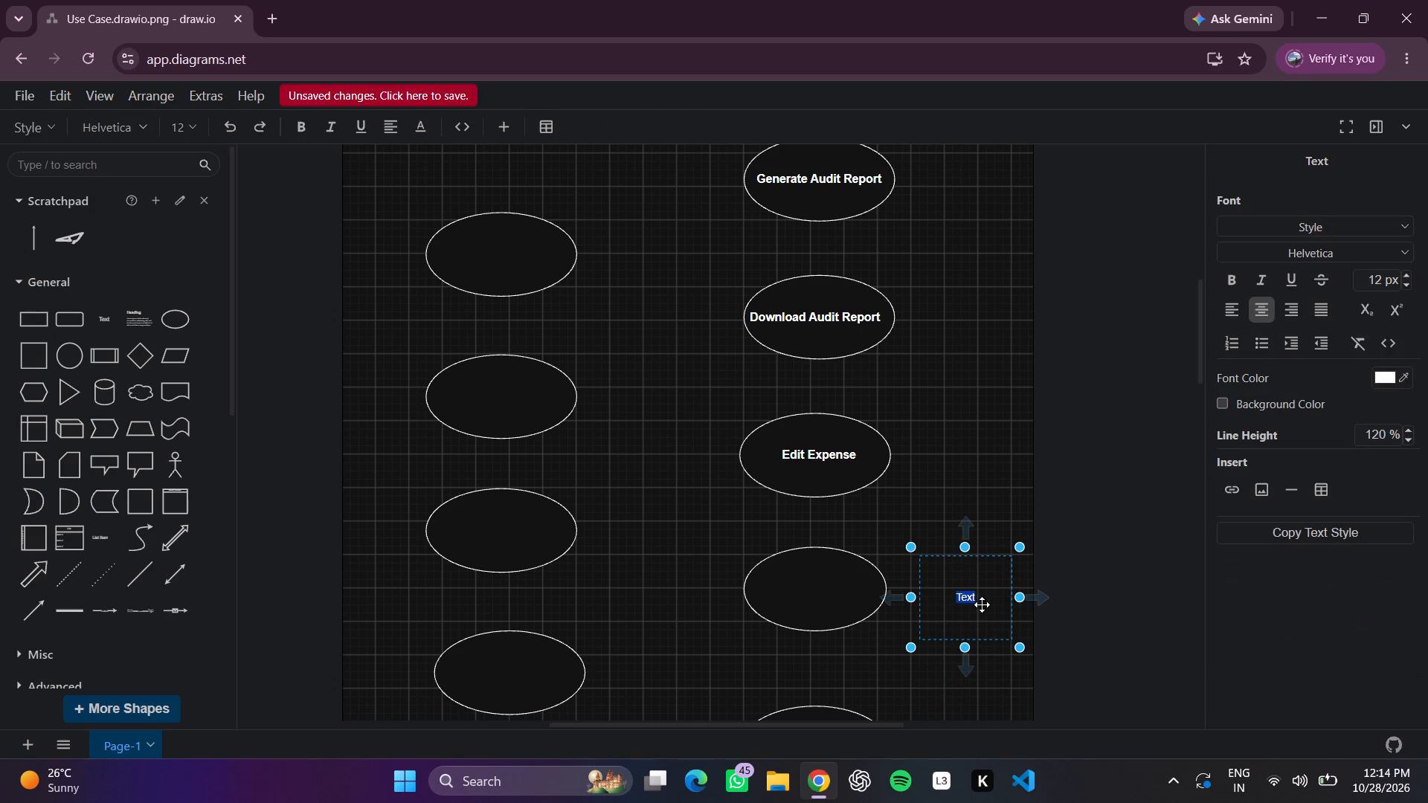
pyautogui.press('BackSpace')
pyautogui.press('n')
pyautogui.write('erate')
pyautogui.press('space')
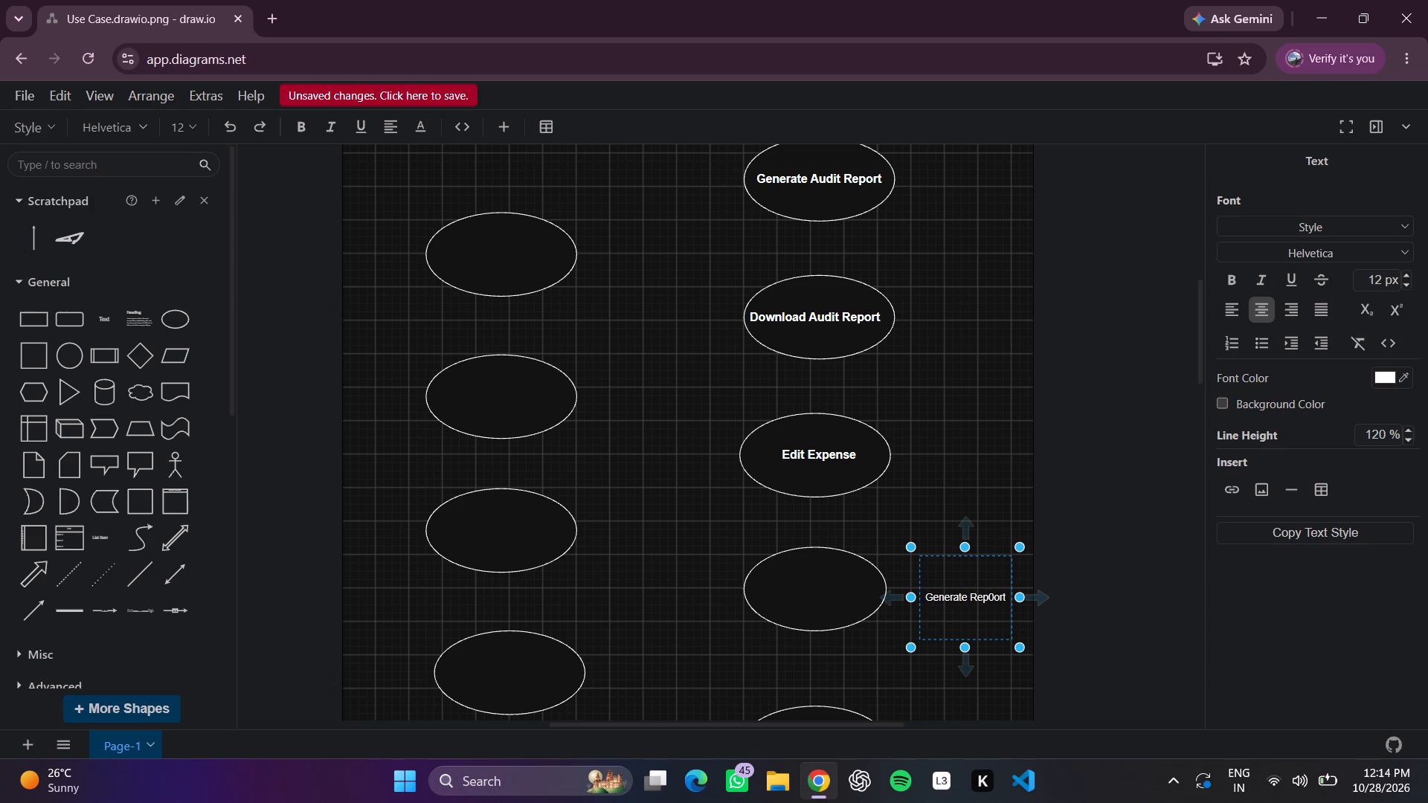
pyautogui.press('BackSpace')
pyautogui.press('BackSpace')
pyautogui.press('BackSpace')
pyautogui.press('BackSpace')
pyautogui.press('o')
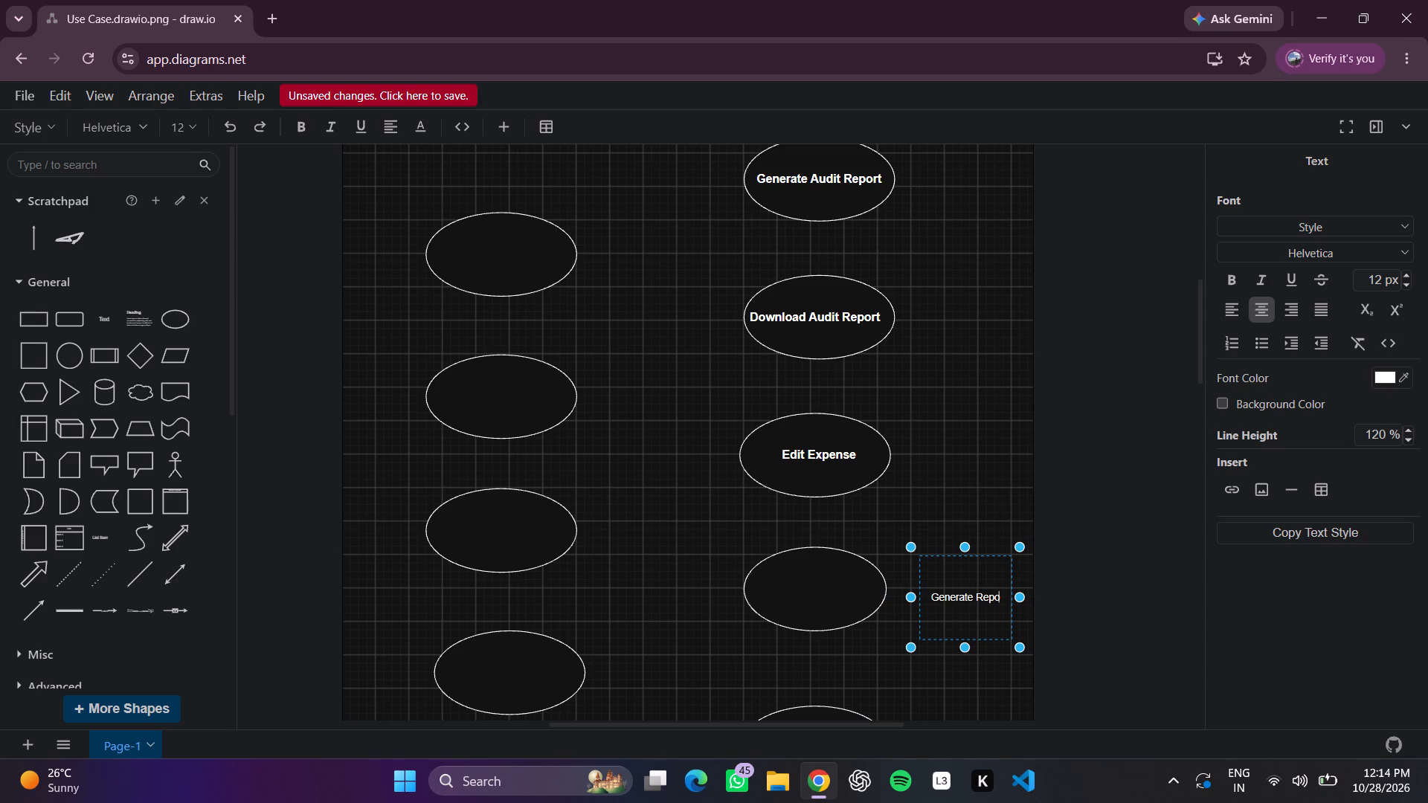
pyautogui.press('BackSpace')
pyautogui.press('o')
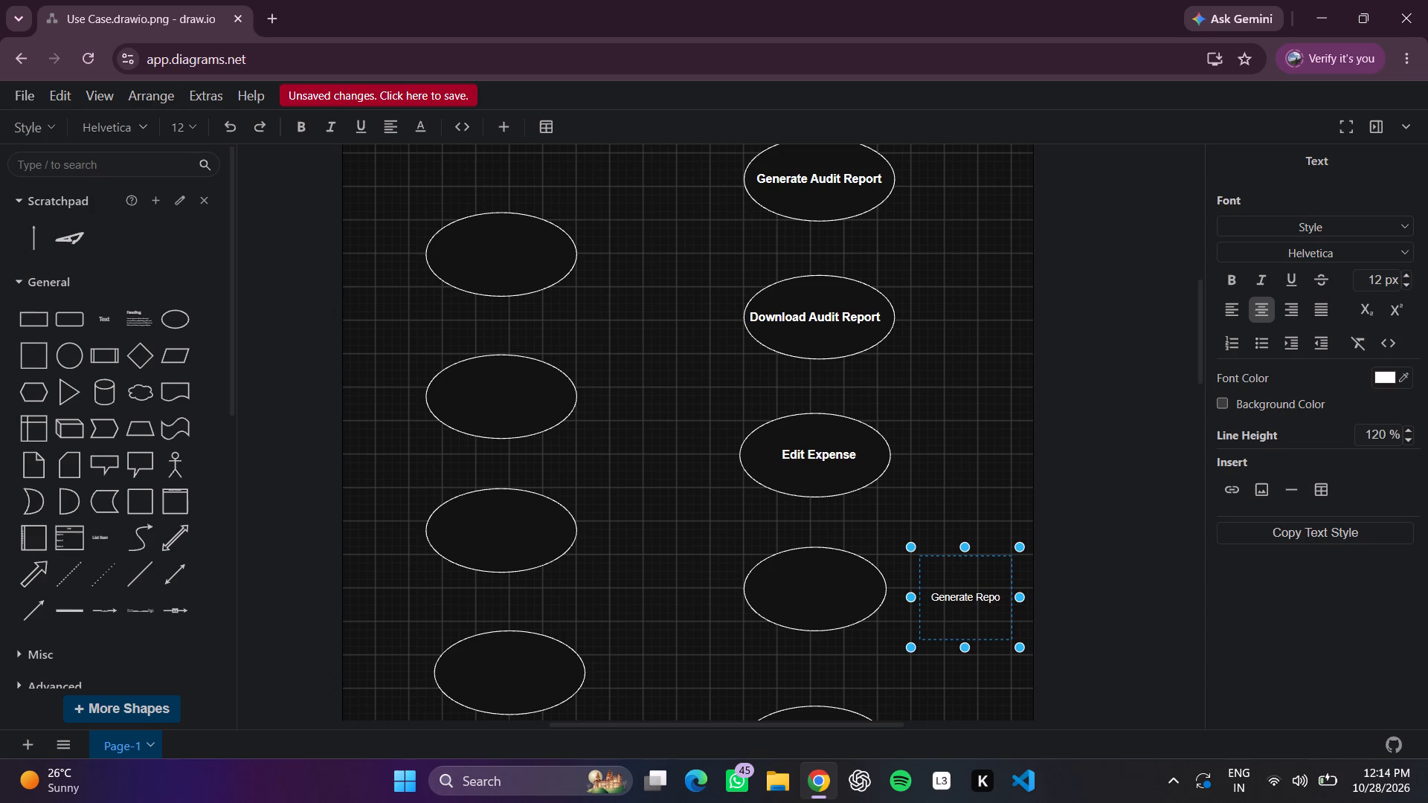
pyautogui.write('rt')
pyautogui.press('Return')
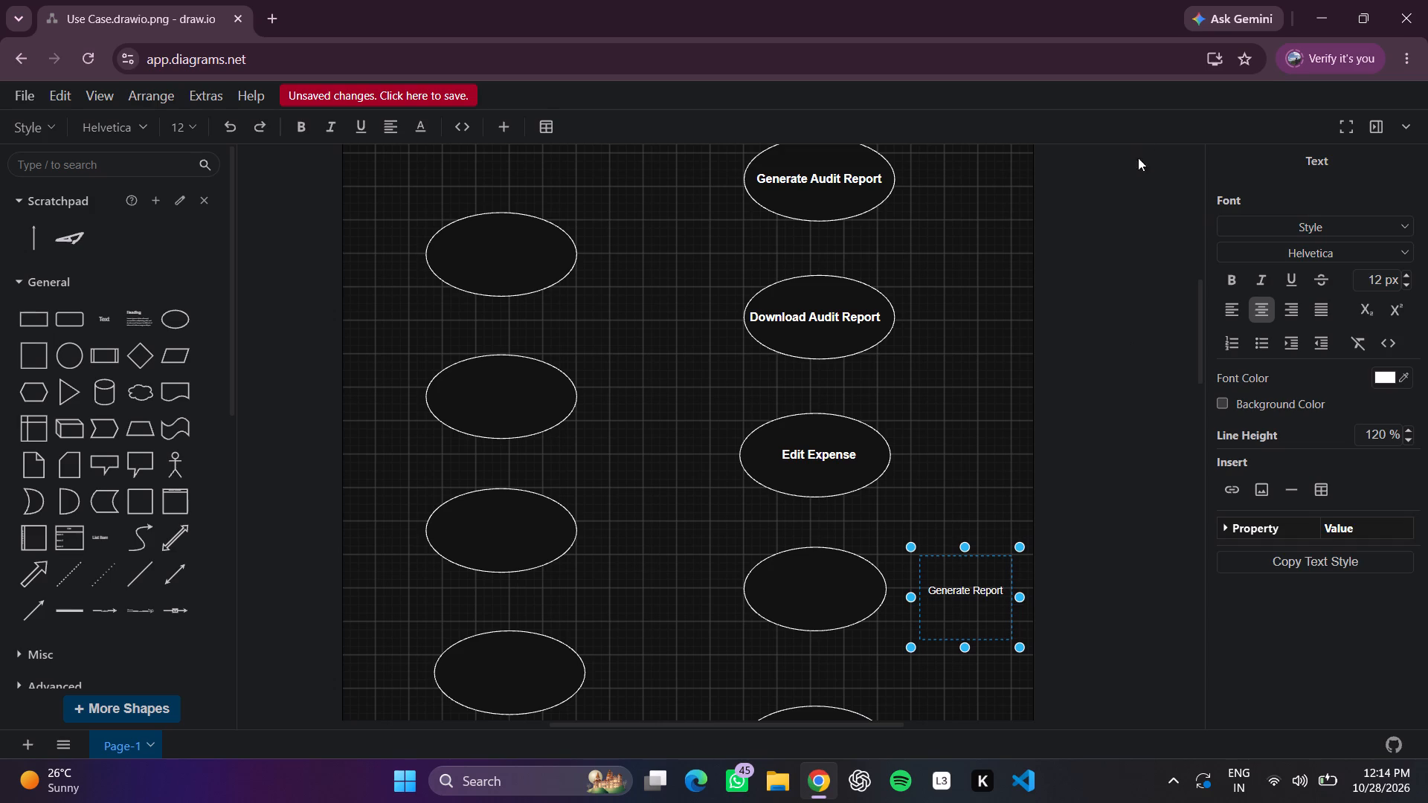
pyautogui.doubleClick(1148, 194)
# Apply the Heading 3 style to the "Generate Report" text.
pyautogui.doubleClick(952, 593)
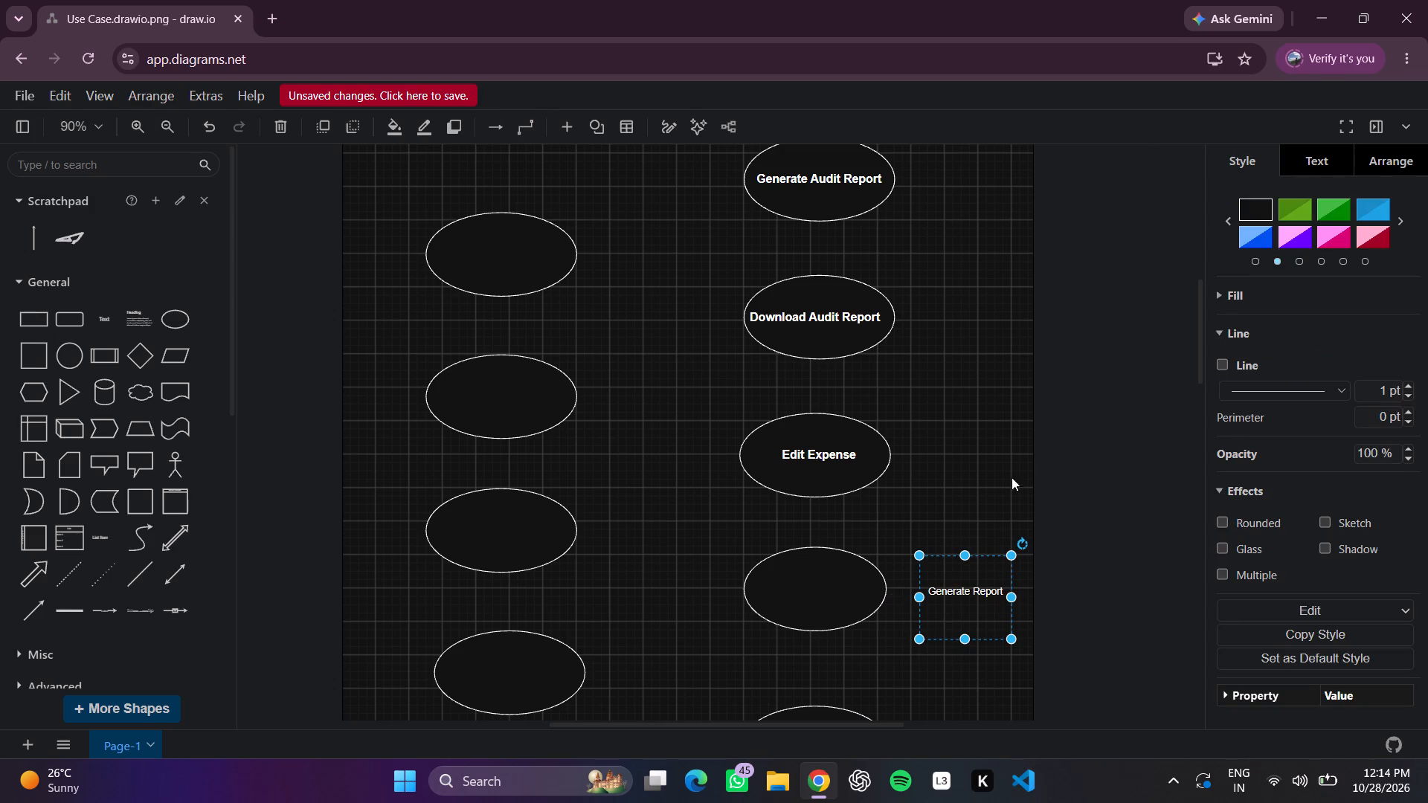
pyautogui.doubleClick(947, 583)
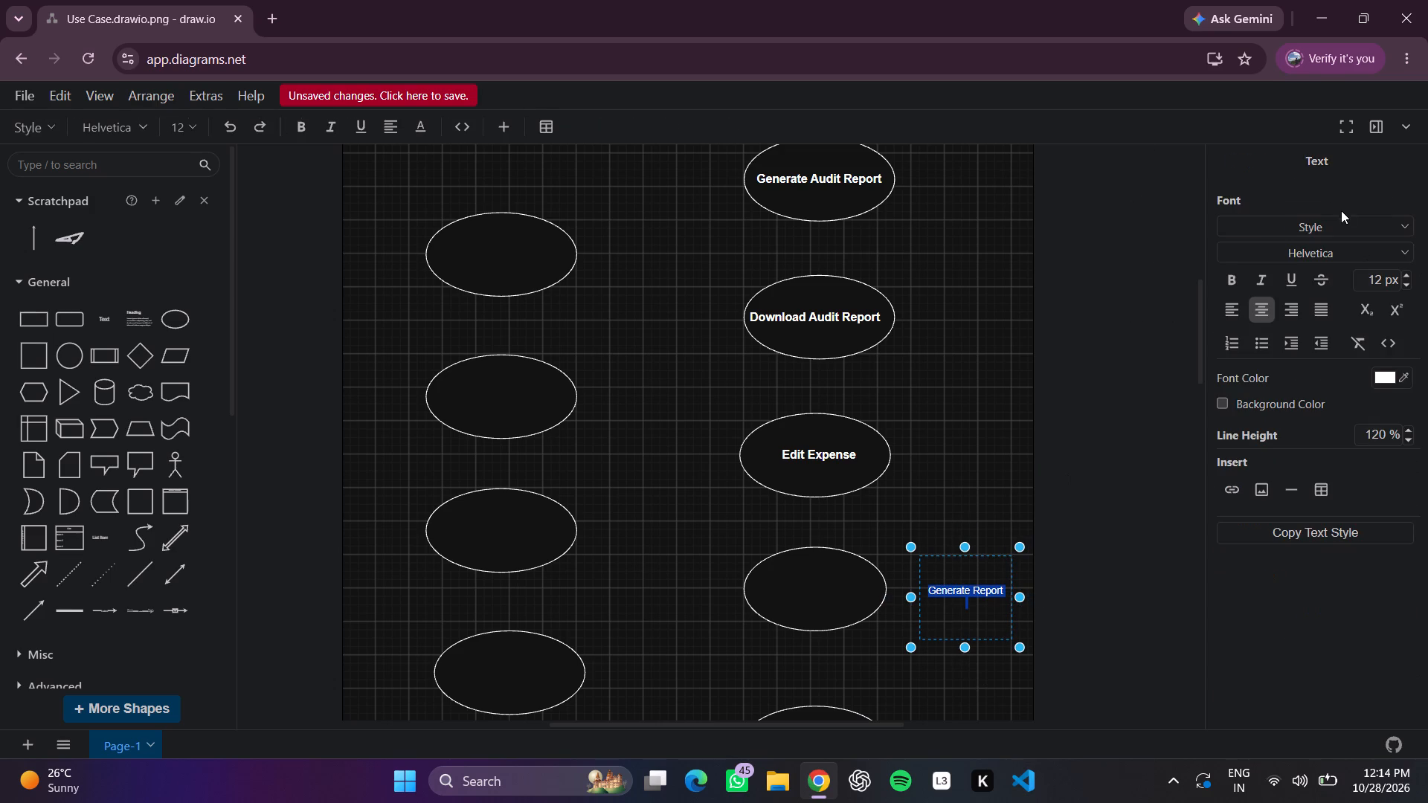
pyautogui.click(1340, 218)
pyautogui.click(1328, 337)
pyautogui.click(965, 411)
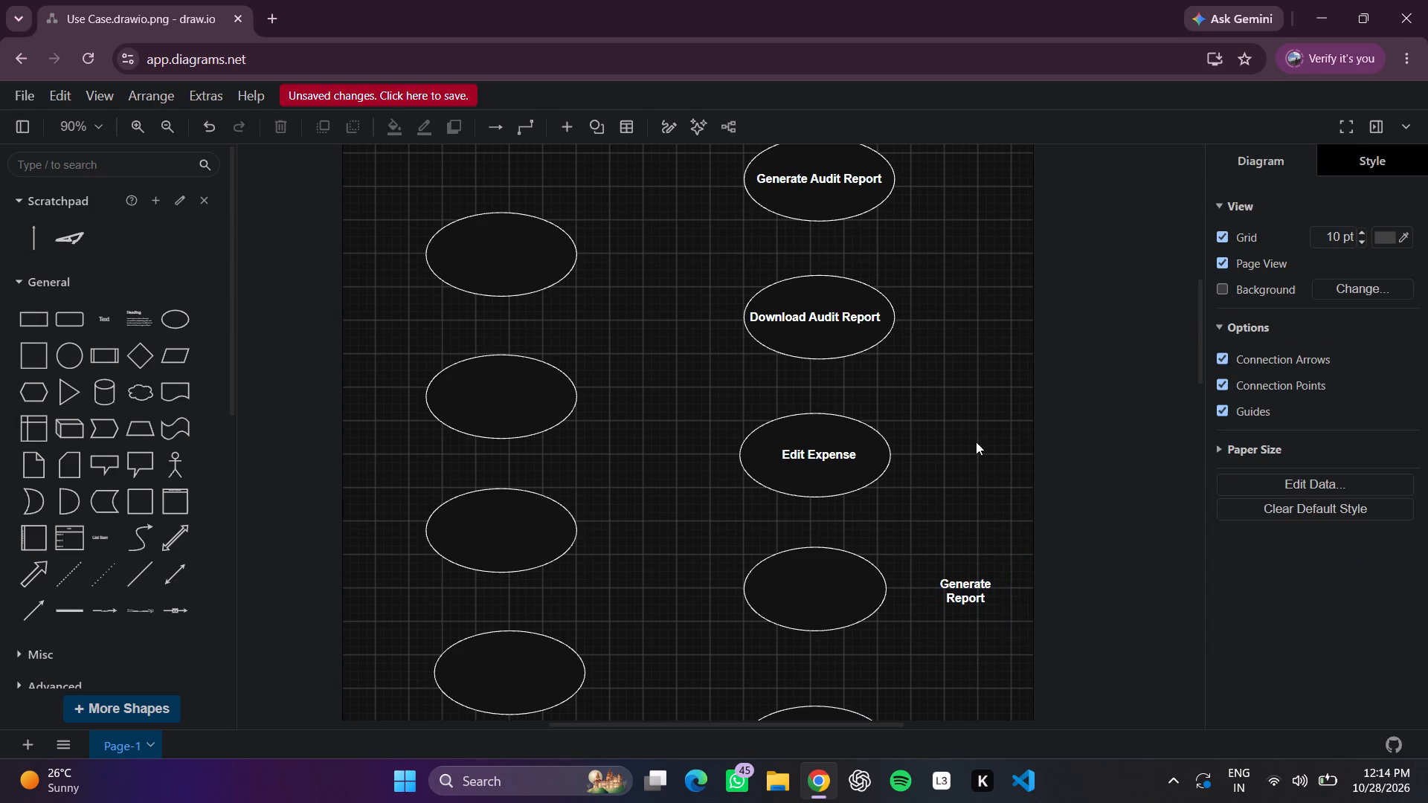
# Widen the "Generate Report" label to fit one line and move it into the second column's fourth ellipse.
pyautogui.moveTo(974, 596); pyautogui.dragTo(965, 586)
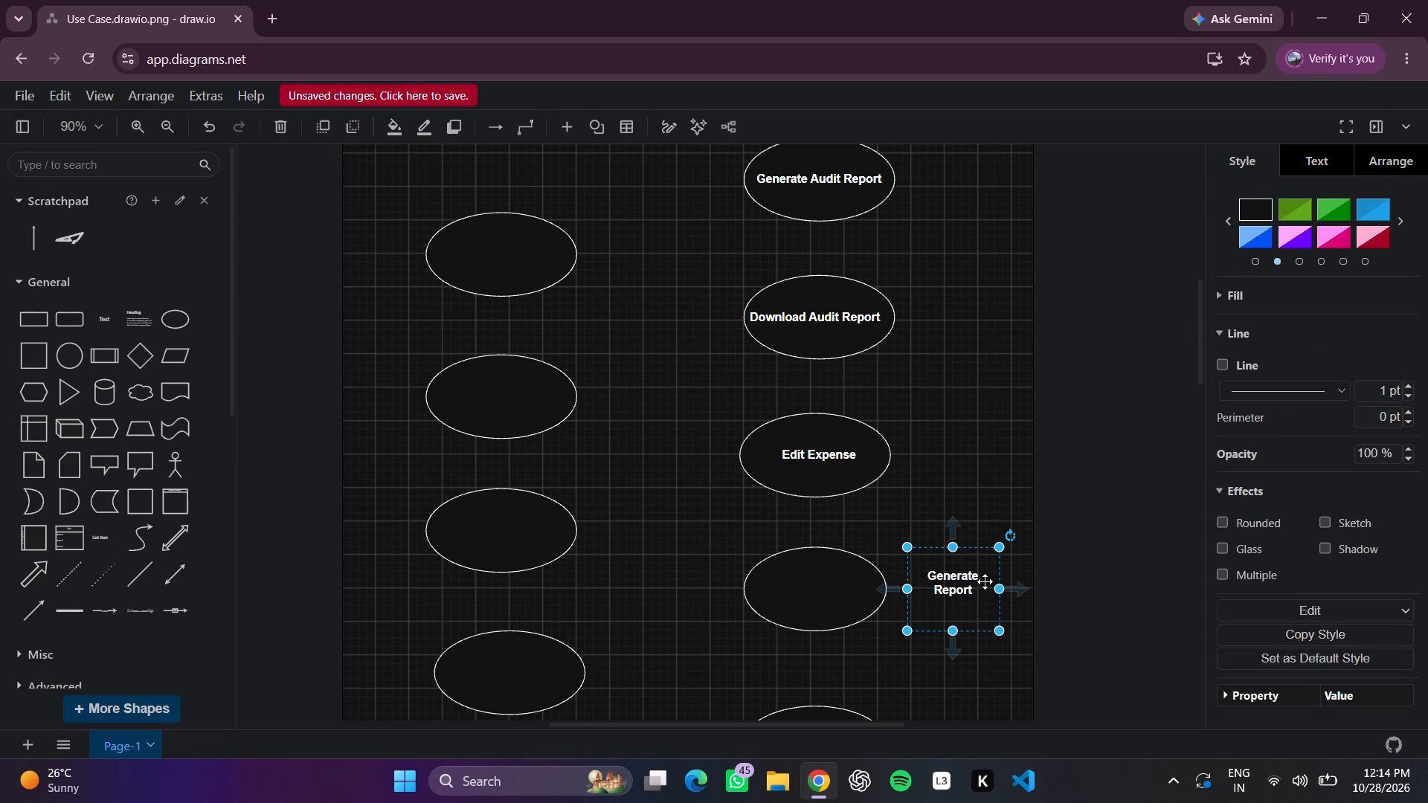
pyautogui.moveTo(995, 588); pyautogui.dragTo(1018, 584)
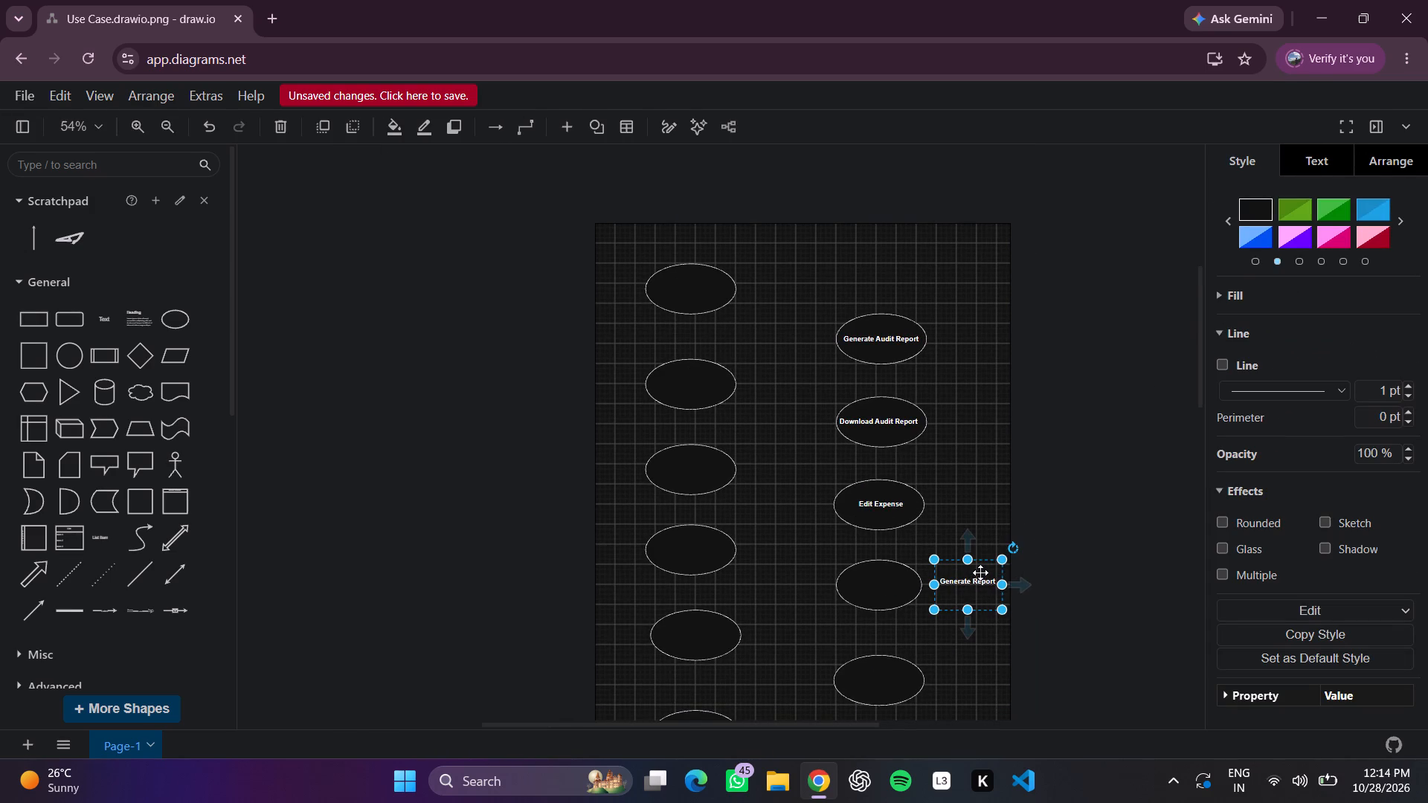
pyautogui.scroll(1, 981, 572)
pyautogui.moveTo(976, 591); pyautogui.dragTo(840, 597)
pyautogui.click(948, 583)
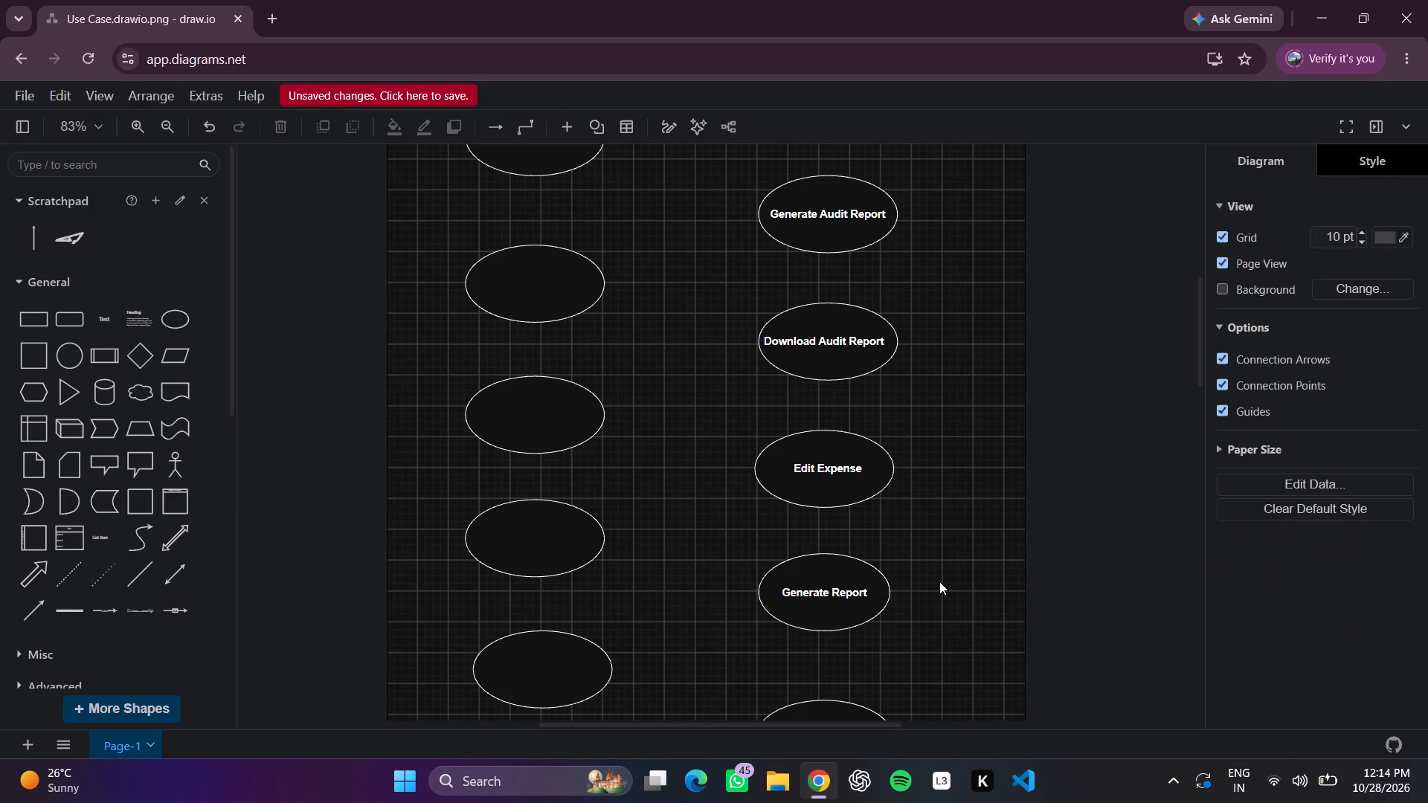
# Apply the Heading 4 style to the "Generate Report" text.
pyautogui.scroll(-5, 939, 582)
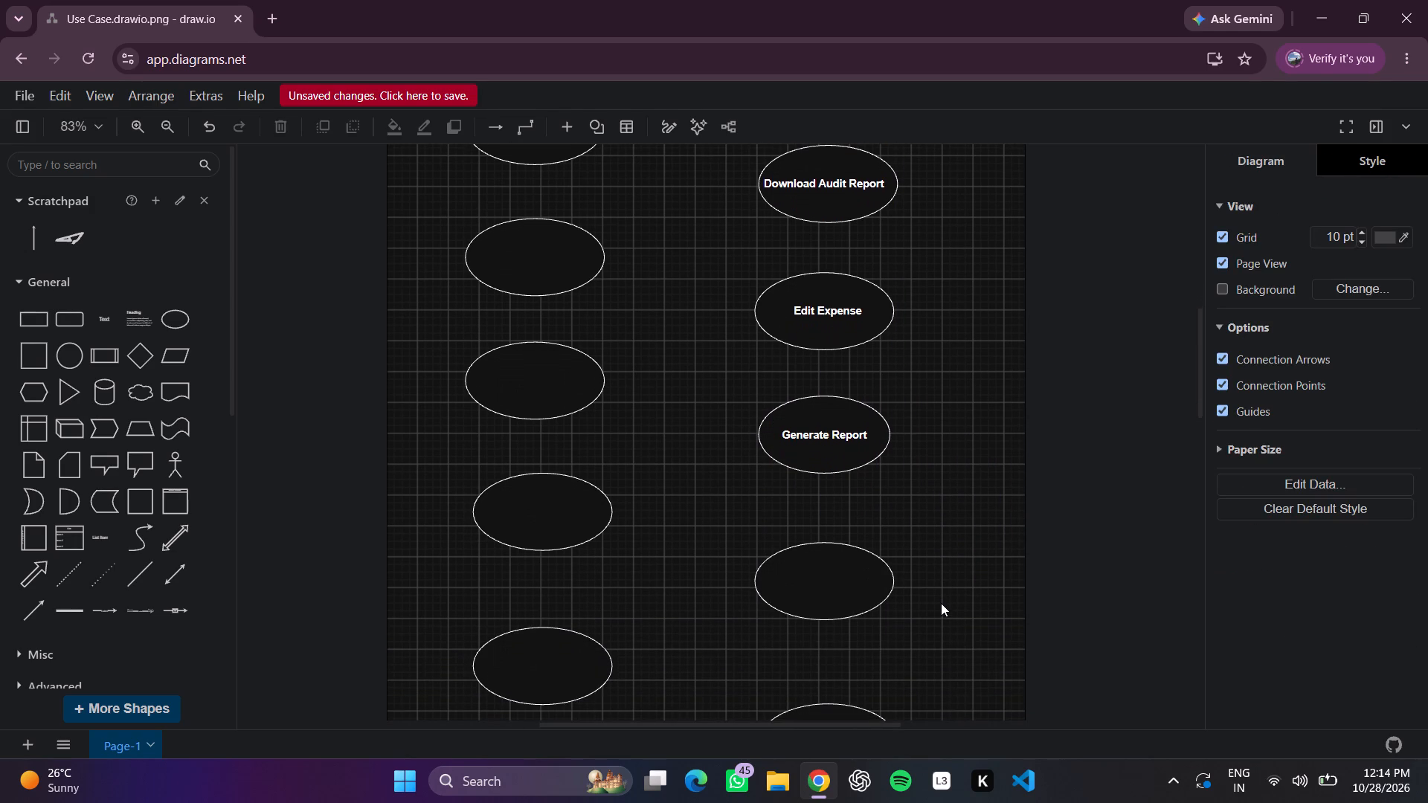
pyautogui.doubleClick(837, 442)
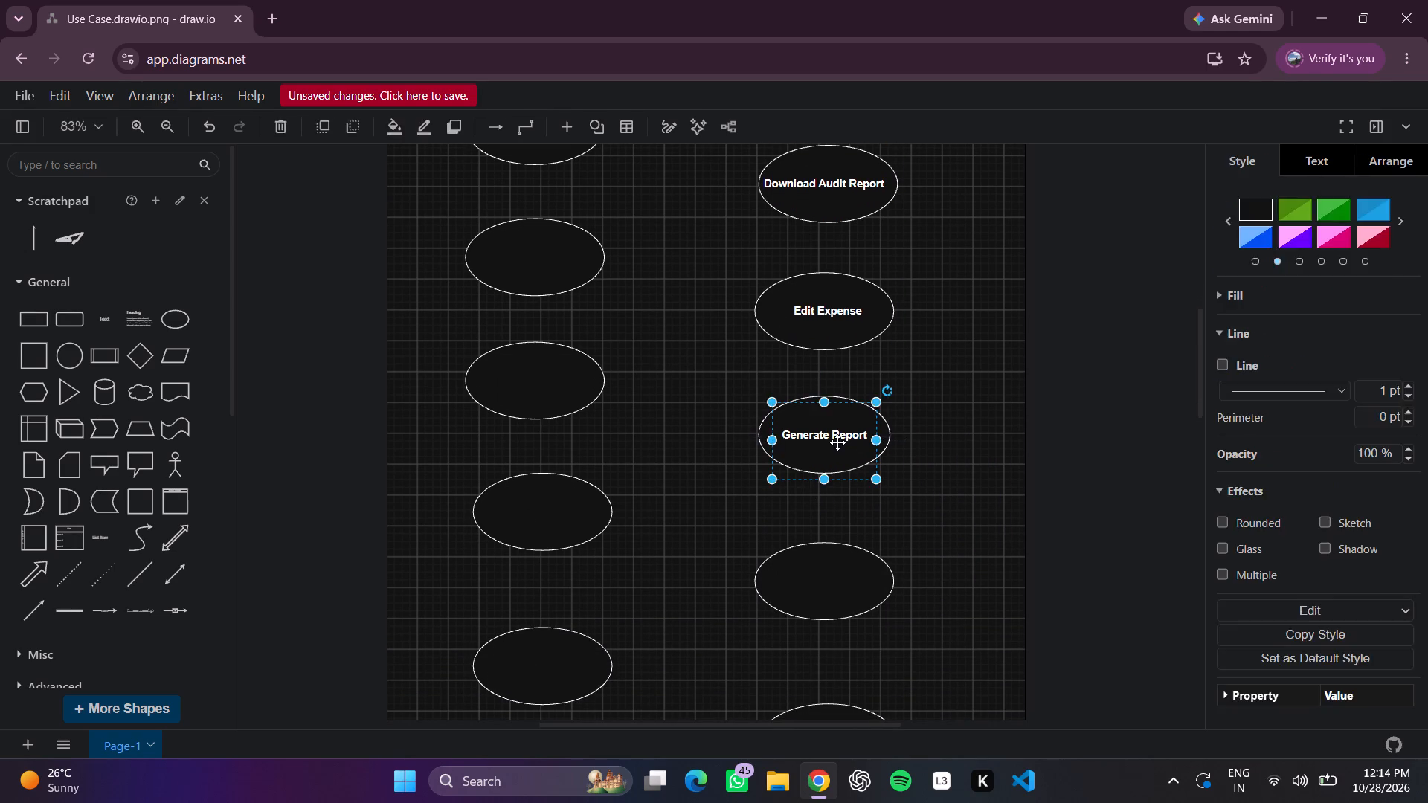
pyautogui.click(1373, 233)
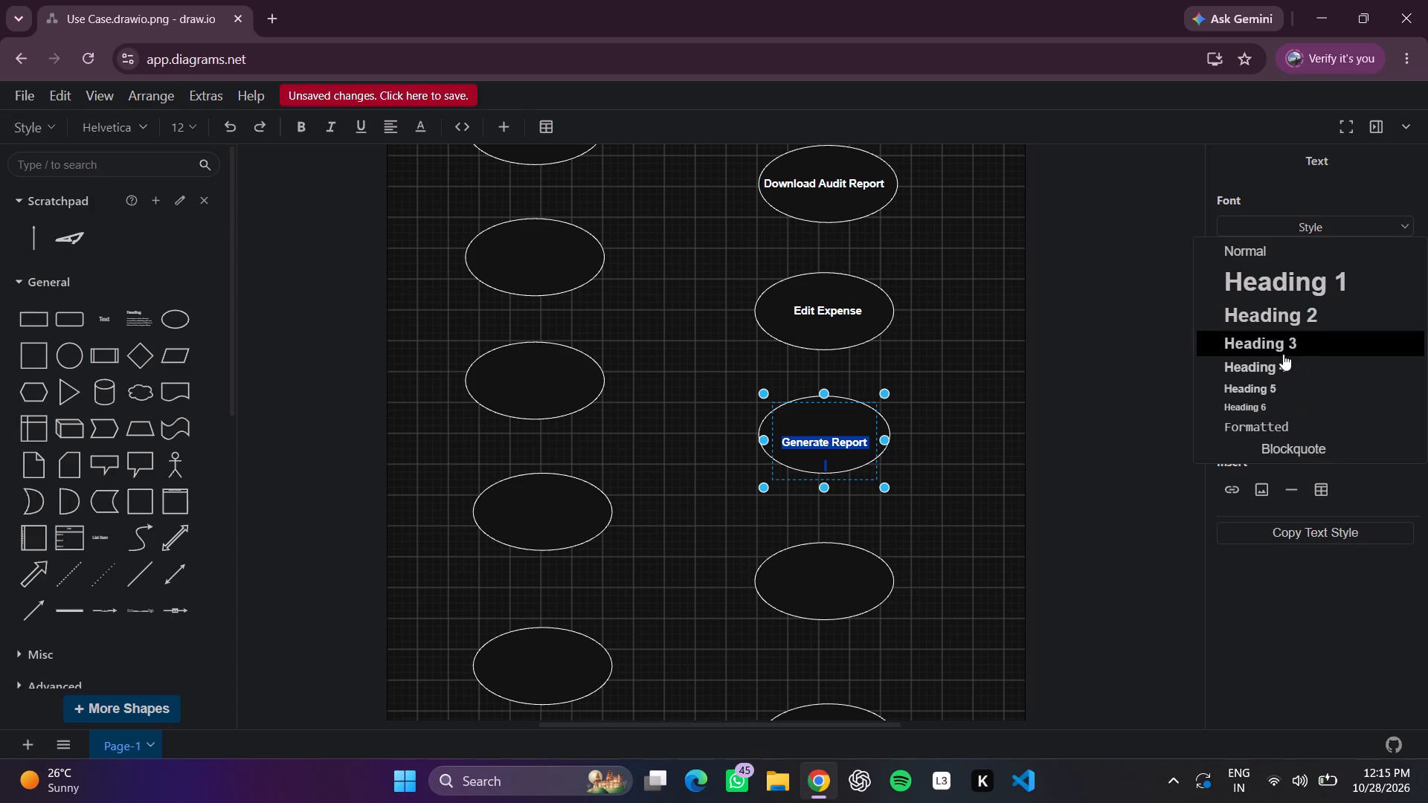
pyautogui.click(1282, 358)
# Apply the Heading 2 style to the "Generate Report" text.
pyautogui.click(1329, 222)
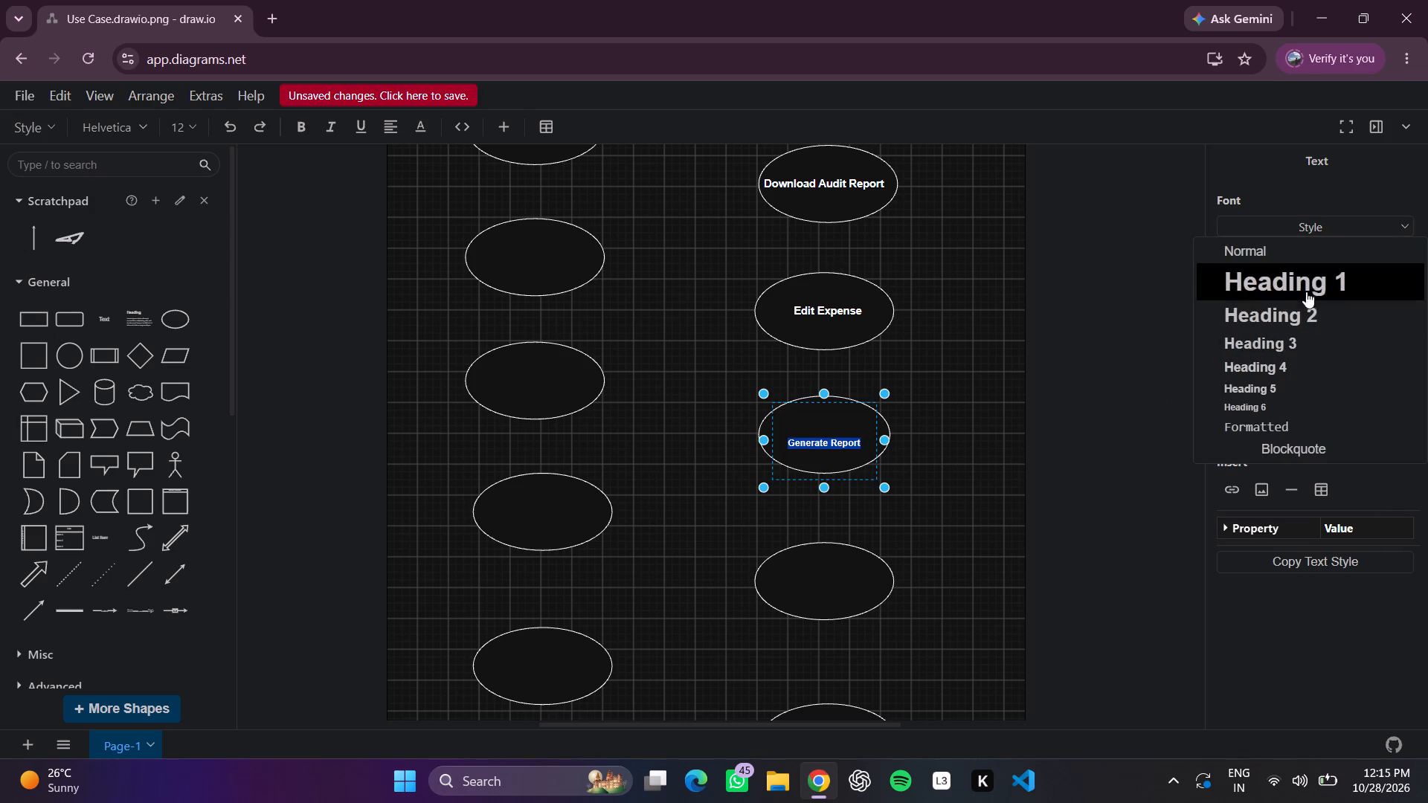
pyautogui.click(1302, 315)
pyautogui.click(1139, 367)
# Apply the Heading 2 style to the "Edit Expense" text in the second column.
pyautogui.scroll(1, 1427, 318)
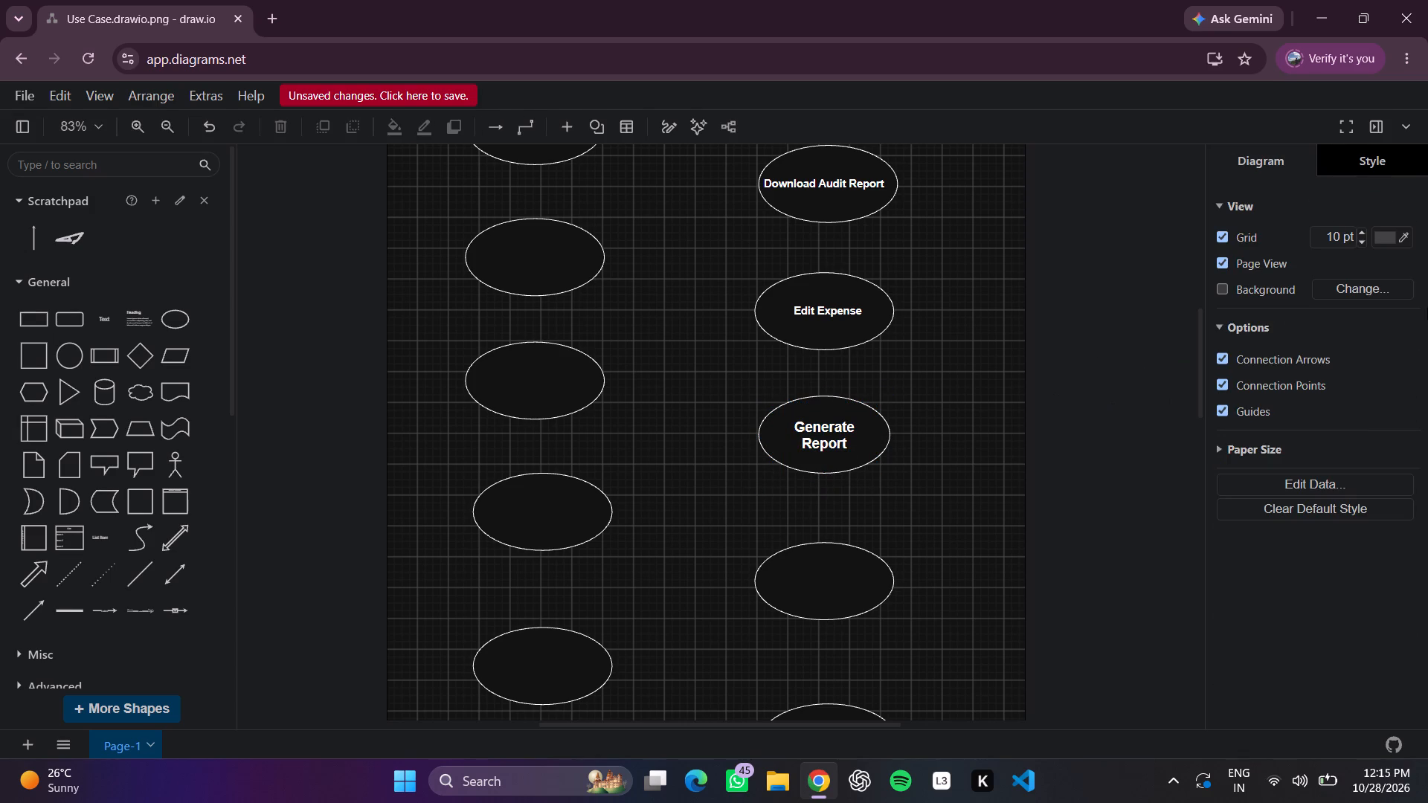
pyautogui.scroll(1, 1427, 307)
pyautogui.doubleClick(803, 315)
pyautogui.click(1270, 233)
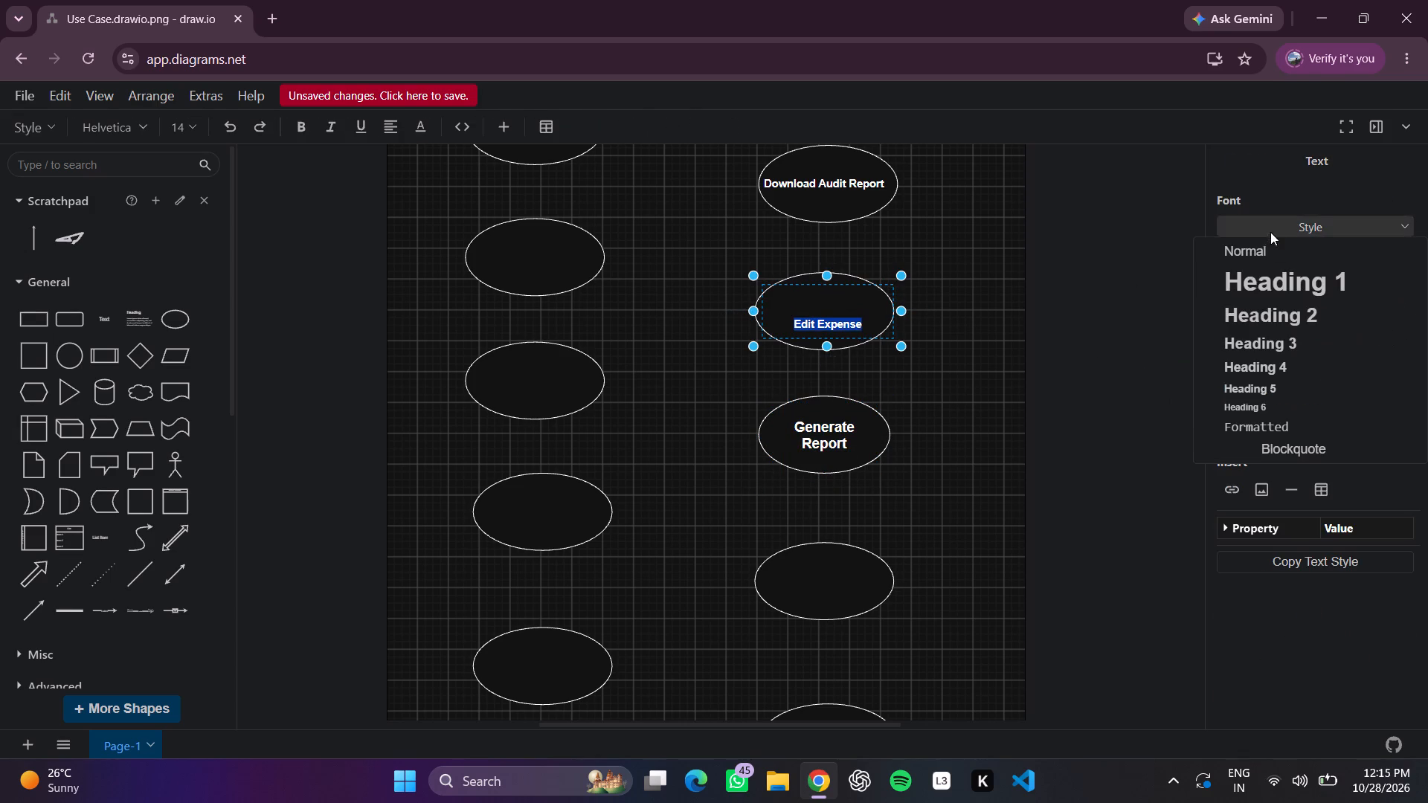
pyautogui.click(1255, 309)
pyautogui.click(1061, 375)
# Apply the Heading 2 style to the "Download Audit Report" text and centre the label in its ellipse.
pyautogui.scroll(1, 900, 316)
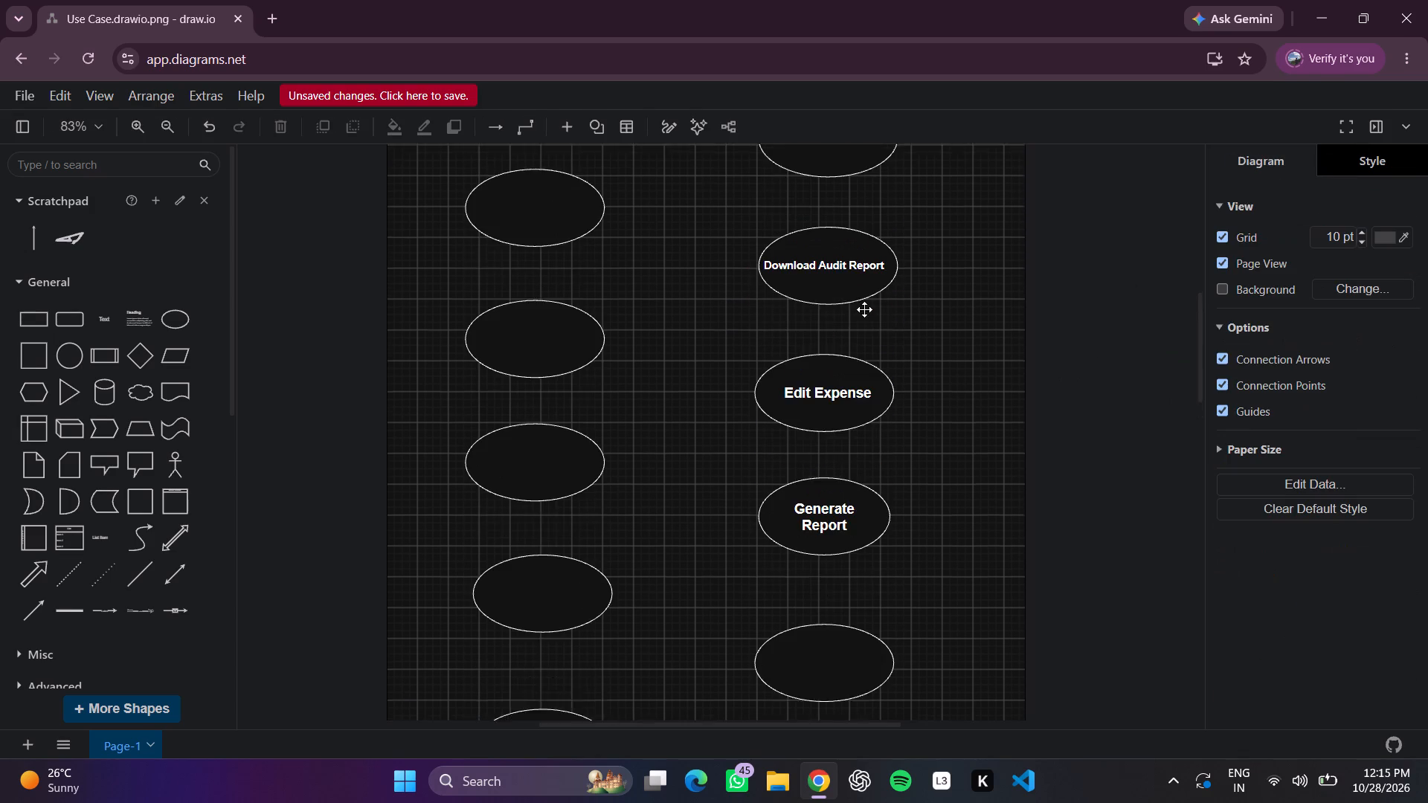
pyautogui.scroll(1, 864, 309)
pyautogui.doubleClick(827, 291)
pyautogui.click(1276, 226)
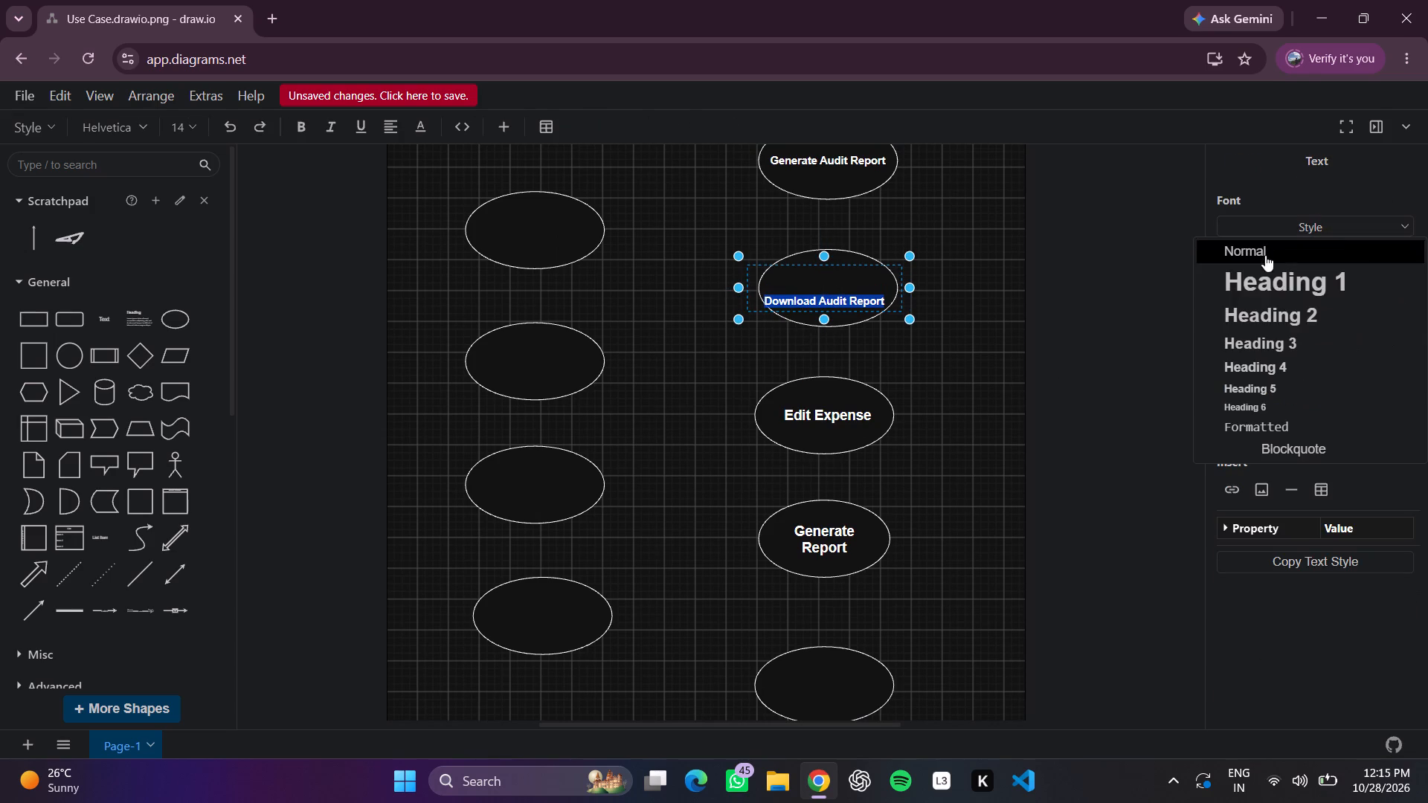
pyautogui.click(1293, 321)
pyautogui.click(1143, 327)
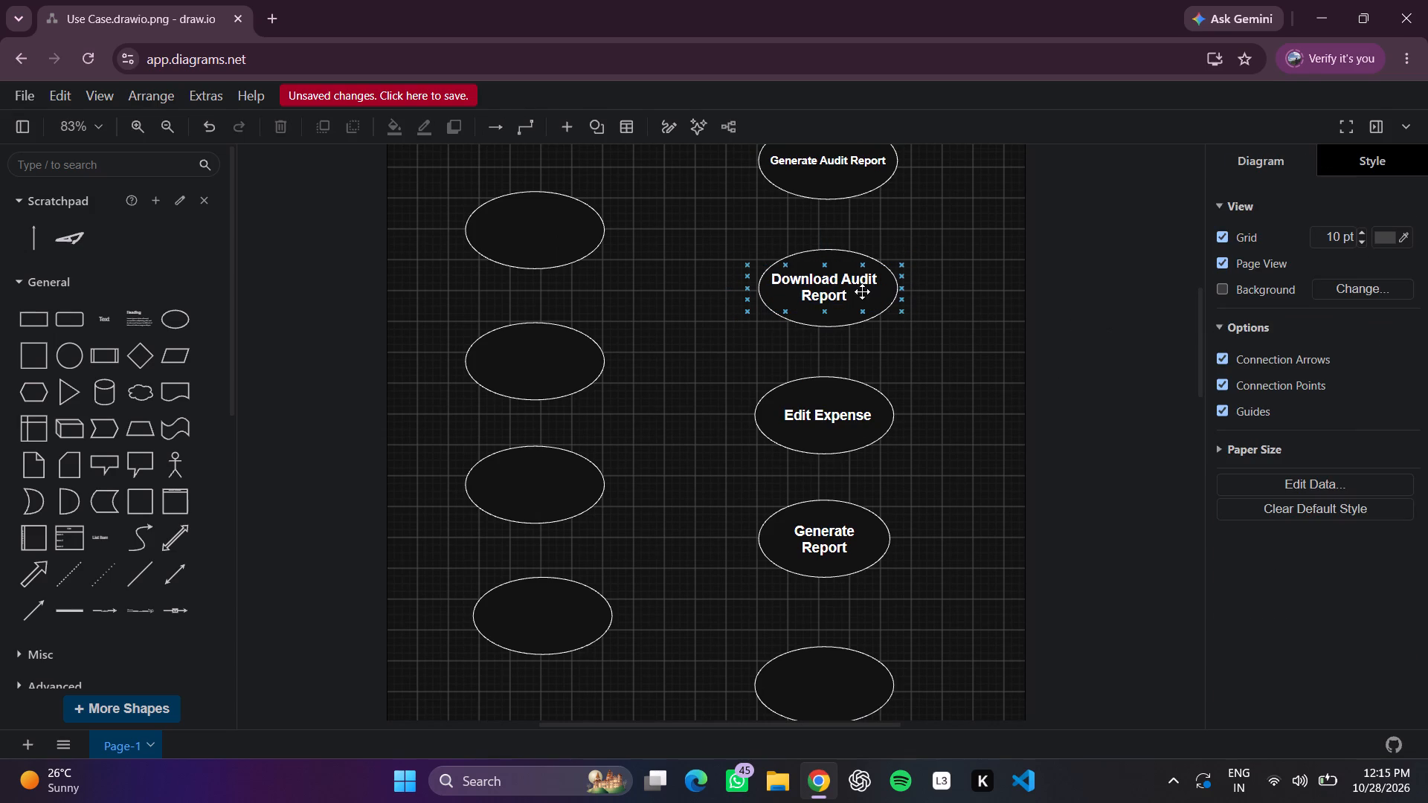
pyautogui.click(838, 294)
pyautogui.click(997, 268)
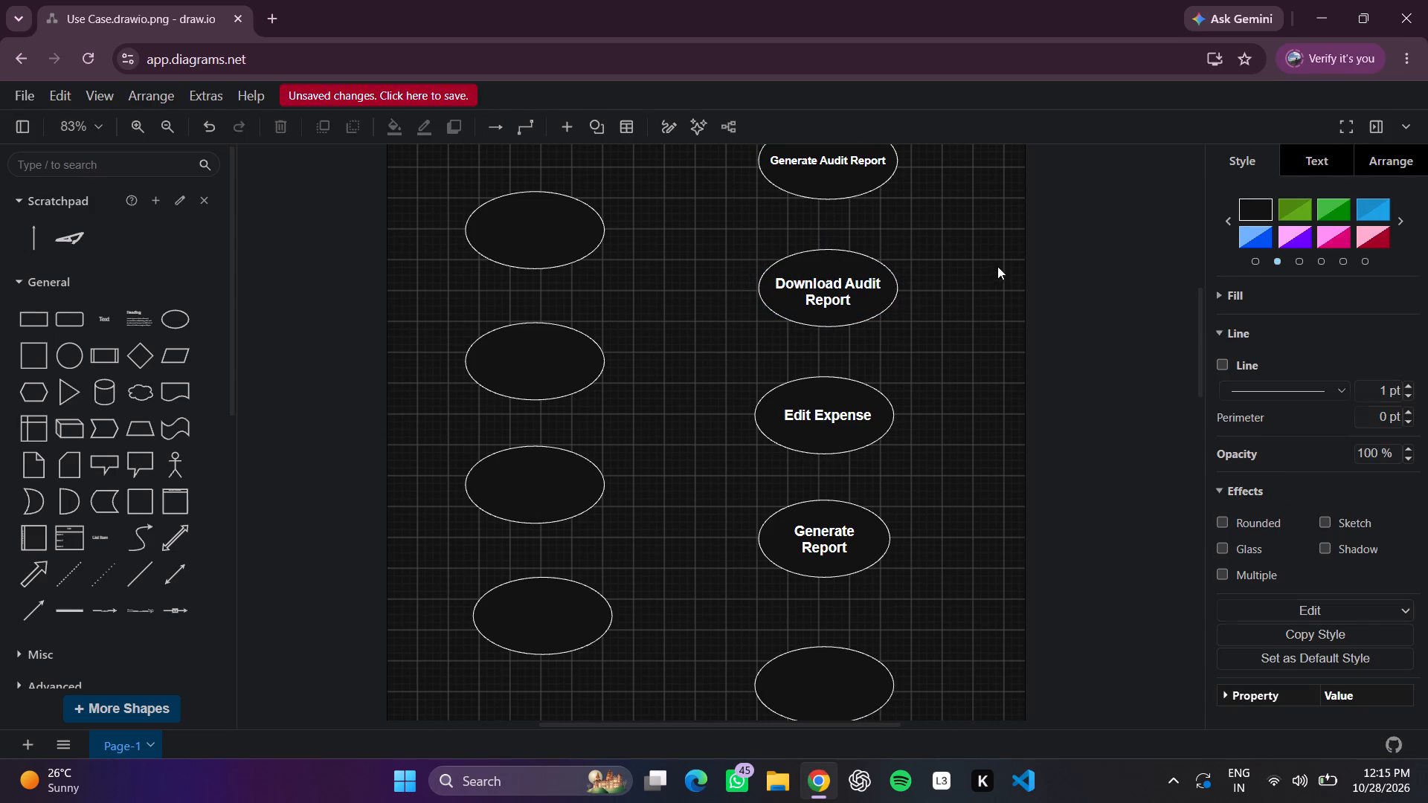
# Apply the Heading 2 style to the "Generate Audit Report" text in the second column's first ellipse.
pyautogui.scroll(1, 1291, 198)
pyautogui.scroll(2, 1427, 56)
pyautogui.scroll(1, 1084, 263)
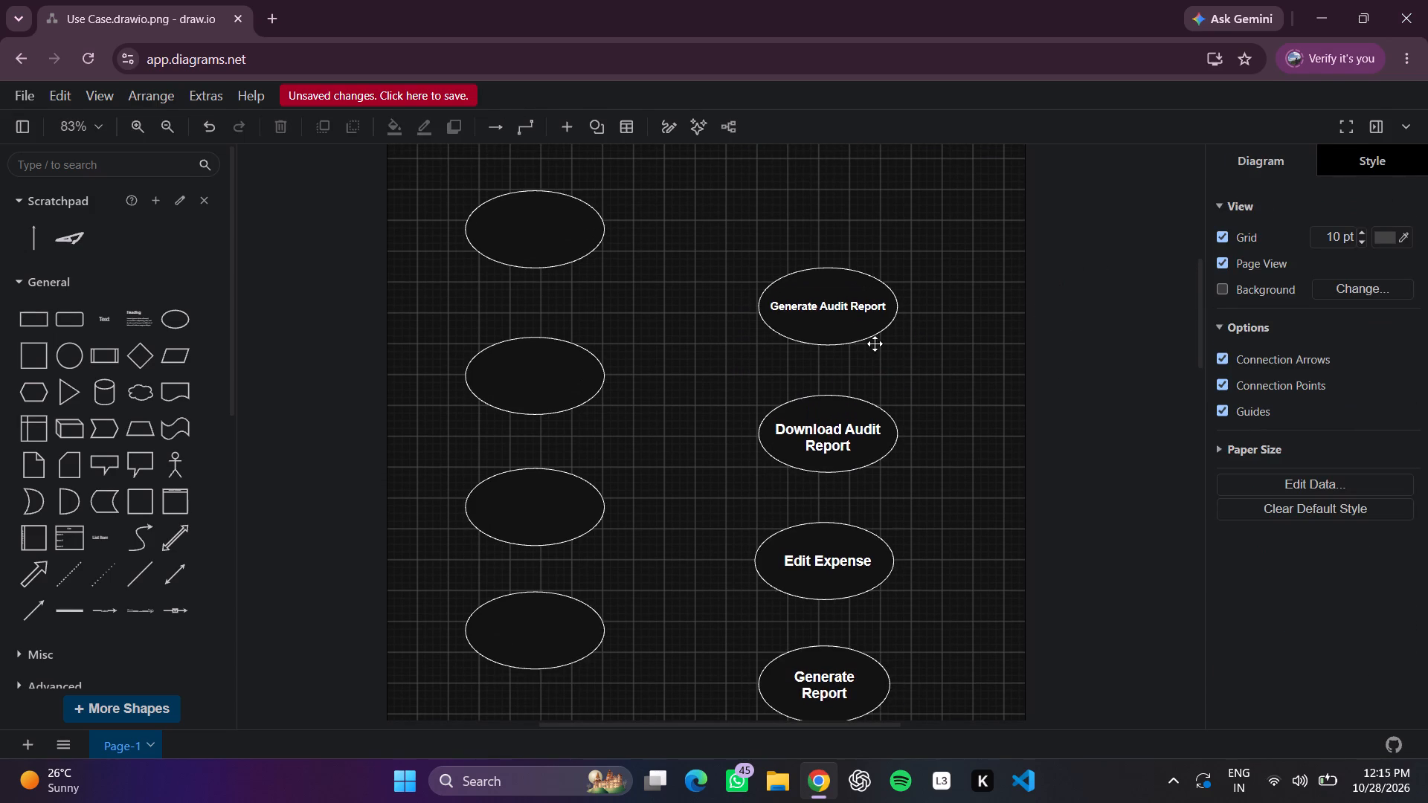
pyautogui.doubleClick(855, 315)
pyautogui.click(1357, 233)
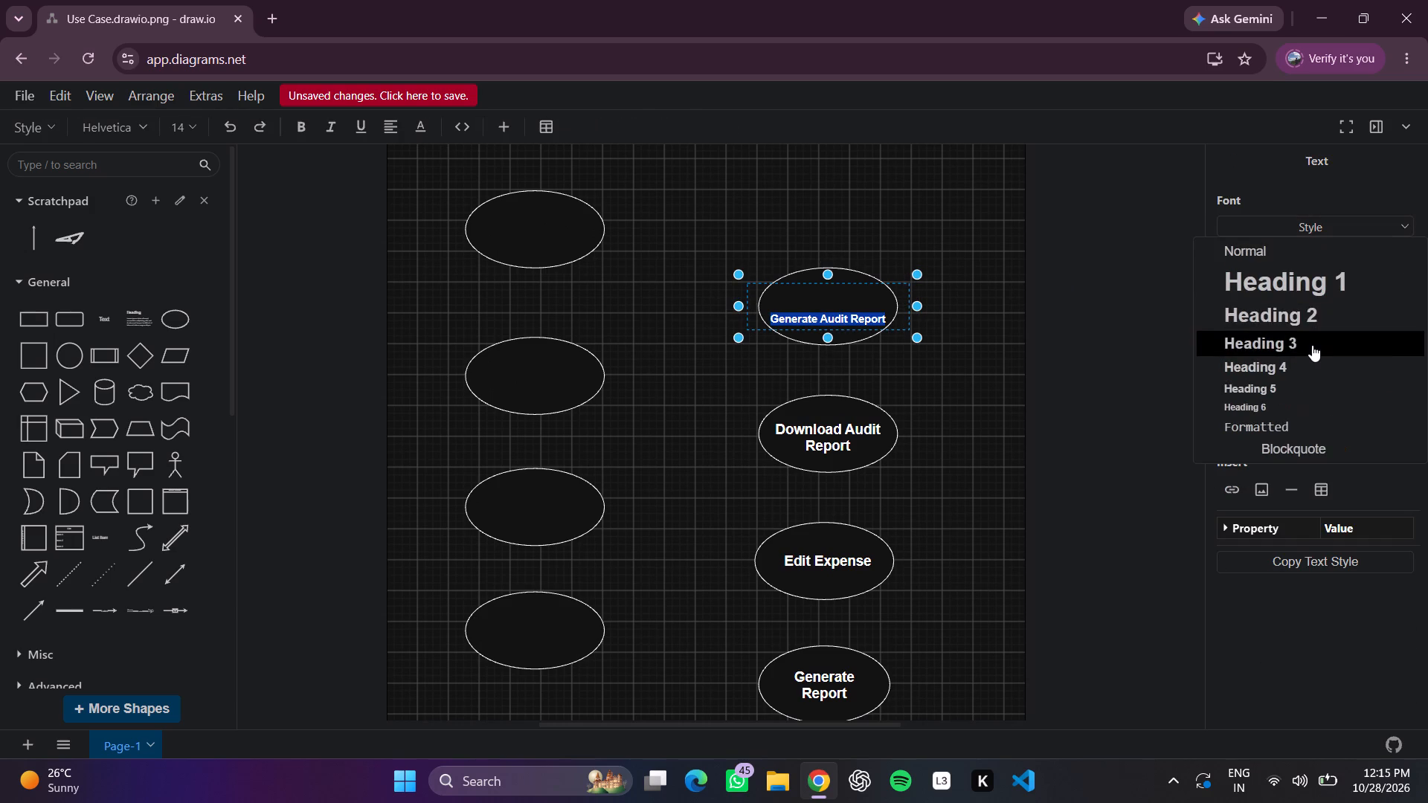
pyautogui.click(1312, 315)
pyautogui.click(1119, 359)
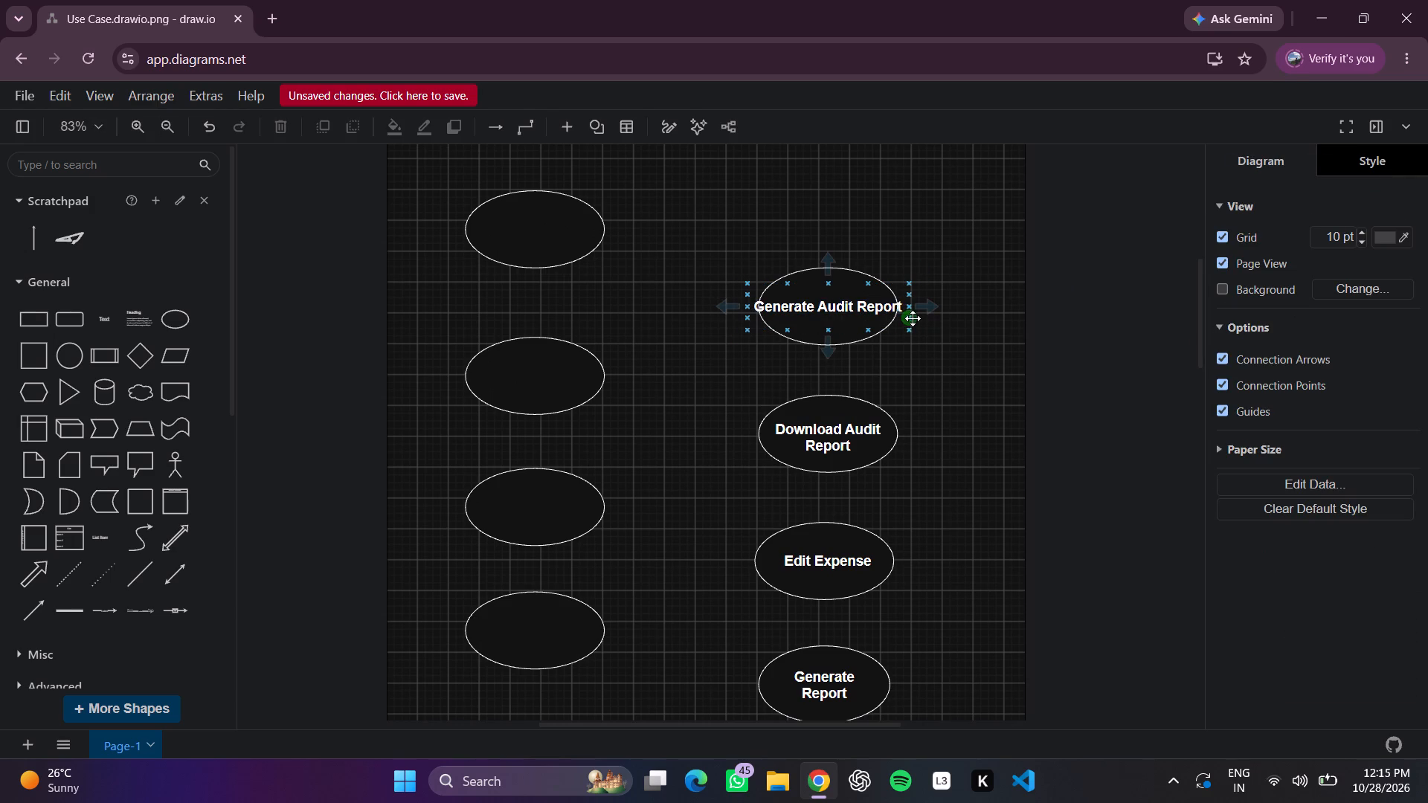
# Narrow the "Generate Audit Report" label so it wraps onto two lines and centre it in its ellipse.
pyautogui.click(823, 303)
pyautogui.moveTo(744, 304); pyautogui.dragTo(757, 303)
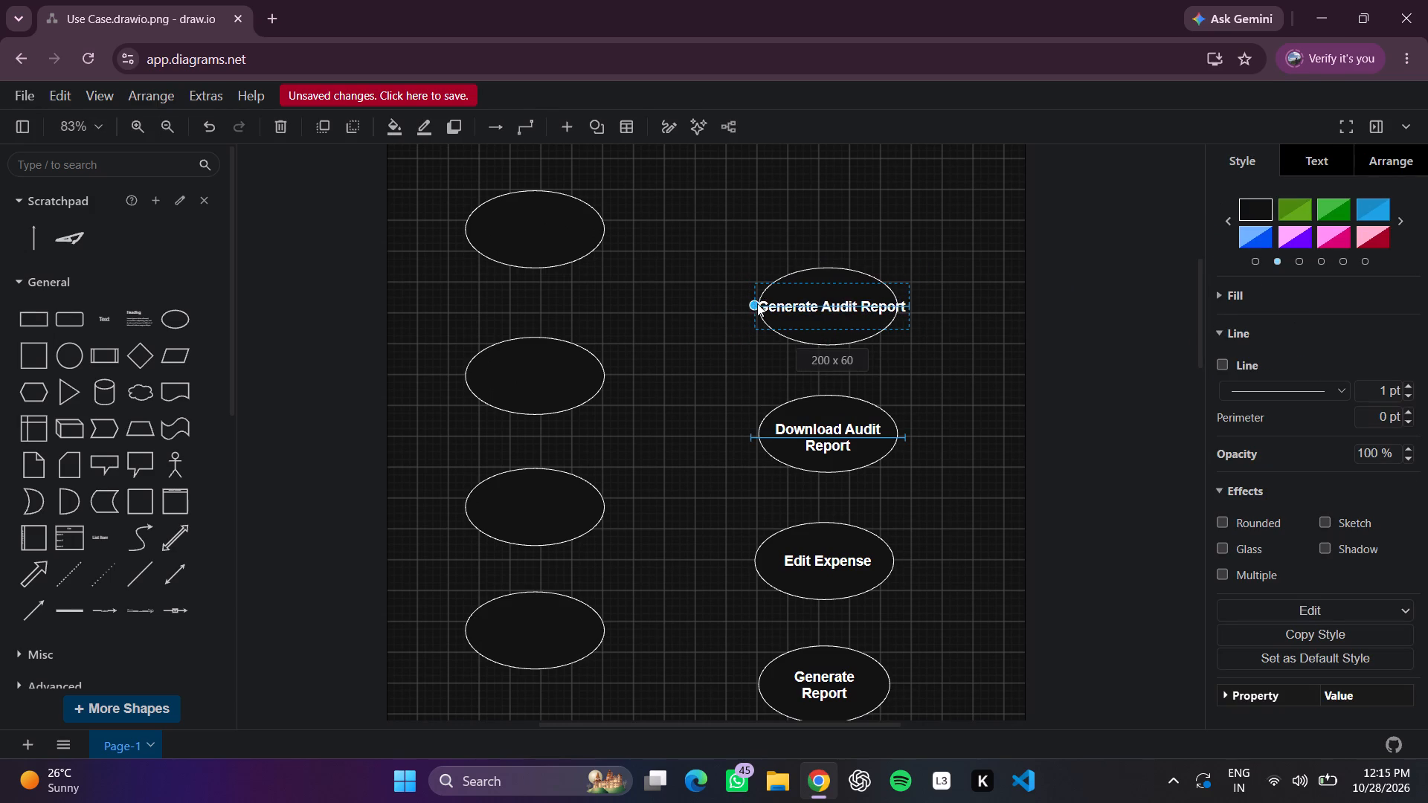
pyautogui.moveTo(757, 303); pyautogui.dragTo(762, 302)
pyautogui.moveTo(862, 298); pyautogui.dragTo(850, 303)
pyautogui.moveTo(850, 303); pyautogui.dragTo(848, 296)
pyautogui.click(951, 294)
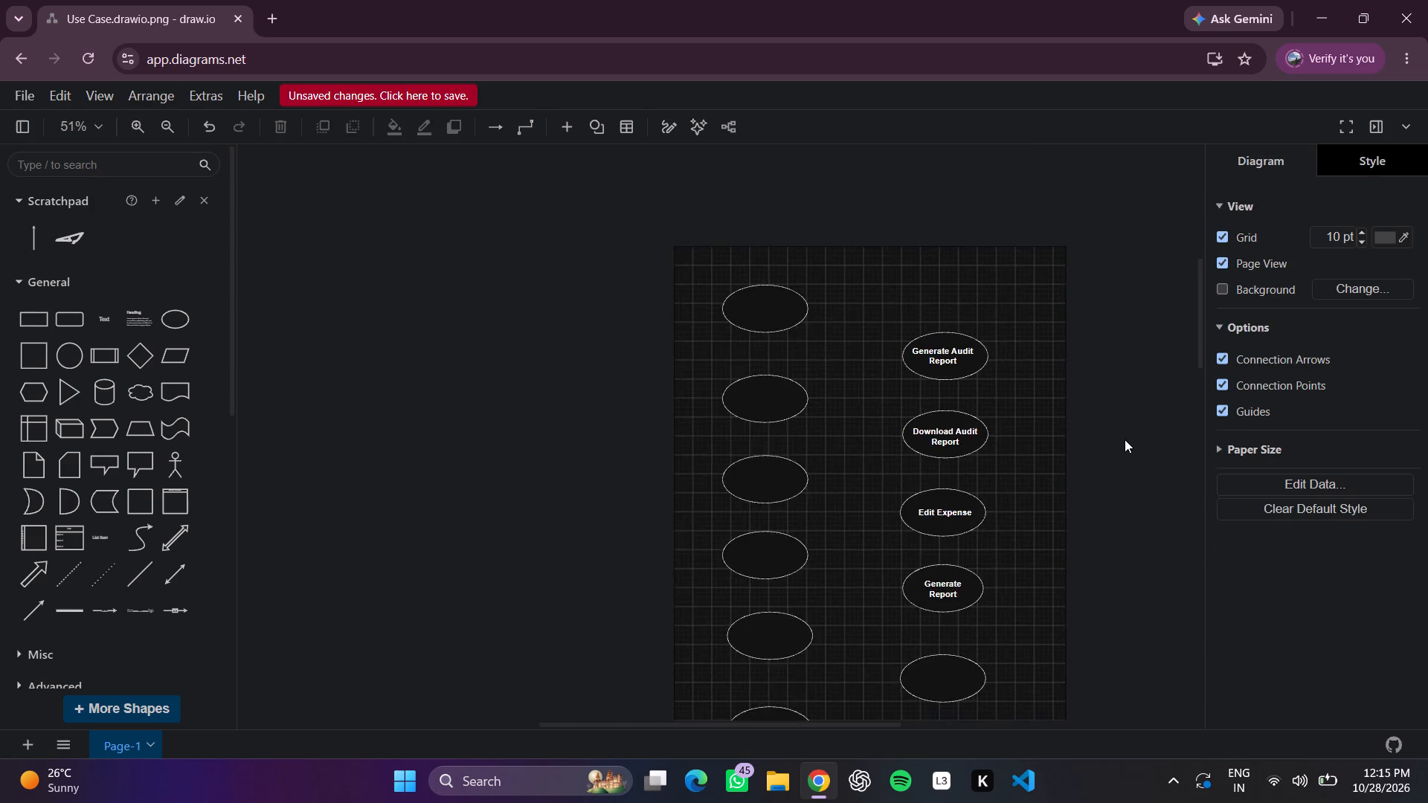
# Add a text box beside the gap between the second column's fourth and fifth ellipses and enlarge its height and width.
pyautogui.scroll(-2, 1090, 528)
pyautogui.doubleClick(1068, 430)
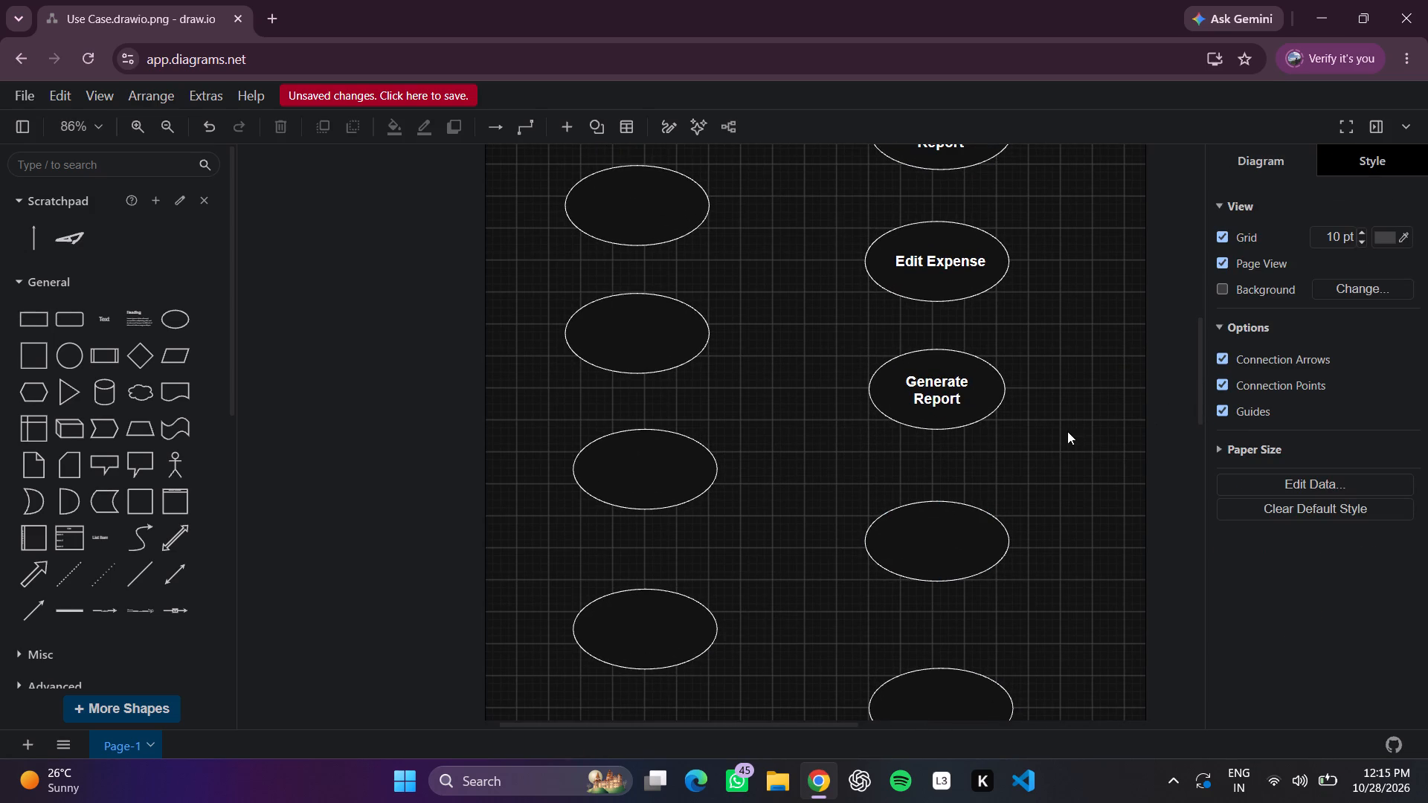
pyautogui.click(1067, 431)
pyautogui.moveTo(1067, 448); pyautogui.dragTo(1067, 506)
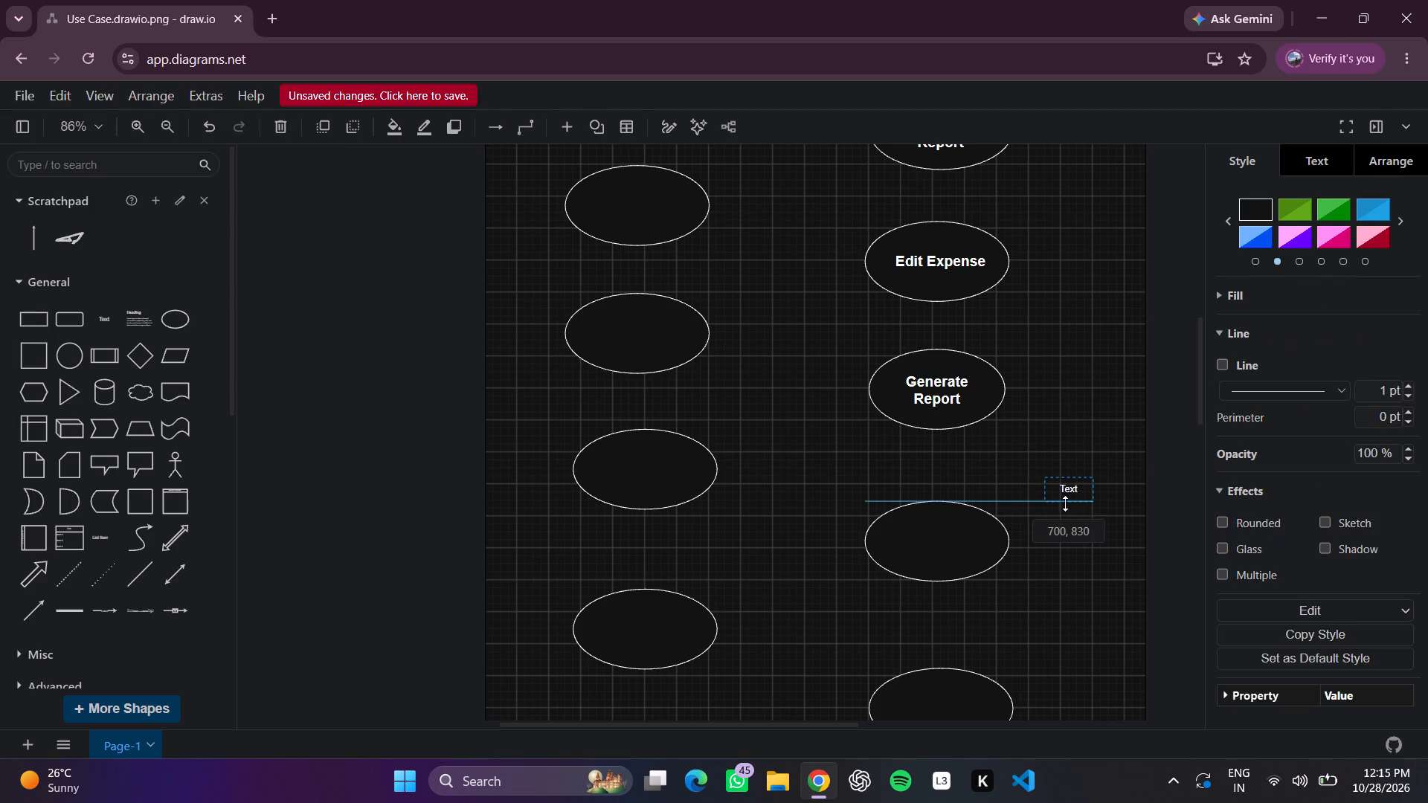
pyautogui.moveTo(1067, 471); pyautogui.dragTo(1068, 426)
pyautogui.moveTo(1043, 466); pyautogui.dragTo(1039, 468)
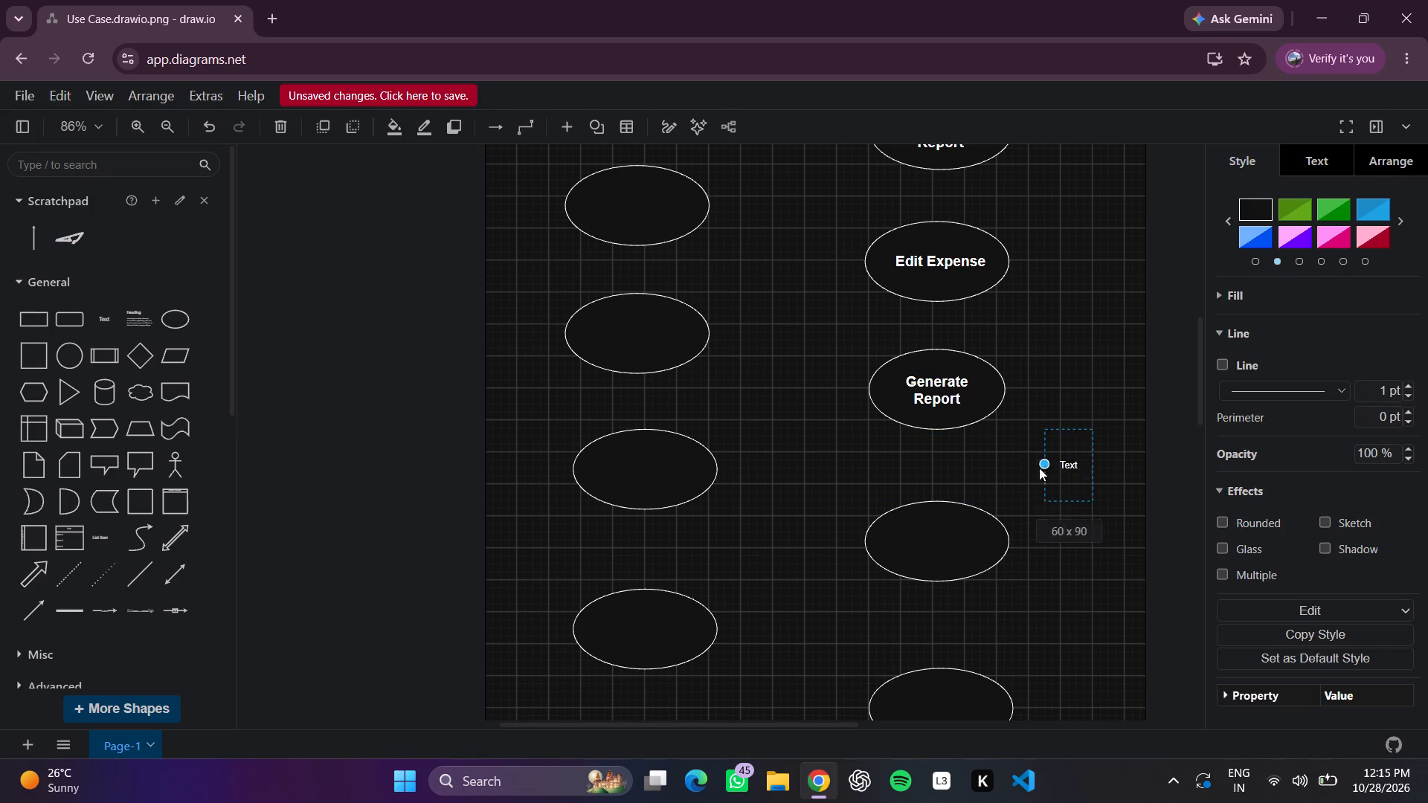
pyautogui.moveTo(1039, 468); pyautogui.dragTo(1003, 469)
# Replace the new text box's placeholder with "Admin Dashboard".
pyautogui.doubleClick(1036, 468)
pyautogui.press('BackSpace')
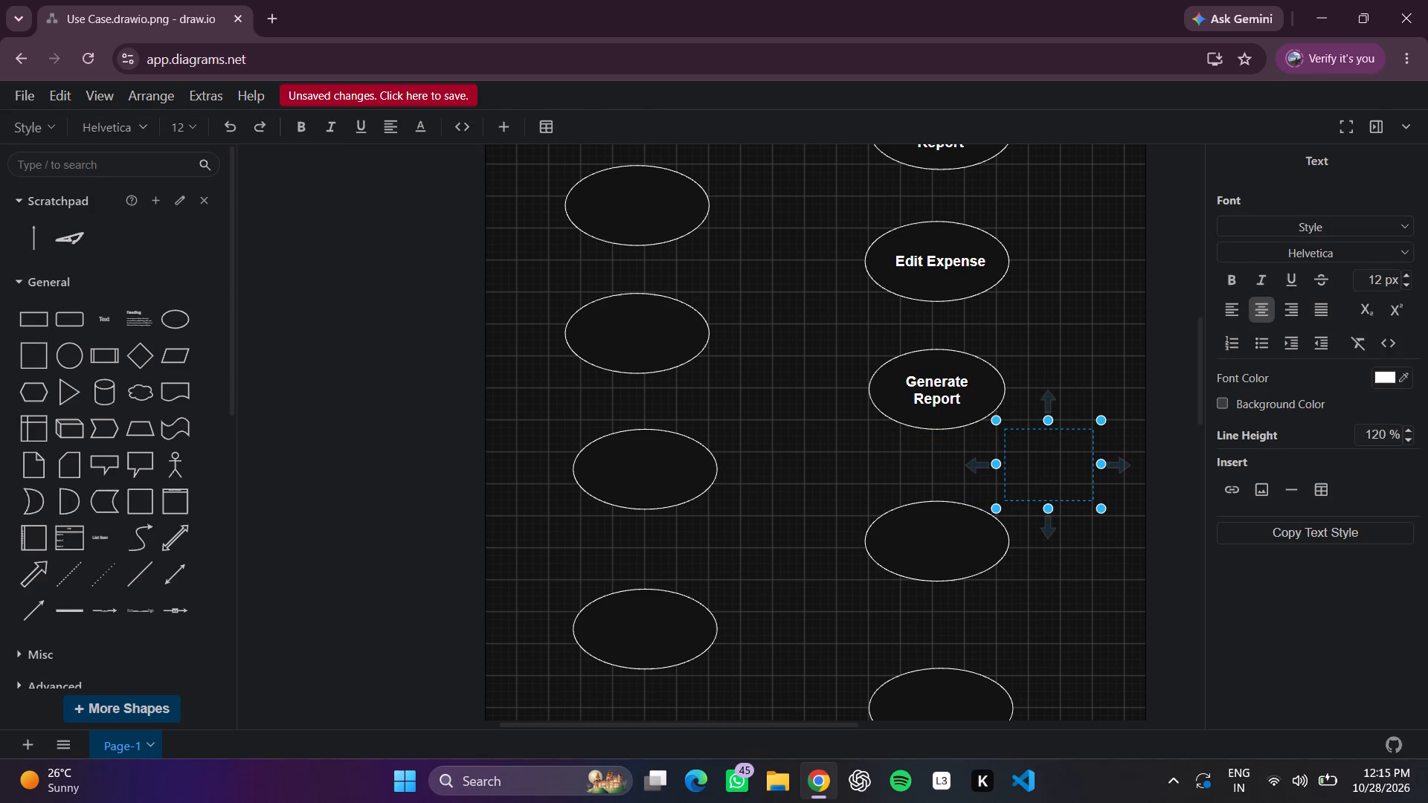
pyautogui.write('dmin')
pyautogui.press('space')
pyautogui.press('BackSpace')
pyautogui.press('BackSpace')
pyautogui.press('BackSpace')
pyautogui.press('BackSpace')
pyautogui.press('BackSpace')
pyautogui.press('BackSpace')
pyautogui.write('dmin')
pyautogui.press('space')
pyautogui.press('h')
pyautogui.write('board')
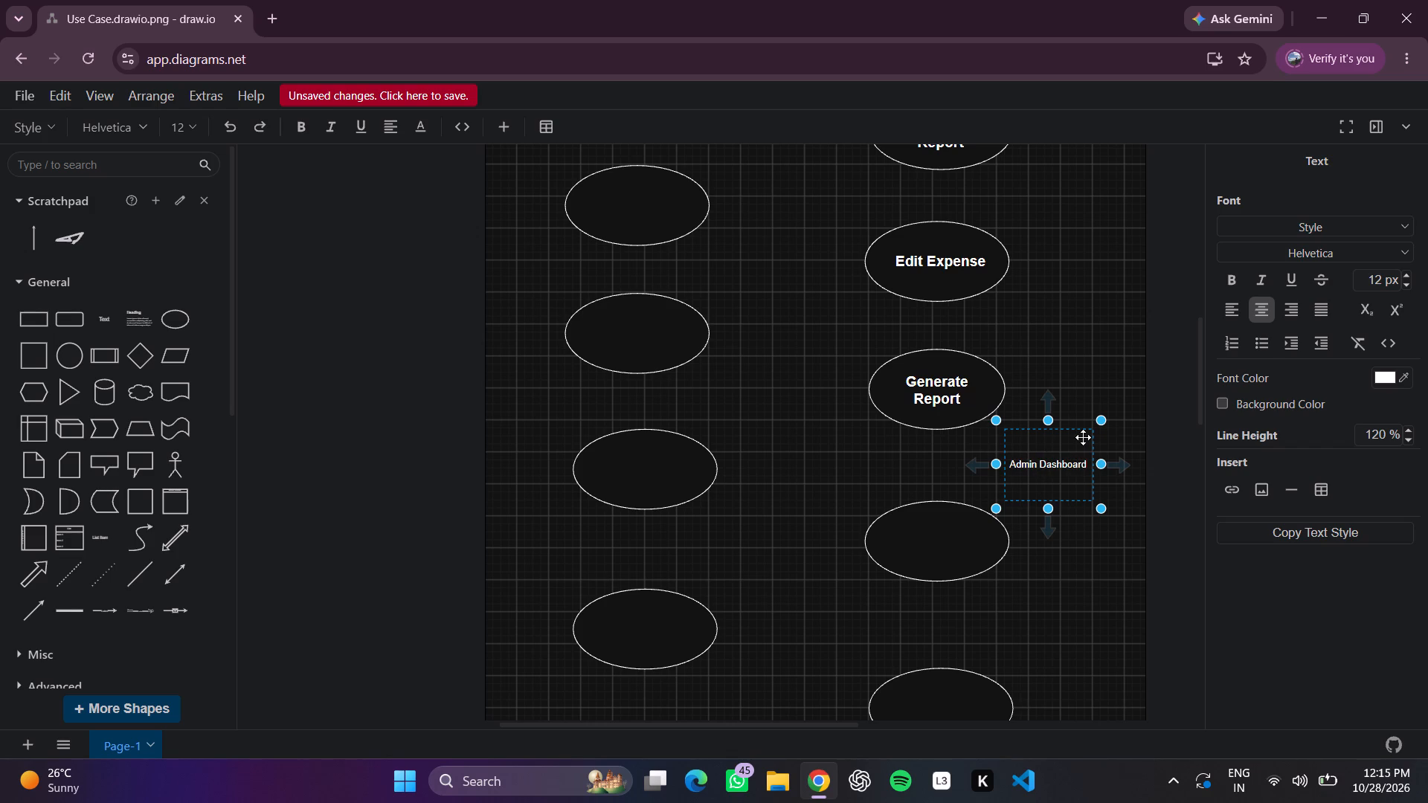
pyautogui.click(1140, 333)
# Apply the Heading 2 style to the "Admin Dashboard" text.
pyautogui.doubleClick(1061, 464)
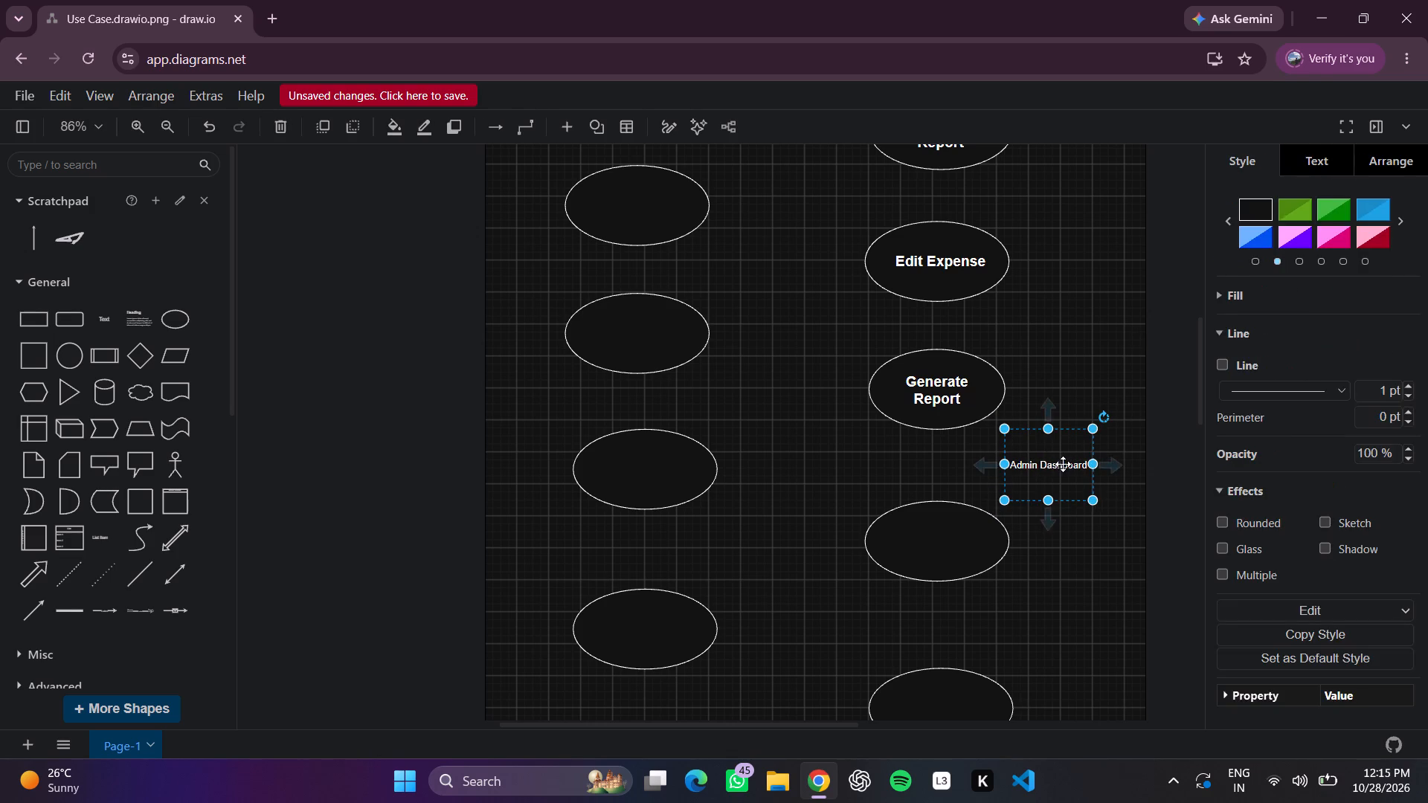
pyautogui.moveTo(1308, 211); pyautogui.dragTo(1308, 219)
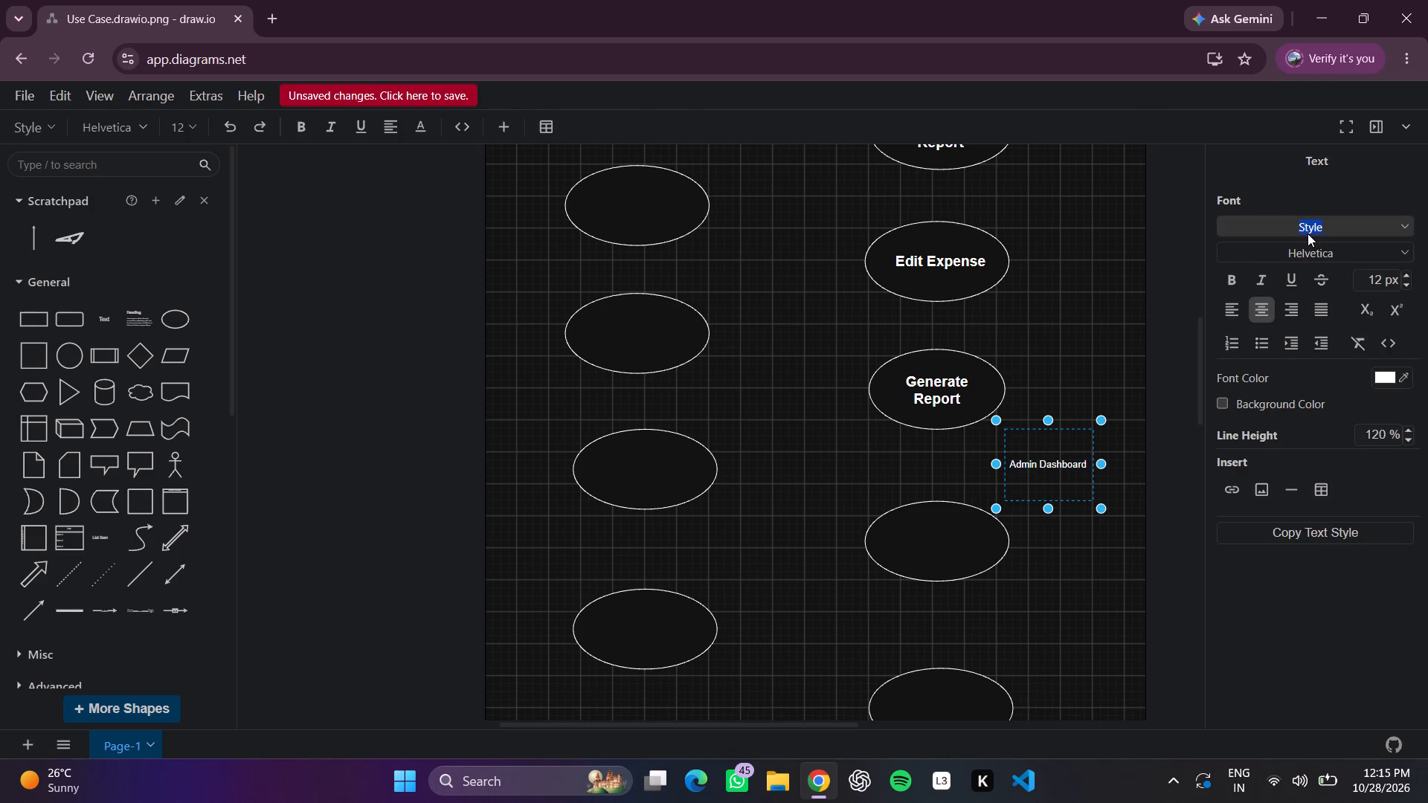
pyautogui.click(1308, 234)
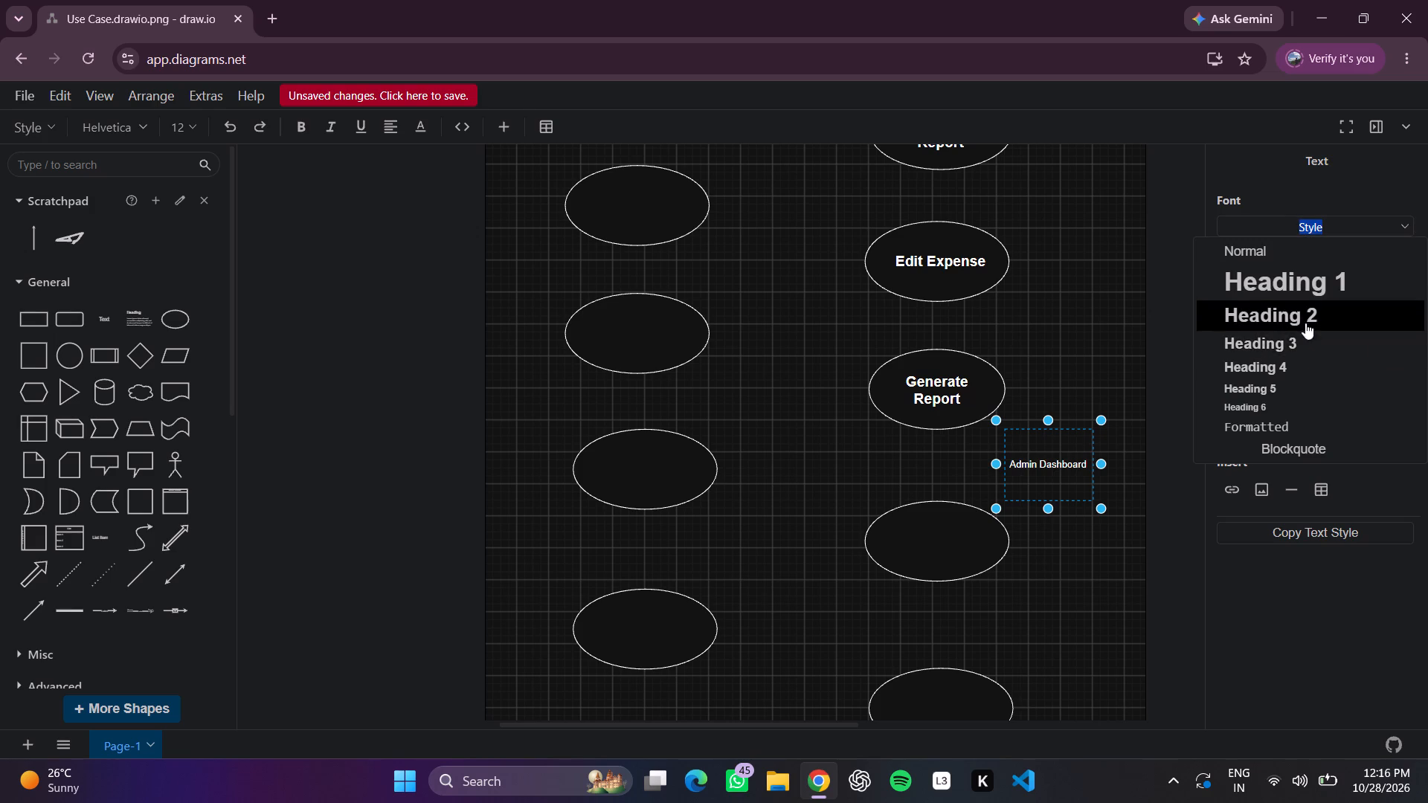
pyautogui.click(1302, 311)
pyautogui.click(1112, 345)
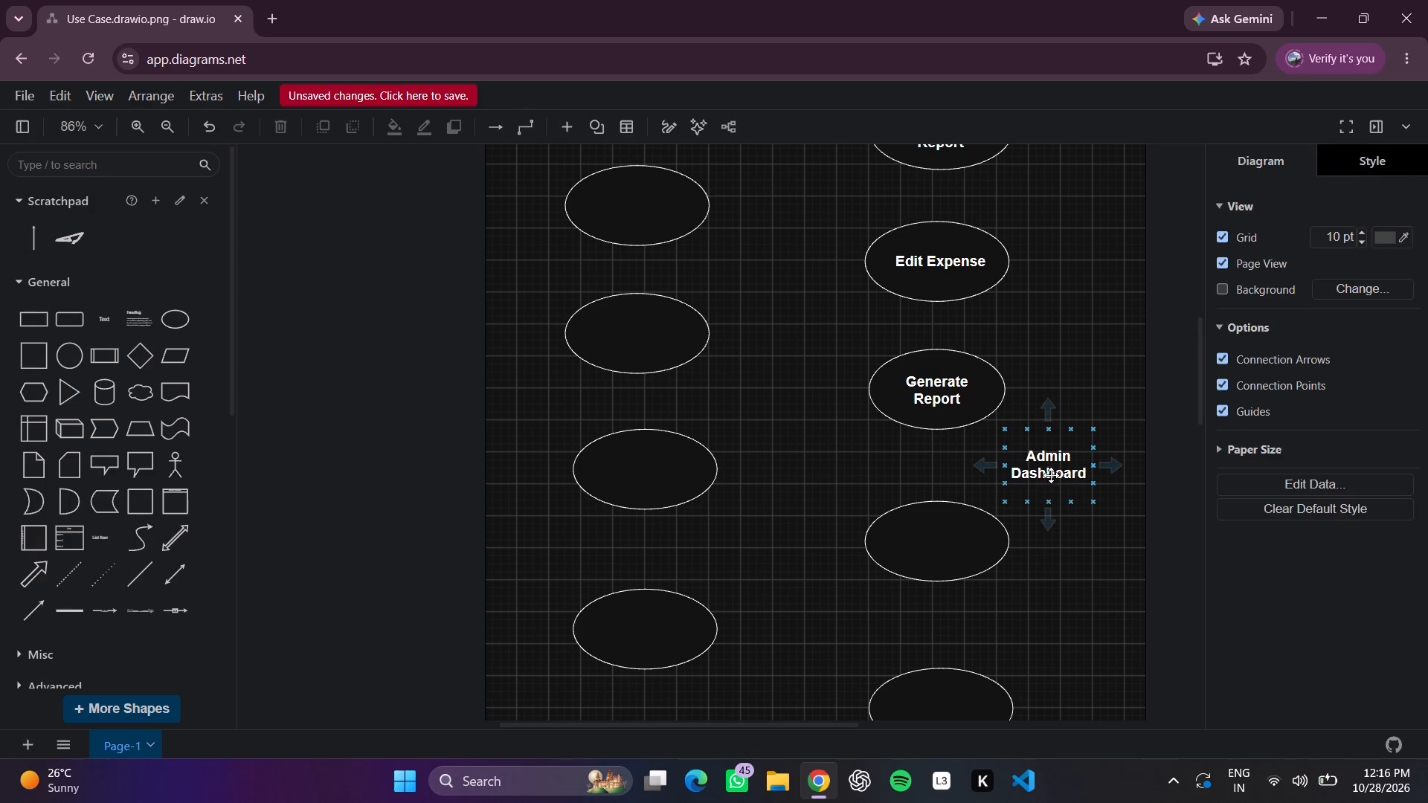
# Move the "Admin Dashboard" label into the second column's fifth ellipse.
pyautogui.moveTo(1055, 460); pyautogui.dragTo(943, 532)
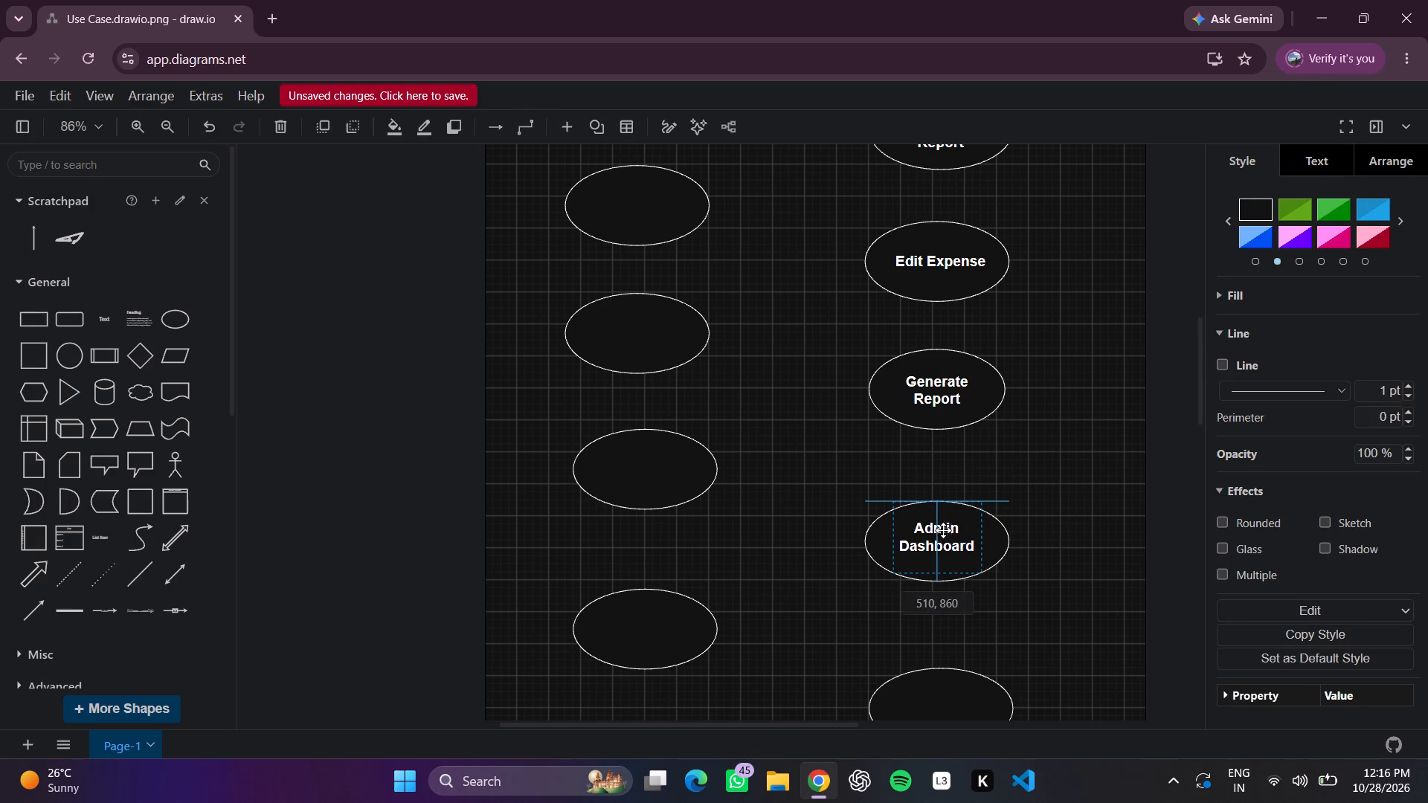
pyautogui.click(1108, 469)
# Add a text box between the second column's fifth and sixth ellipses and enlarge its height and width.
pyautogui.scroll(-2, 1105, 466)
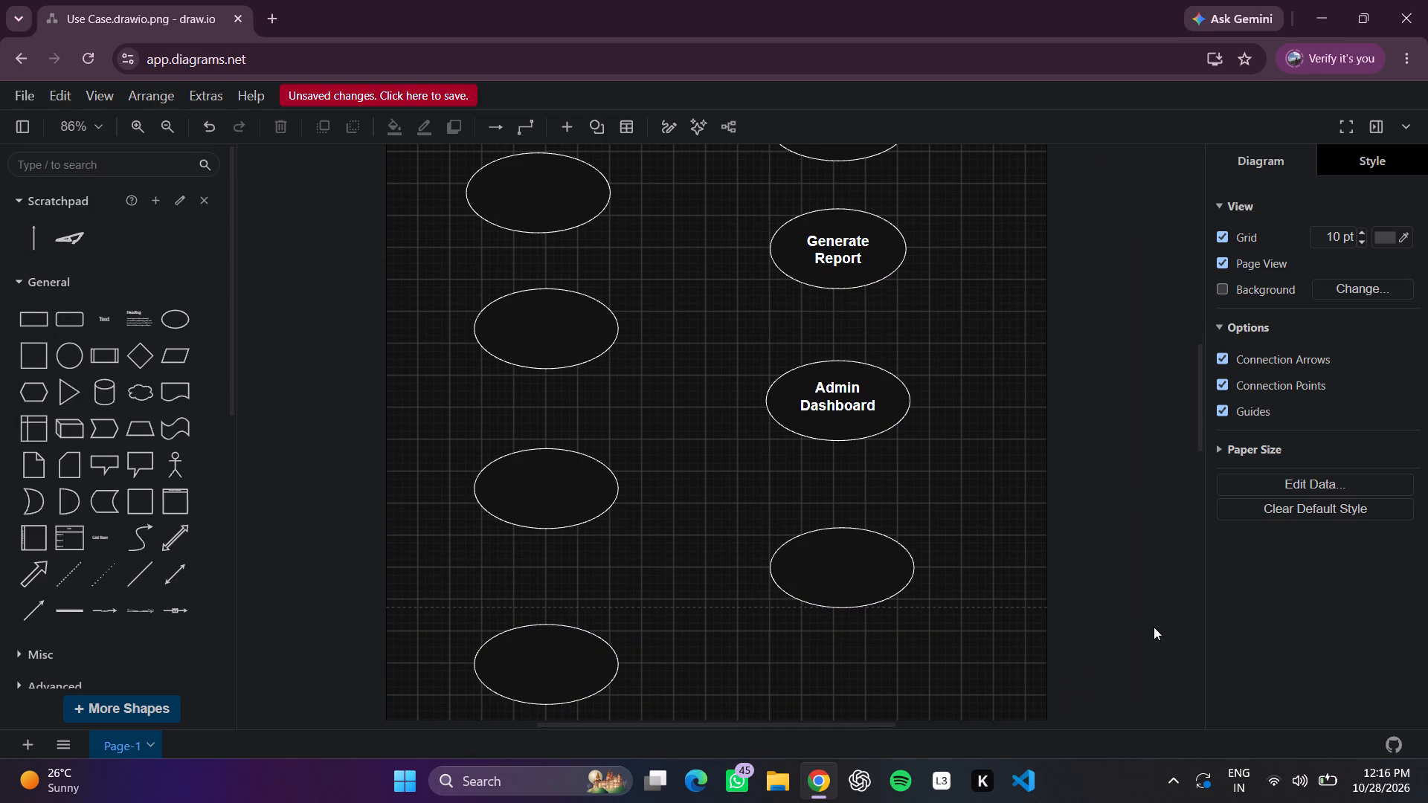
pyautogui.tripleClick(918, 480)
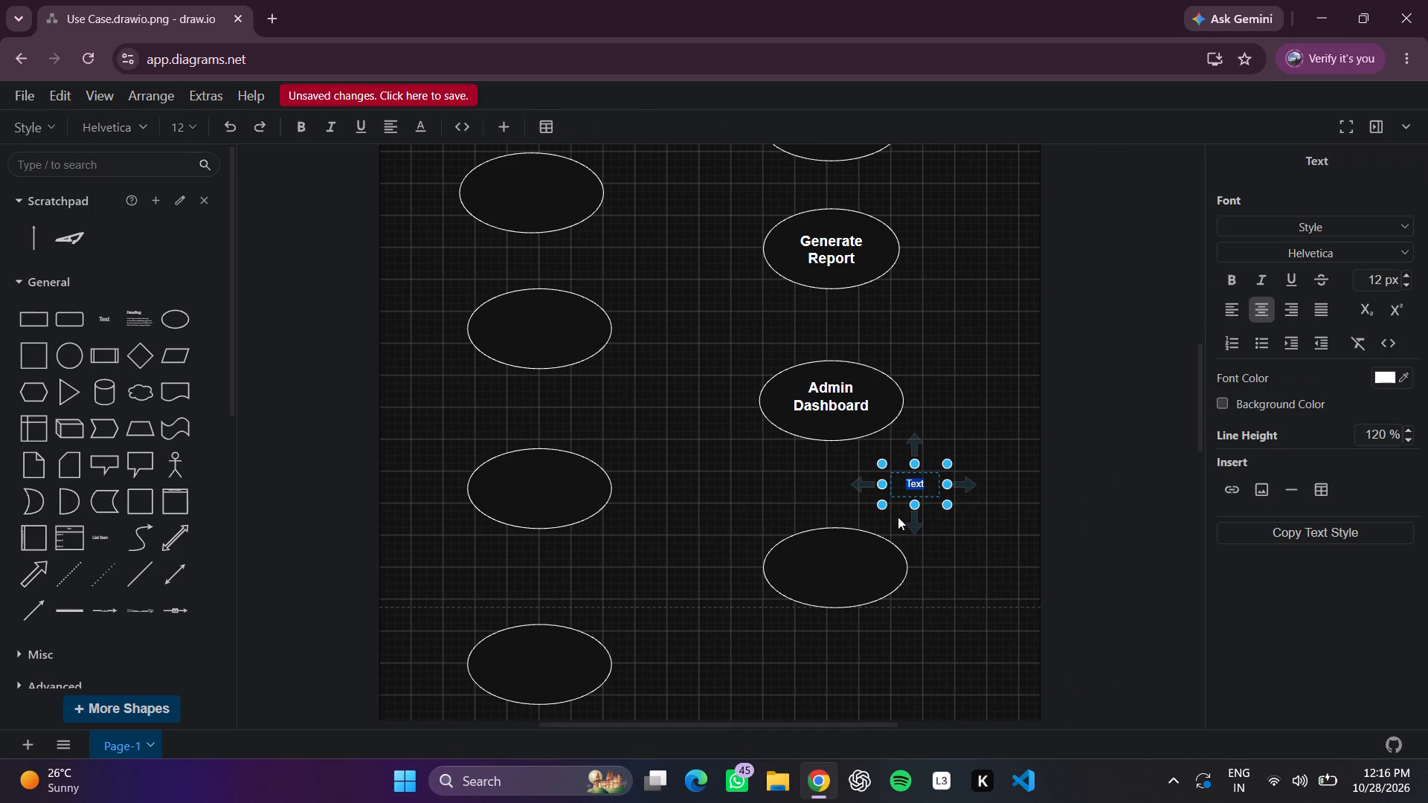
pyautogui.click(922, 504)
pyautogui.moveTo(918, 507); pyautogui.dragTo(923, 538)
pyautogui.moveTo(937, 504); pyautogui.dragTo(1005, 503)
# Replace the new text box's placeholder with "Manage Accunts".
pyautogui.doubleClick(949, 503)
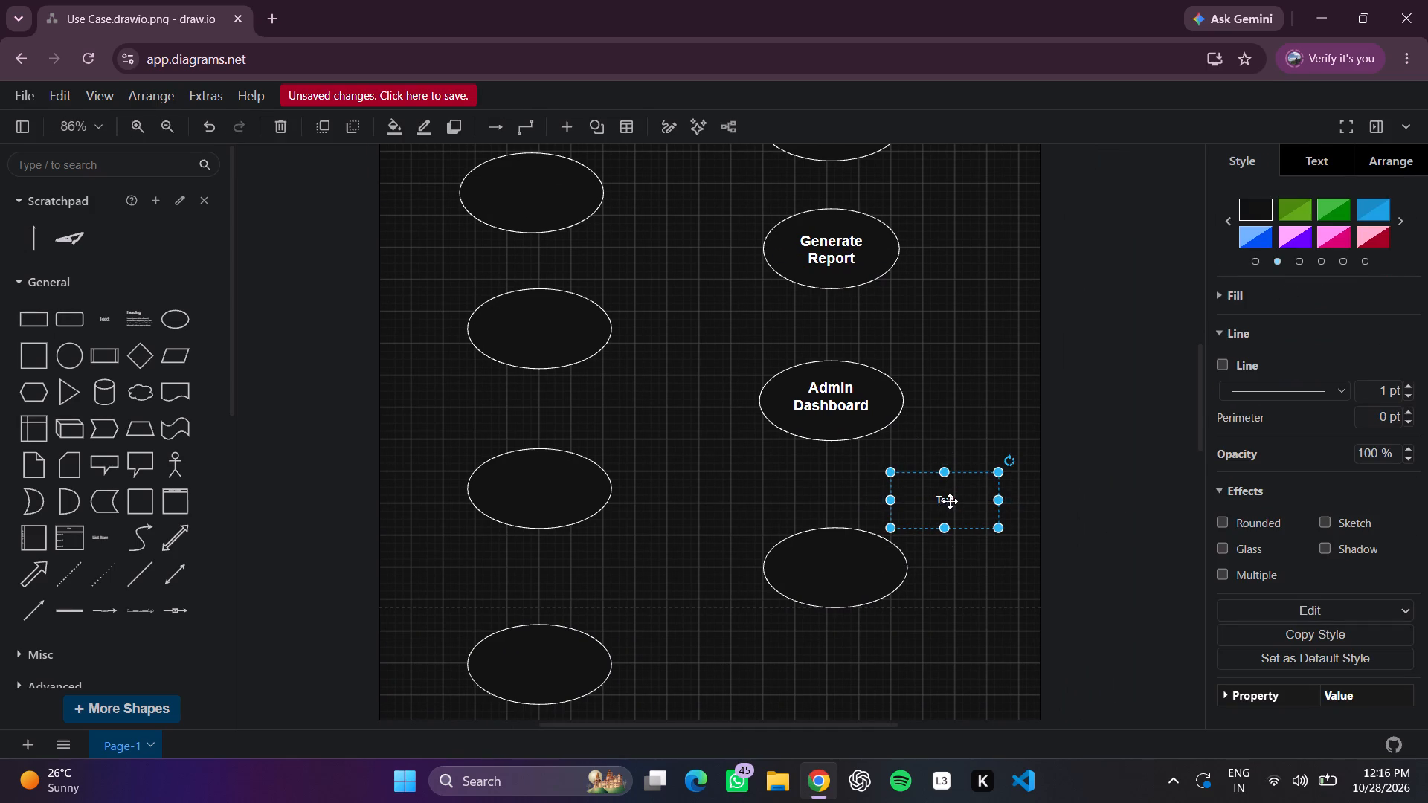
pyautogui.press('BackSpace')
pyautogui.write('an')
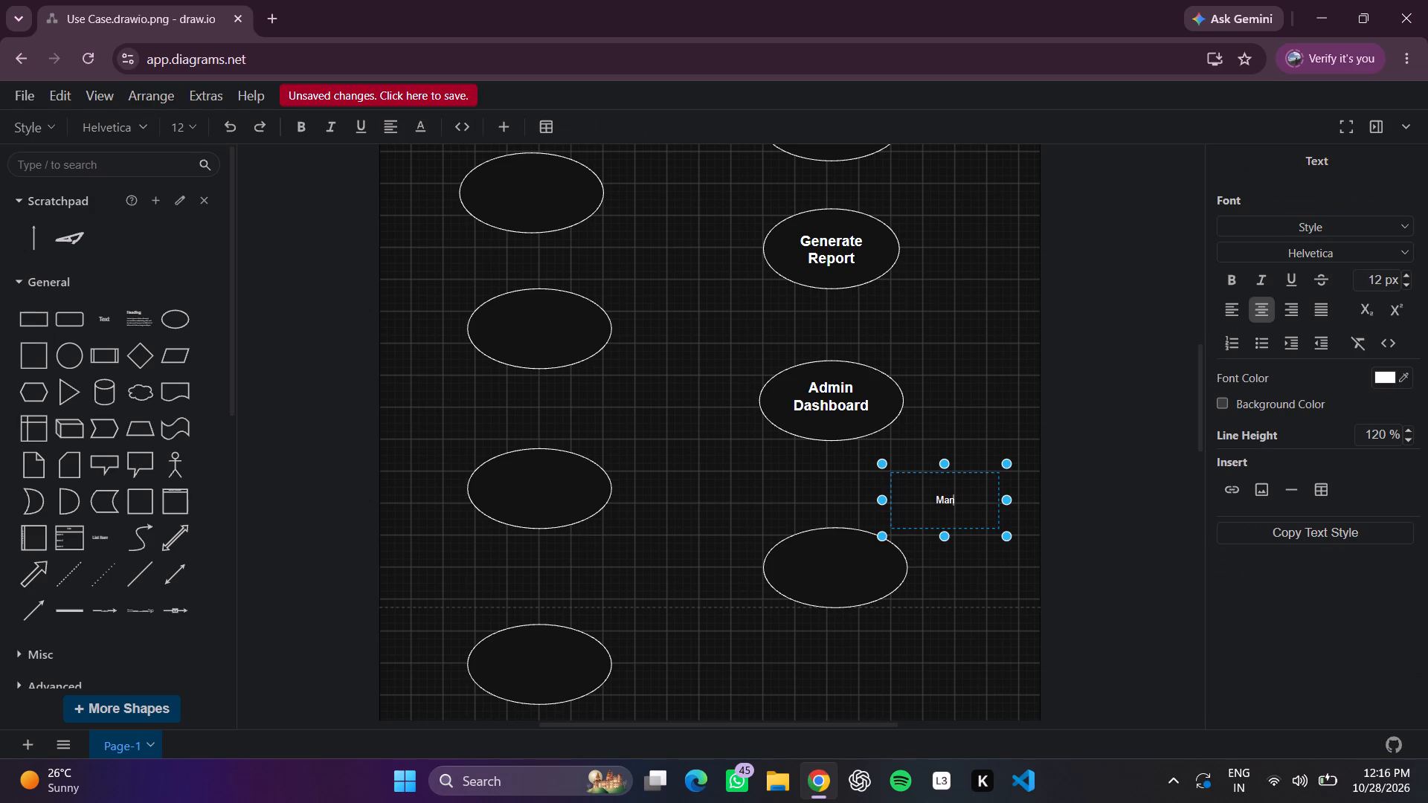
pyautogui.write('age')
pyautogui.press('space')
pyautogui.click(927, 381)
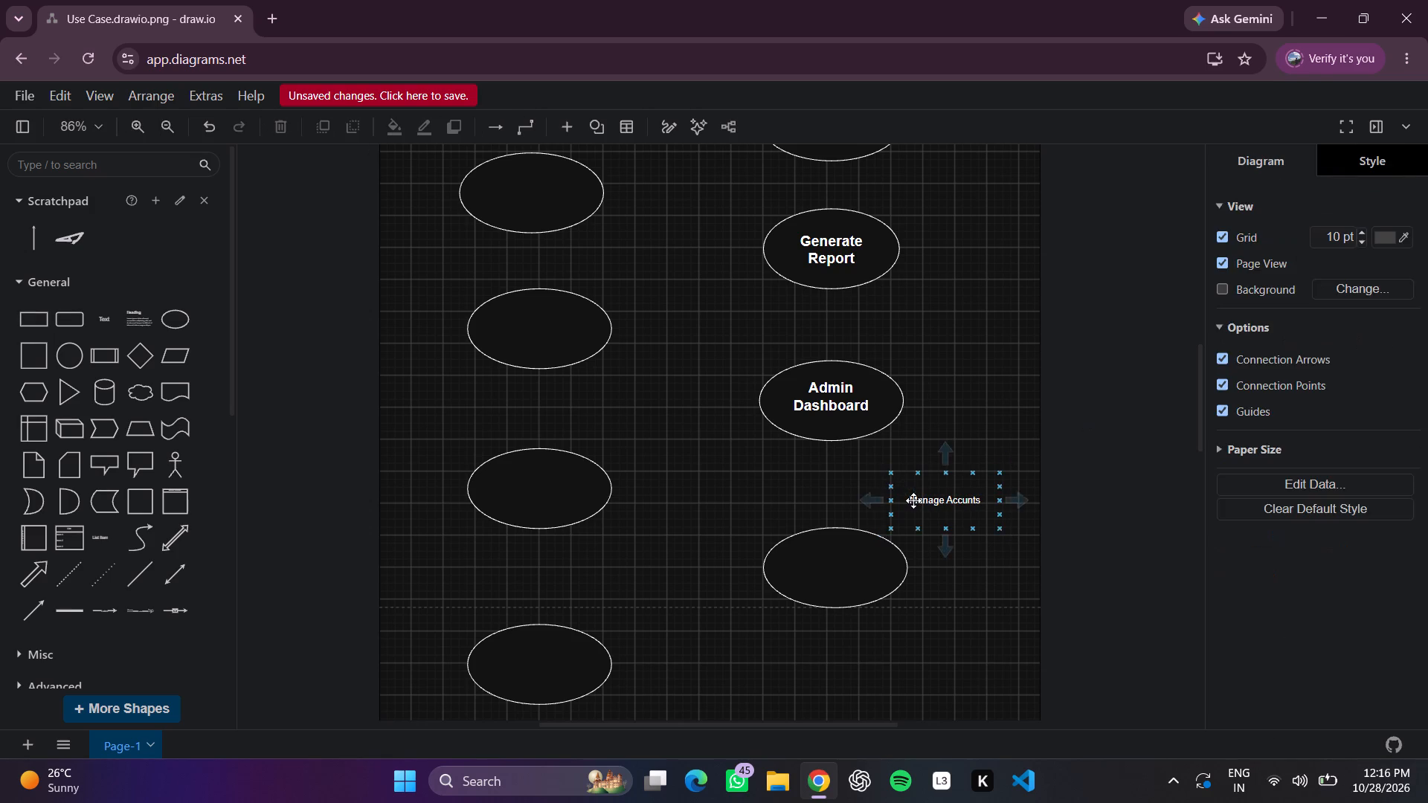
# Apply the Heading 2 style to the "Manage Accunts" text.
pyautogui.doubleClick(915, 501)
pyautogui.click(1246, 228)
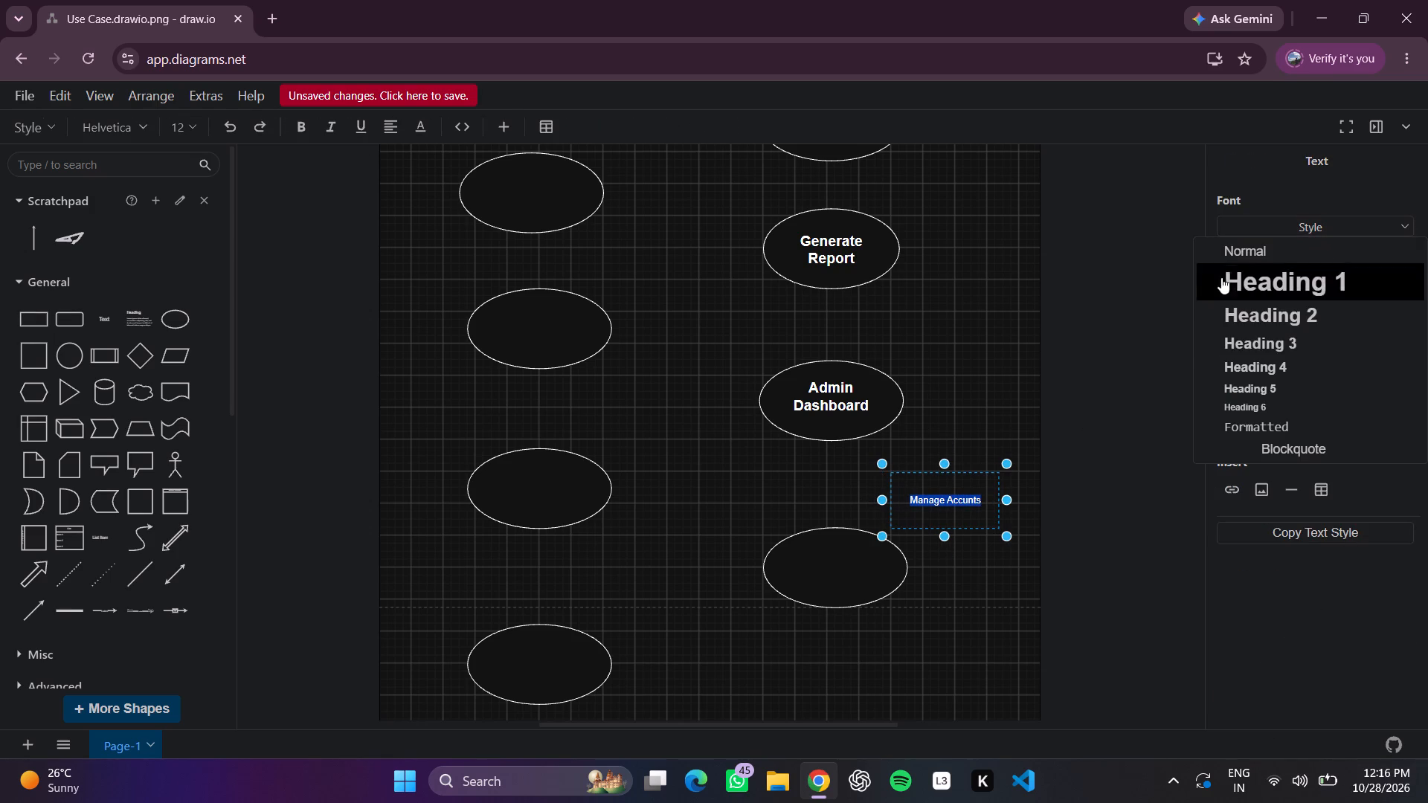
pyautogui.click(1240, 326)
pyautogui.click(971, 378)
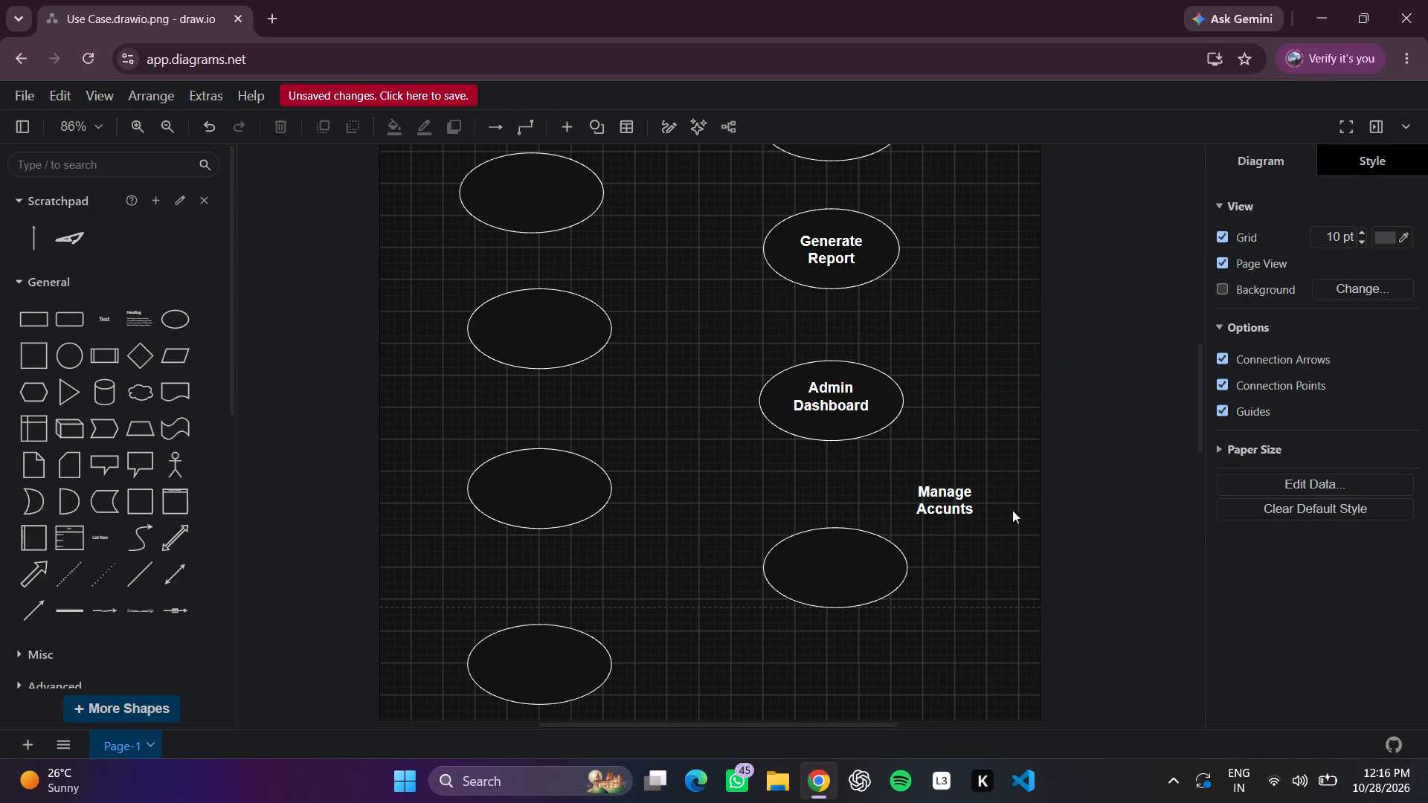
# Correct the label's spelling to "Manage Accounts".
pyautogui.click(952, 513)
pyautogui.doubleClick(950, 509)
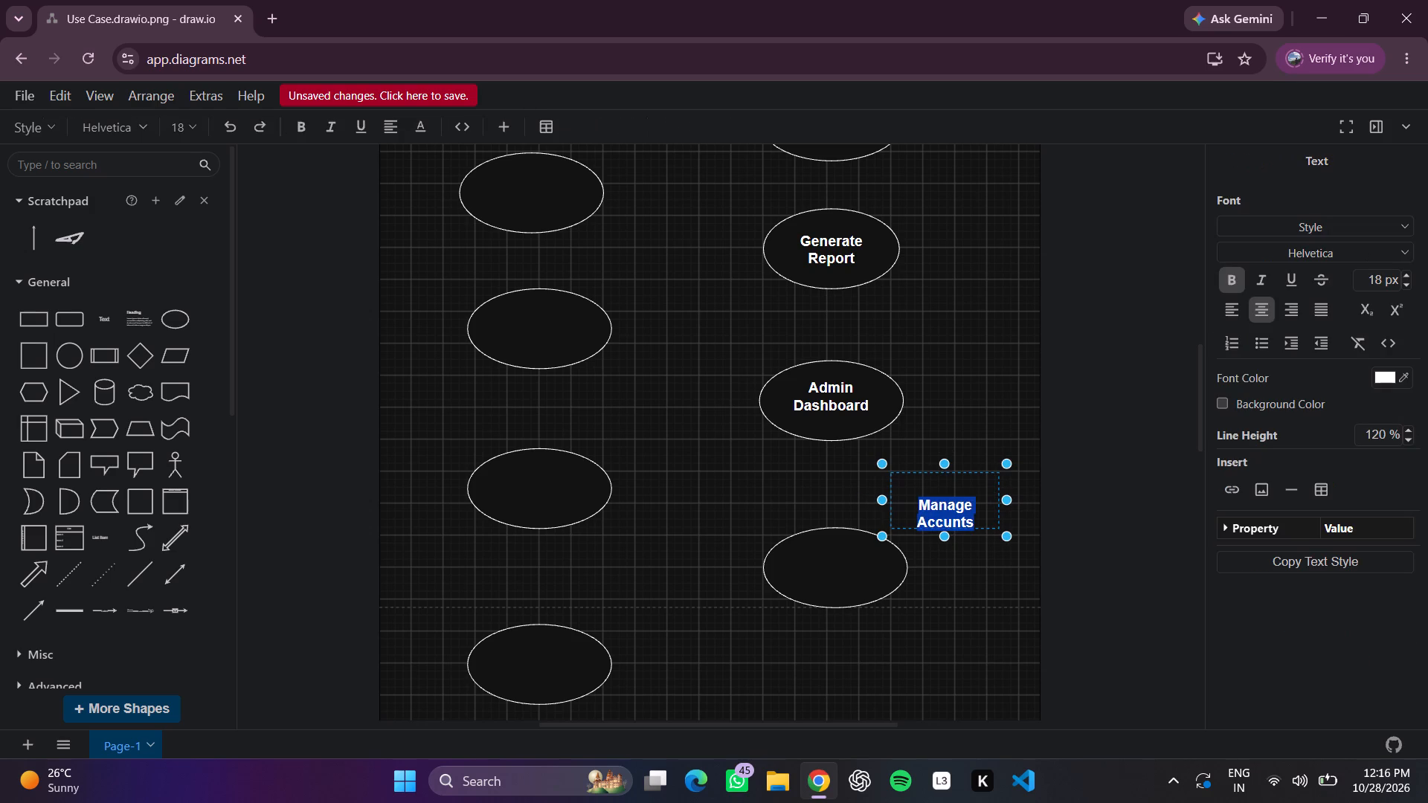
pyautogui.click(945, 515)
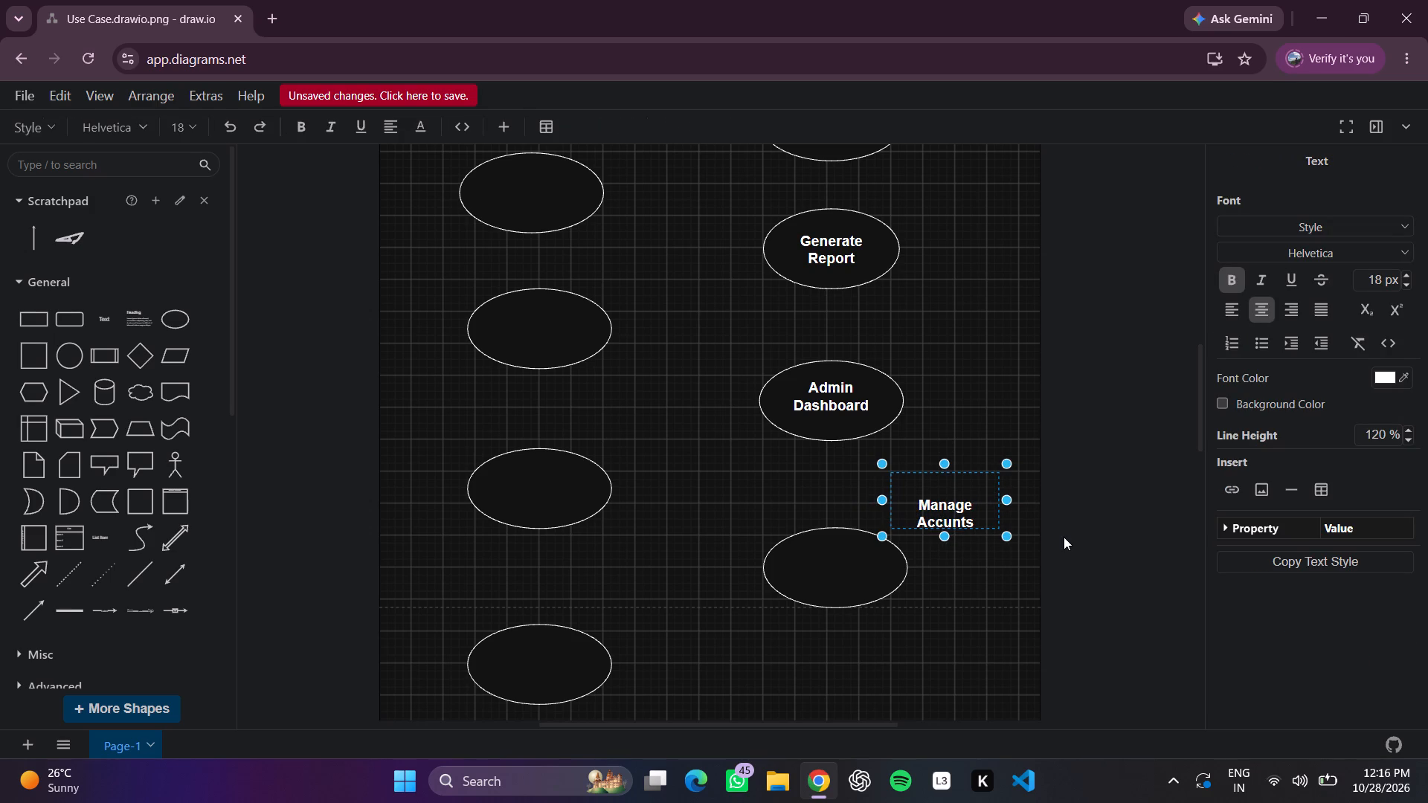
pyautogui.press('o')
pyautogui.click(848, 349)
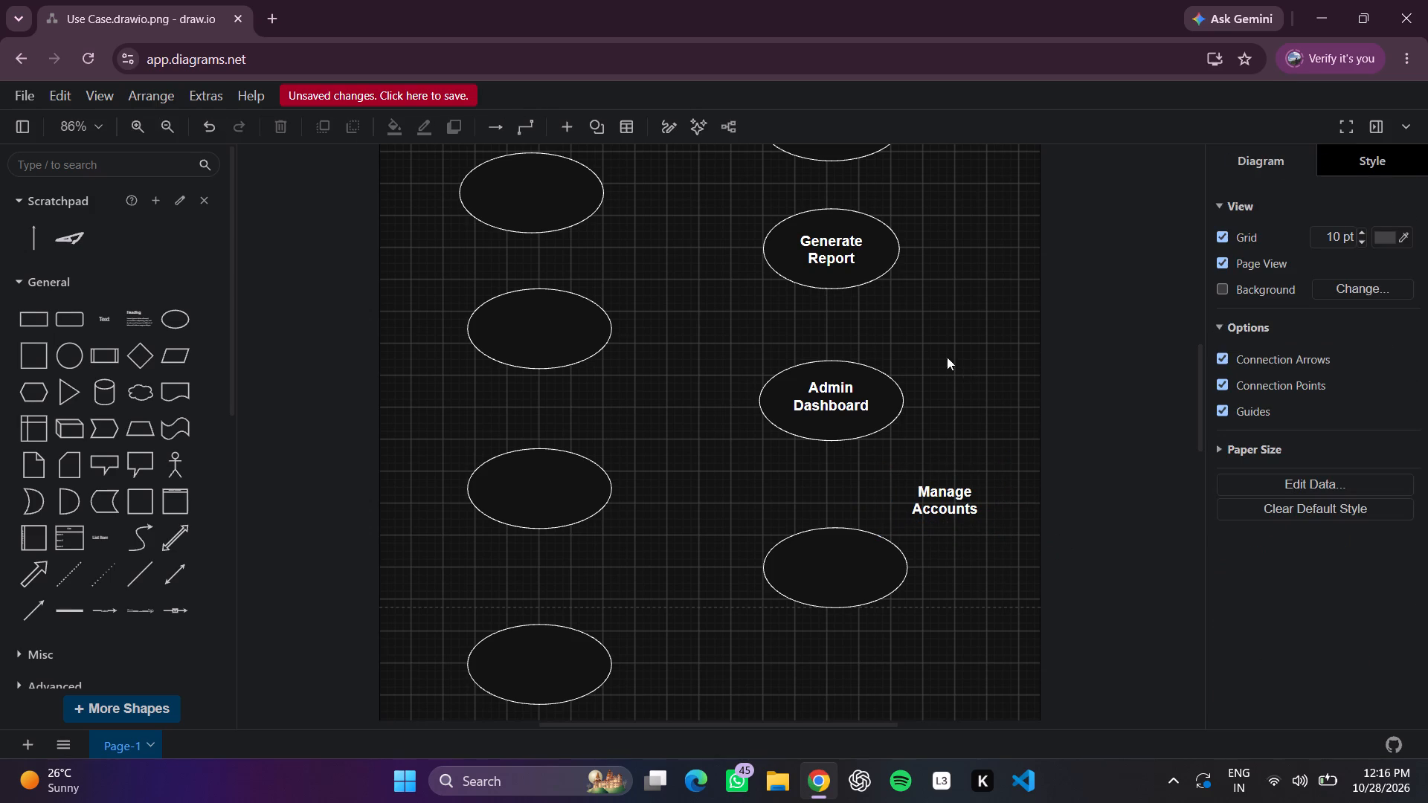
# Move the "Manage Accounts" label into the centre of the second column's last ellipse.
pyautogui.moveTo(953, 509); pyautogui.dragTo(853, 572)
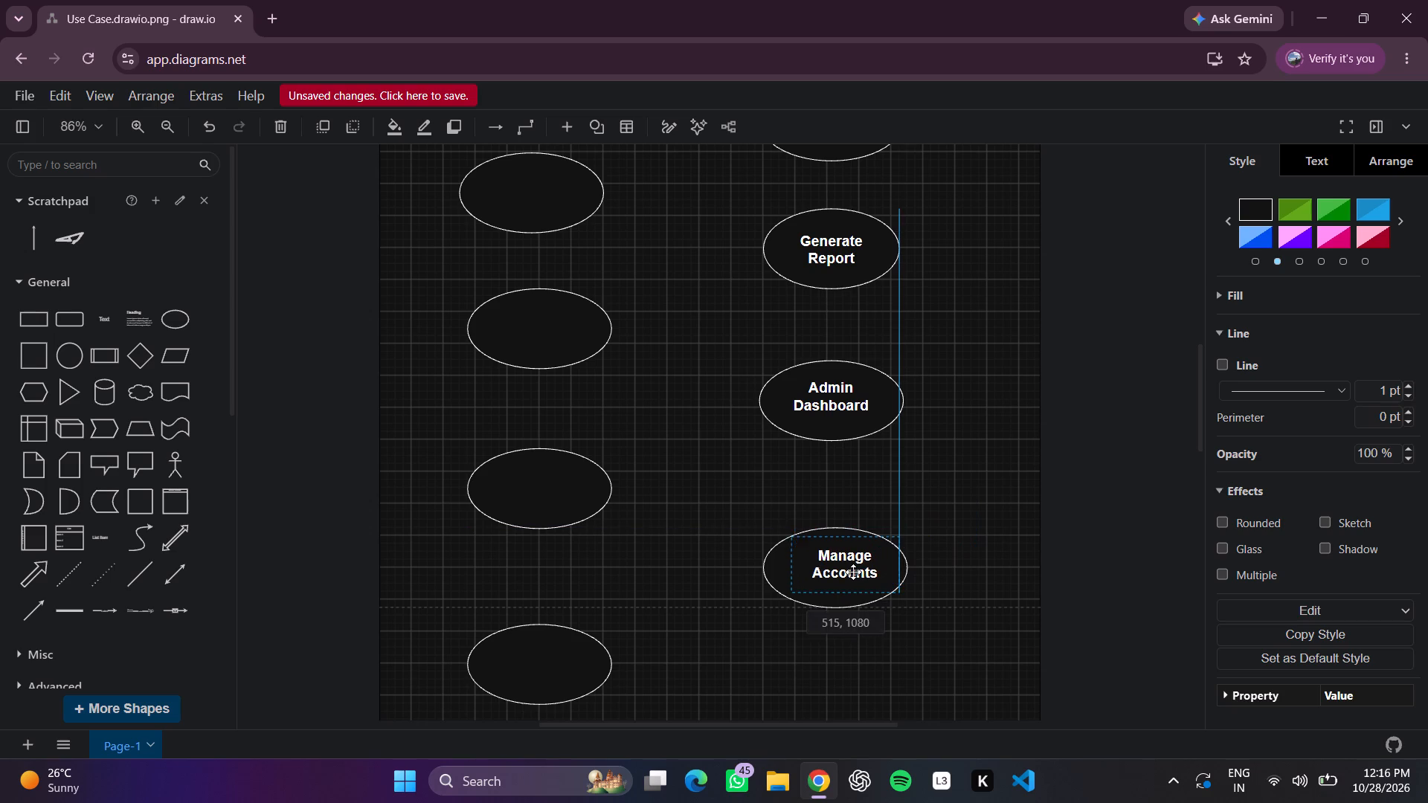
pyautogui.moveTo(853, 572); pyautogui.dragTo(839, 575)
pyautogui.click(977, 538)
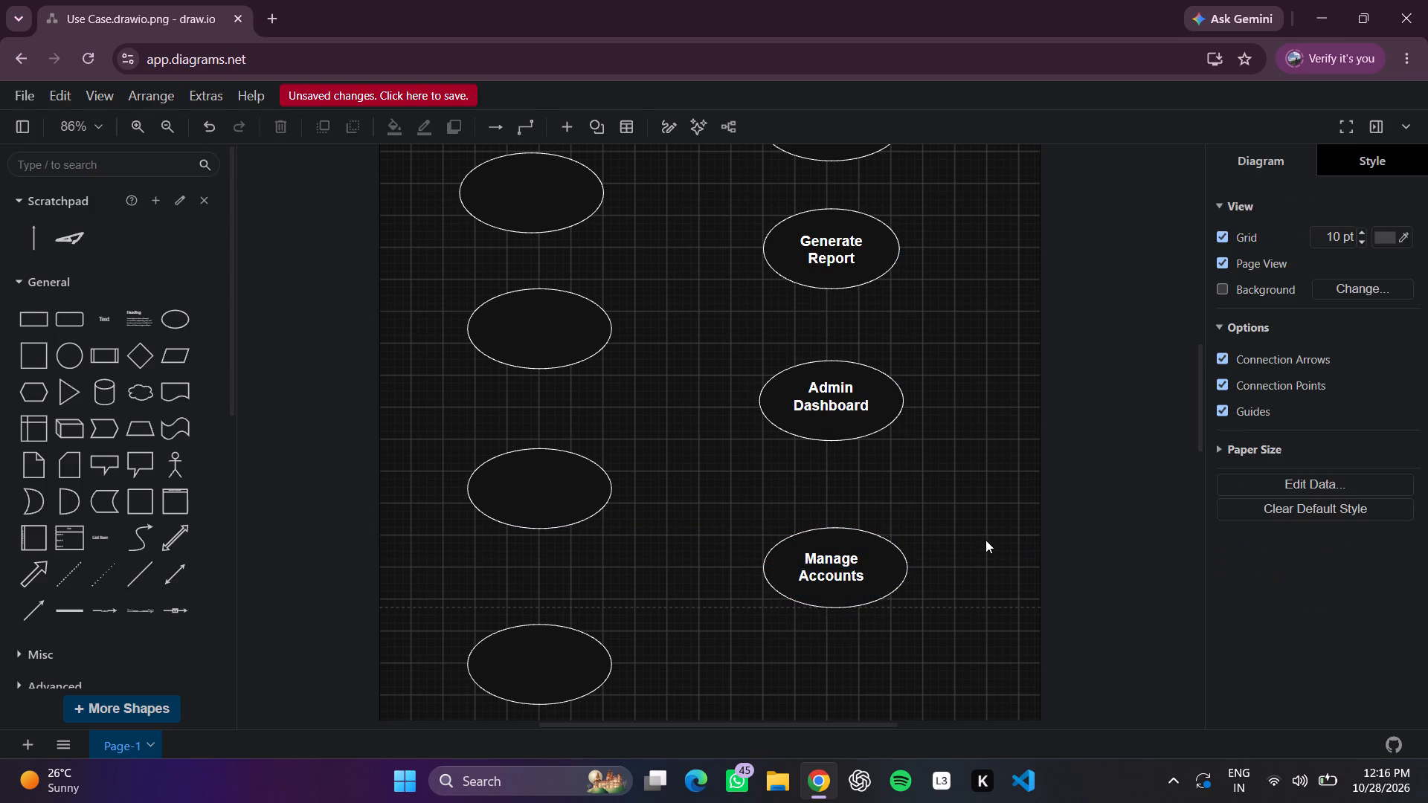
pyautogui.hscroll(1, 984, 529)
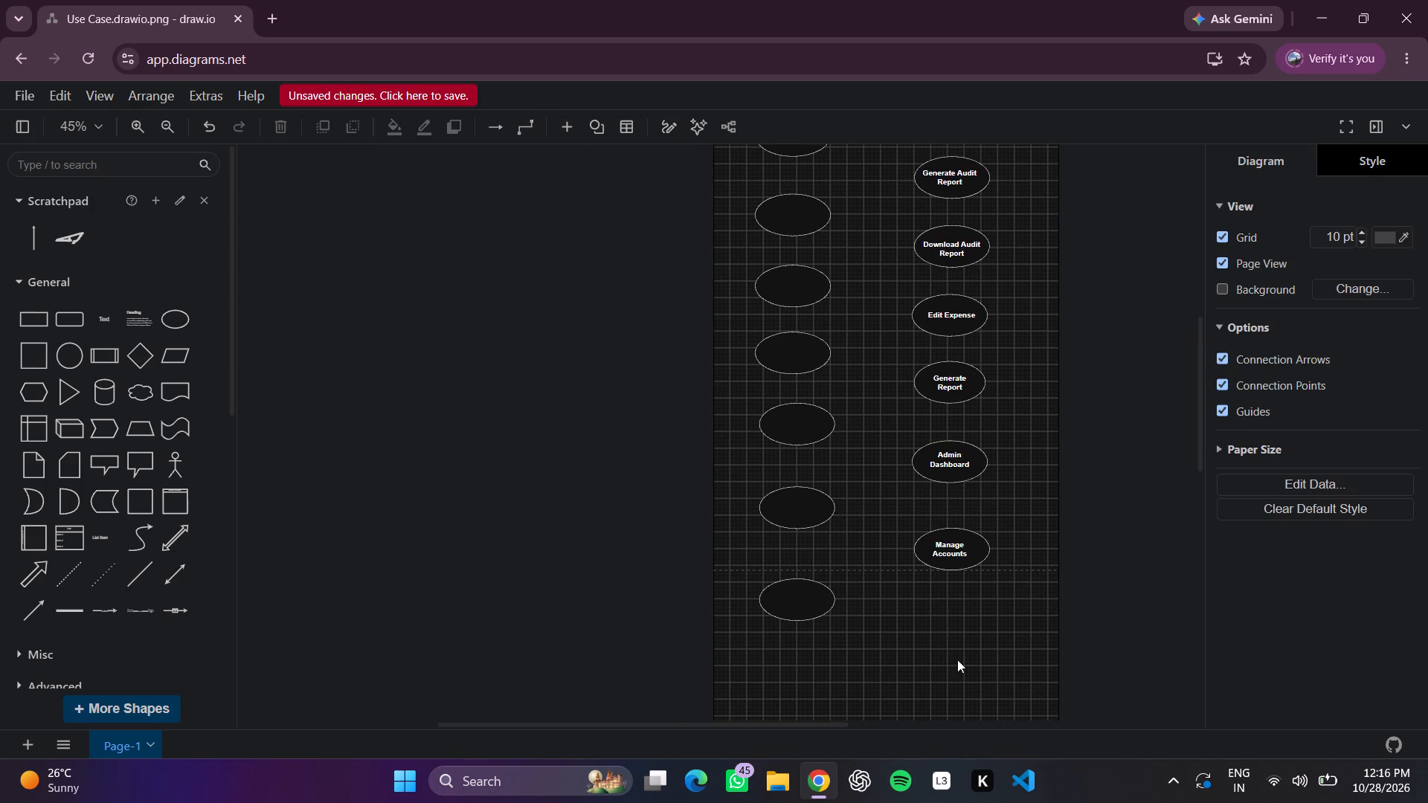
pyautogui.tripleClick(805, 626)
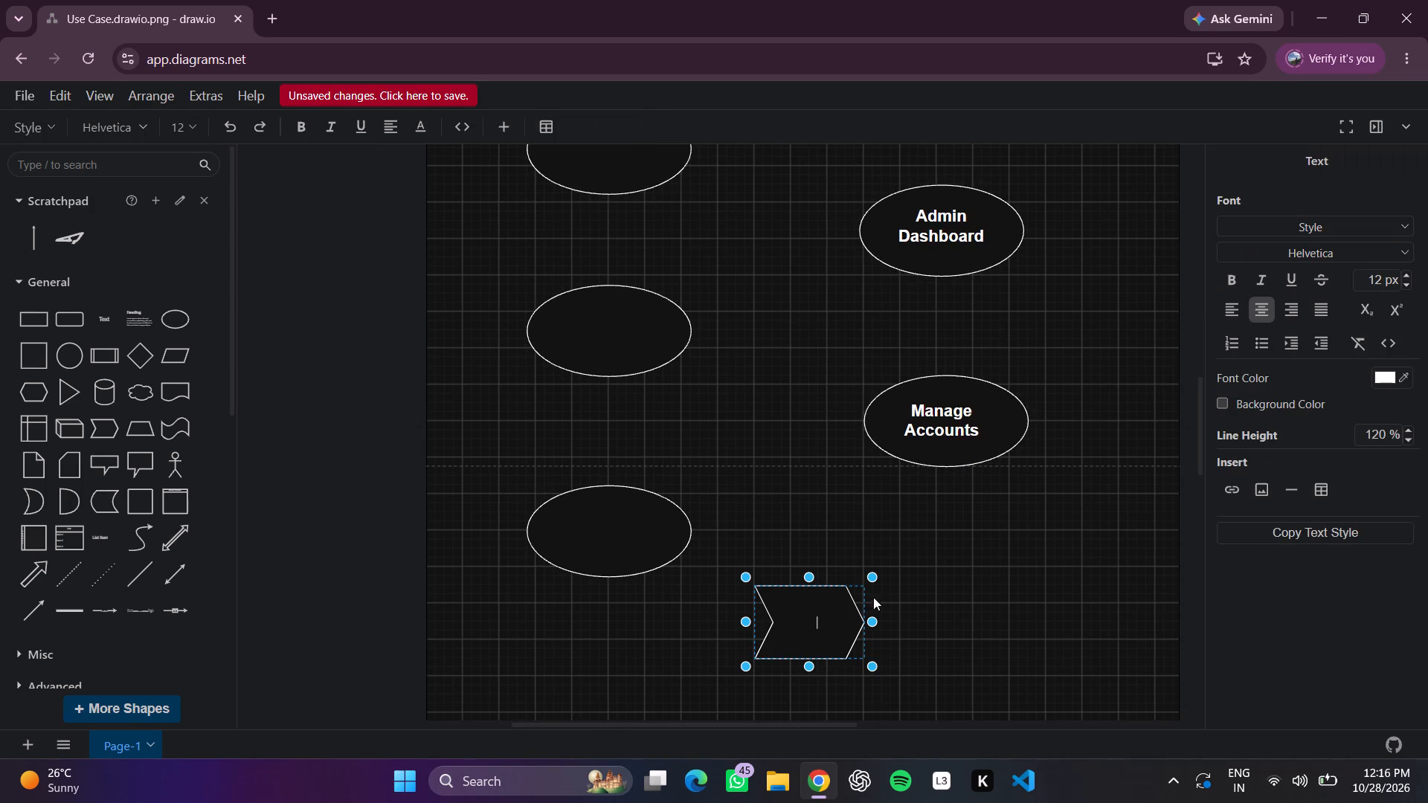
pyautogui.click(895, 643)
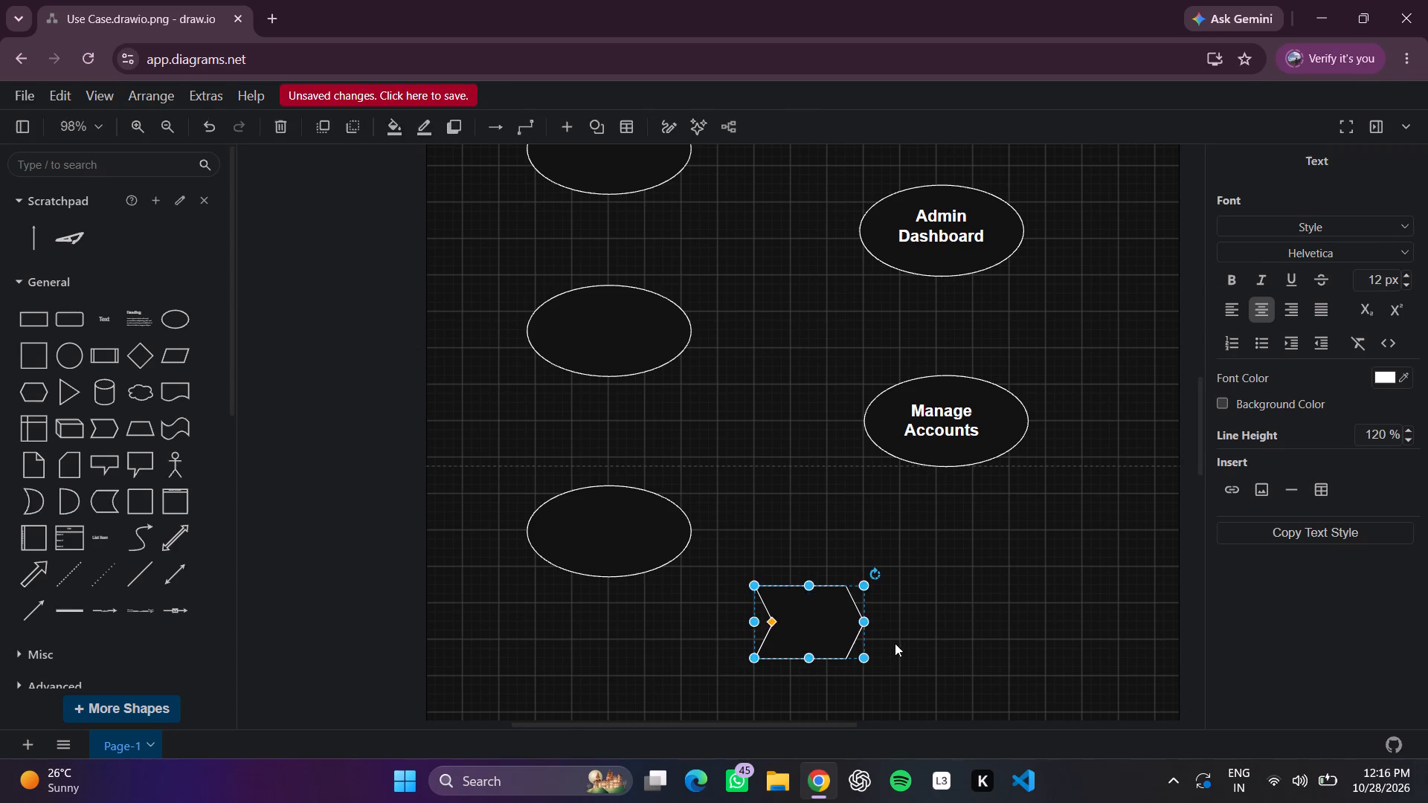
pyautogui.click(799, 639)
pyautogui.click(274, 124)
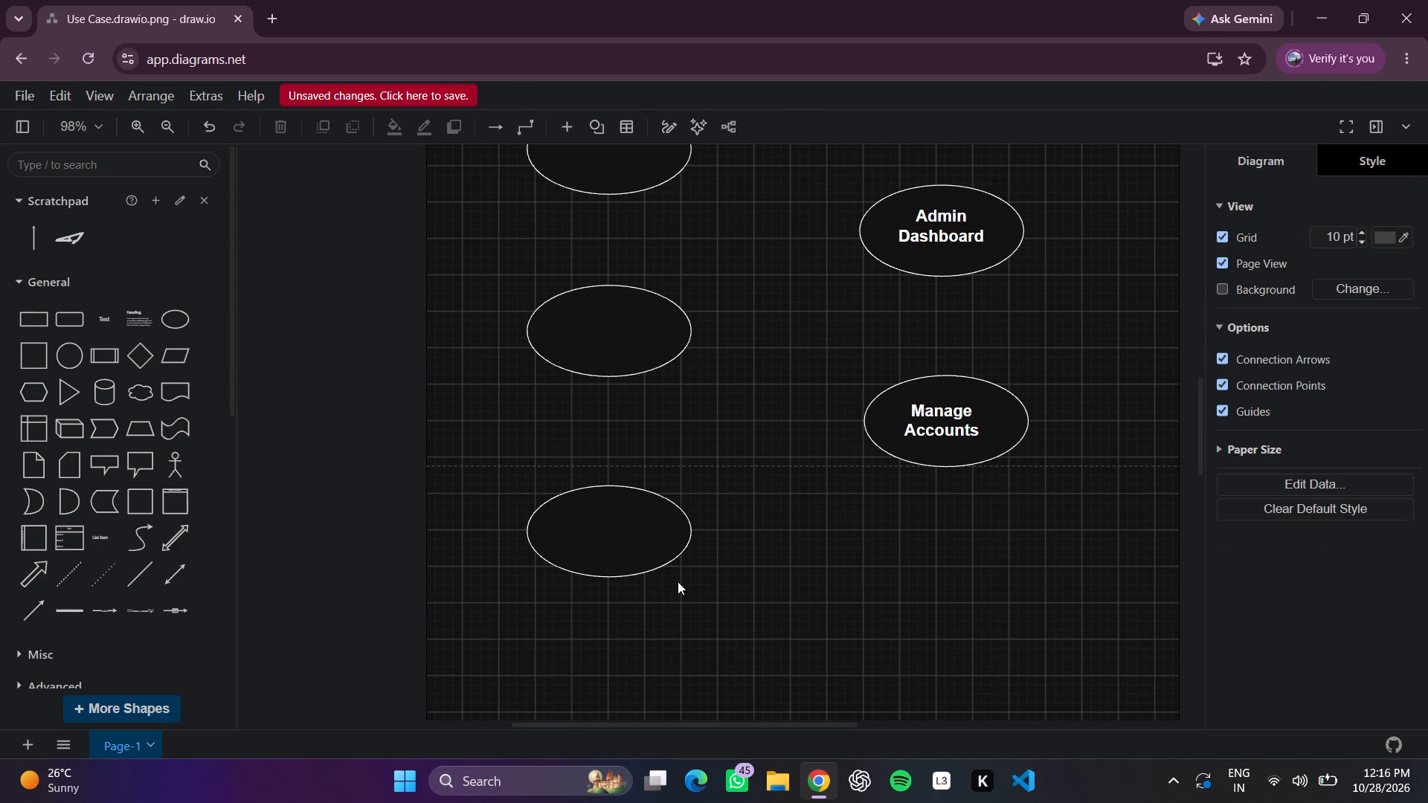
# Add a text box in the empty area below the first column's last ellipse and enlarge its width and height.
pyautogui.click(832, 603)
pyautogui.click(800, 596)
pyautogui.doubleClick(800, 596)
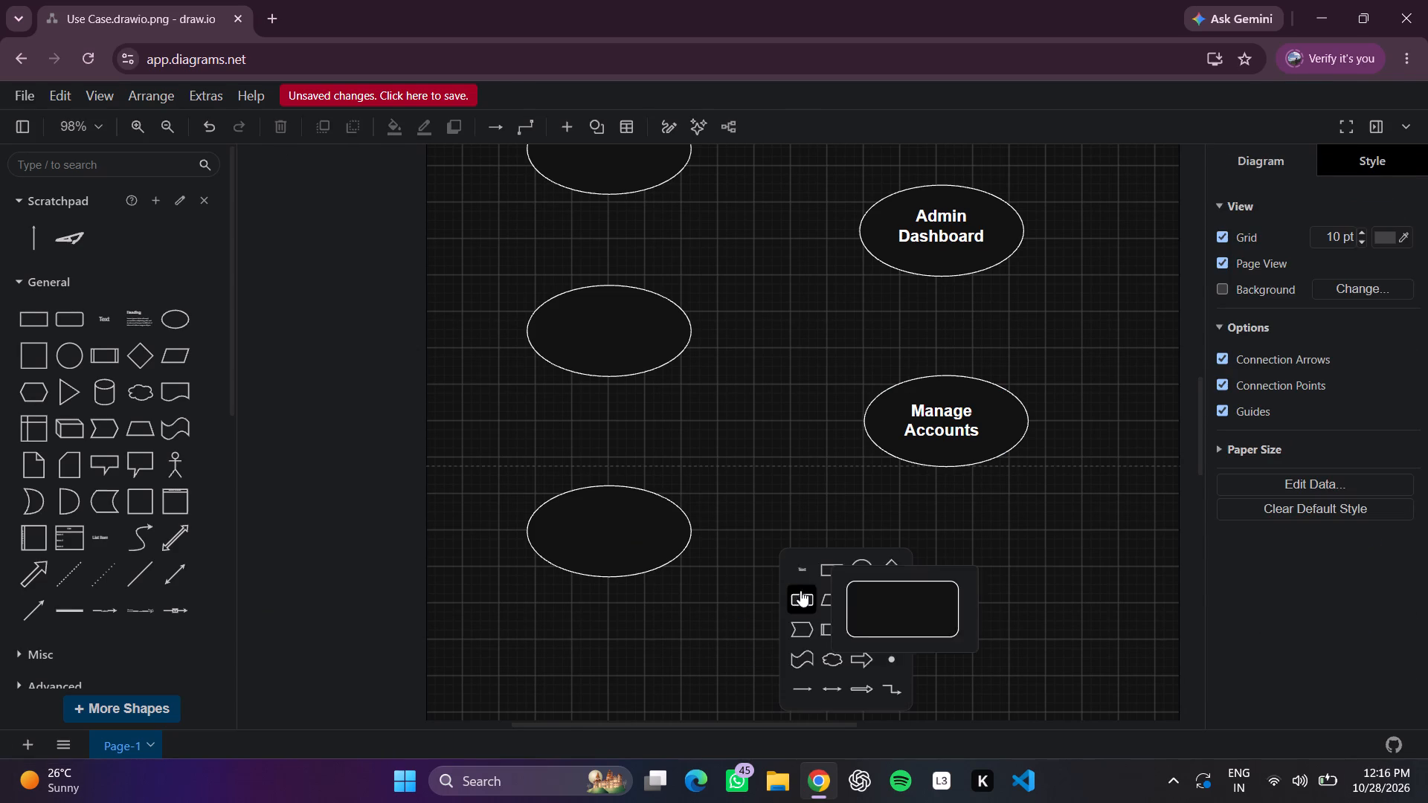
pyautogui.click(797, 568)
pyautogui.moveTo(803, 616); pyautogui.dragTo(800, 651)
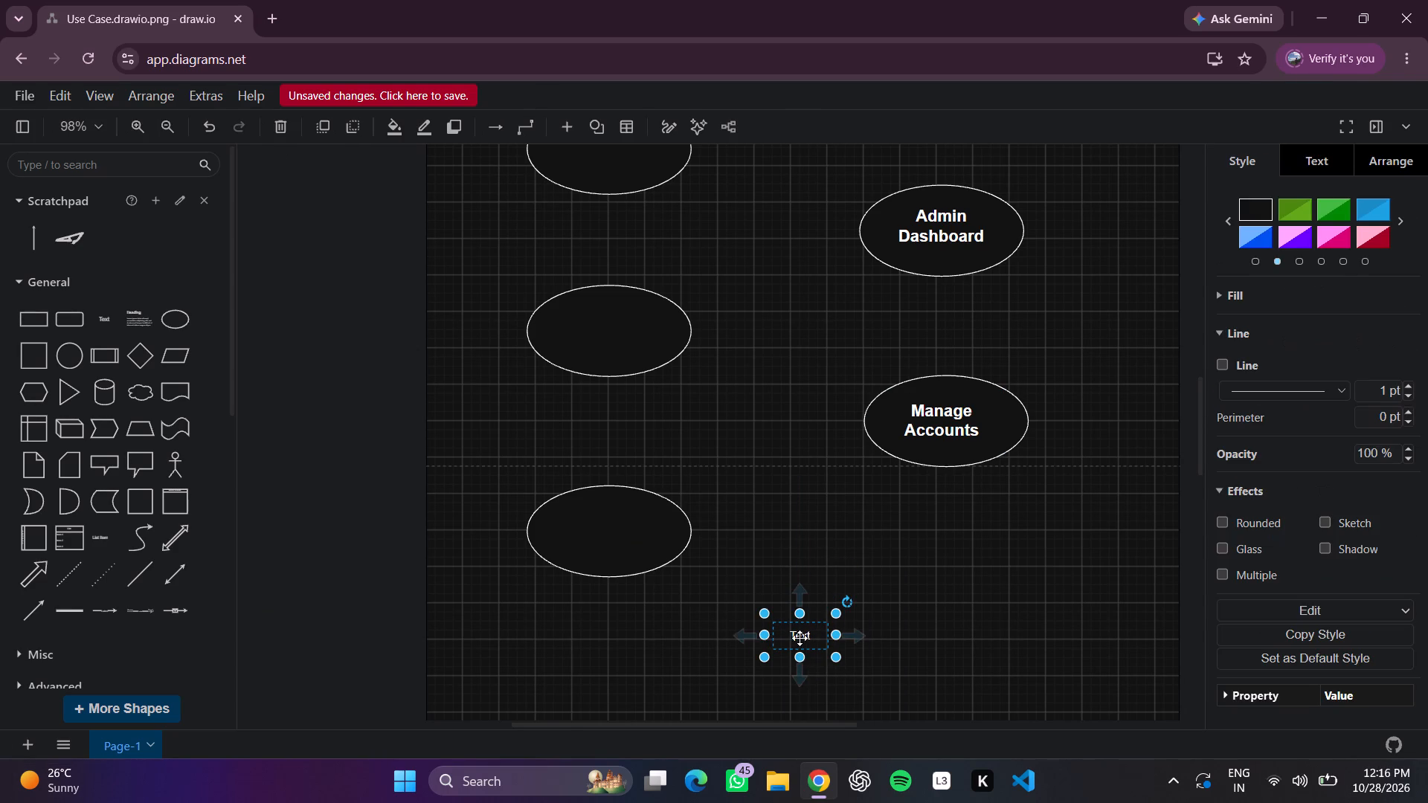
pyautogui.moveTo(799, 620); pyautogui.dragTo(803, 571)
pyautogui.moveTo(837, 590); pyautogui.dragTo(895, 587)
pyautogui.moveTo(840, 608); pyautogui.dragTo(840, 636)
pyautogui.moveTo(832, 636); pyautogui.dragTo(843, 689)
# Replace the new text box's placeholder with "Export Data".
pyautogui.doubleClick(834, 649)
pyautogui.press('BackSpace')
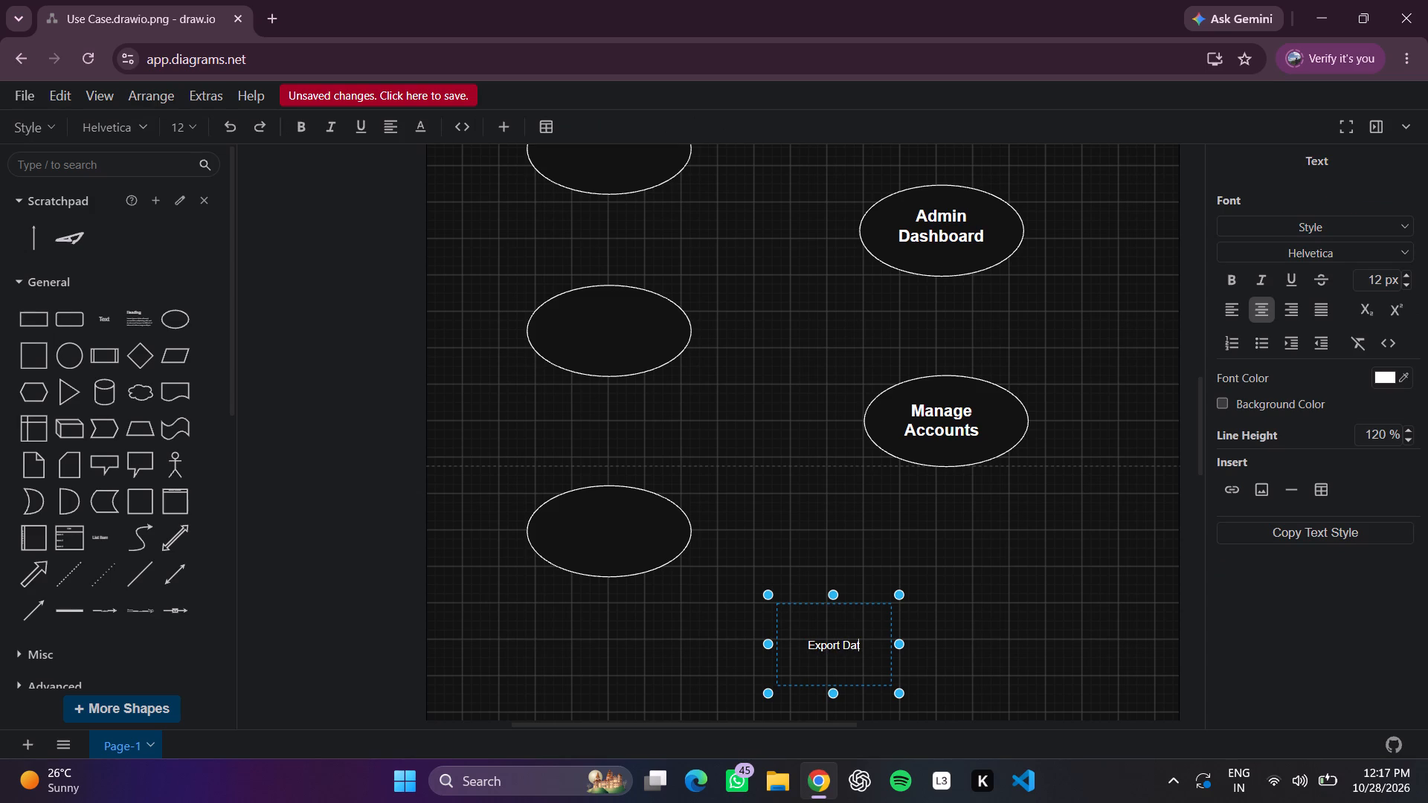
pyautogui.press('space')
pyautogui.press('BackSpace')
pyautogui.write('a')
pyautogui.press('space')
pyautogui.click(981, 570)
# Apply the Heading 2 style to the "Export Data" text.
pyautogui.doubleClick(859, 659)
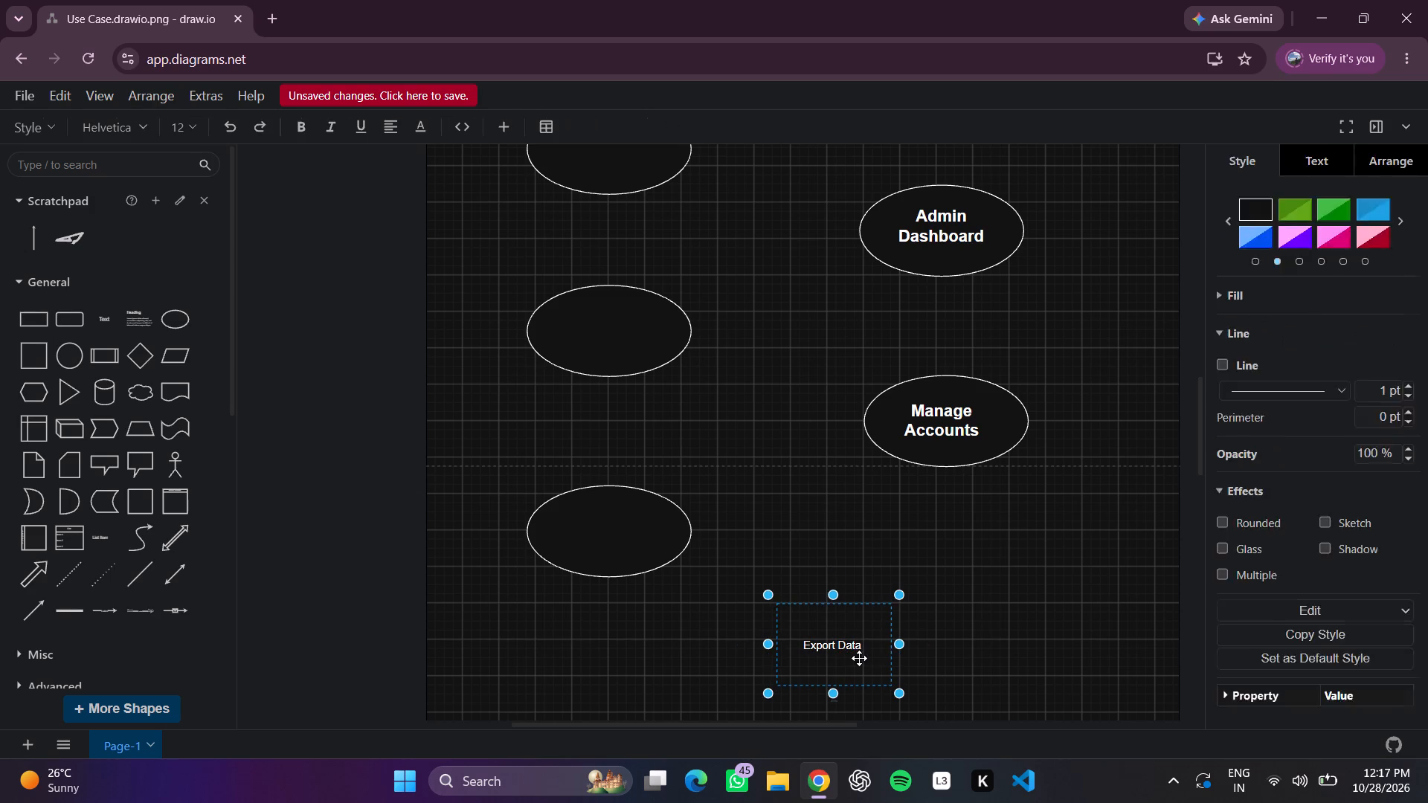
pyautogui.click(1256, 219)
pyautogui.click(1274, 315)
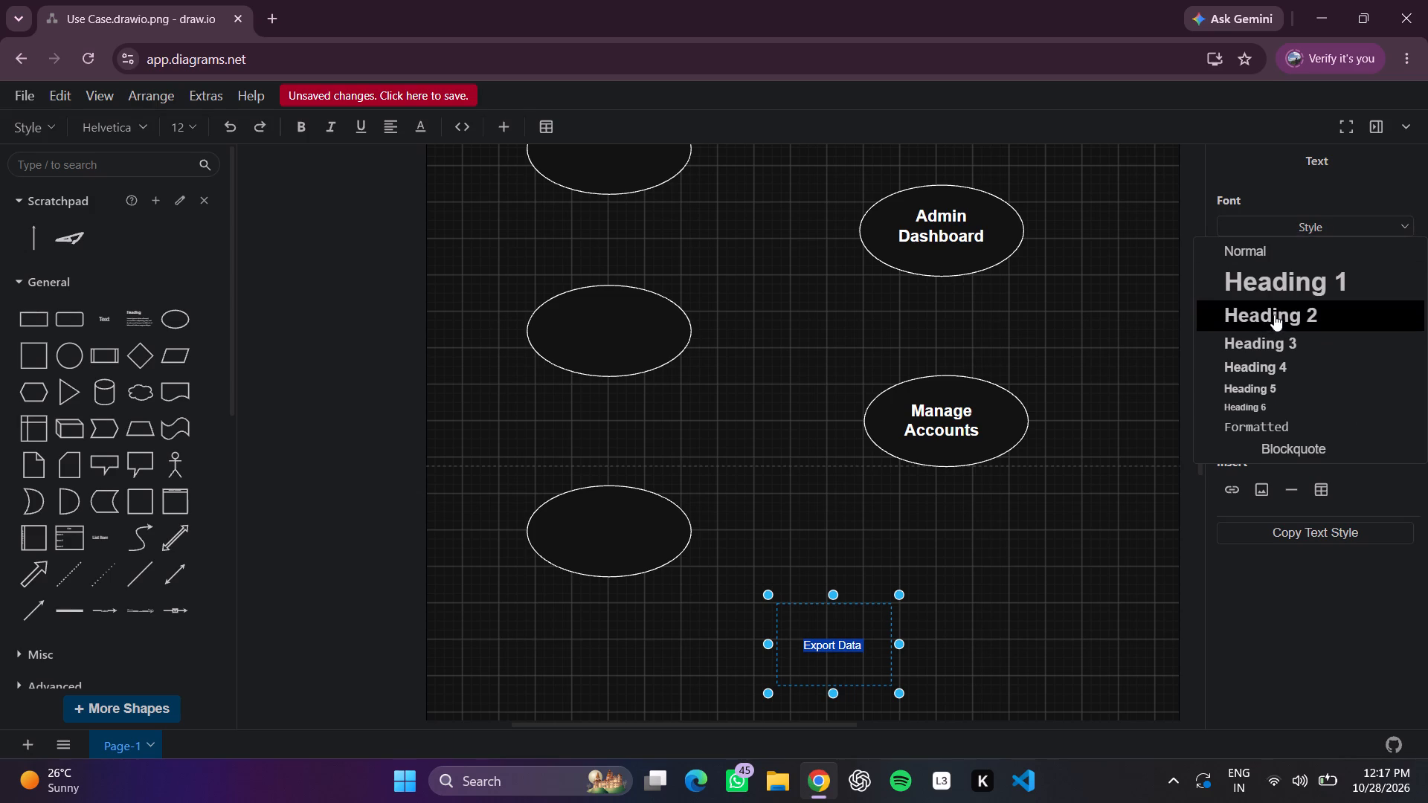
pyautogui.click(1072, 588)
# Move the "Export Data" label into the centre of the first column's last ellipse.
pyautogui.moveTo(860, 634); pyautogui.dragTo(858, 643)
pyautogui.moveTo(858, 644); pyautogui.dragTo(726, 558)
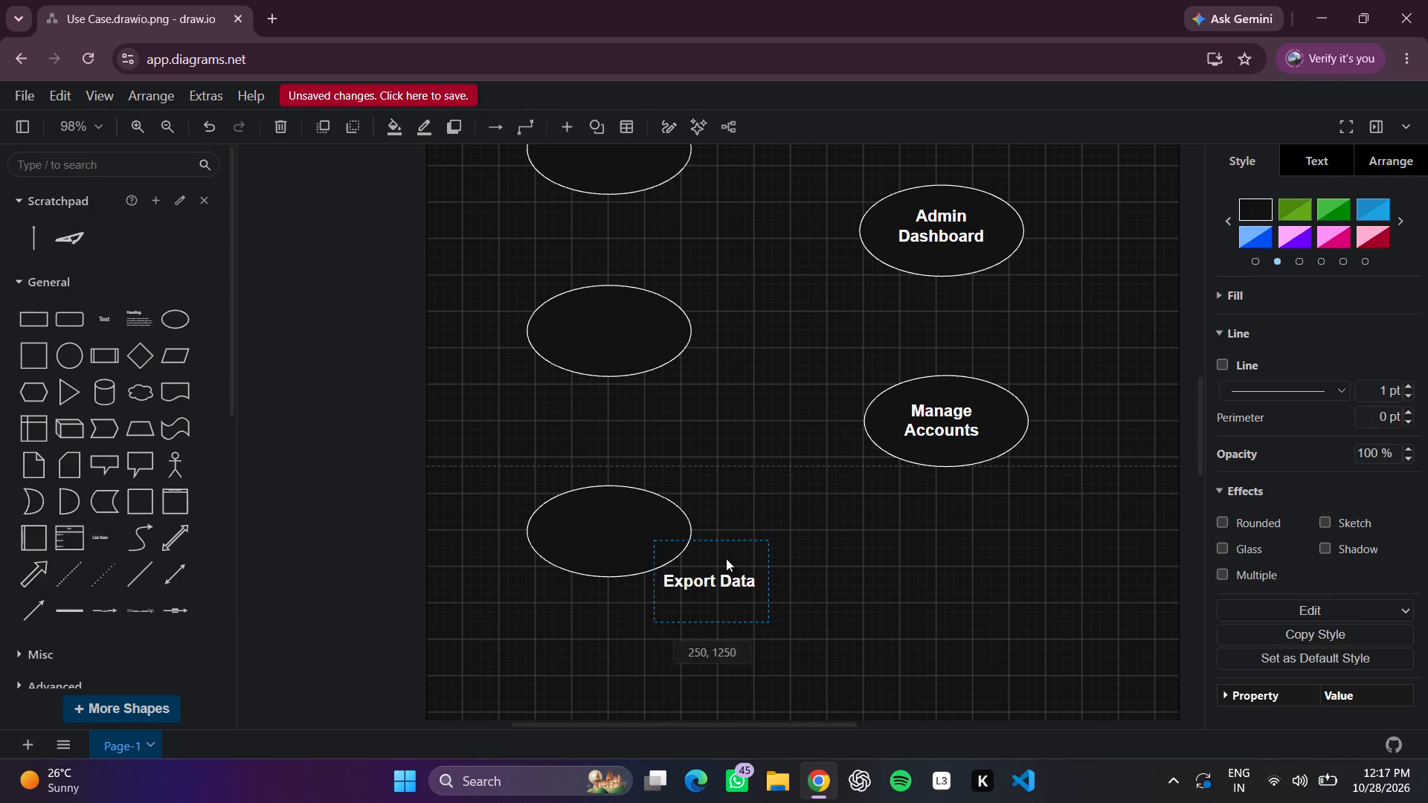
pyautogui.moveTo(726, 558); pyautogui.dragTo(631, 519)
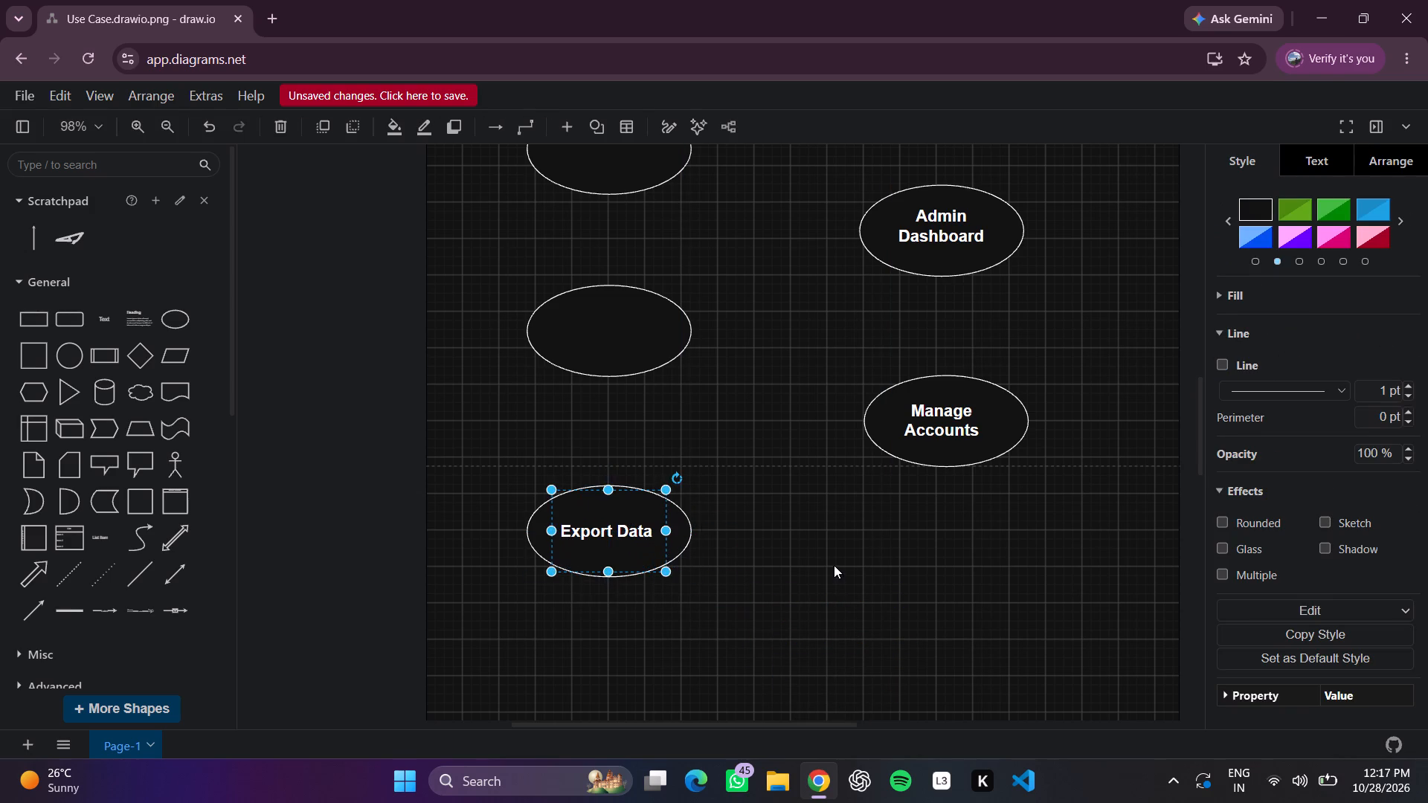
pyautogui.click(834, 567)
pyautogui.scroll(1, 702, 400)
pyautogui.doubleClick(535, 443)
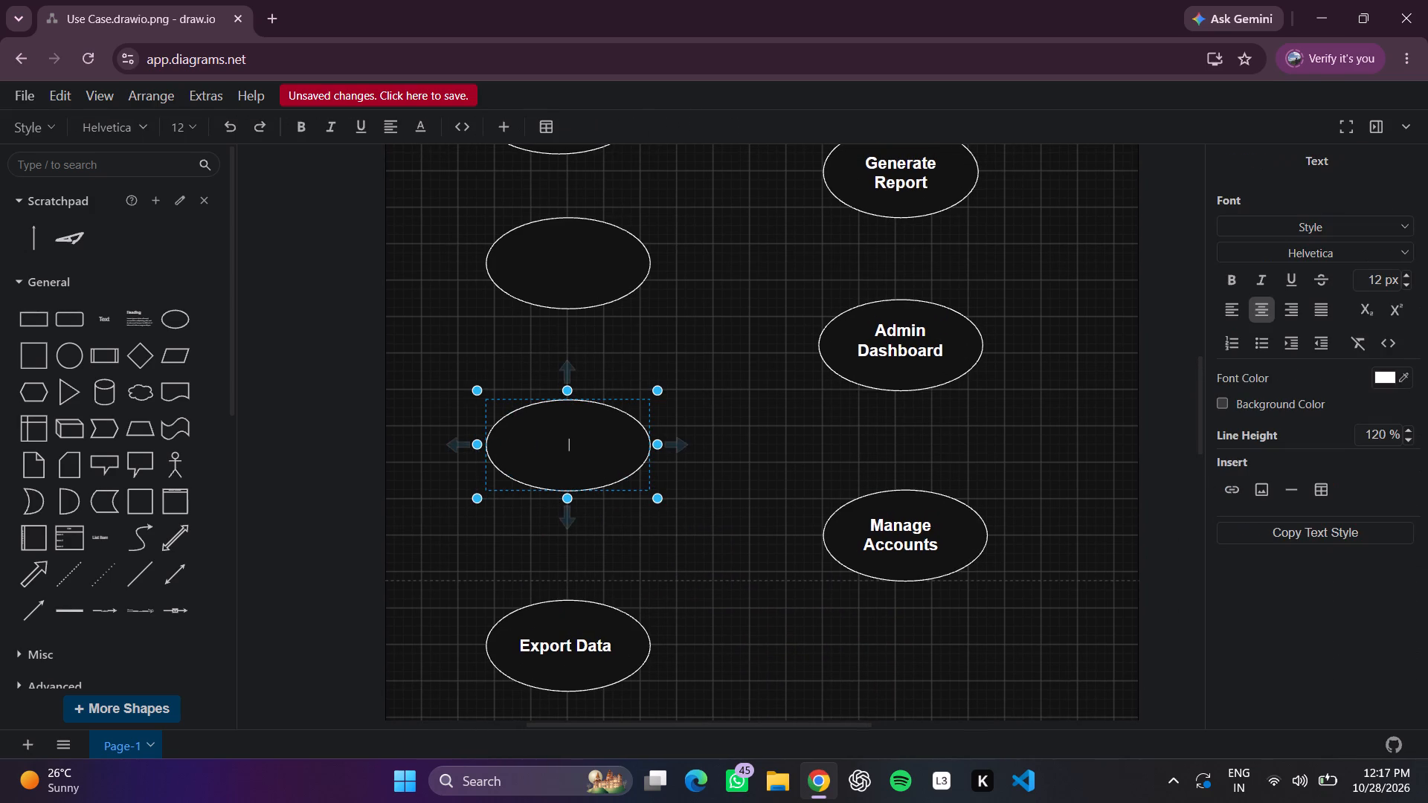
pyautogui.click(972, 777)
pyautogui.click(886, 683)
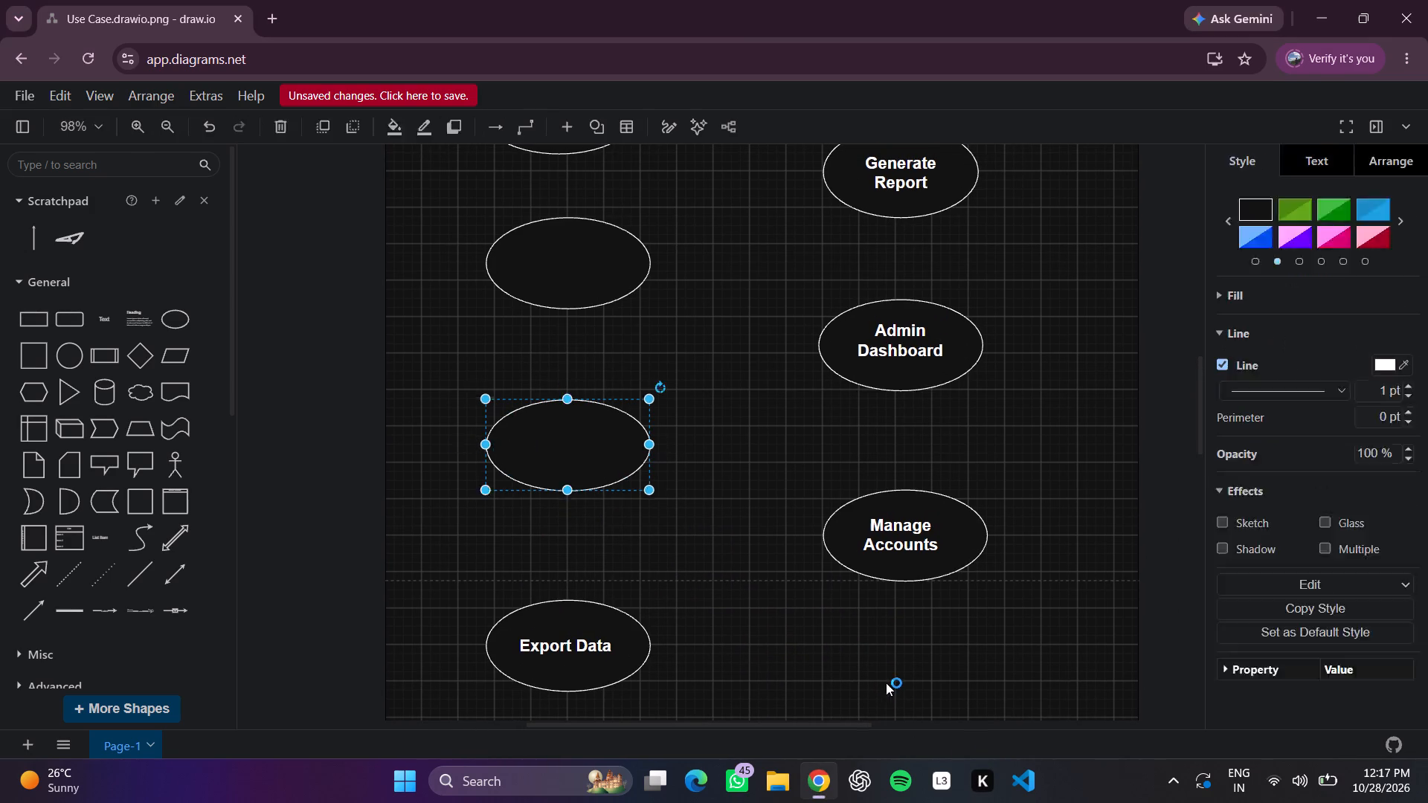
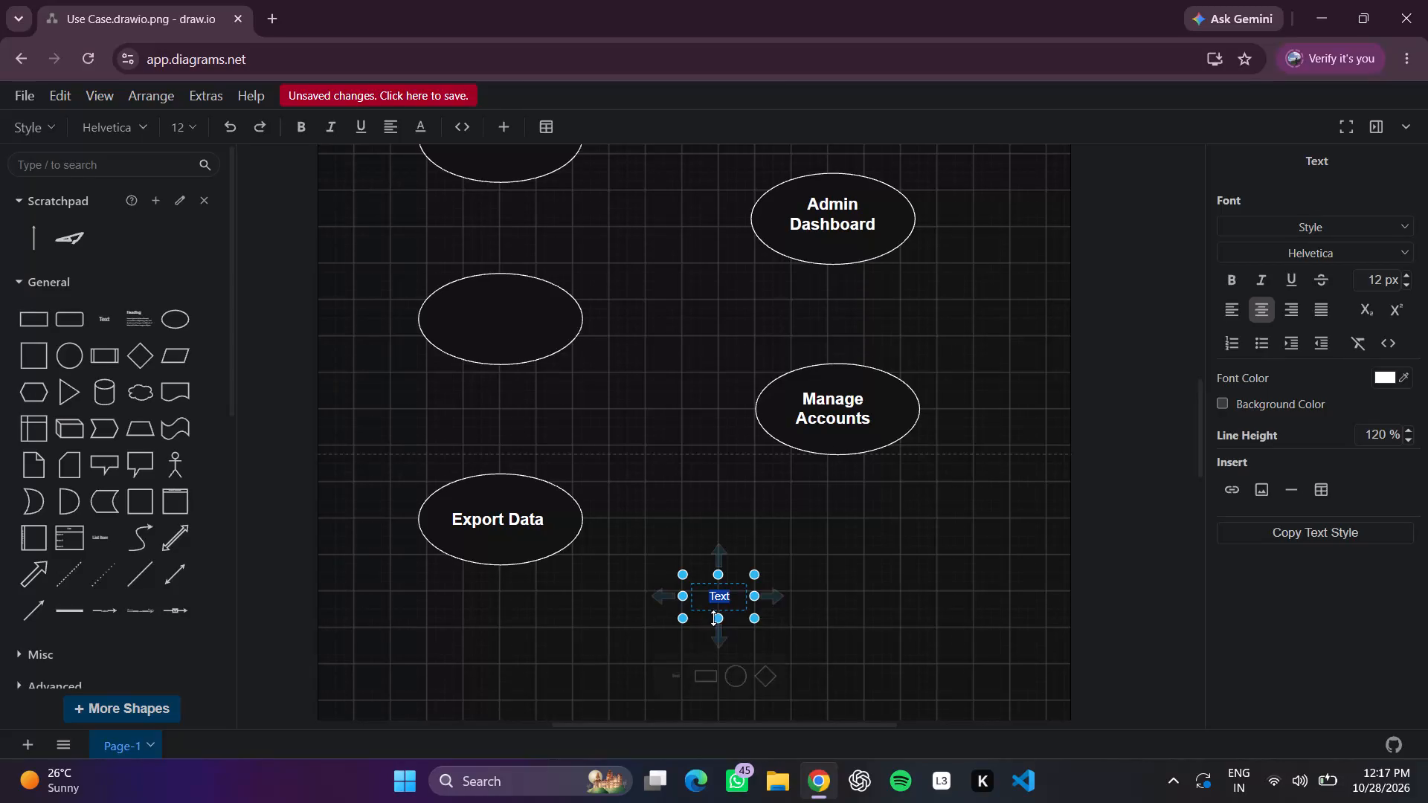
# Enlarge the new text box beside the "Export Data" ellipse and replace its placeholder with "Set Budget".
pyautogui.moveTo(713, 617); pyautogui.dragTo(715, 670)
pyautogui.moveTo(744, 625); pyautogui.dragTo(851, 608)
pyautogui.doubleClick(790, 624)
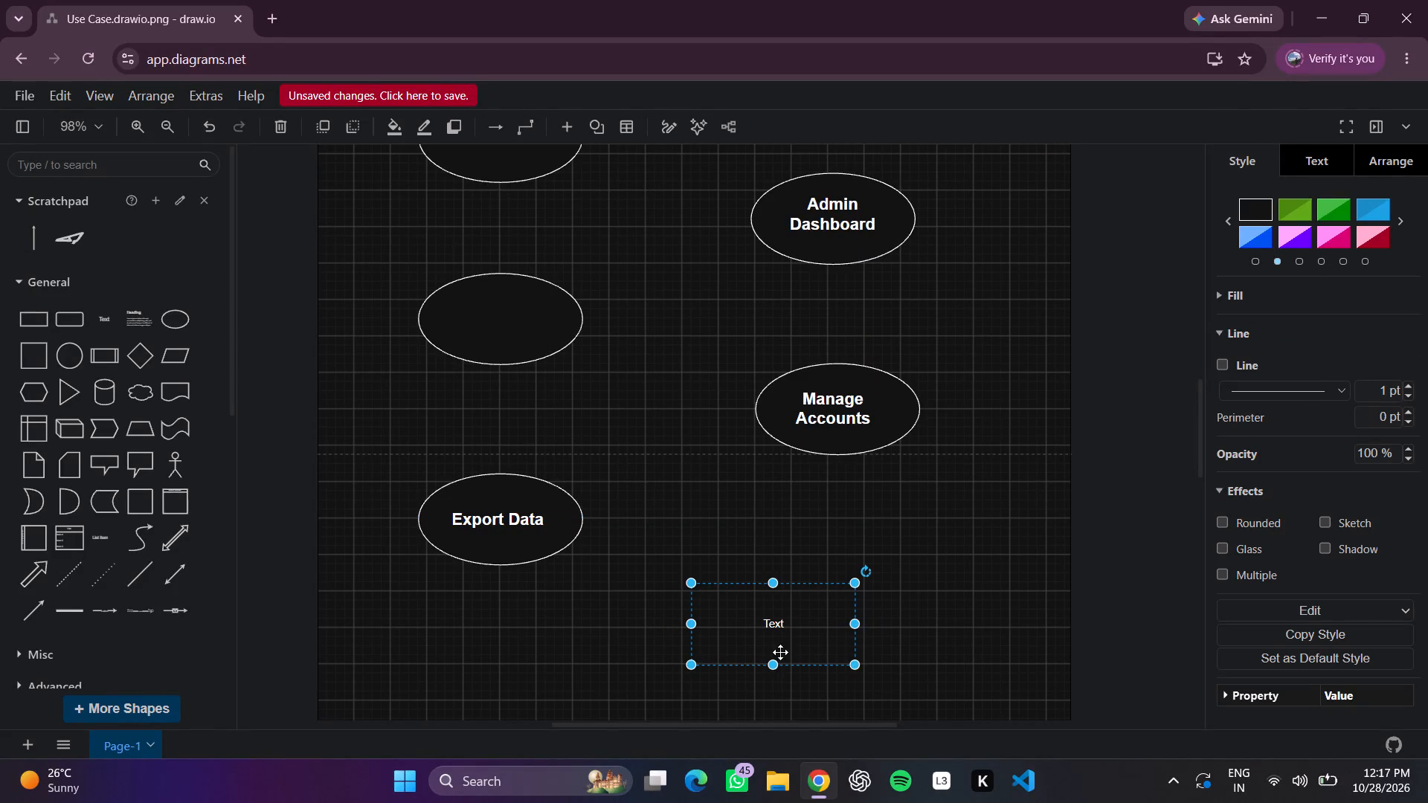
pyautogui.doubleClick(778, 633)
pyautogui.press('BackSpace')
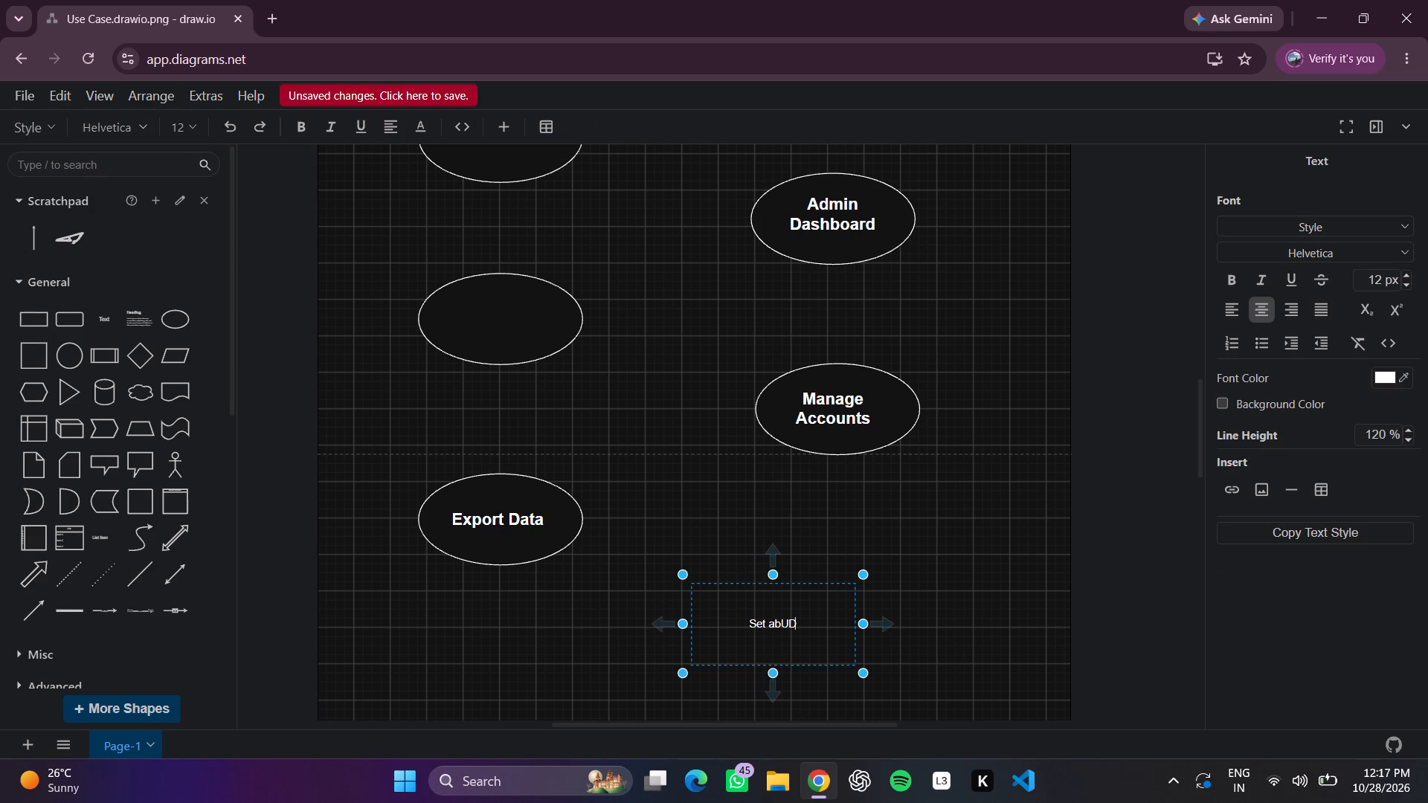
pyautogui.press('BackSpace')
pyautogui.press('BackSpace')
pyautogui.press('BackSpace')
pyautogui.press('BackSpace')
pyautogui.write('get')
pyautogui.click(972, 589)
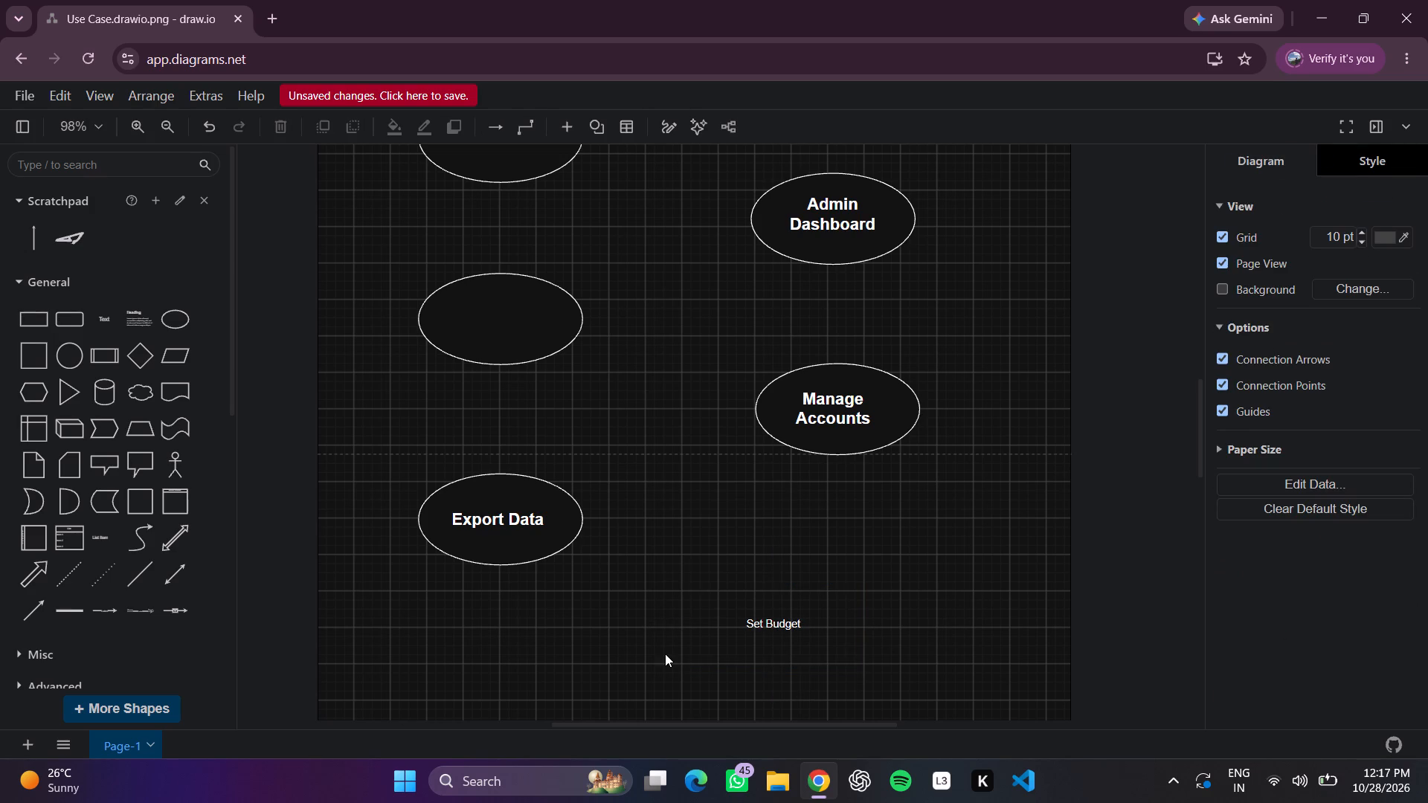
# Apply the Heading 2 style to "Set Budget" and centre it in the empty ellipse directly above "Export Data".
pyautogui.doubleClick(791, 628)
pyautogui.doubleClick(794, 627)
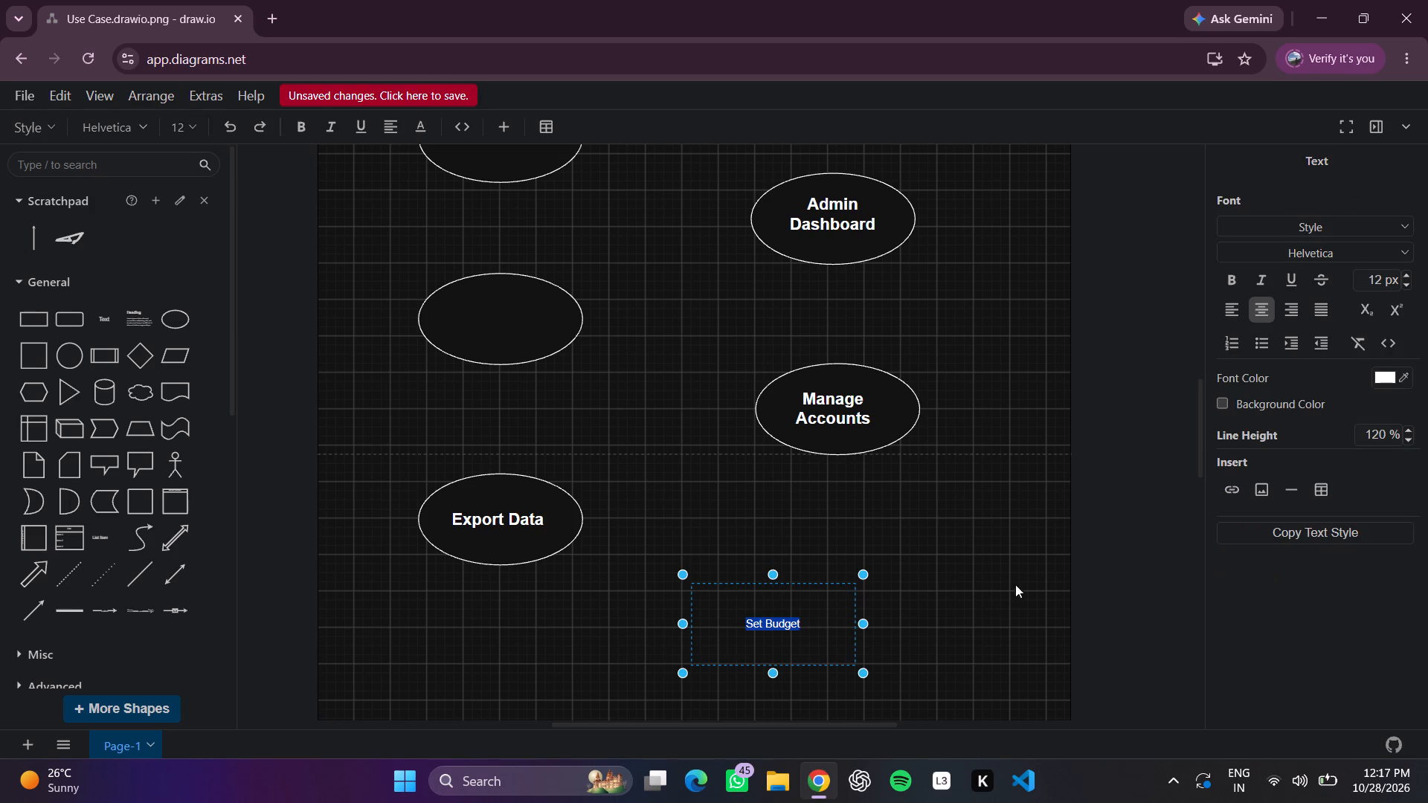
pyautogui.click(1240, 226)
pyautogui.click(1273, 320)
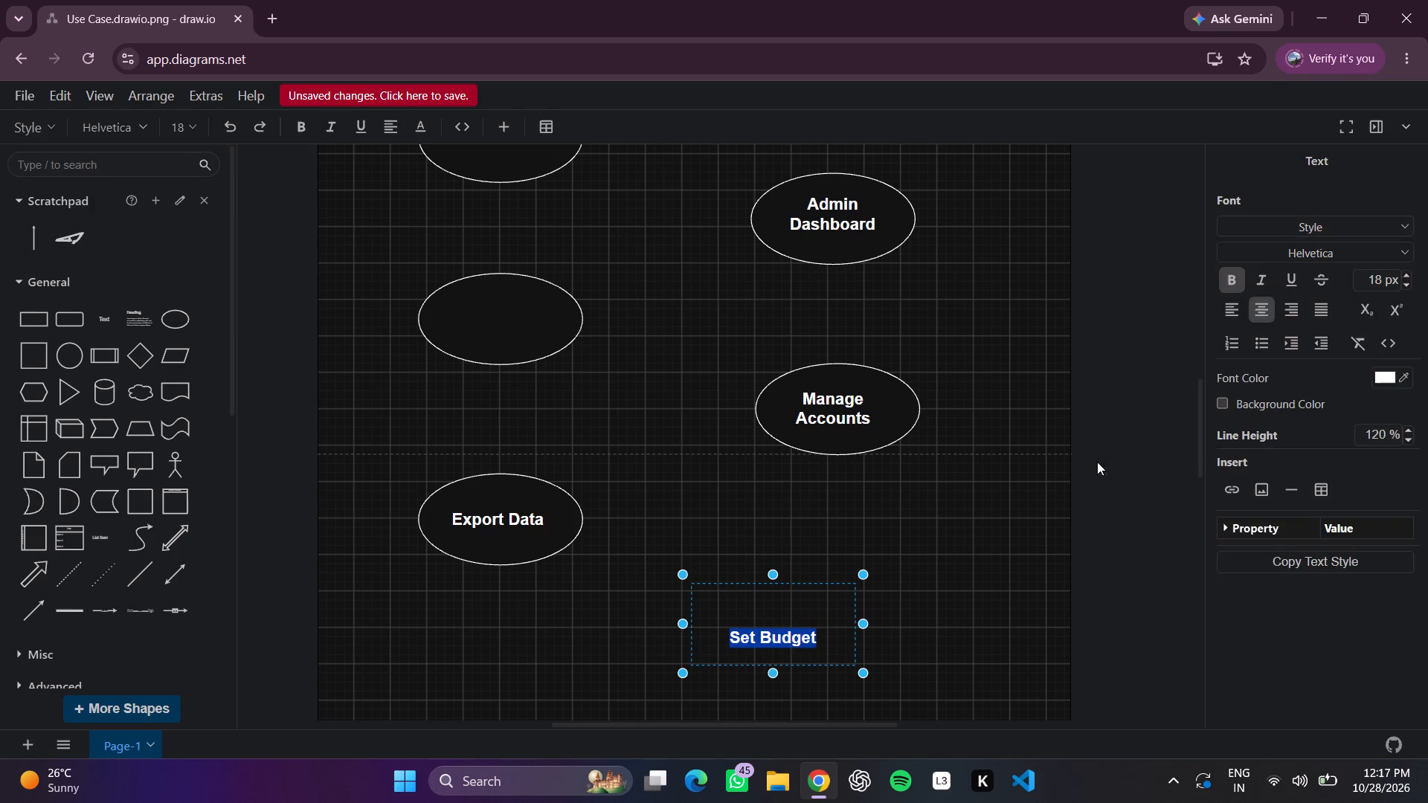
pyautogui.click(1004, 527)
pyautogui.moveTo(757, 640); pyautogui.dragTo(484, 337)
pyautogui.click(744, 553)
# Add another text box in the empty area below the "Manage Accounts" ellipse and enlarge its height and width.
pyautogui.tripleClick(735, 585)
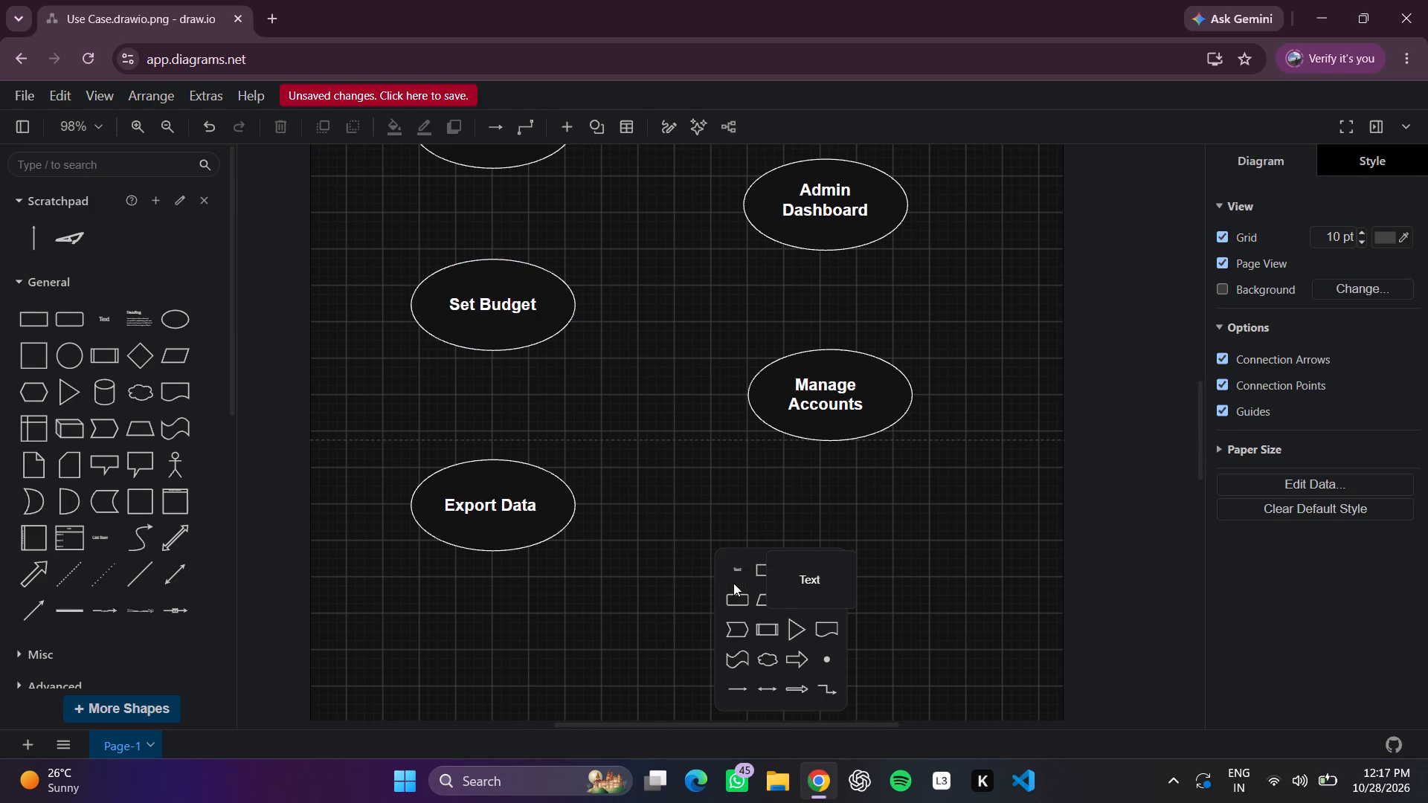
pyautogui.click(736, 574)
pyautogui.moveTo(742, 602); pyautogui.dragTo(739, 661)
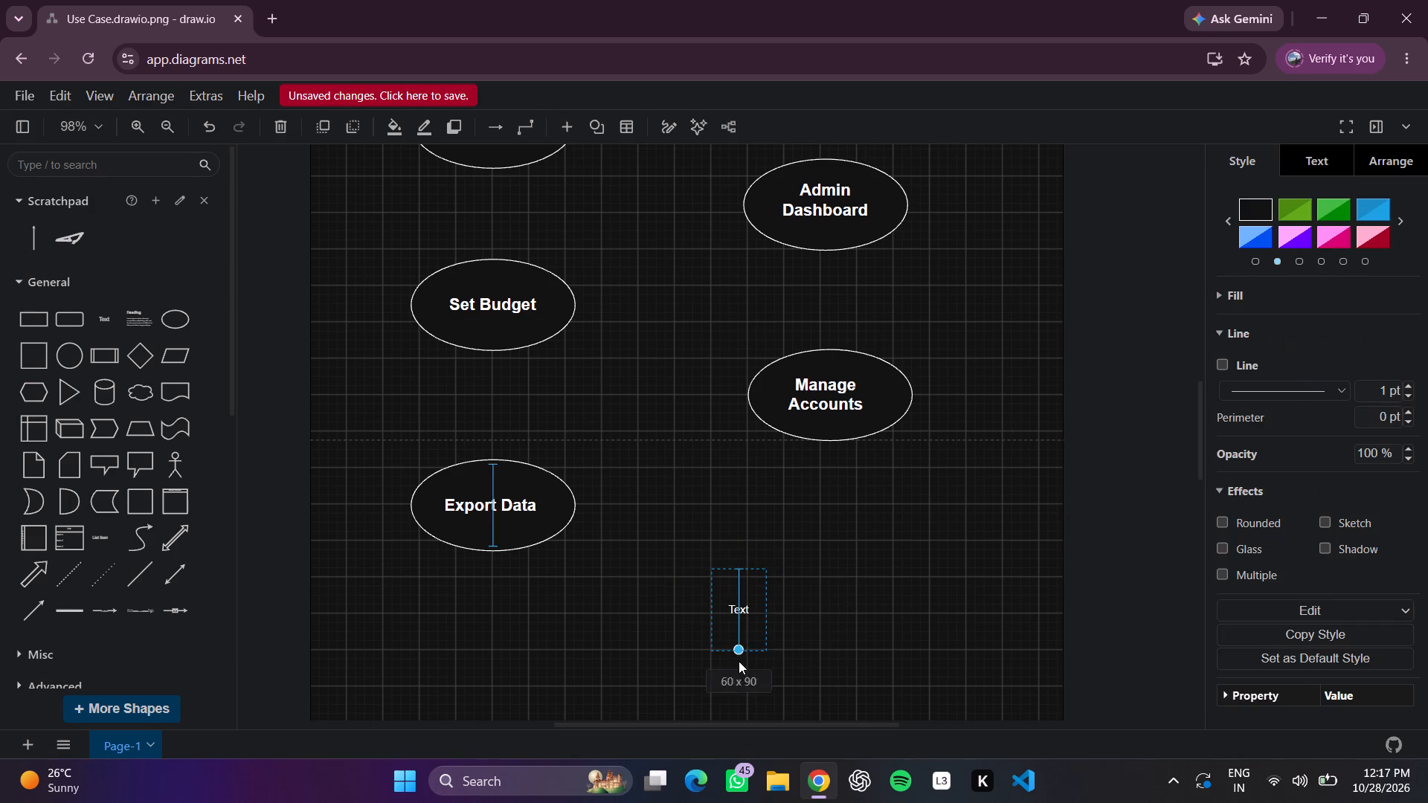
pyautogui.moveTo(739, 661); pyautogui.dragTo(739, 658)
pyautogui.click(773, 607)
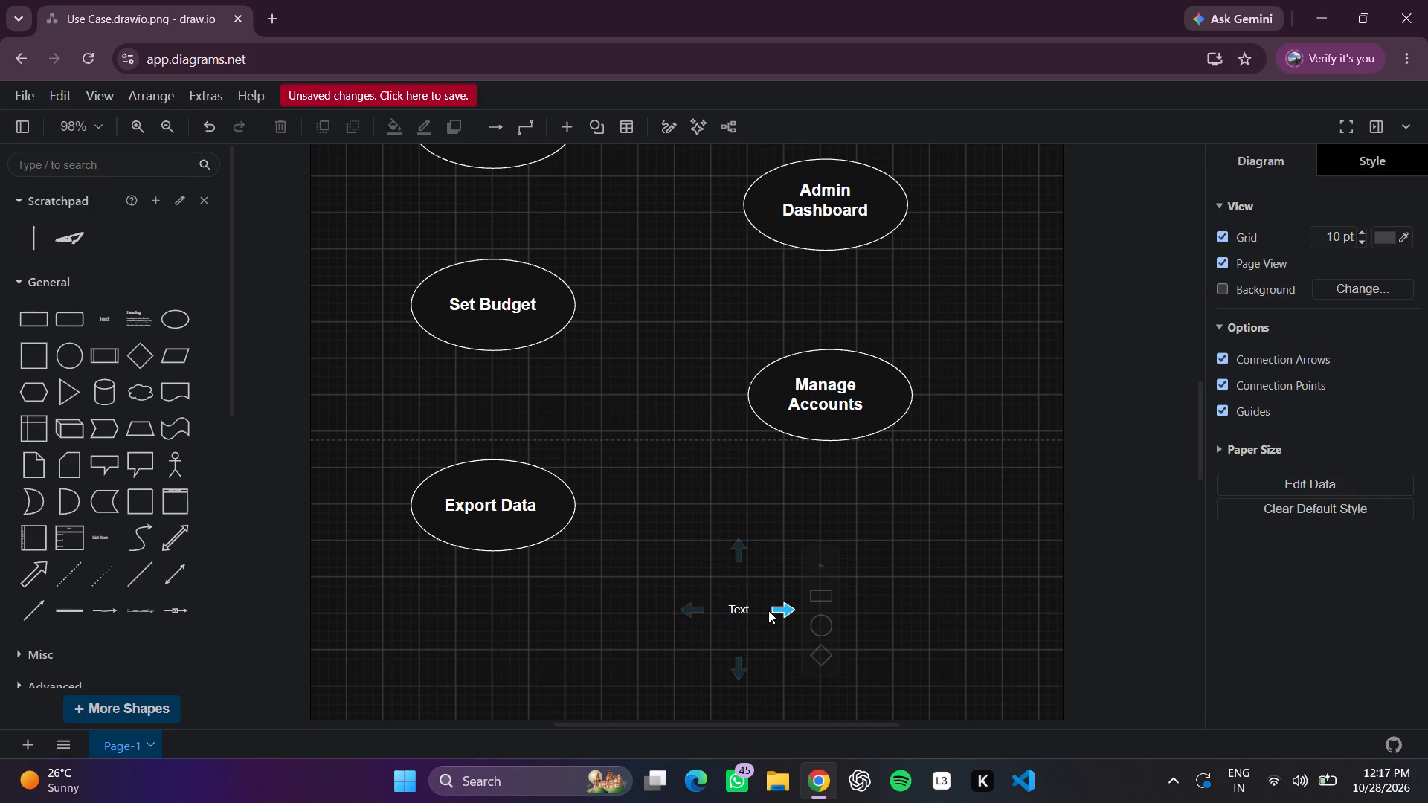
pyautogui.click(914, 601)
pyautogui.click(757, 618)
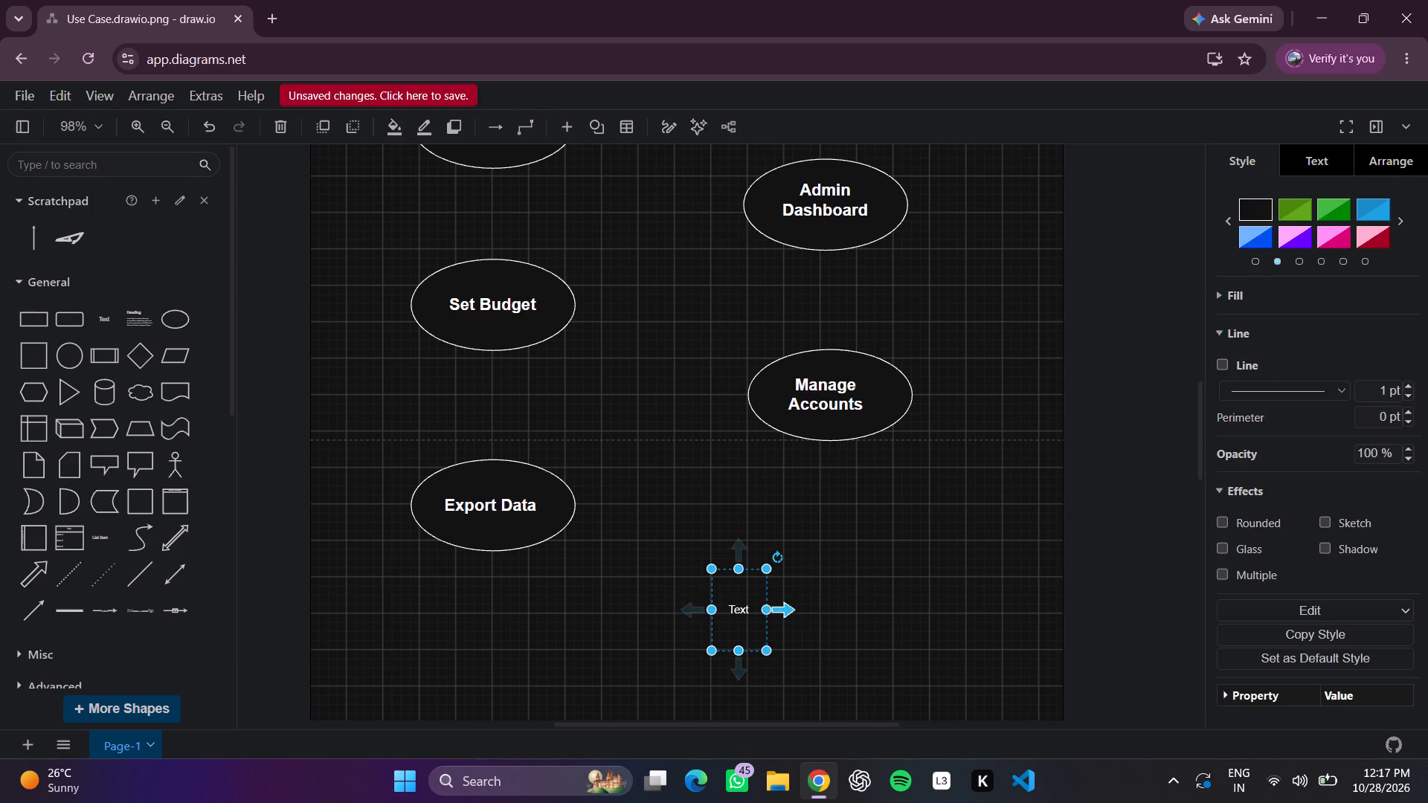
pyautogui.moveTo(767, 610); pyautogui.dragTo(835, 602)
# Replace the new text box's placeholder with "View Expense Report".
pyautogui.doubleClick(796, 609)
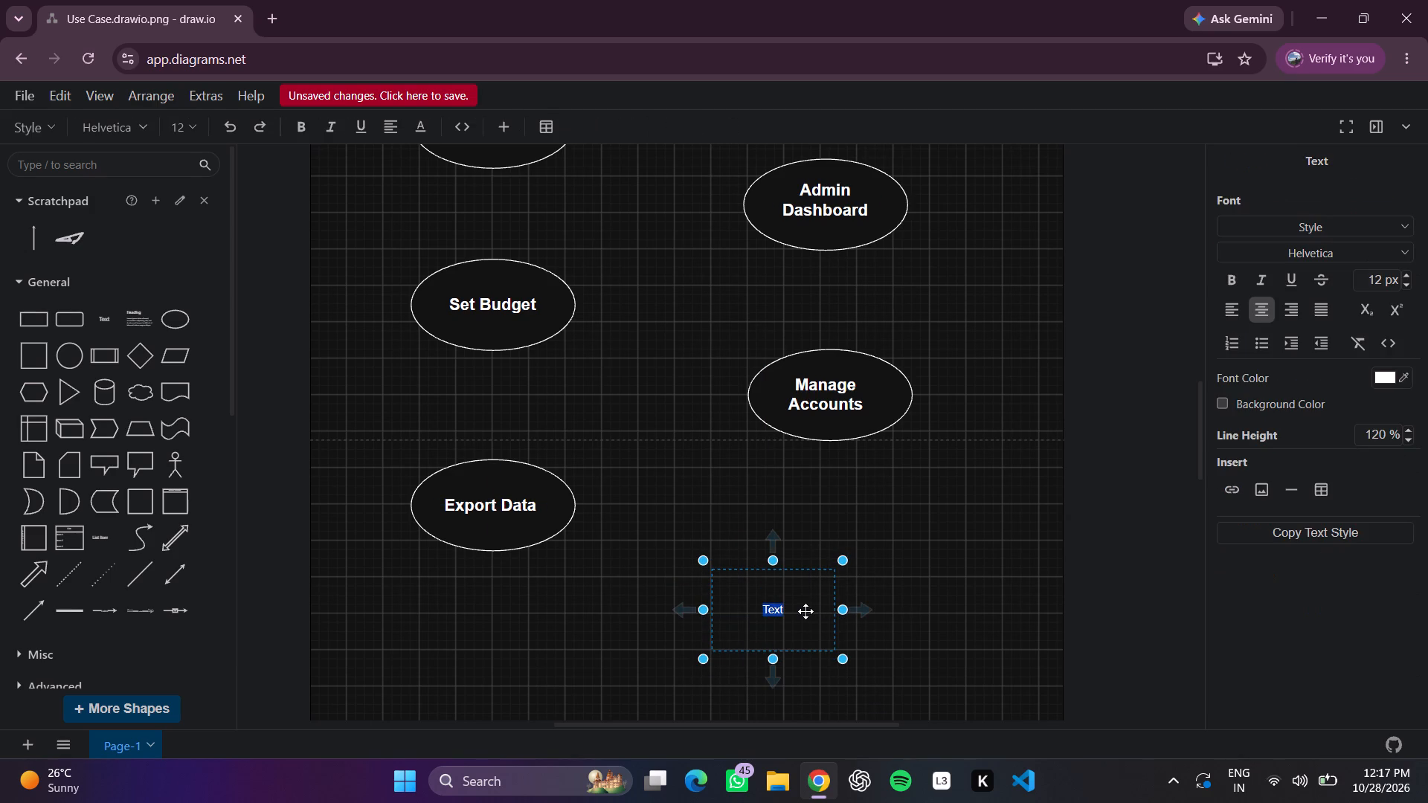
pyautogui.press('BackSpace')
pyautogui.write('iew')
pyautogui.press('space')
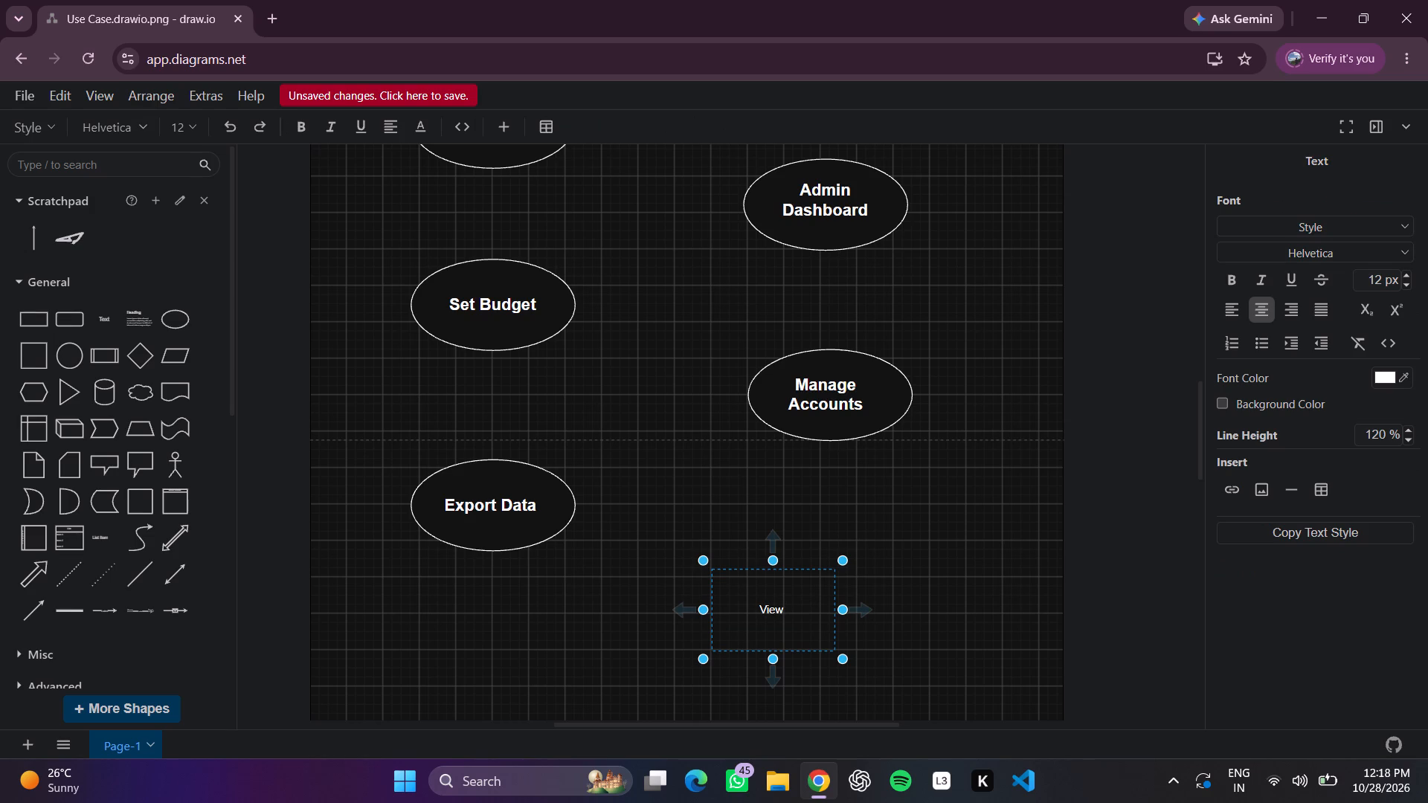
pyautogui.press('e')
pyautogui.write('xpense')
pyautogui.press('space')
pyautogui.click(994, 575)
# Apply the Heading 2 style to "View Expense Report" and move it into the empty ellipse directly above "Set Budget".
pyautogui.doubleClick(739, 597)
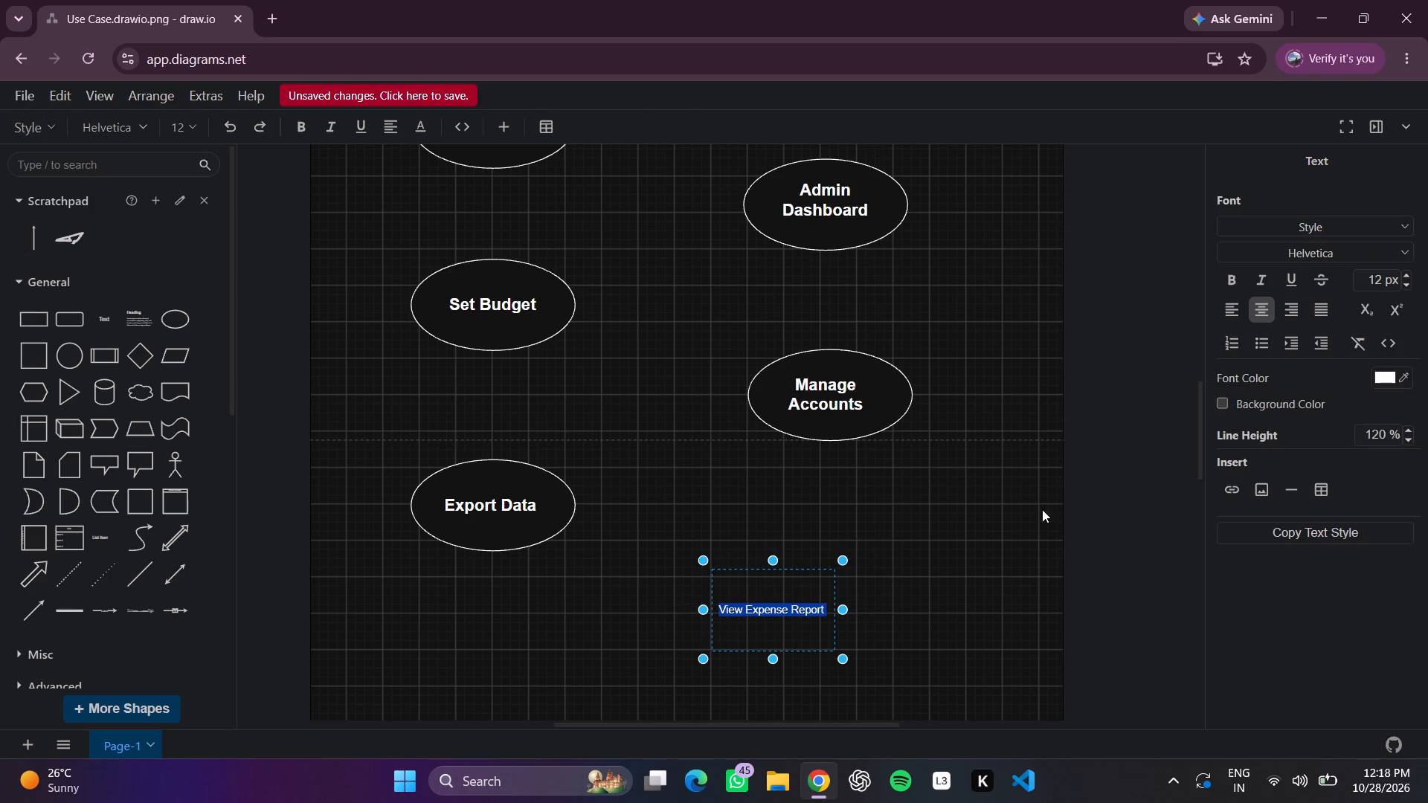
pyautogui.click(1363, 223)
pyautogui.click(1322, 311)
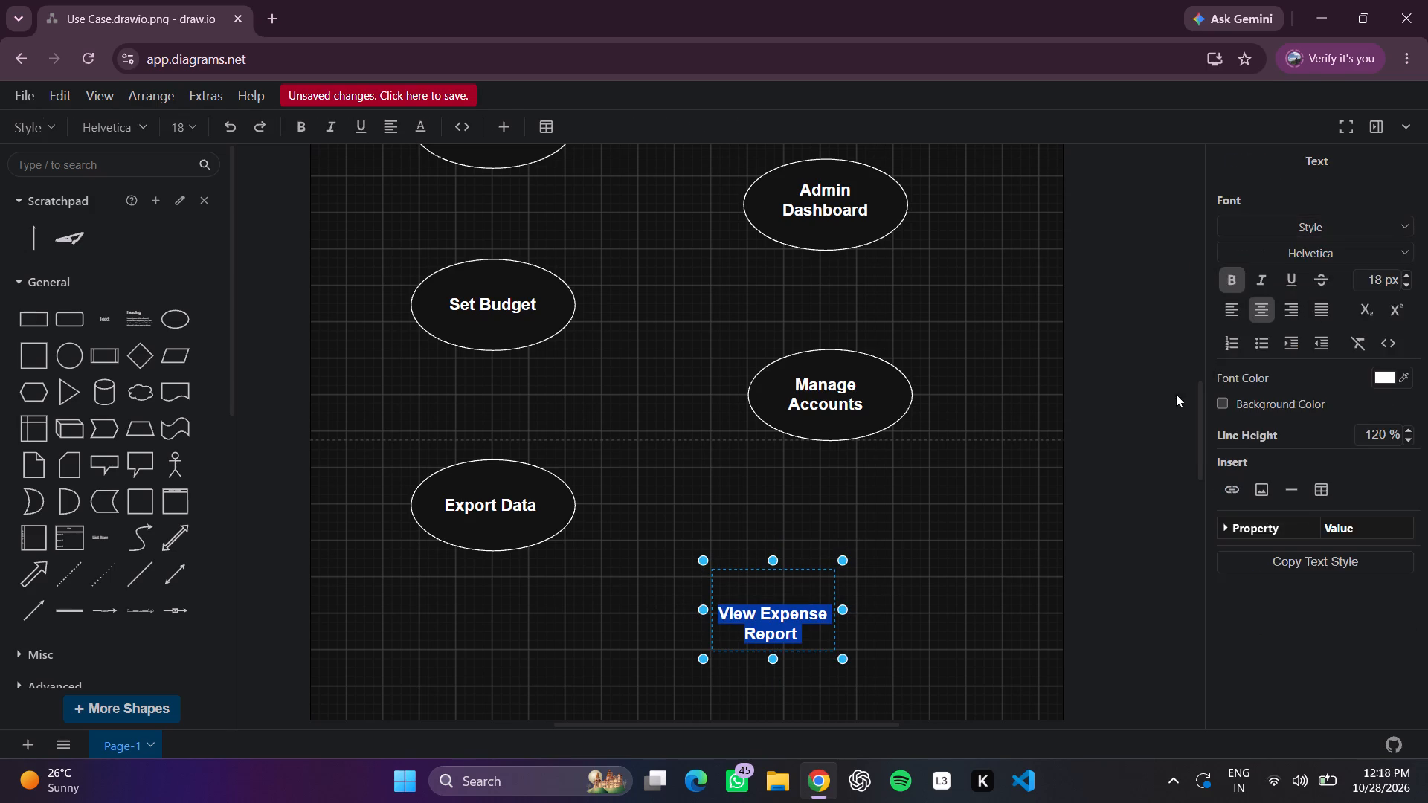
pyautogui.click(1053, 476)
pyautogui.scroll(1, 897, 592)
pyautogui.moveTo(728, 703); pyautogui.dragTo(701, 649)
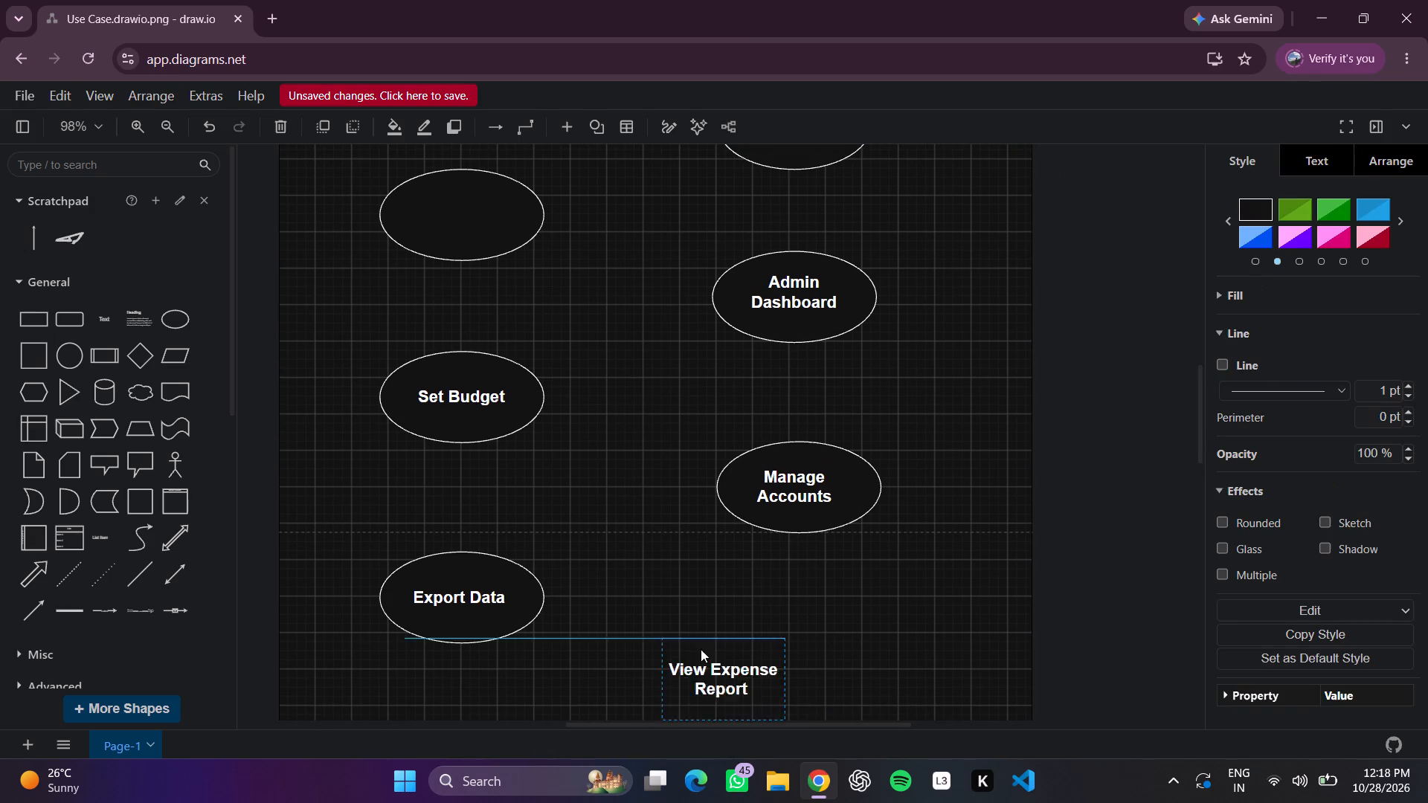
pyautogui.moveTo(701, 649); pyautogui.dragTo(454, 222)
pyautogui.click(946, 408)
# Add a text box in the empty area below the "Manage Accounts" ellipse and enlarge its height and width.
pyautogui.scroll(-1, 910, 410)
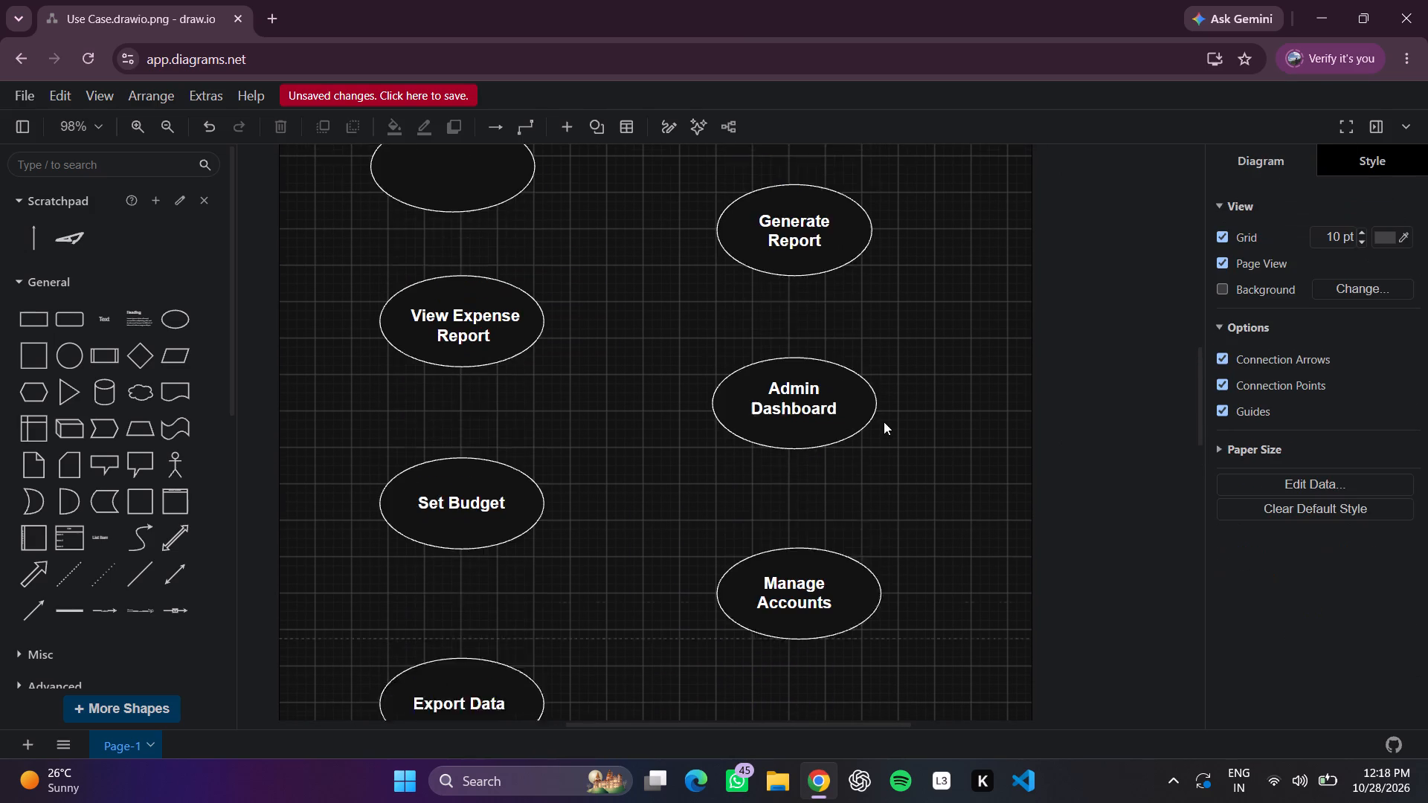
pyautogui.scroll(-1, 884, 422)
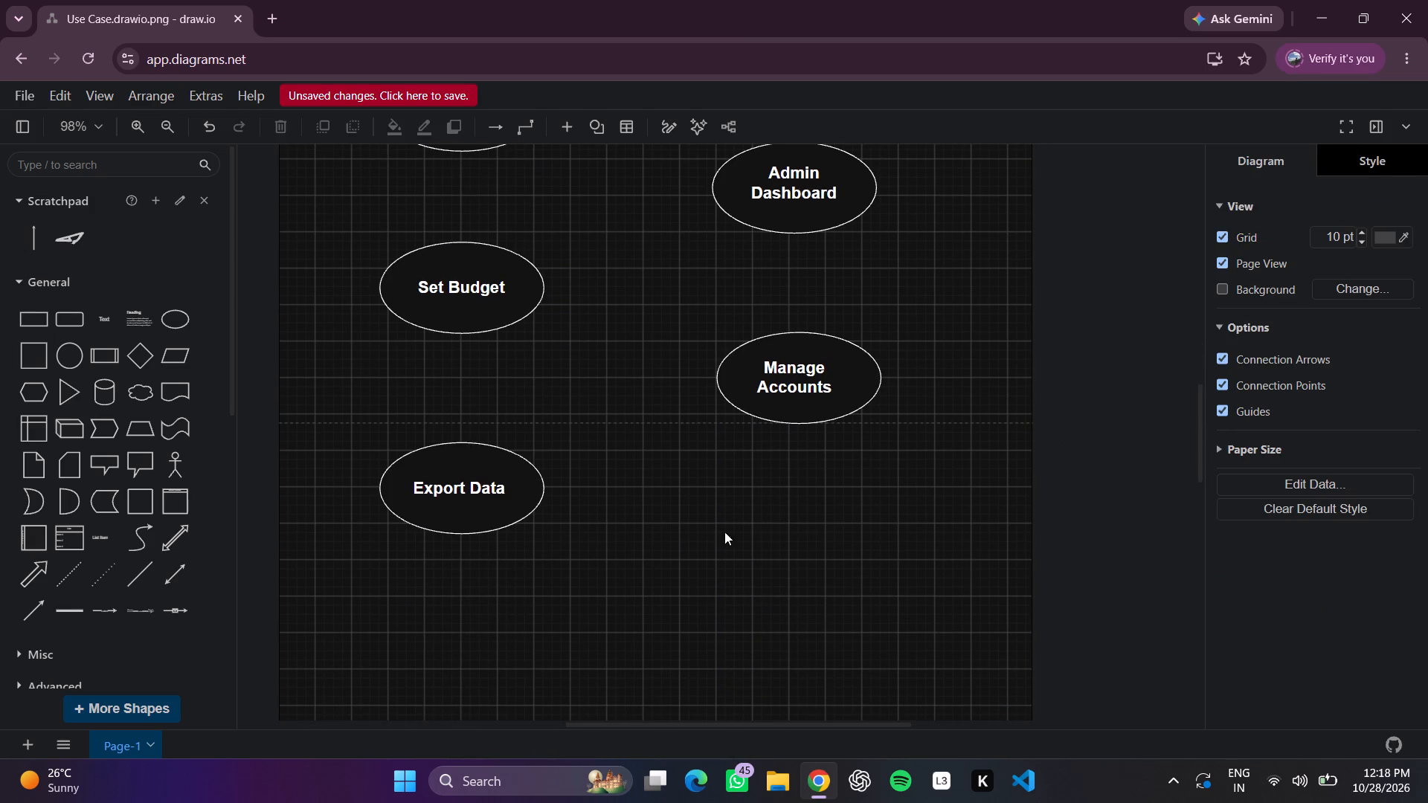
pyautogui.tripleClick(684, 546)
pyautogui.moveTo(681, 567); pyautogui.dragTo(679, 581)
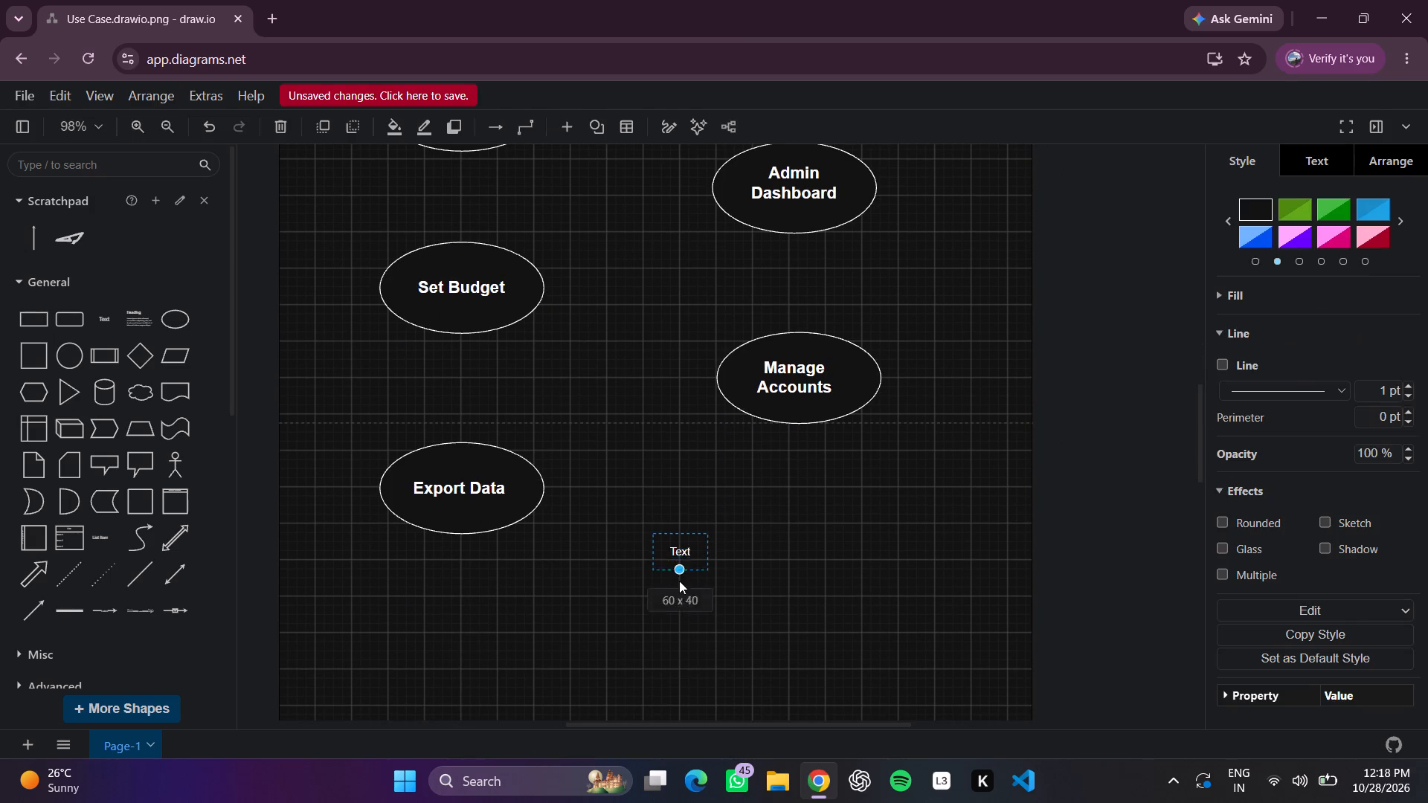
pyautogui.moveTo(679, 581); pyautogui.dragTo(688, 654)
pyautogui.moveTo(710, 593); pyautogui.dragTo(849, 590)
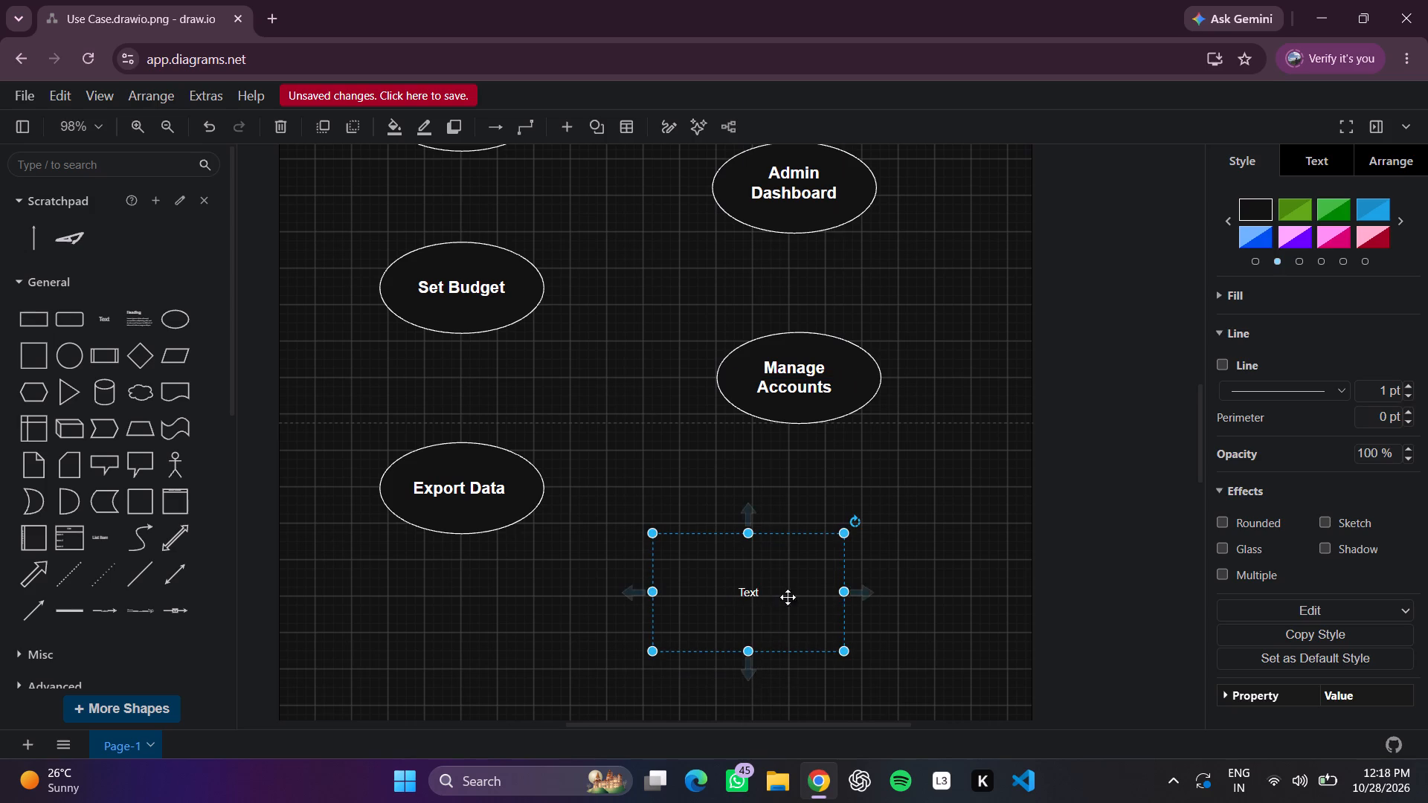
# Replace the new text box's placeholder with "Add Expense".
pyautogui.doubleClick(753, 604)
pyautogui.press('BackSpace')
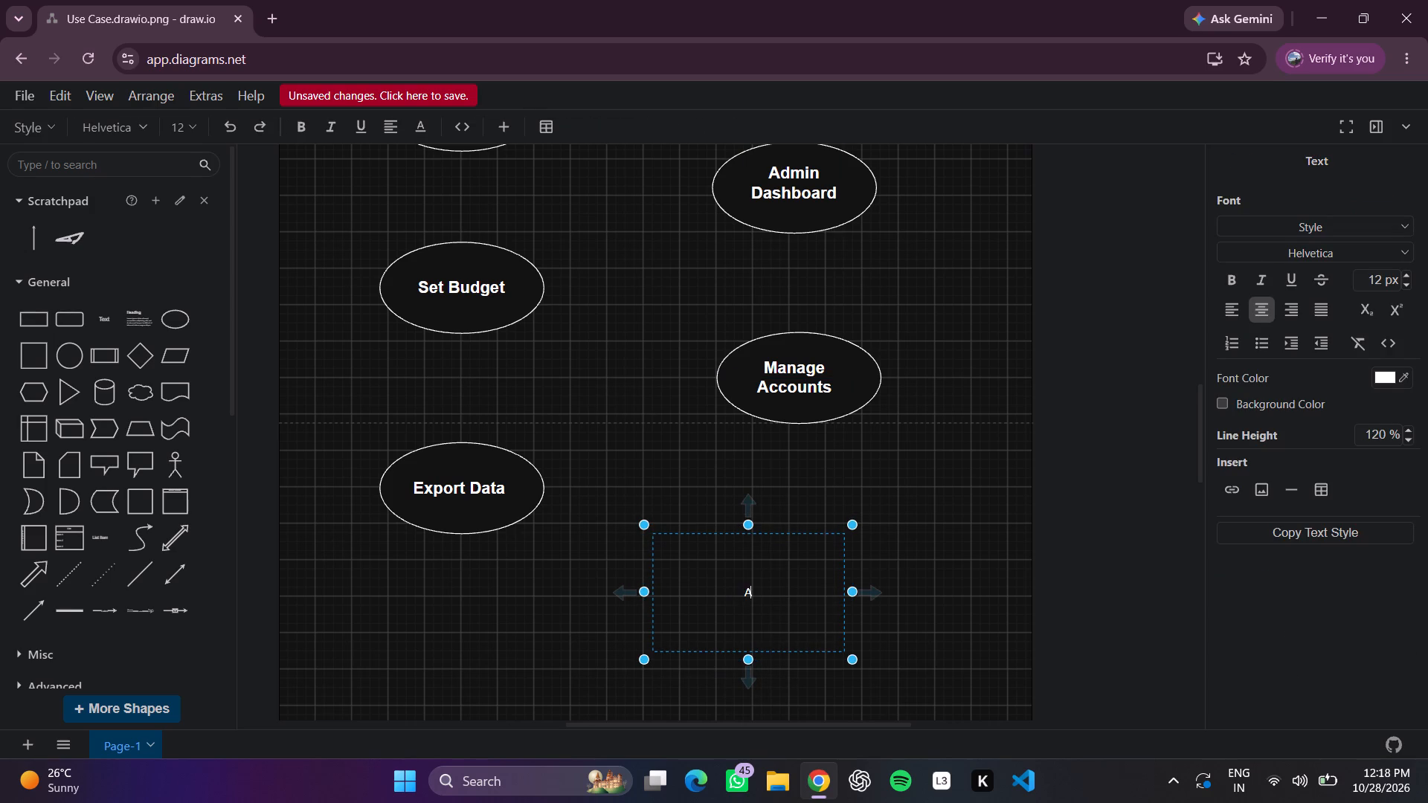
pyautogui.write('xpe')
pyautogui.write('nse')
pyautogui.click(922, 532)
# Apply the Heading 2 style to "Add Expense" and centre it in the empty ellipse directly above "View Expense Report".
pyautogui.doubleClick(801, 602)
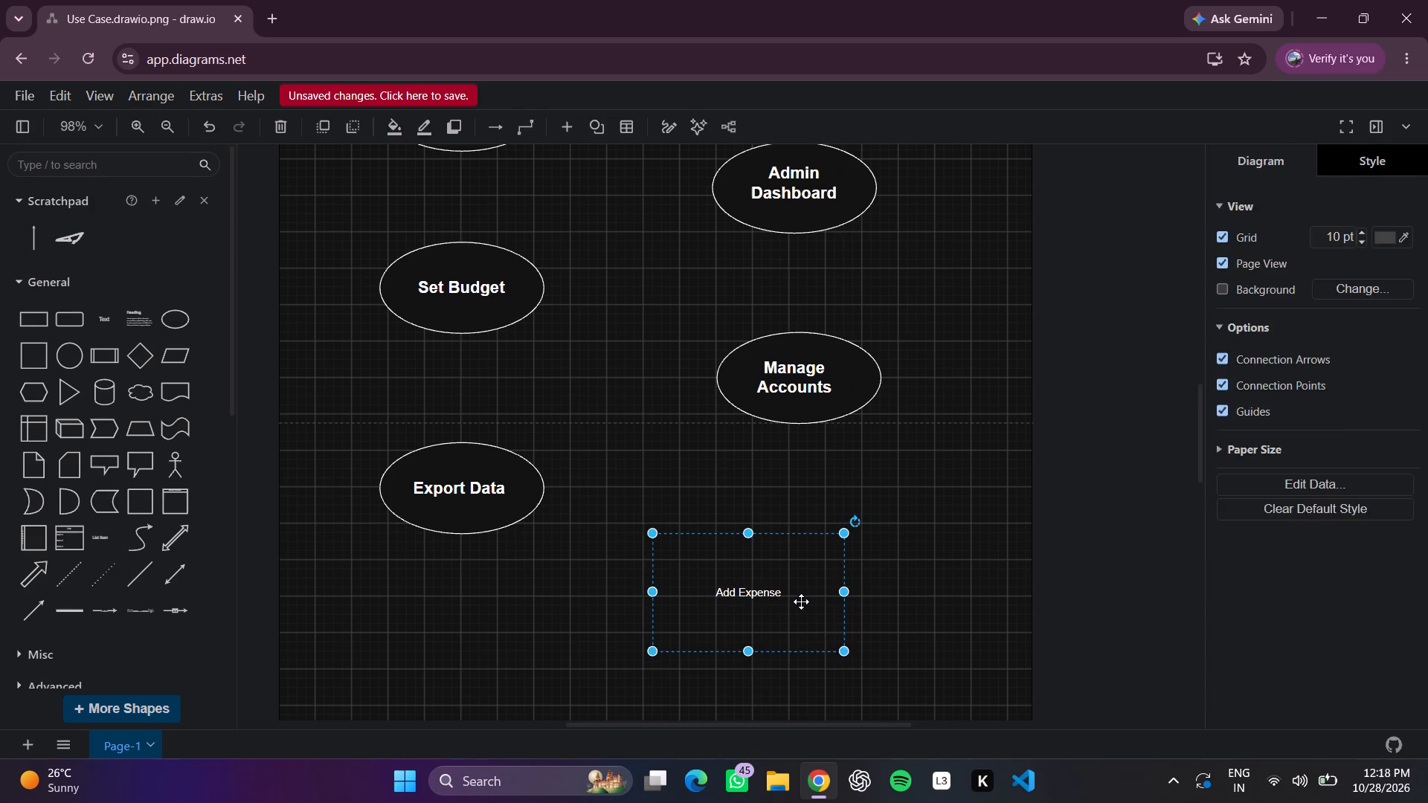
pyautogui.click(1323, 238)
pyautogui.click(1323, 236)
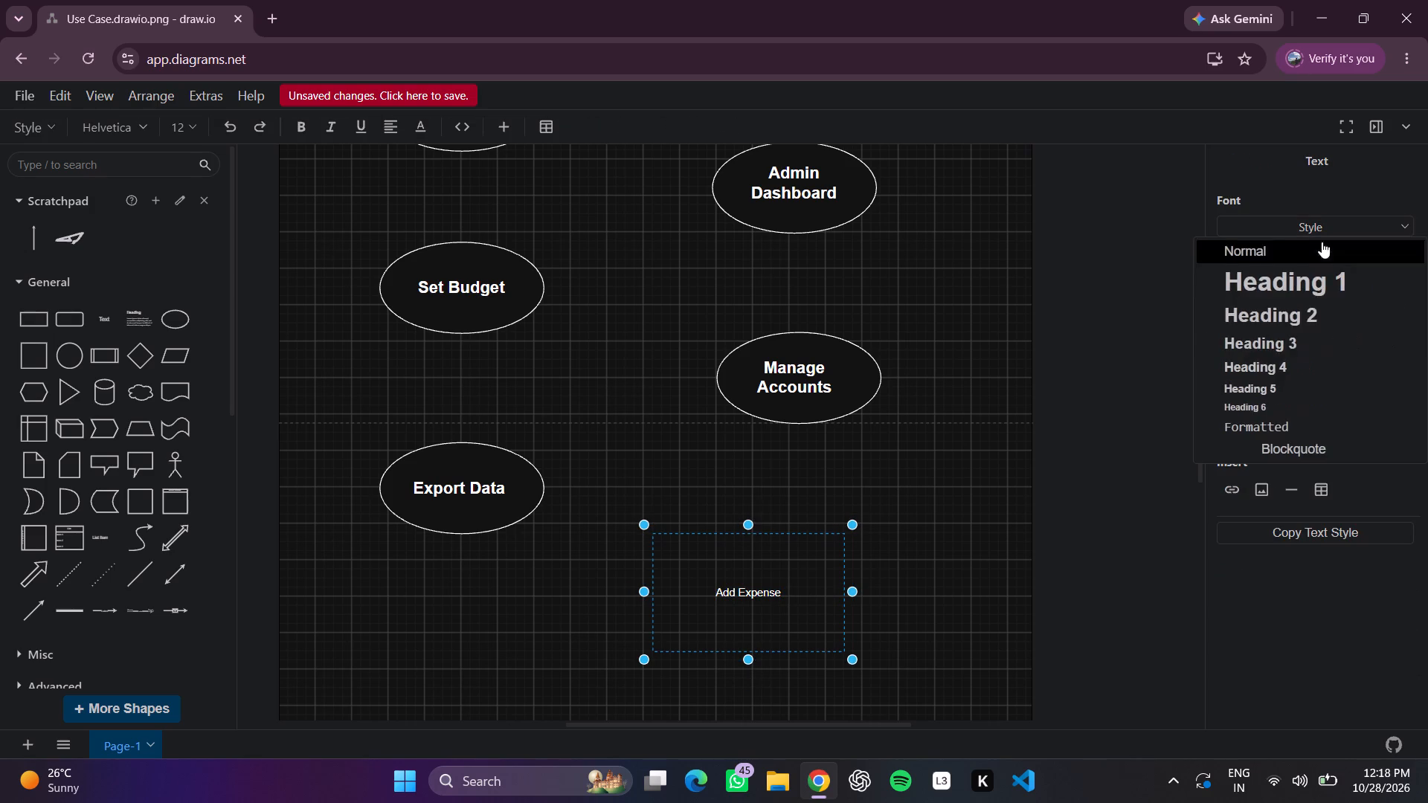
pyautogui.click(1315, 319)
pyautogui.click(940, 499)
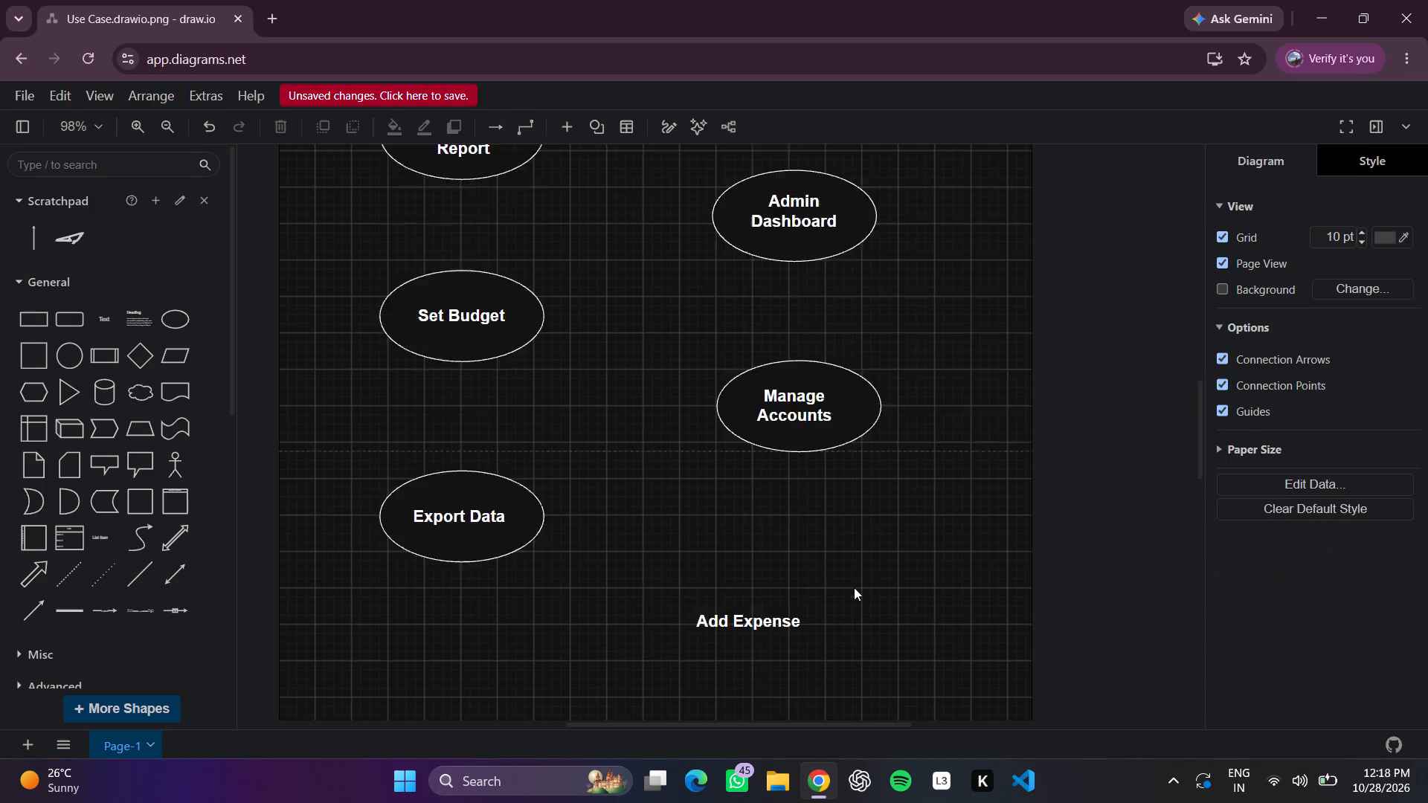
pyautogui.moveTo(751, 697); pyautogui.dragTo(518, 257)
pyautogui.scroll(2, 730, 574)
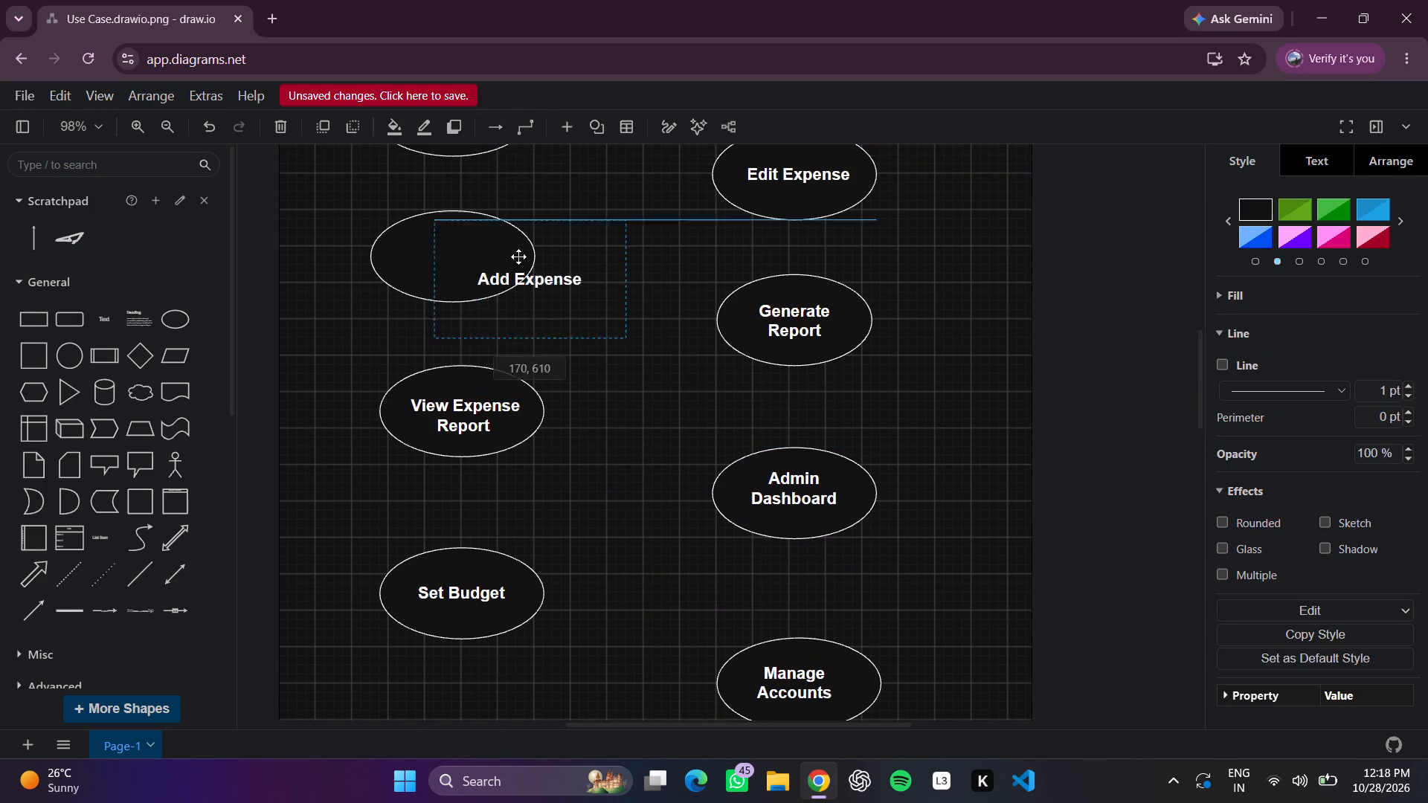
pyautogui.moveTo(518, 257); pyautogui.dragTo(457, 246)
pyautogui.click(608, 288)
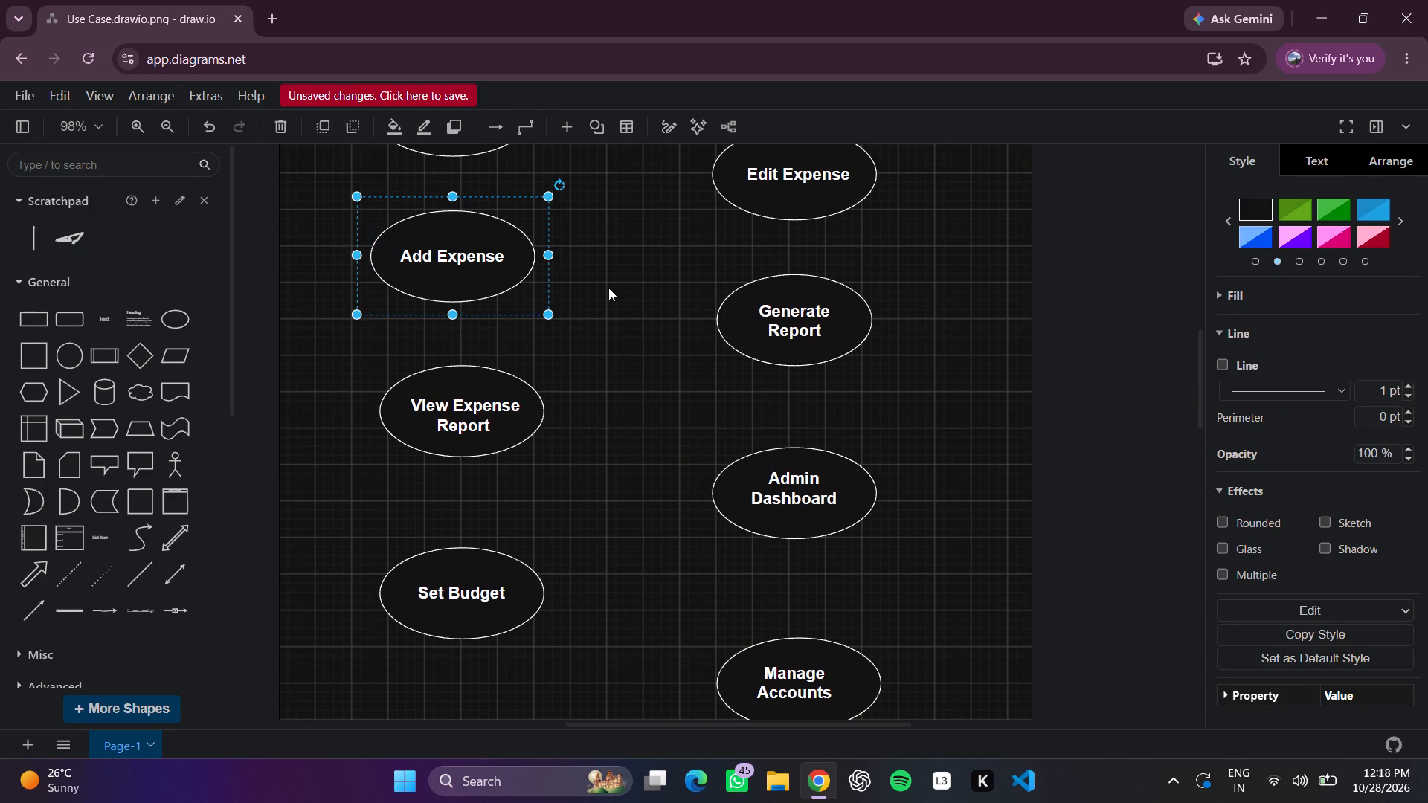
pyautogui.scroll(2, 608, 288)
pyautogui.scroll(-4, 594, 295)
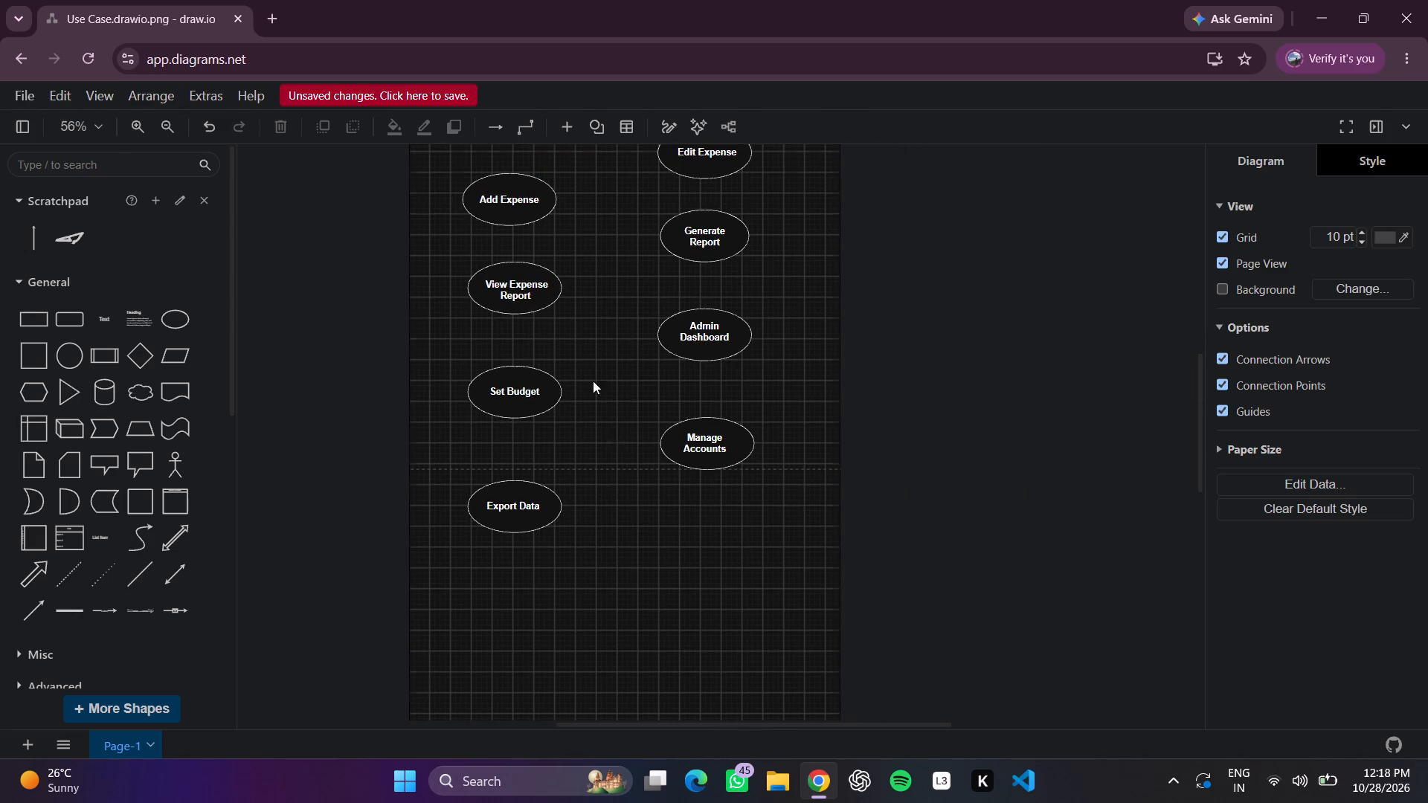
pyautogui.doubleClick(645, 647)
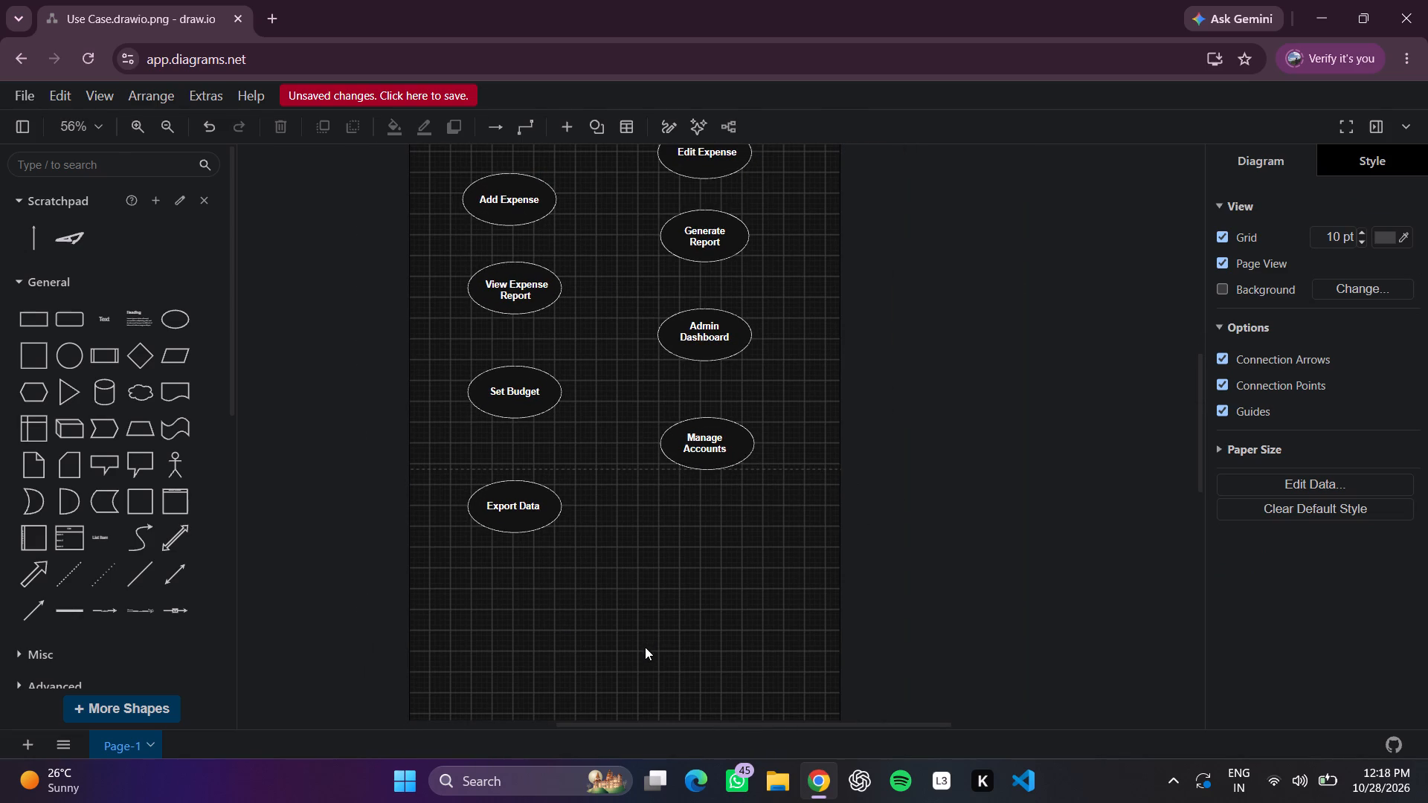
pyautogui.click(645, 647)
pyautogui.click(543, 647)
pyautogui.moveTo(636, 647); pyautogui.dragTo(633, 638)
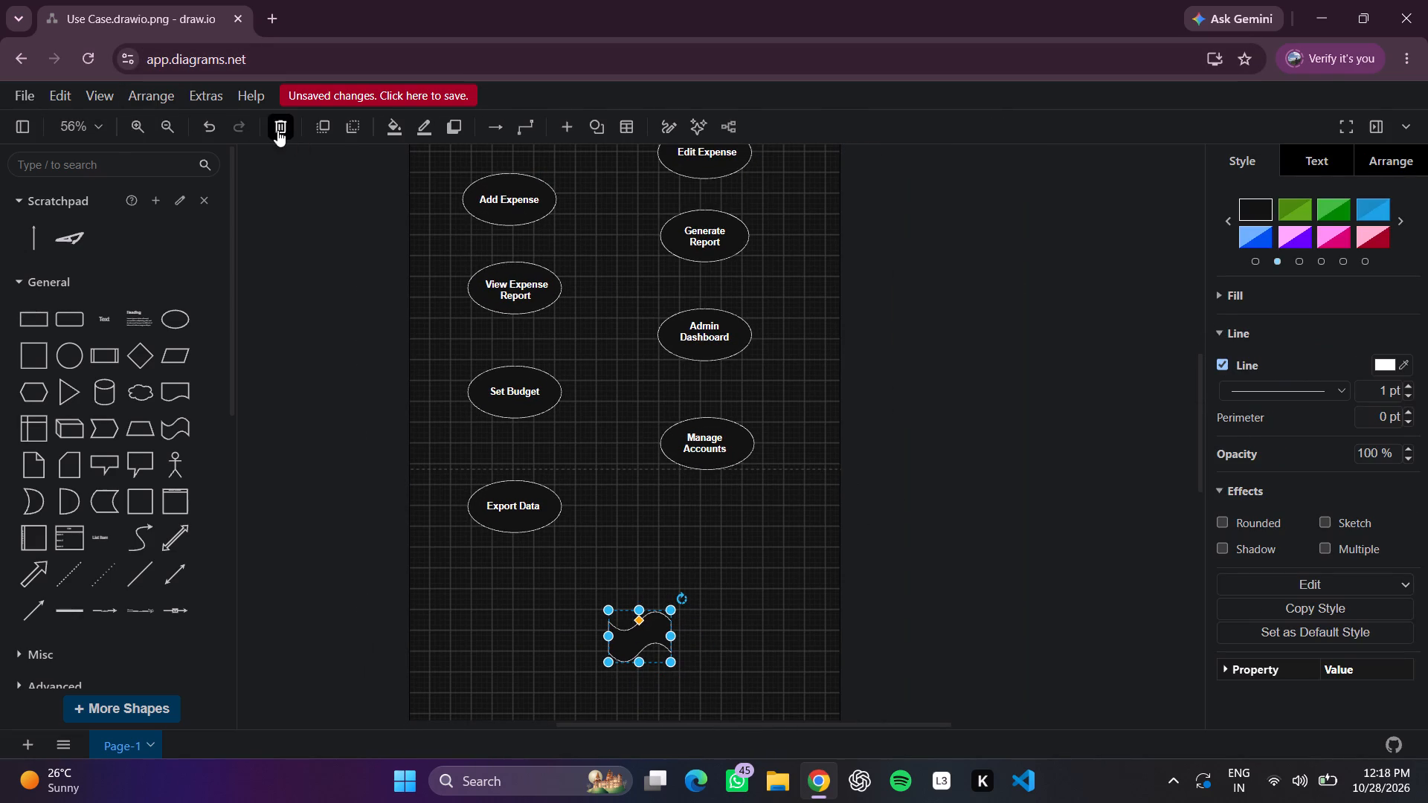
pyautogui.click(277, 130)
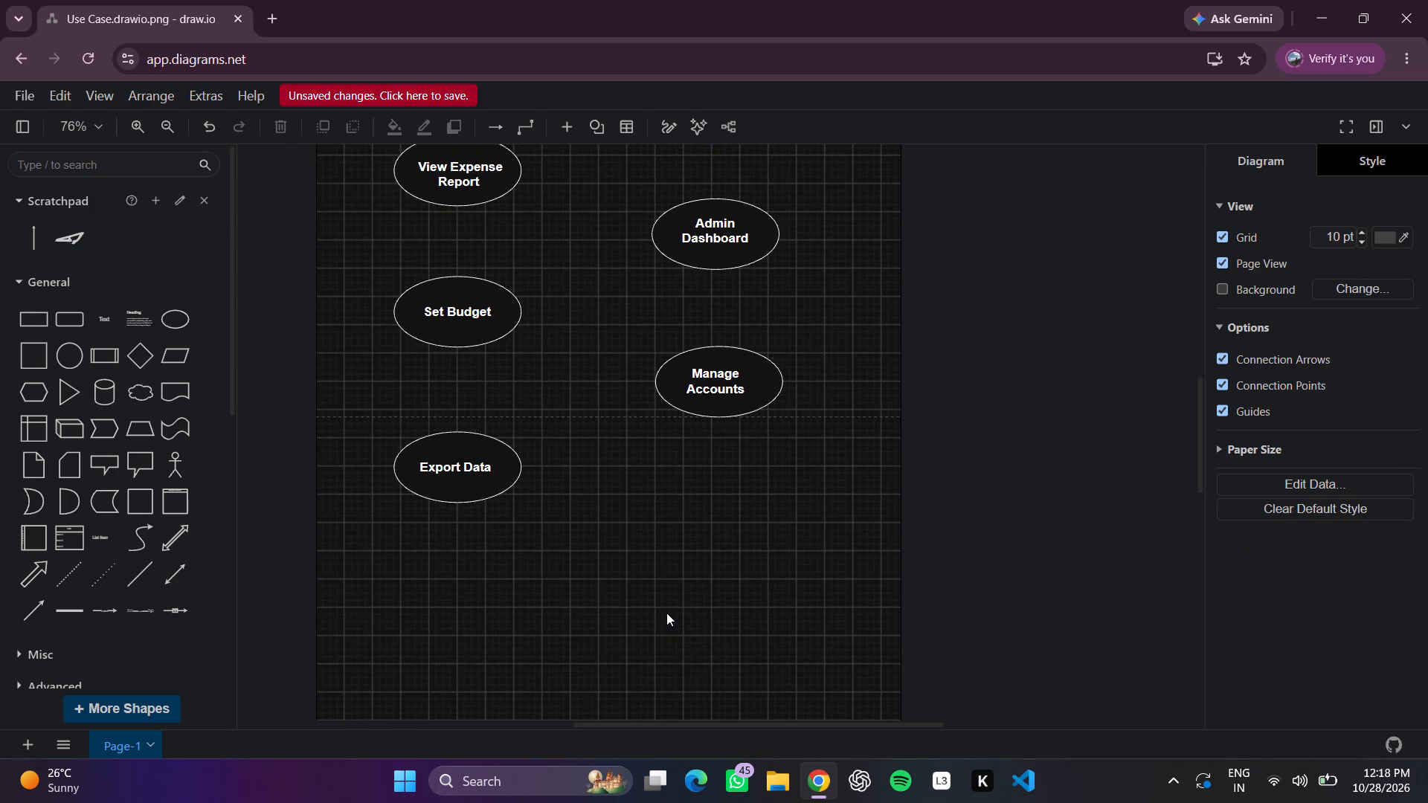
# Add a text box in the empty area below the "Manage Accounts" ellipse and enlarge its height and width.
pyautogui.scroll(4, 665, 613)
pyautogui.hscroll(-1, 665, 613)
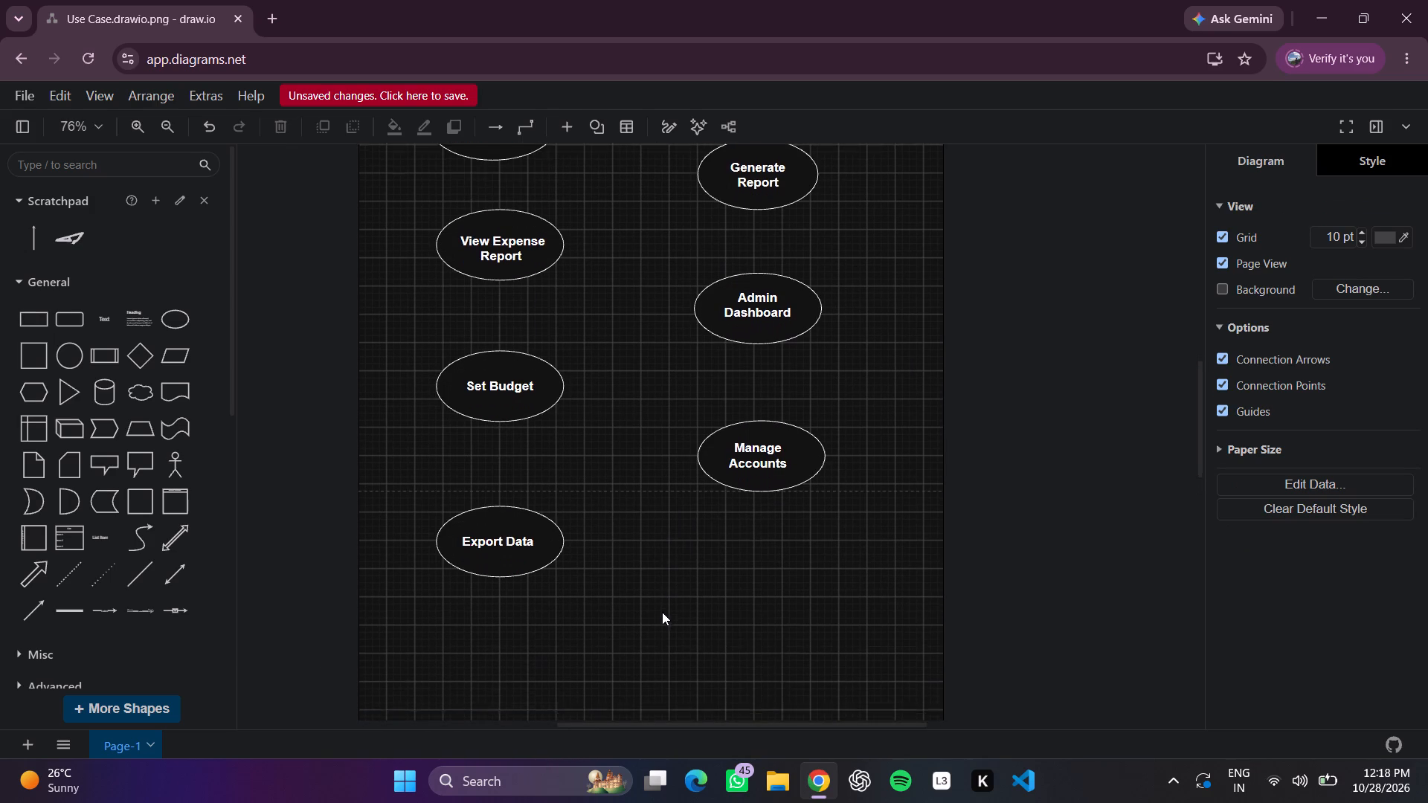
pyautogui.hscroll(-1, 662, 612)
pyautogui.doubleClick(647, 628)
pyautogui.click(654, 578)
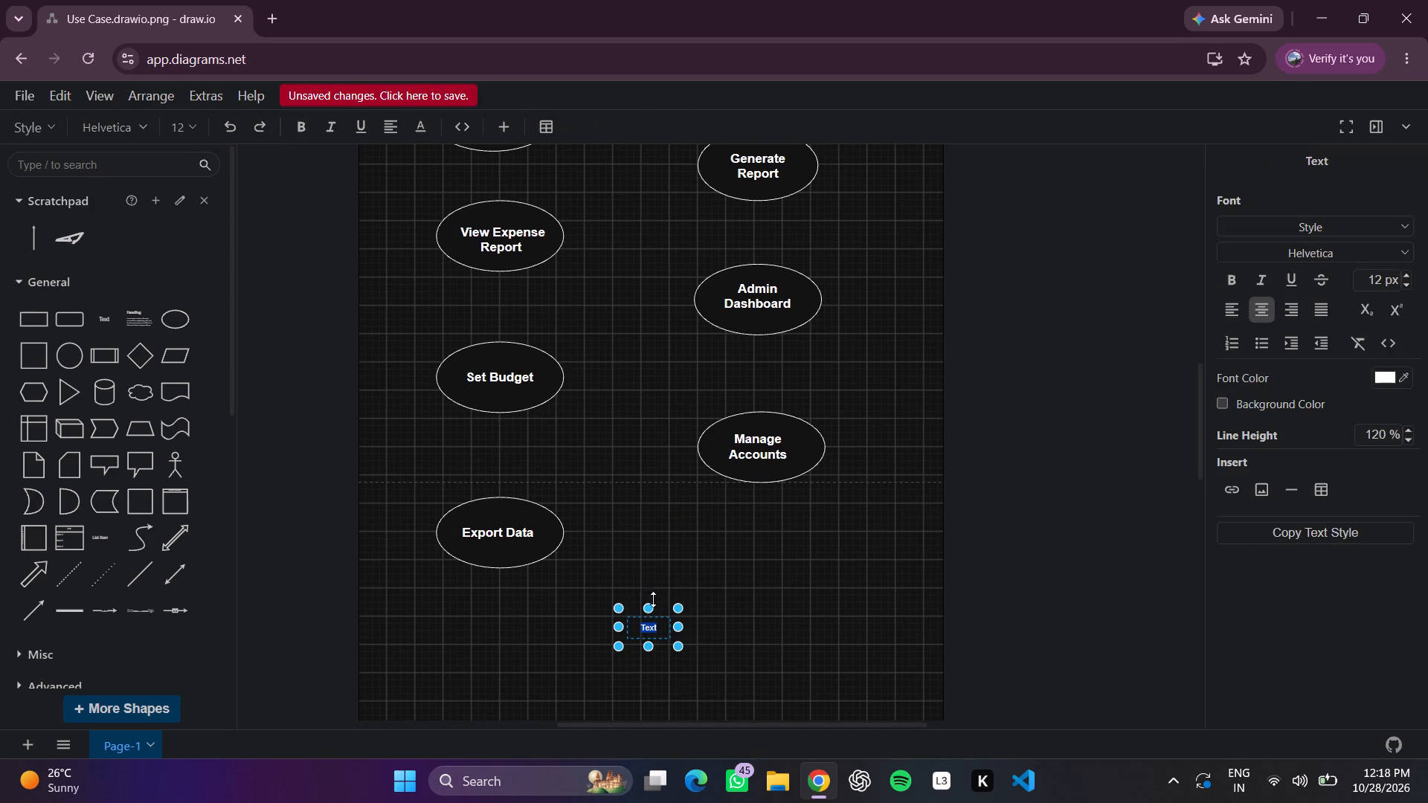
pyautogui.moveTo(644, 649); pyautogui.dragTo(651, 694)
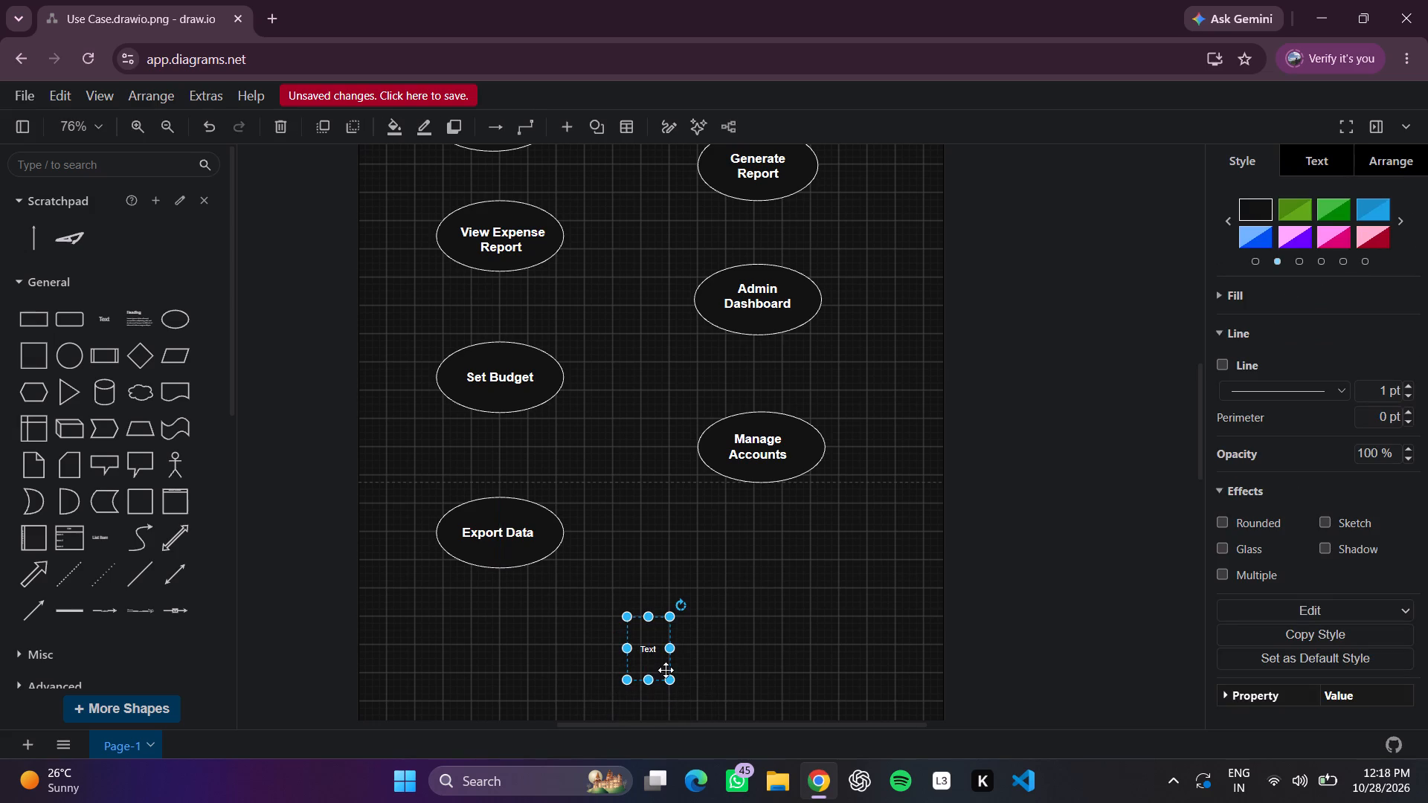
pyautogui.moveTo(671, 648); pyautogui.dragTo(816, 646)
# Replace the new text box's placeholder with "Delete Expense".
pyautogui.doubleClick(762, 658)
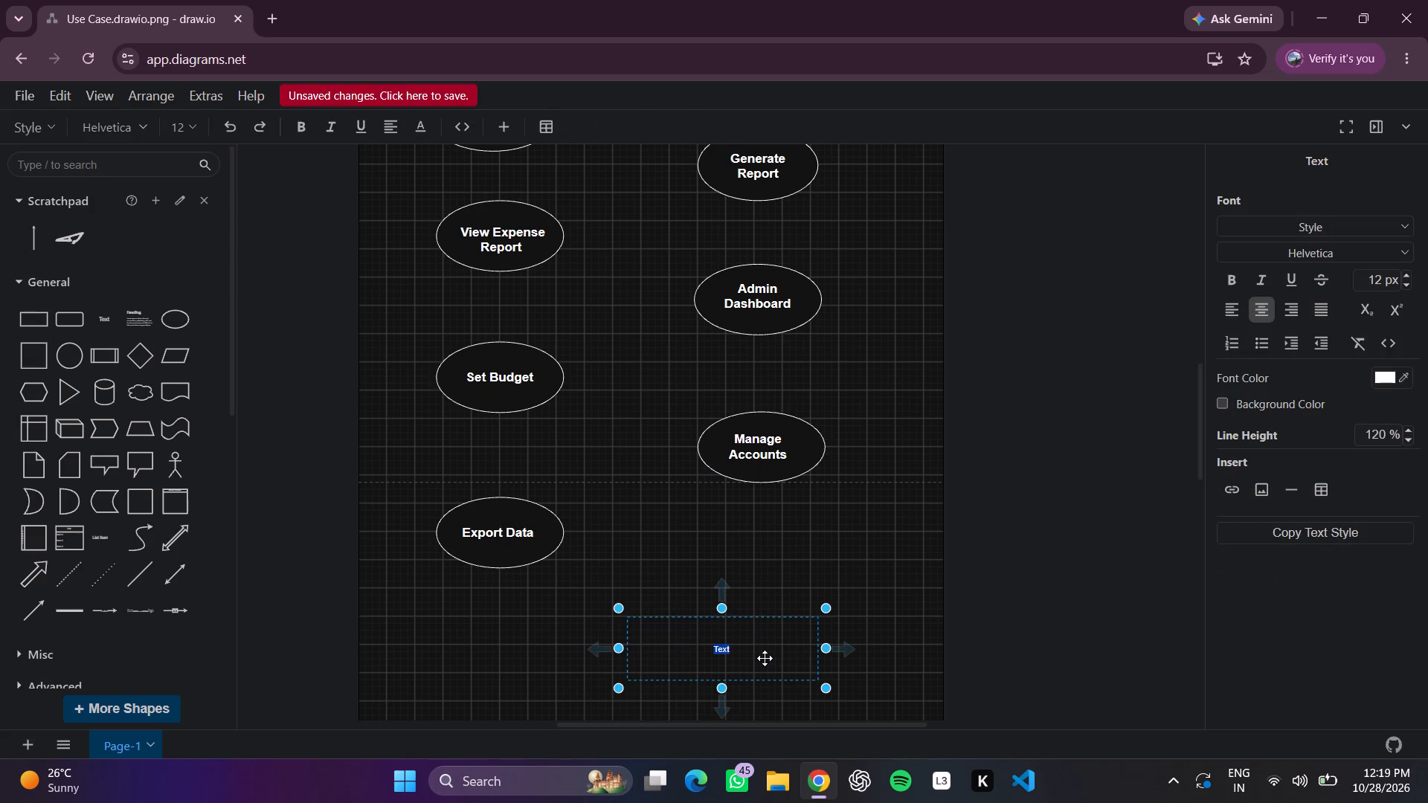
pyautogui.press('BackSpace')
pyautogui.press('d')
pyautogui.press('BackSpace')
pyautogui.write('lete')
pyautogui.press('space')
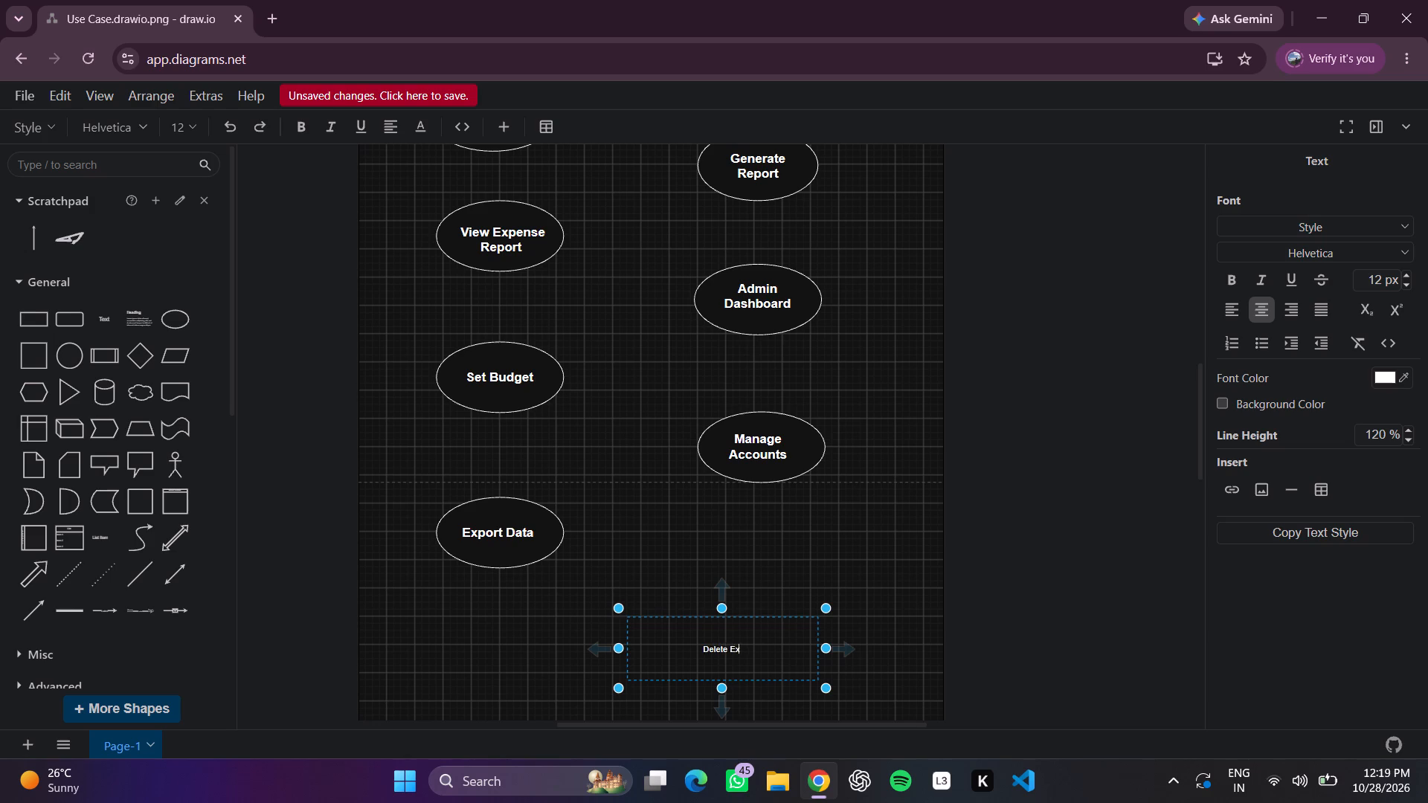
pyautogui.press('BackSpace')
pyautogui.write('e')
pyautogui.press('space')
pyautogui.click(866, 537)
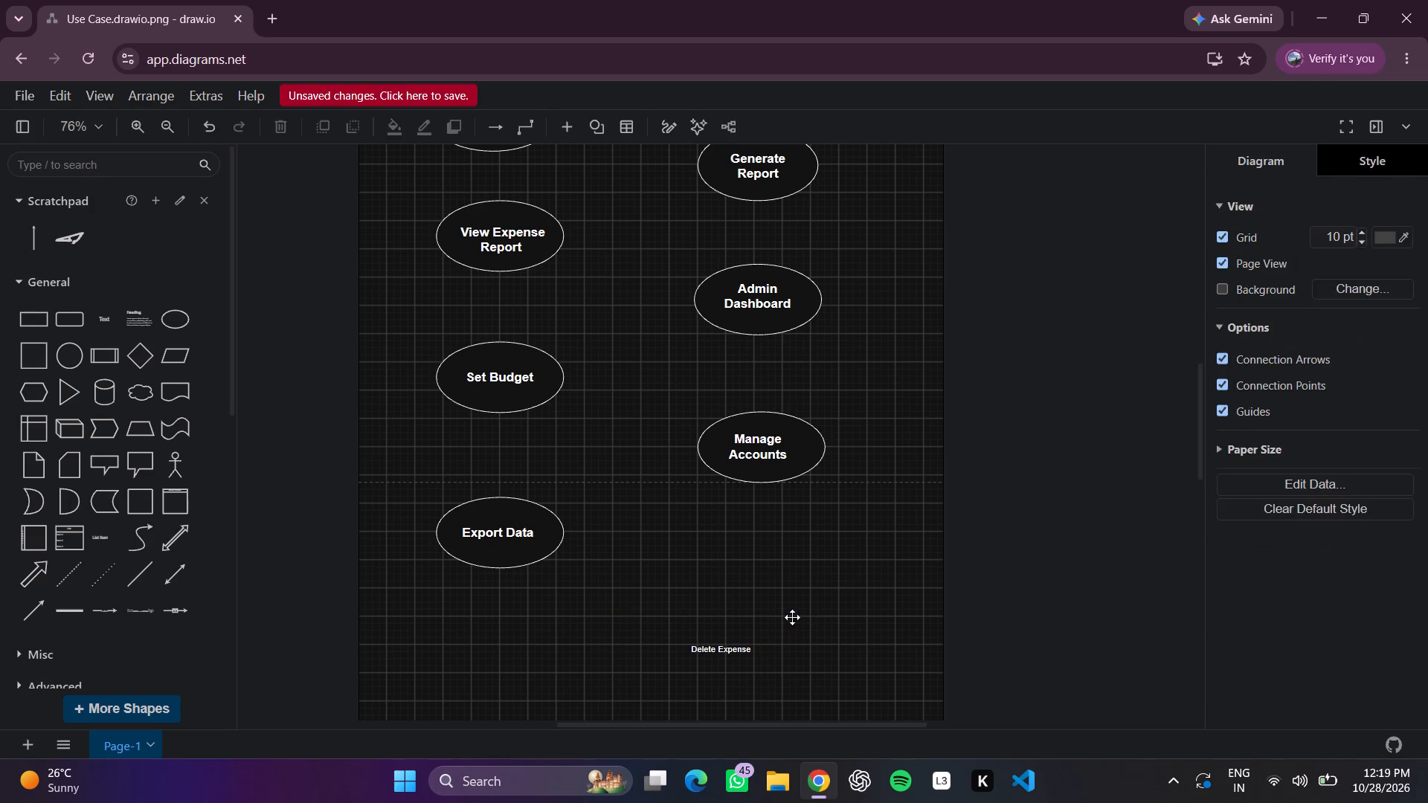
# Apply the Heading 2 style to "Delete Expense" and move it into the empty ellipse directly above "Add Expense".
pyautogui.doubleClick(779, 633)
pyautogui.click(1283, 228)
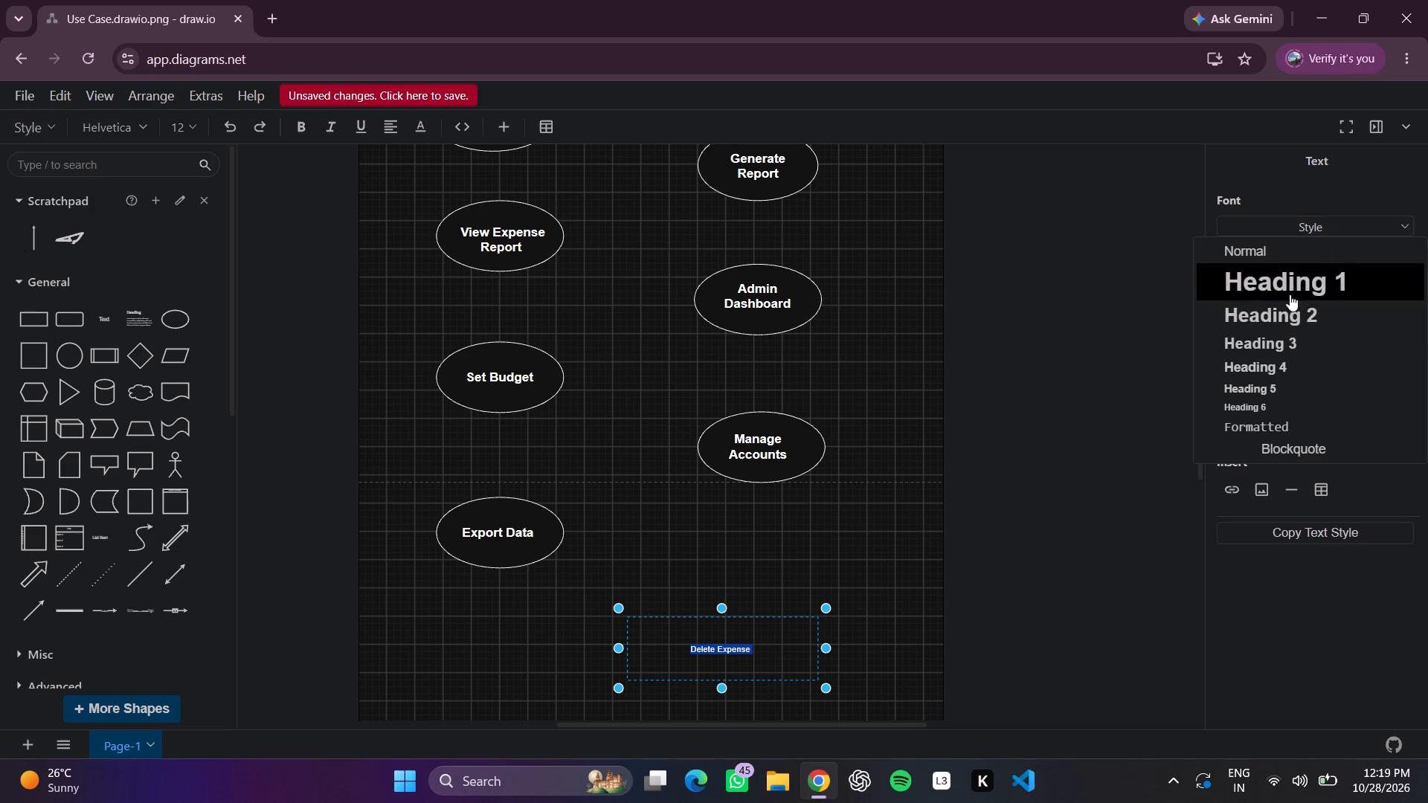
pyautogui.click(1294, 320)
pyautogui.click(874, 498)
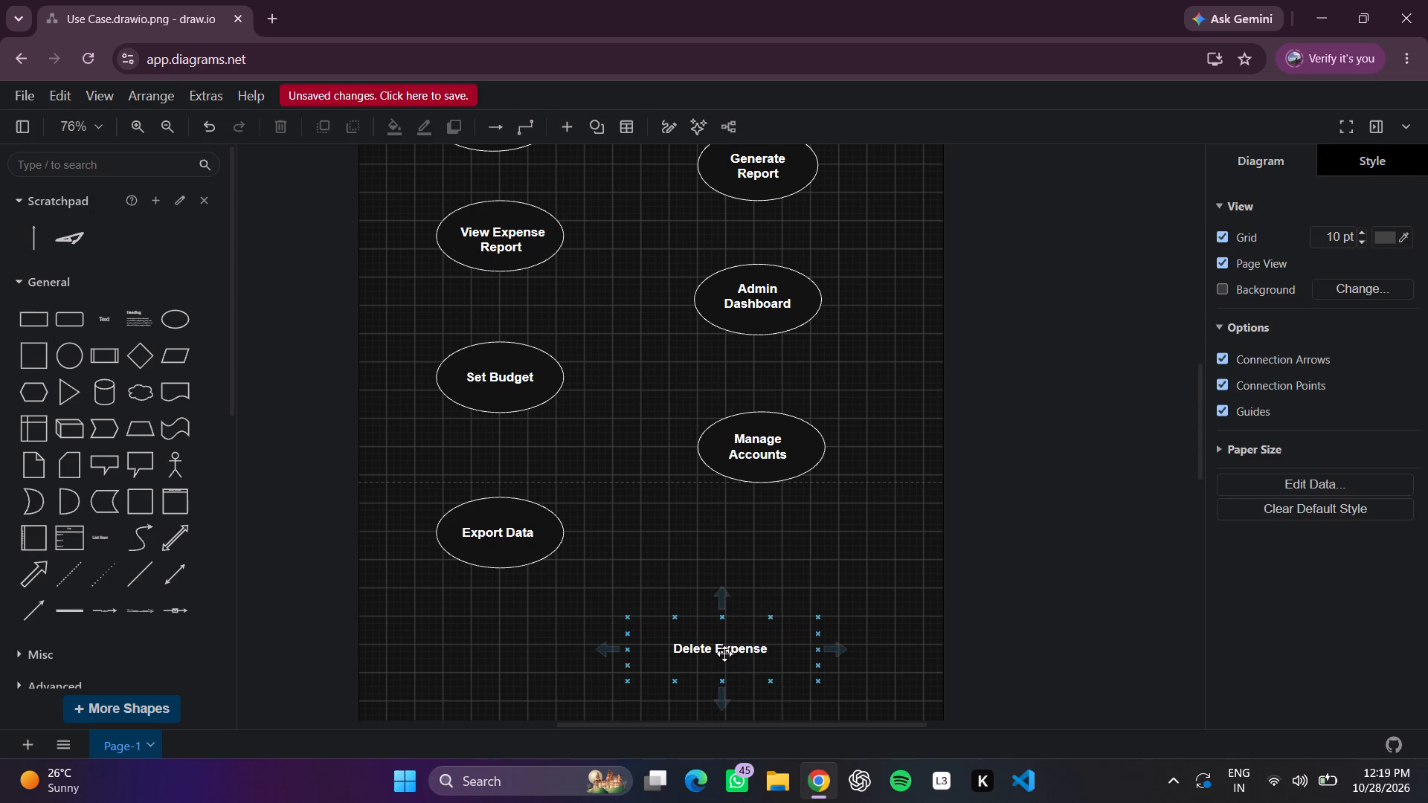
pyautogui.moveTo(725, 651); pyautogui.dragTo(483, 238)
pyautogui.scroll(3, 633, 446)
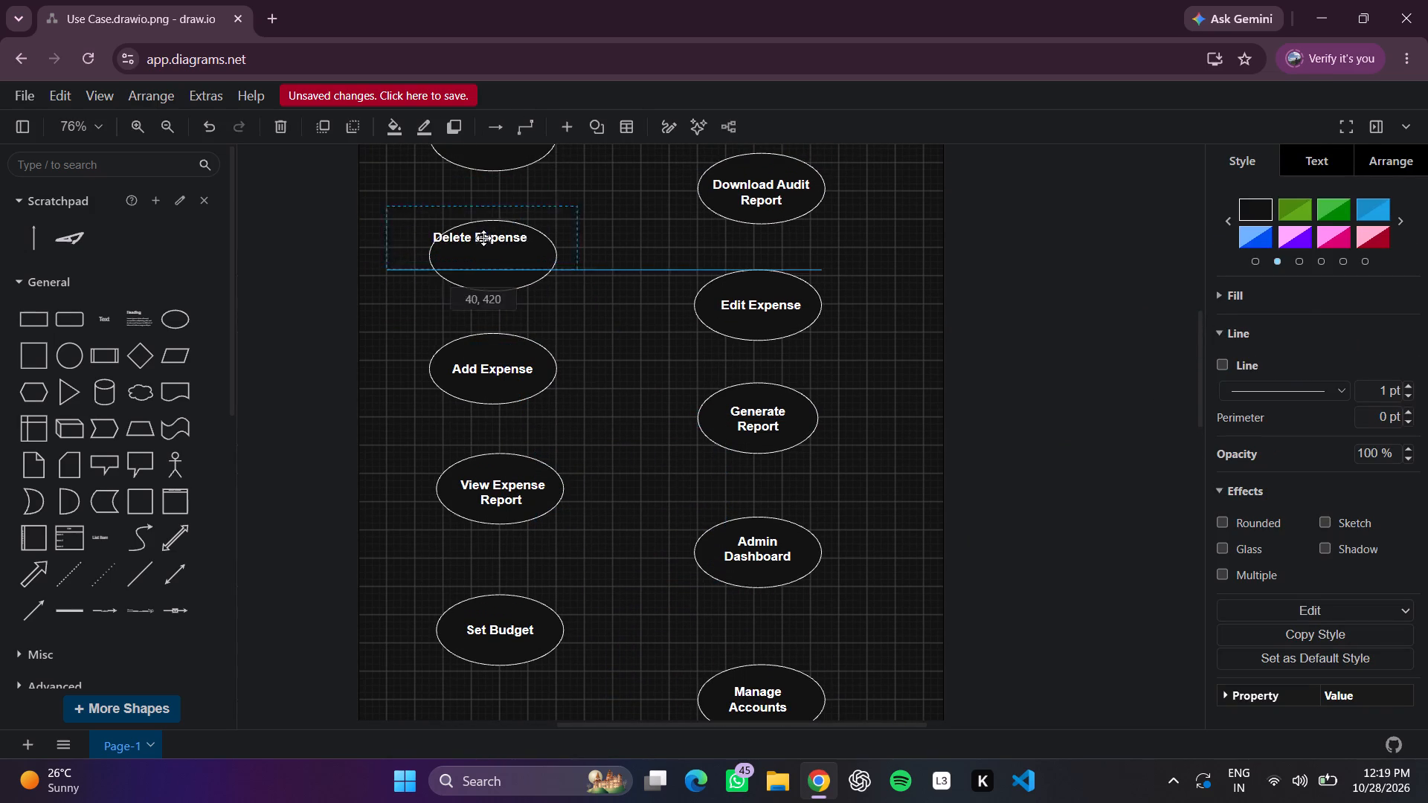
pyautogui.moveTo(483, 238); pyautogui.dragTo(503, 259)
pyautogui.click(631, 332)
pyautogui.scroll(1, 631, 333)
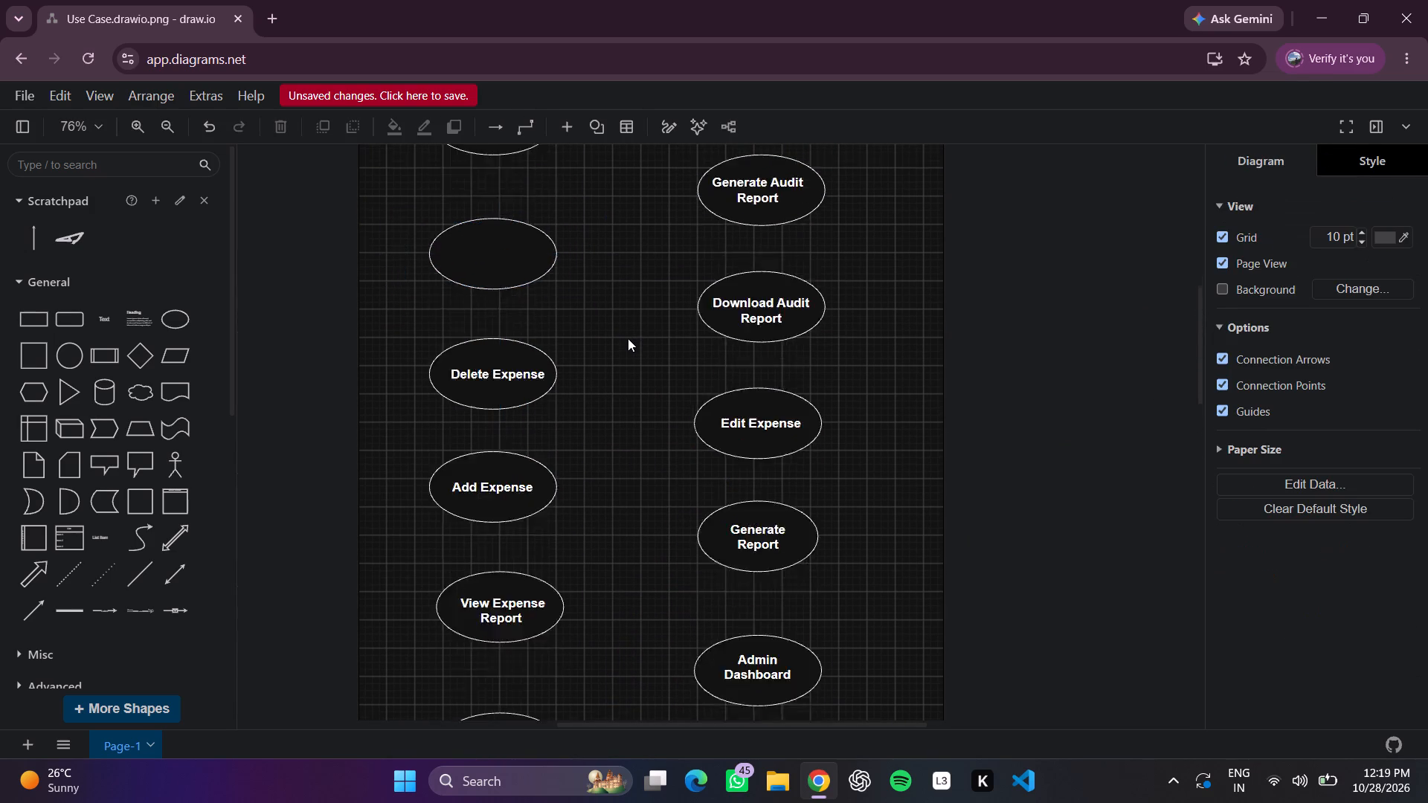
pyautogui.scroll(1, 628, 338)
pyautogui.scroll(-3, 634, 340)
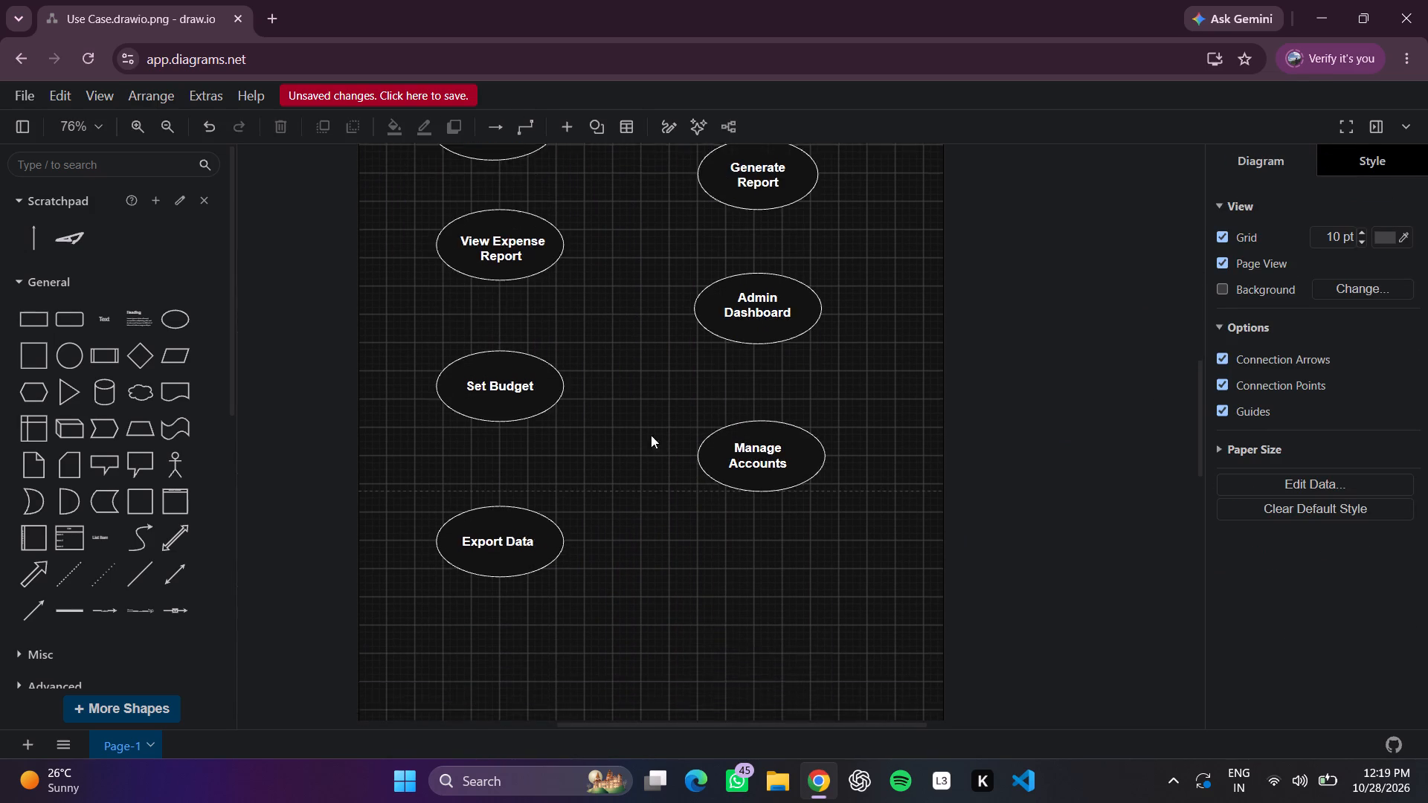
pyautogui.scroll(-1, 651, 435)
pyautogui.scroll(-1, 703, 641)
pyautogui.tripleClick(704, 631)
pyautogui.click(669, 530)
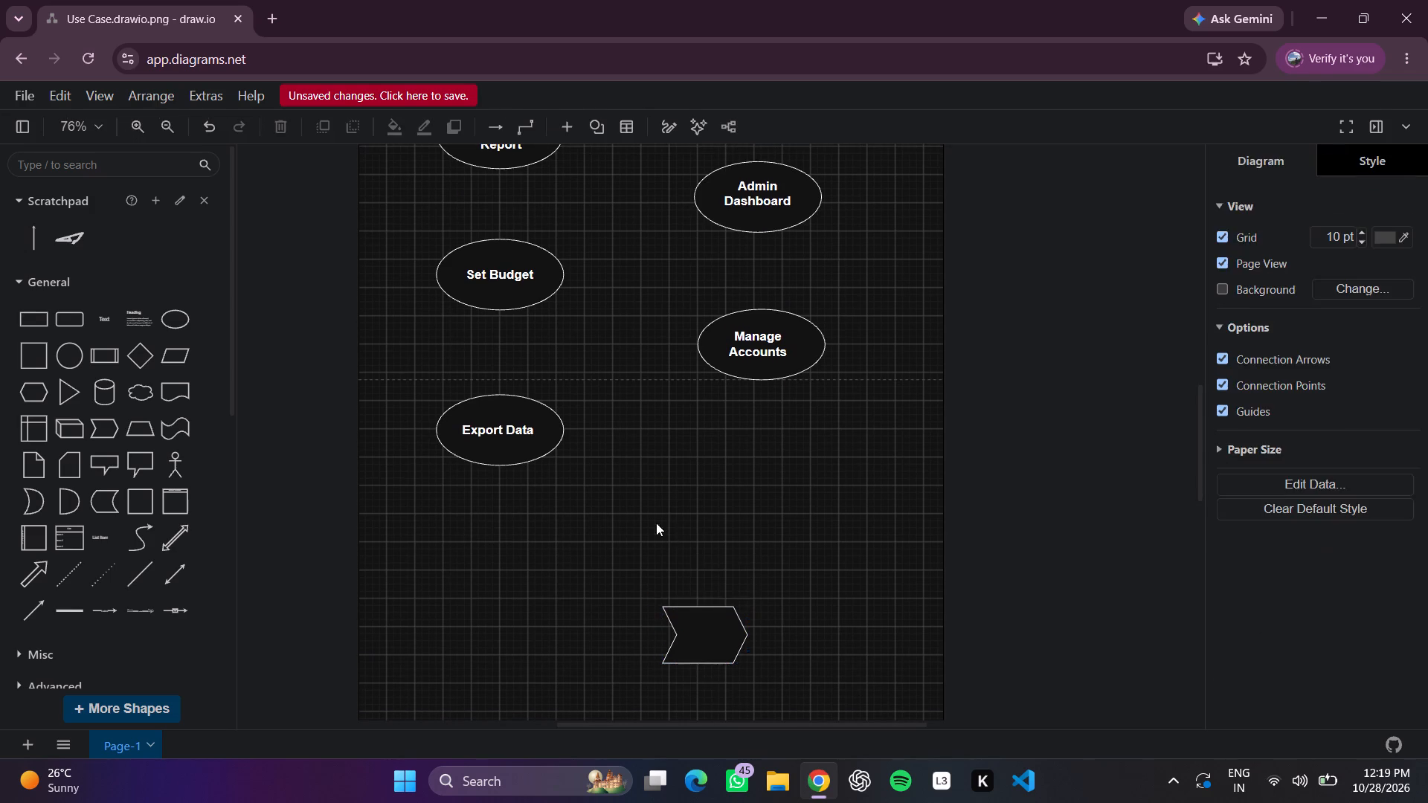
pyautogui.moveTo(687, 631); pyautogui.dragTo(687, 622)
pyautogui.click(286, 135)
# Add a slightly enlarged text box reading "Login" in the empty area below the "Export Data" and "Manage Accounts" ellipses.
pyautogui.doubleClick(652, 573)
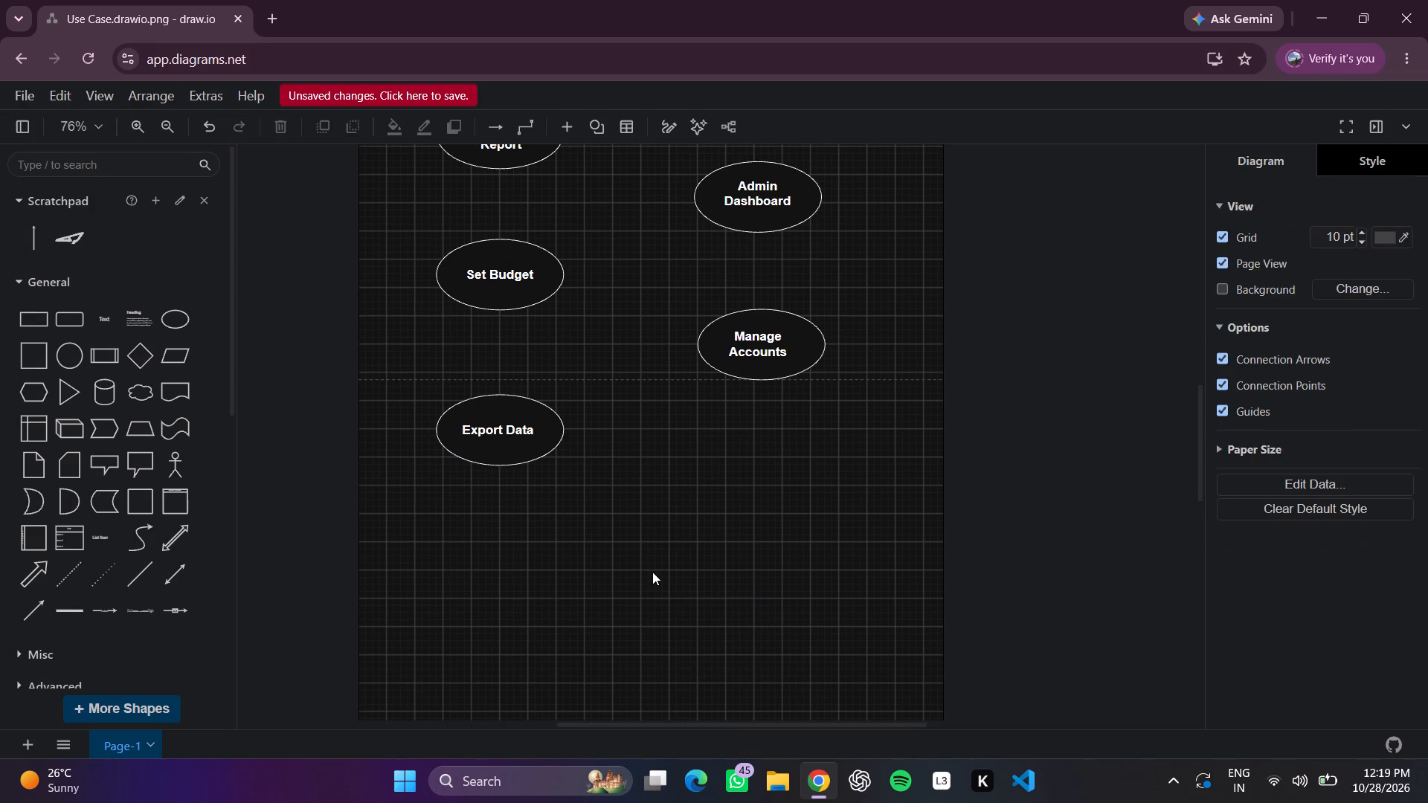
pyautogui.doubleClick(652, 570)
pyautogui.click(651, 567)
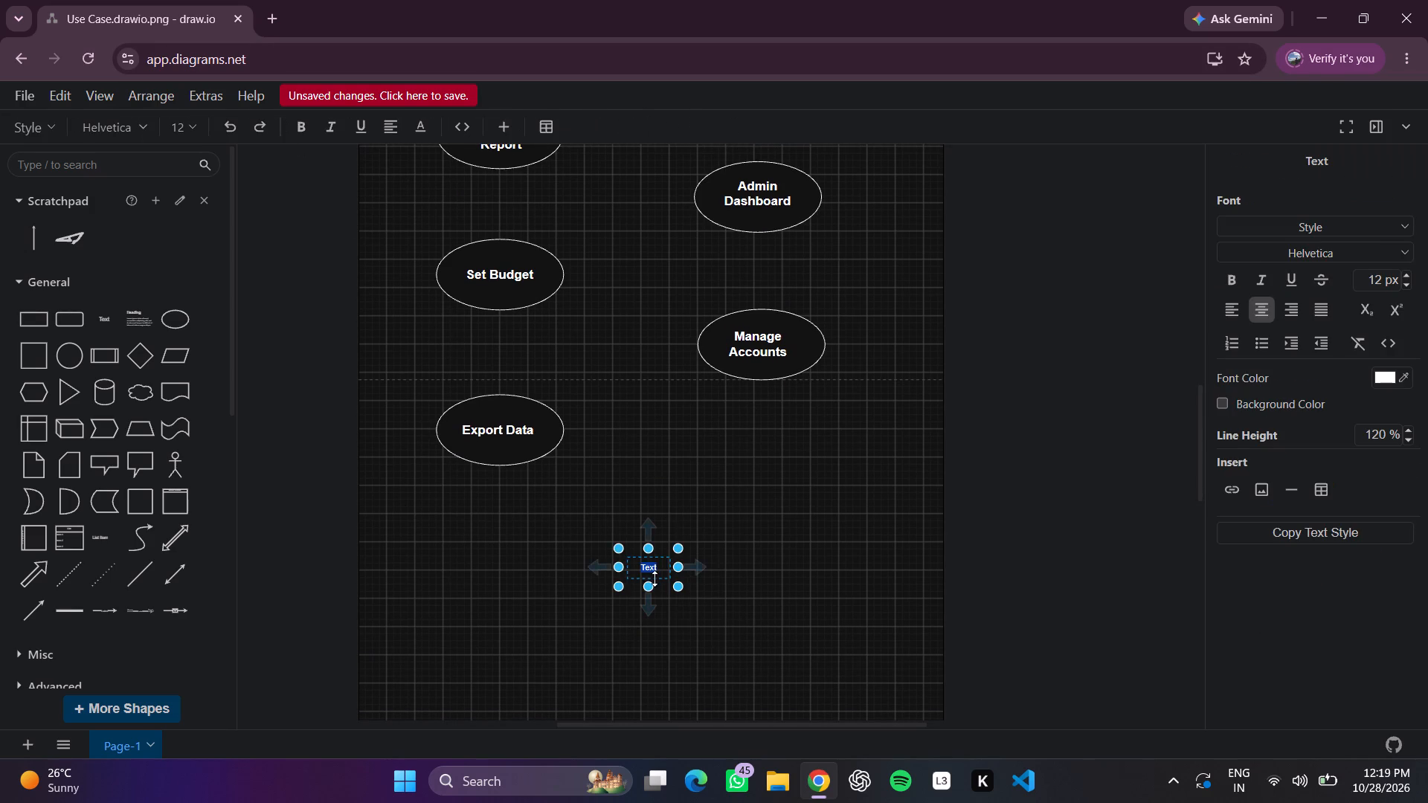
pyautogui.moveTo(647, 582); pyautogui.dragTo(650, 604)
pyautogui.moveTo(666, 579); pyautogui.dragTo(691, 578)
pyautogui.doubleClick(658, 584)
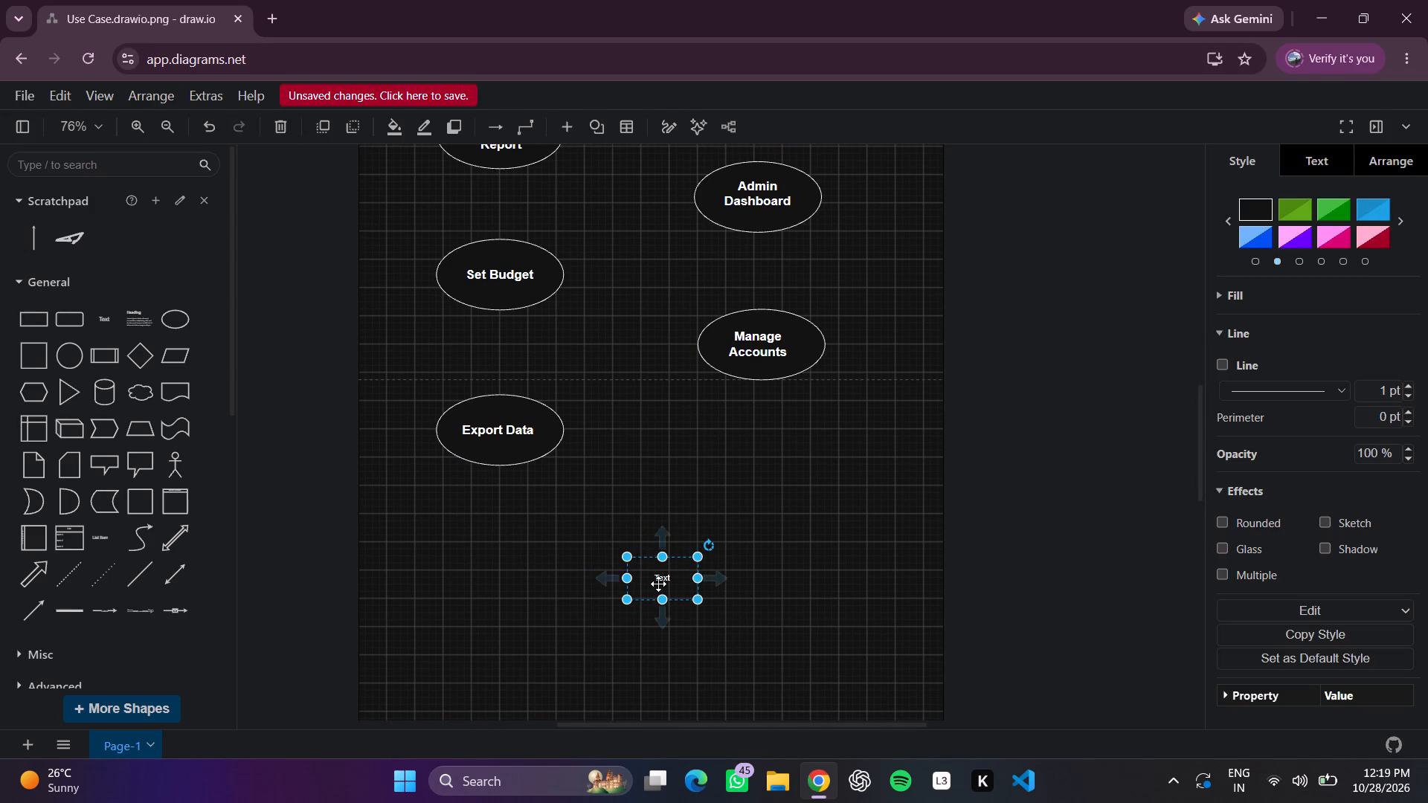
pyautogui.press('BackSpace')
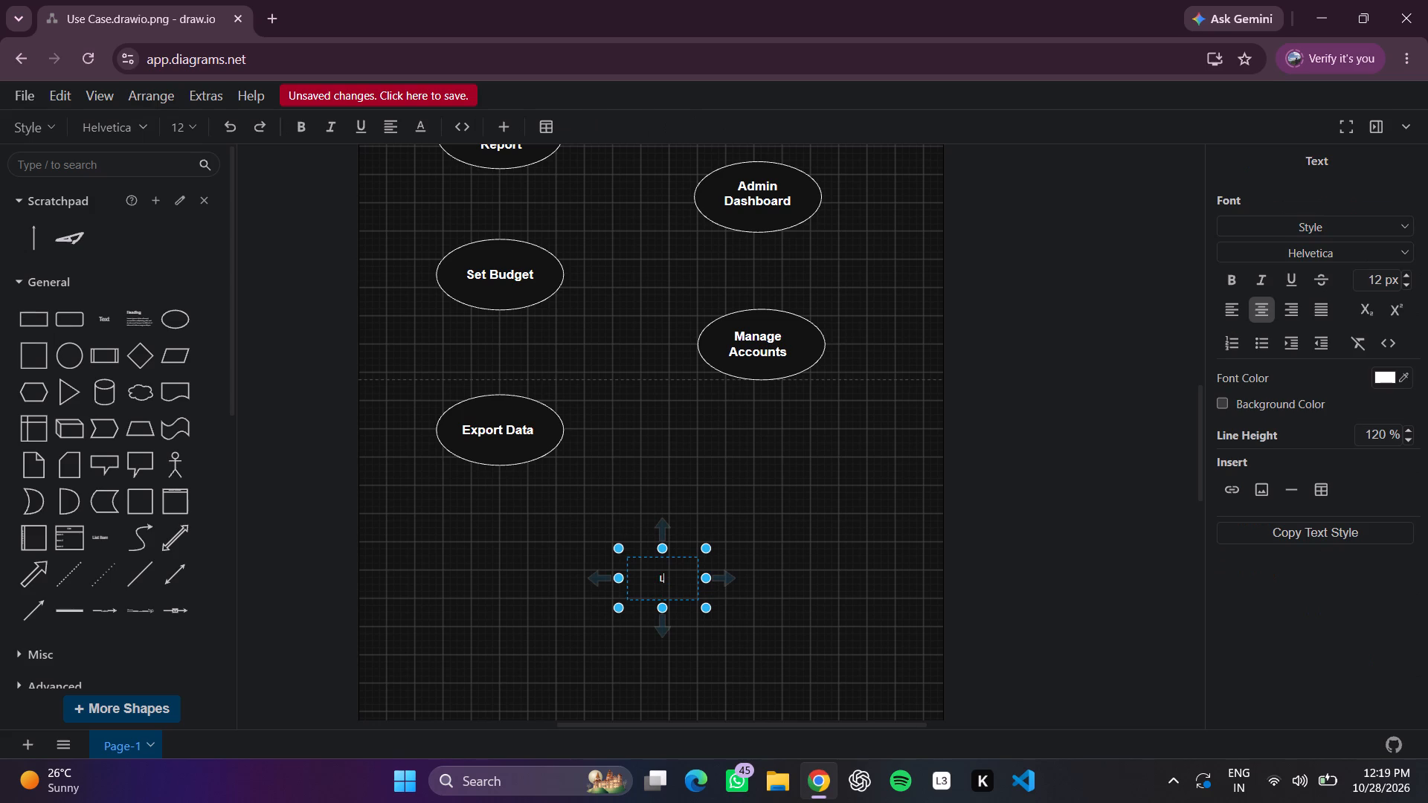
pyautogui.write('gin')
pyautogui.click(799, 481)
# Apply the Heading 2 style to "Login" and move it into the empty ellipse directly above "Delete Expense".
pyautogui.doubleClick(686, 575)
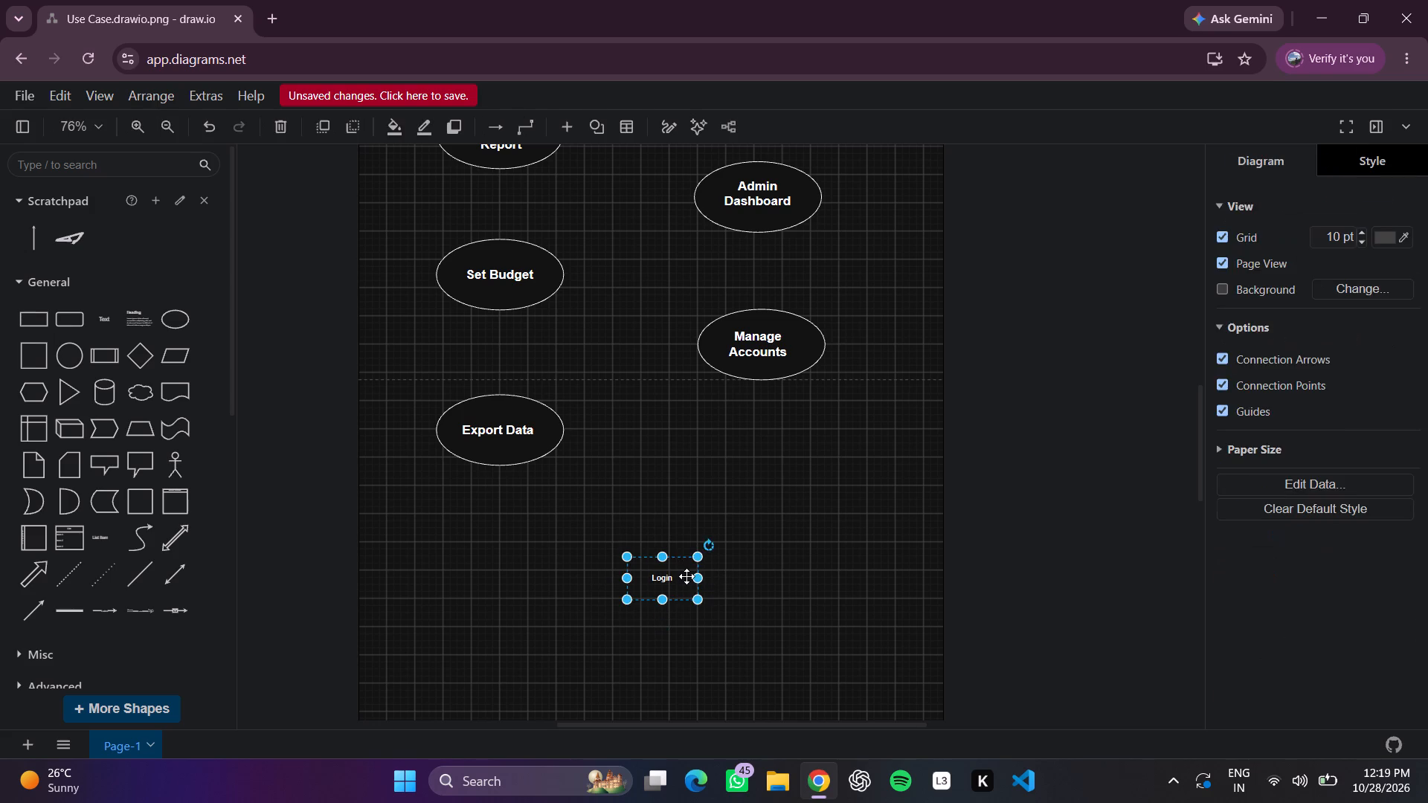
pyautogui.click(1293, 233)
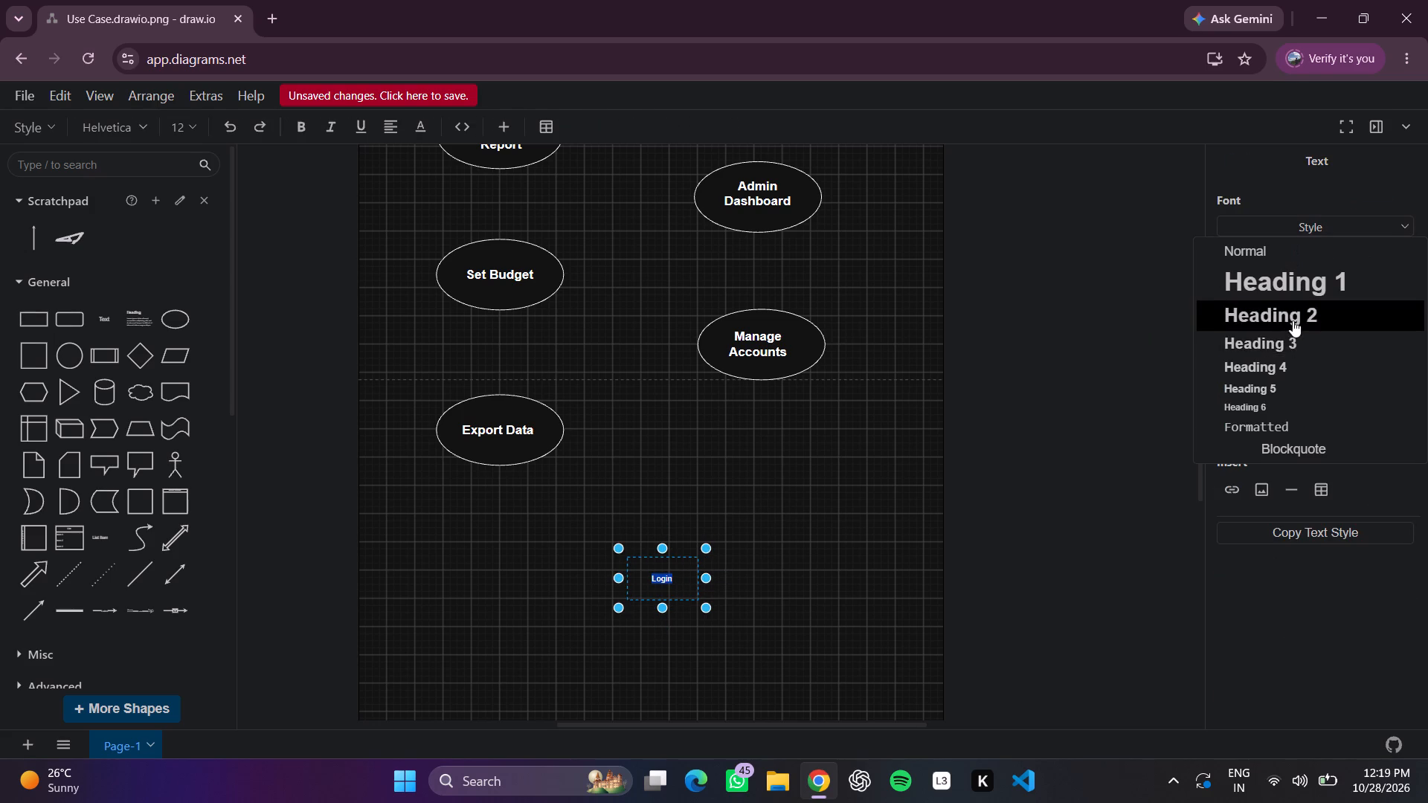
pyautogui.click(1293, 320)
pyautogui.click(1013, 530)
pyautogui.moveTo(657, 581); pyautogui.dragTo(614, 448)
pyautogui.scroll(2, 628, 488)
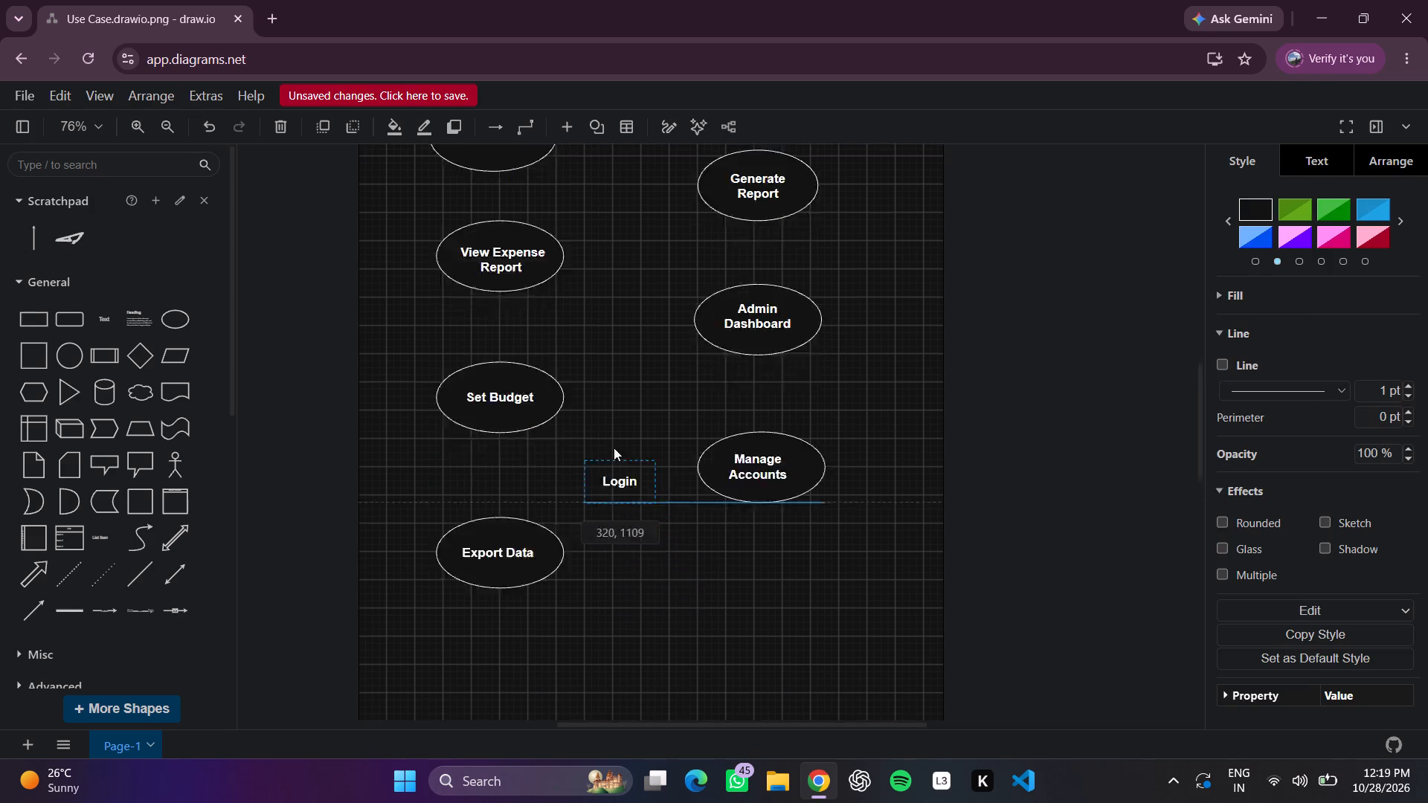
pyautogui.scroll(5, 614, 448)
pyautogui.moveTo(614, 448); pyautogui.dragTo(482, 312)
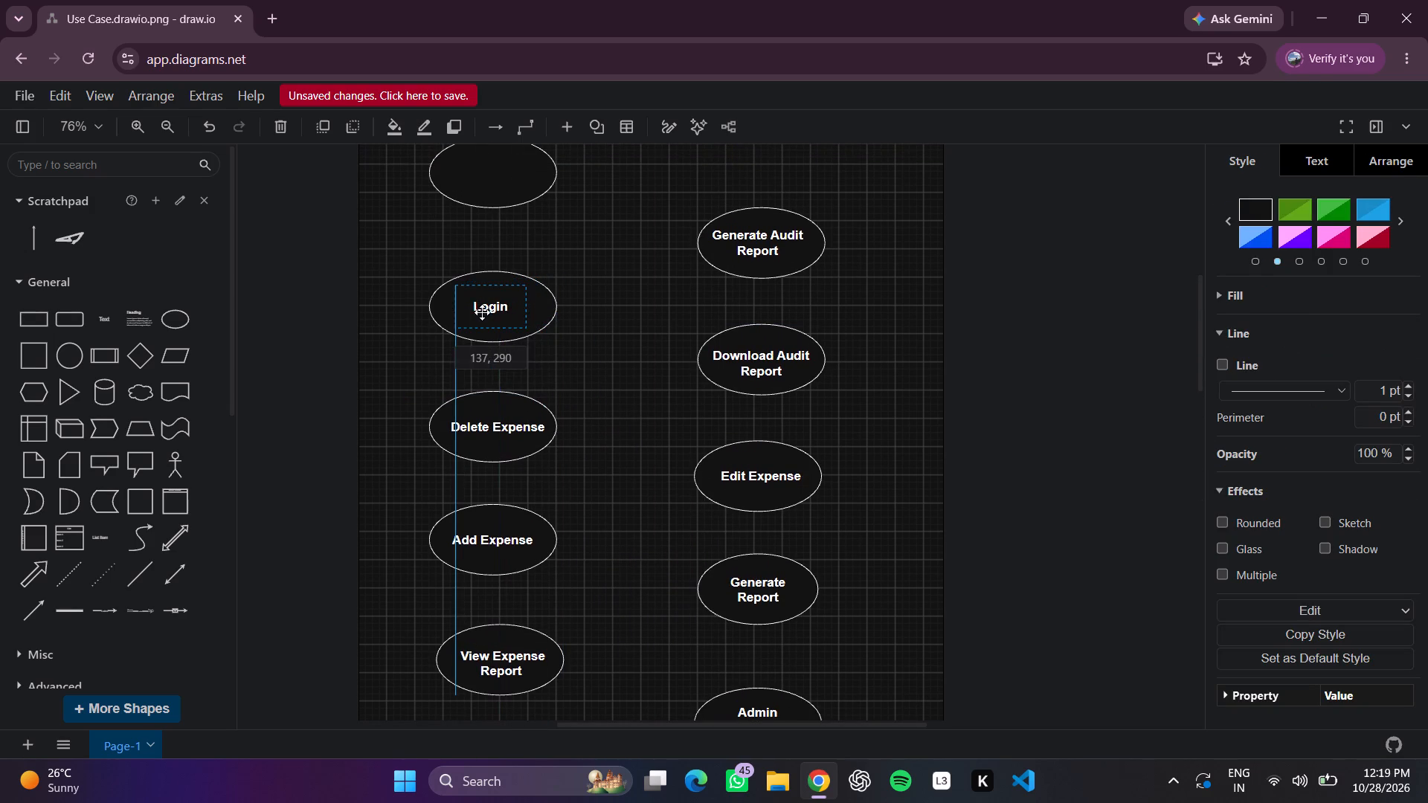
pyautogui.moveTo(482, 312); pyautogui.dragTo(485, 306)
pyautogui.click(648, 346)
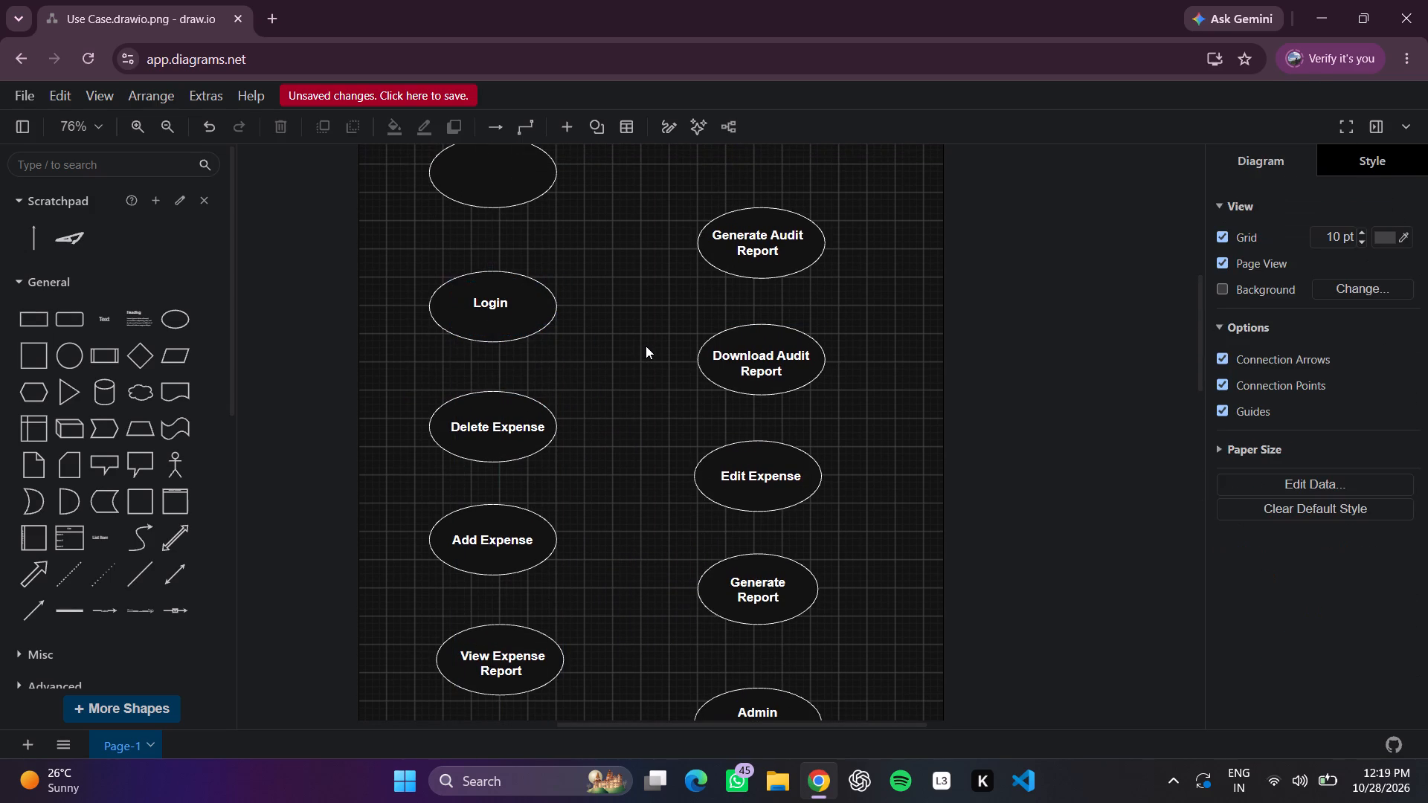
# Add an enlarged text box reading "Register Account" in the empty space beside the topmost empty ellipse.
pyautogui.scroll(2, 646, 345)
pyautogui.doubleClick(640, 321)
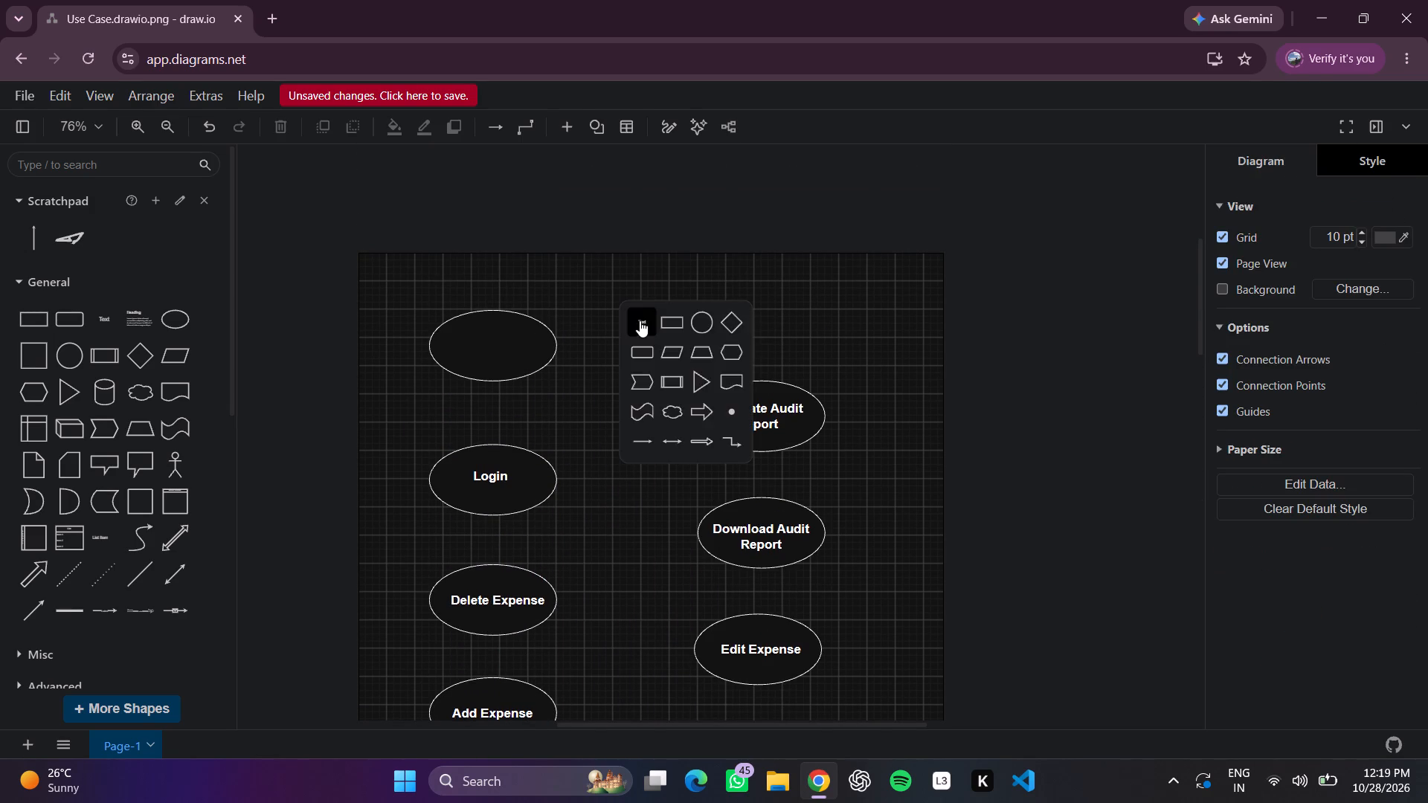
pyautogui.click(640, 320)
pyautogui.moveTo(638, 338); pyautogui.dragTo(640, 394)
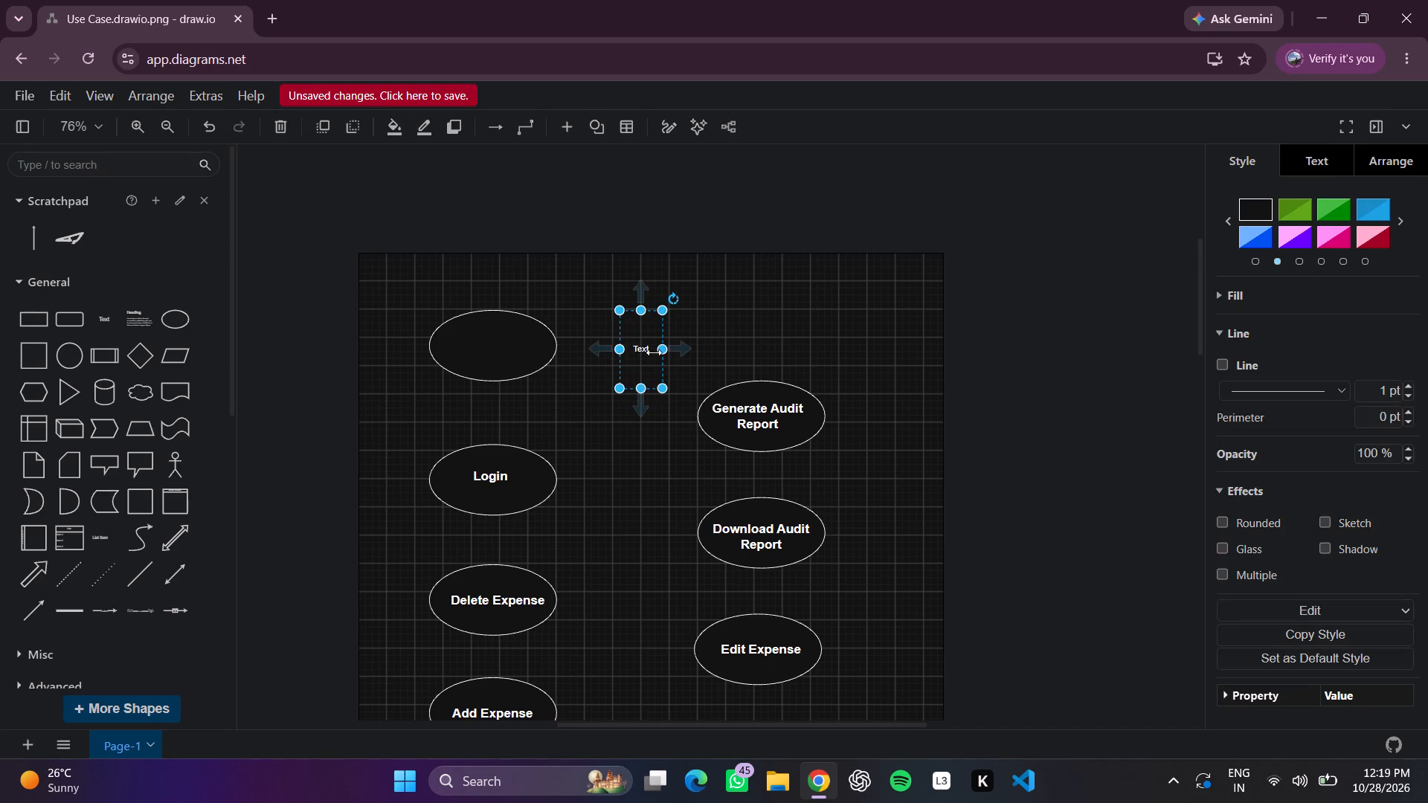
pyautogui.moveTo(656, 351); pyautogui.dragTo(730, 339)
pyautogui.doubleClick(674, 347)
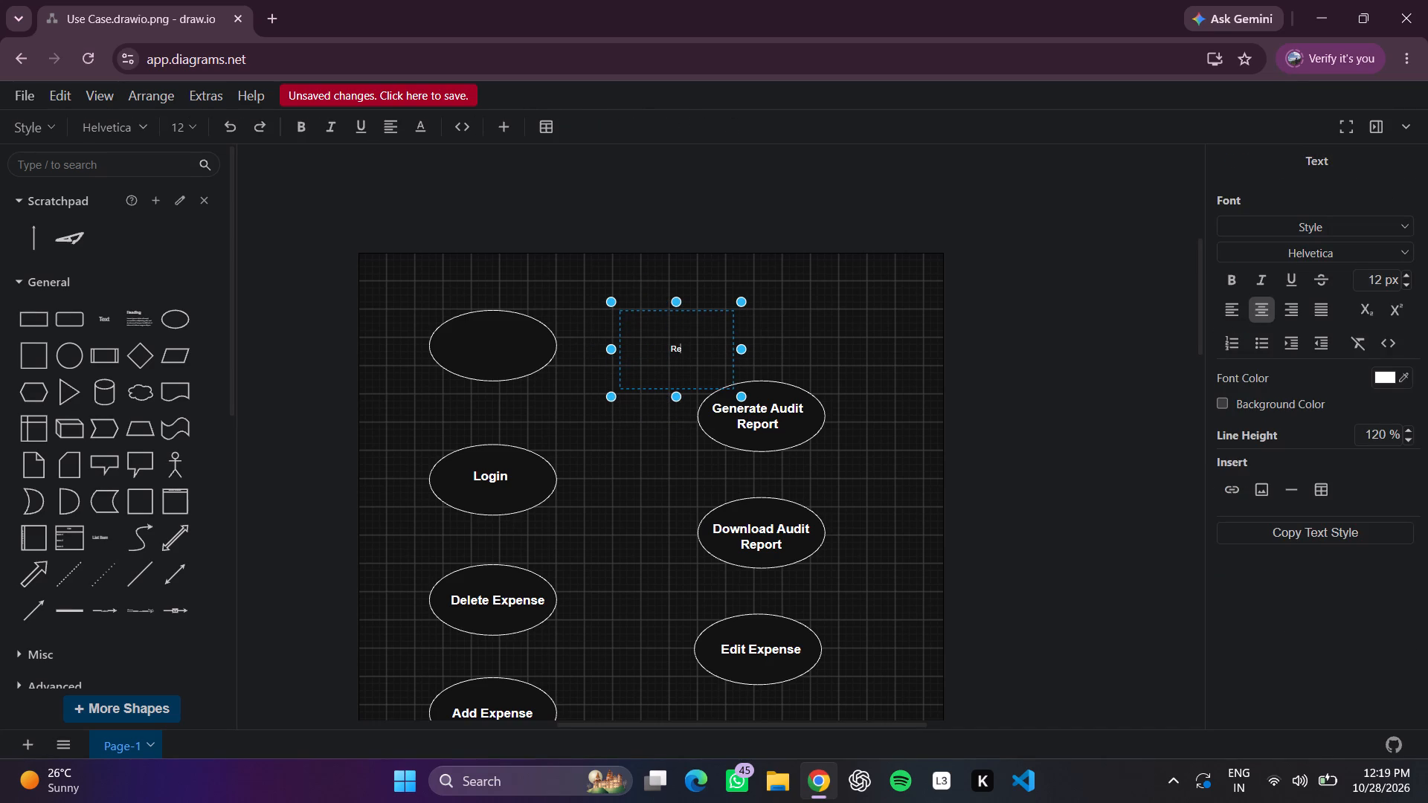
pyautogui.write('gister')
pyautogui.press('space')
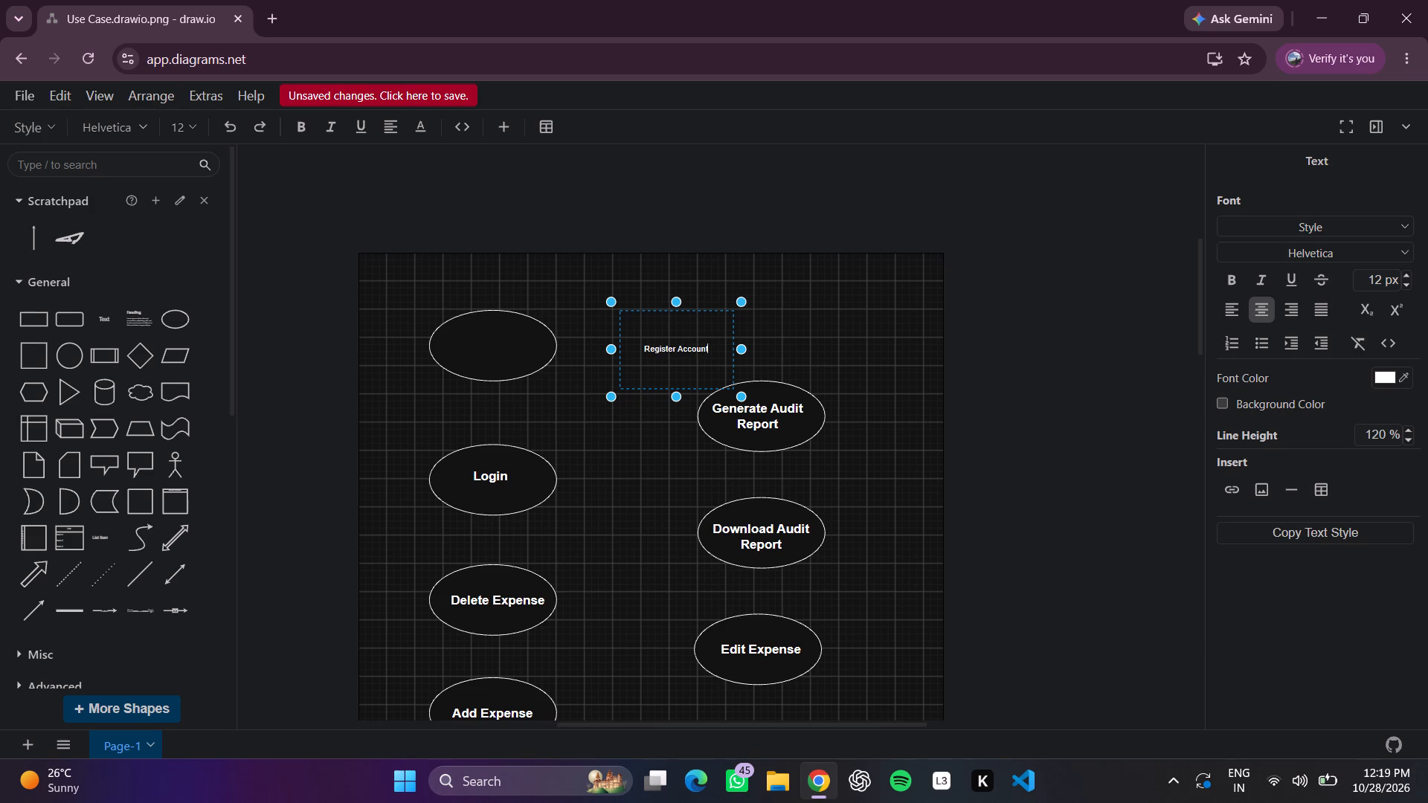
pyautogui.click(973, 410)
# Apply the Heading 2 style to "Register Account" and centre it in the empty ellipse directly above "Login".
pyautogui.doubleClick(679, 351)
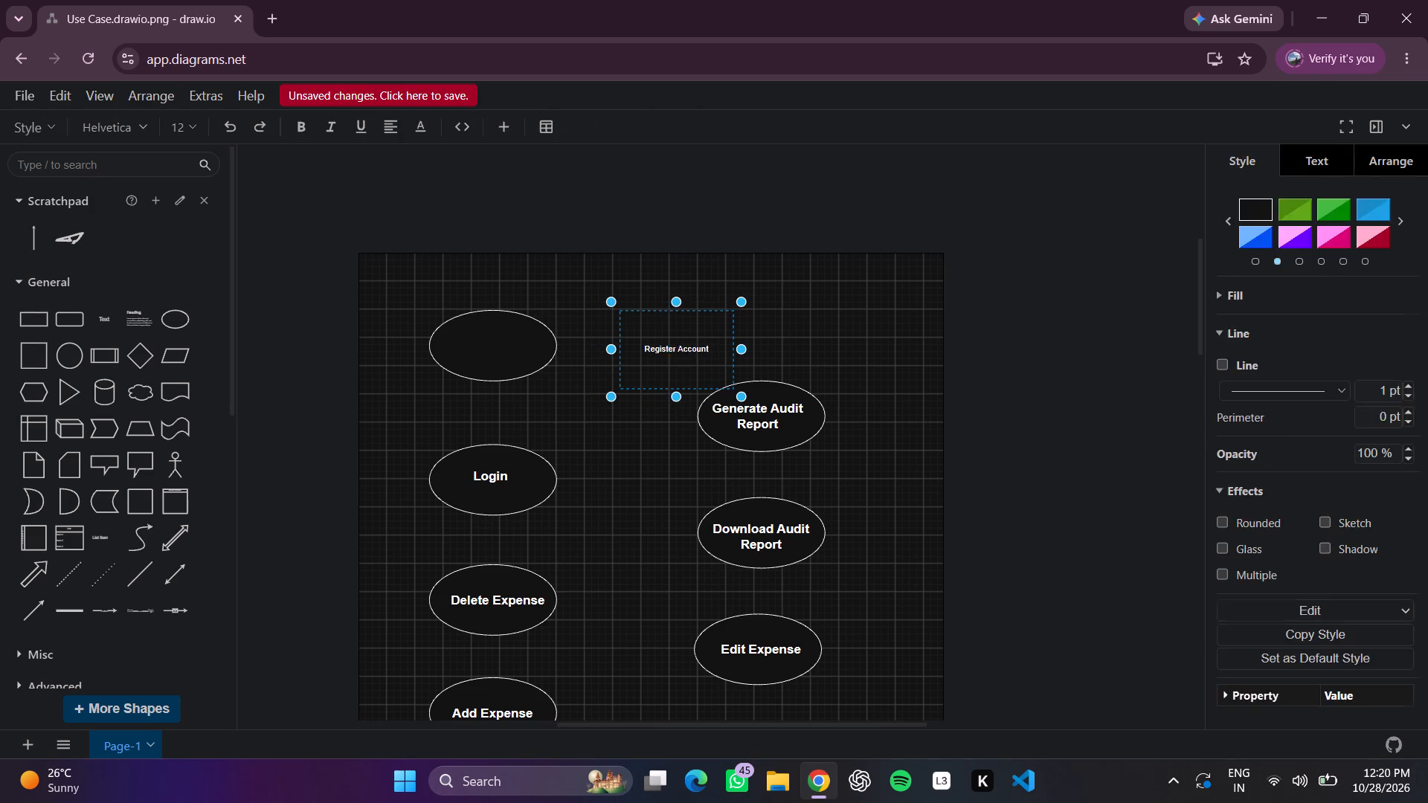
pyautogui.click(1363, 238)
pyautogui.click(1364, 219)
pyautogui.click(1322, 317)
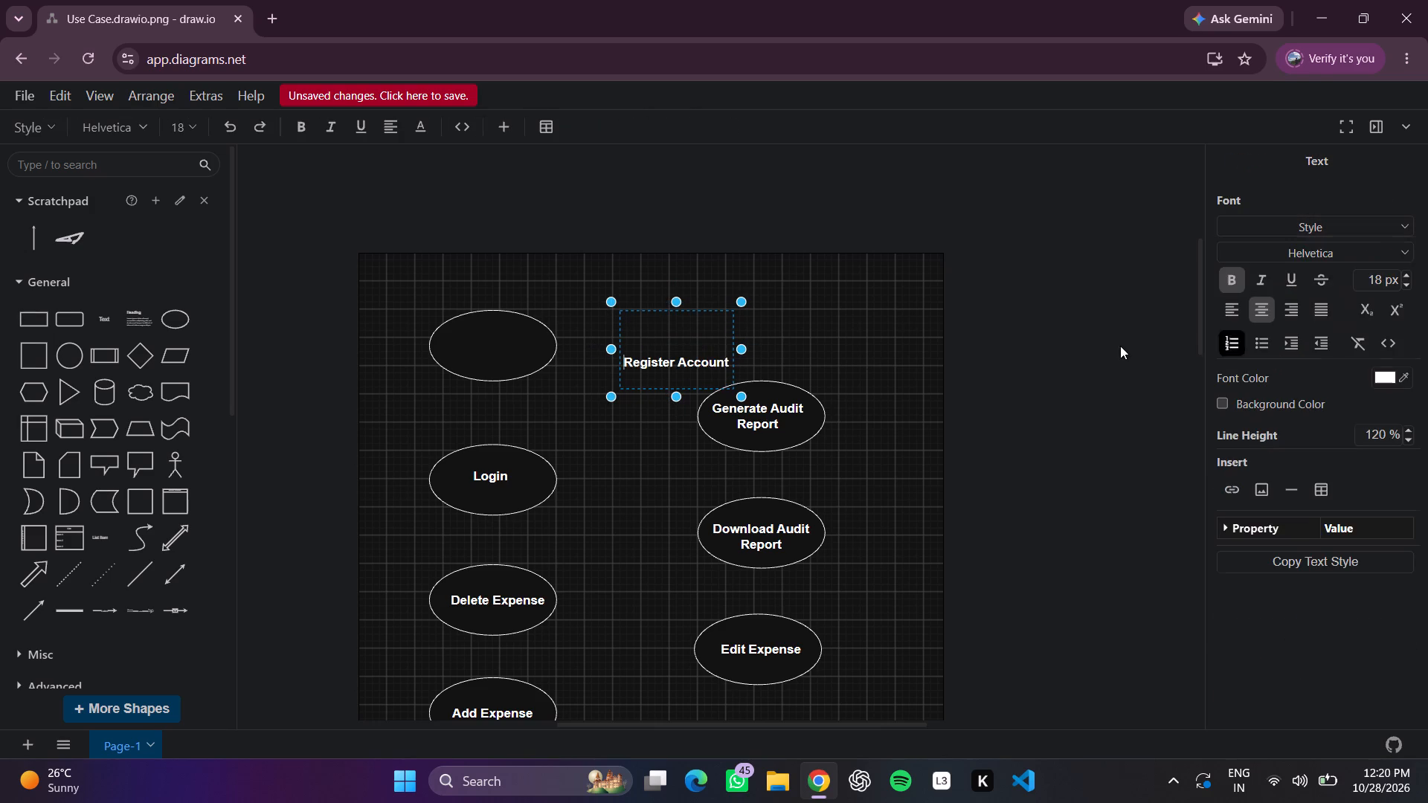
pyautogui.click(894, 338)
pyautogui.moveTo(693, 349); pyautogui.dragTo(536, 345)
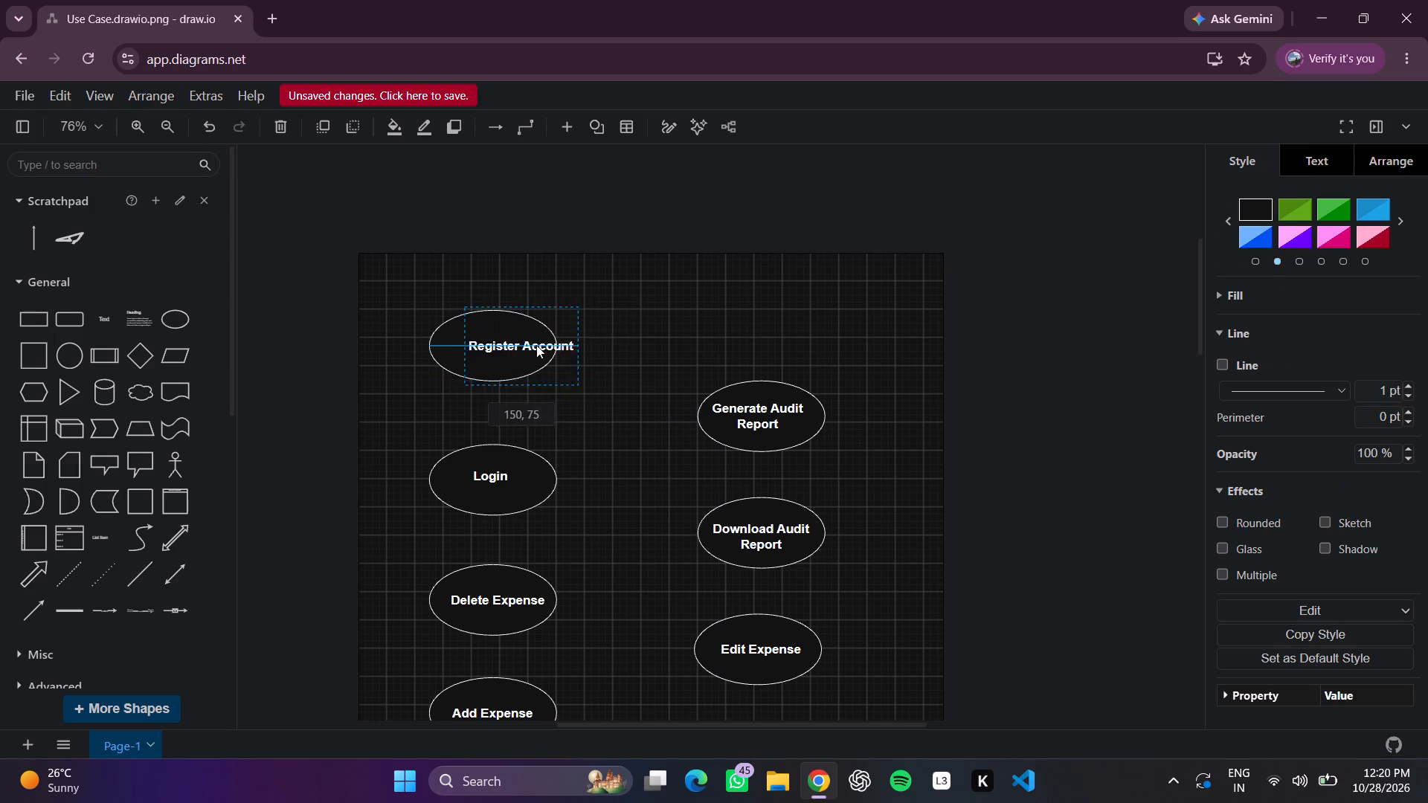
pyautogui.moveTo(536, 345); pyautogui.dragTo(508, 344)
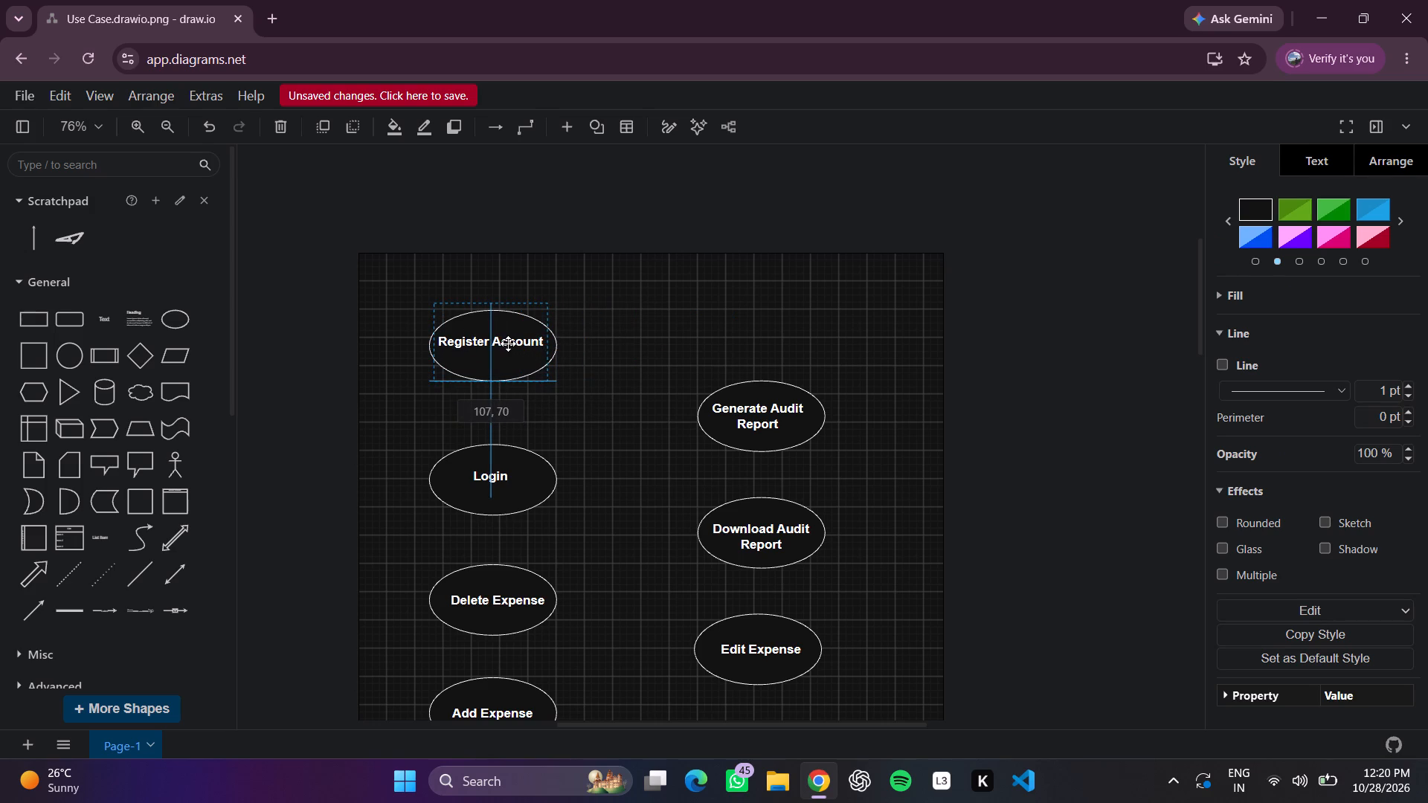
pyautogui.moveTo(508, 344); pyautogui.dragTo(509, 348)
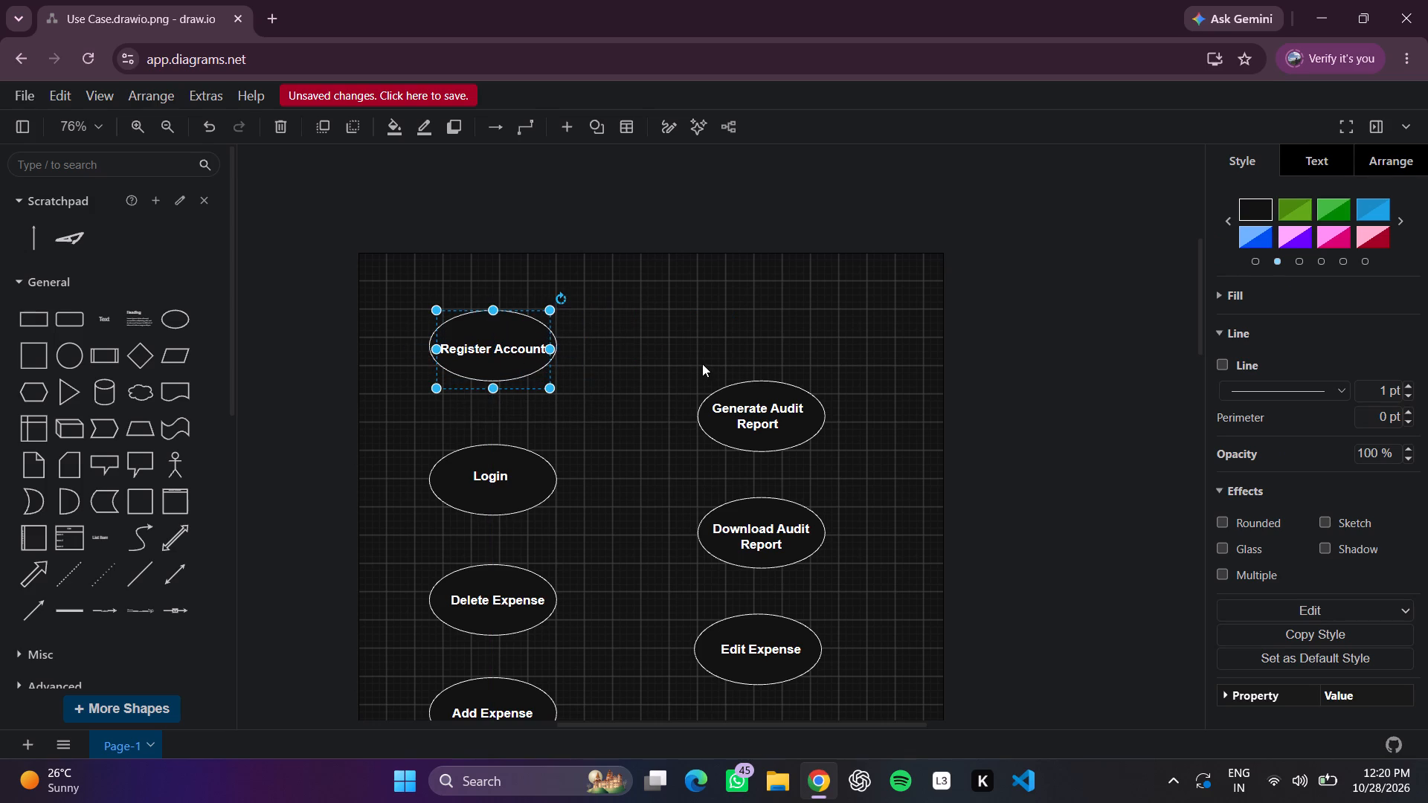
# Add a rectangle in the empty space above "Generate Audit Report", near the page's top edge, and resize it to about 270 by 40.
pyautogui.click(698, 351)
pyautogui.hscroll(-1, 707, 342)
pyautogui.scroll(1, 759, 325)
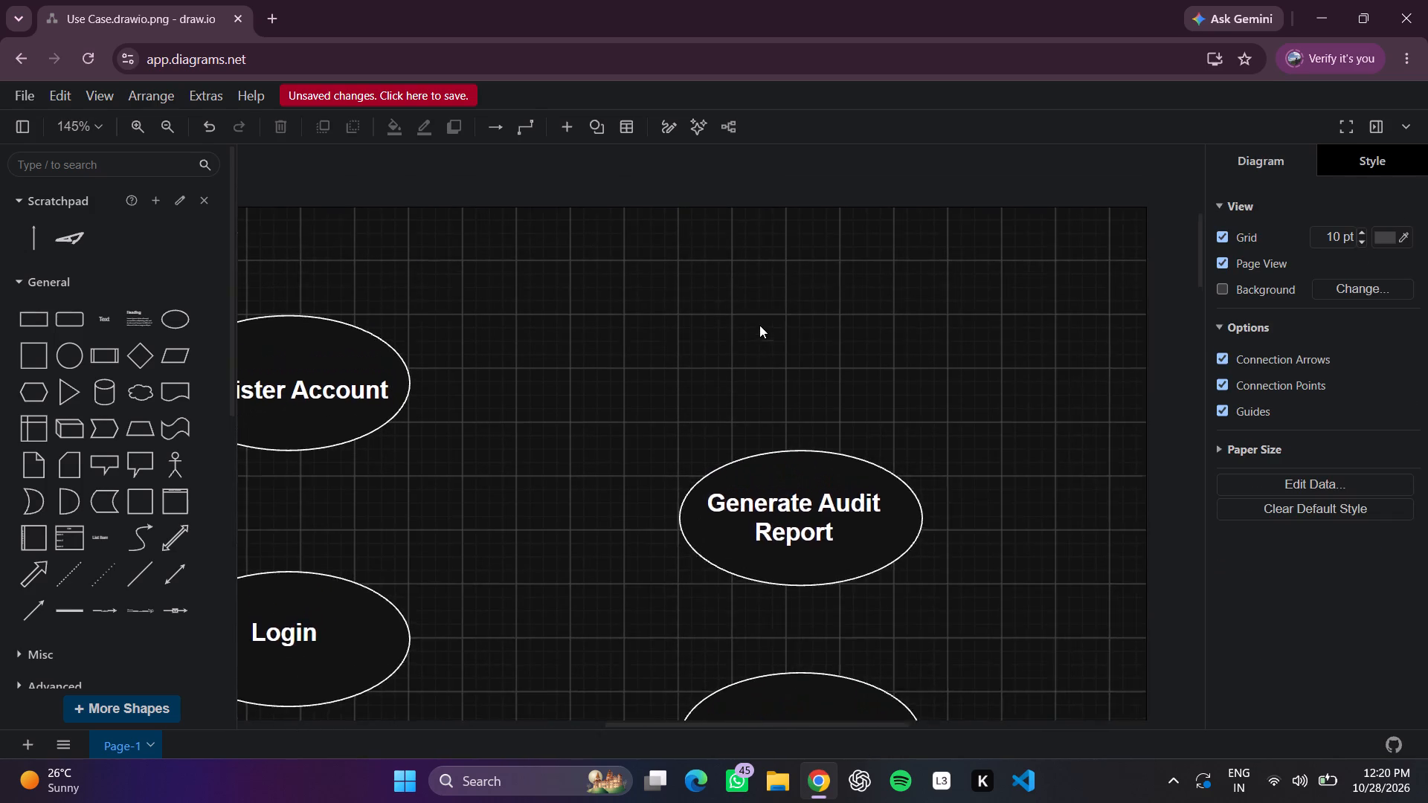
pyautogui.scroll(1, 759, 325)
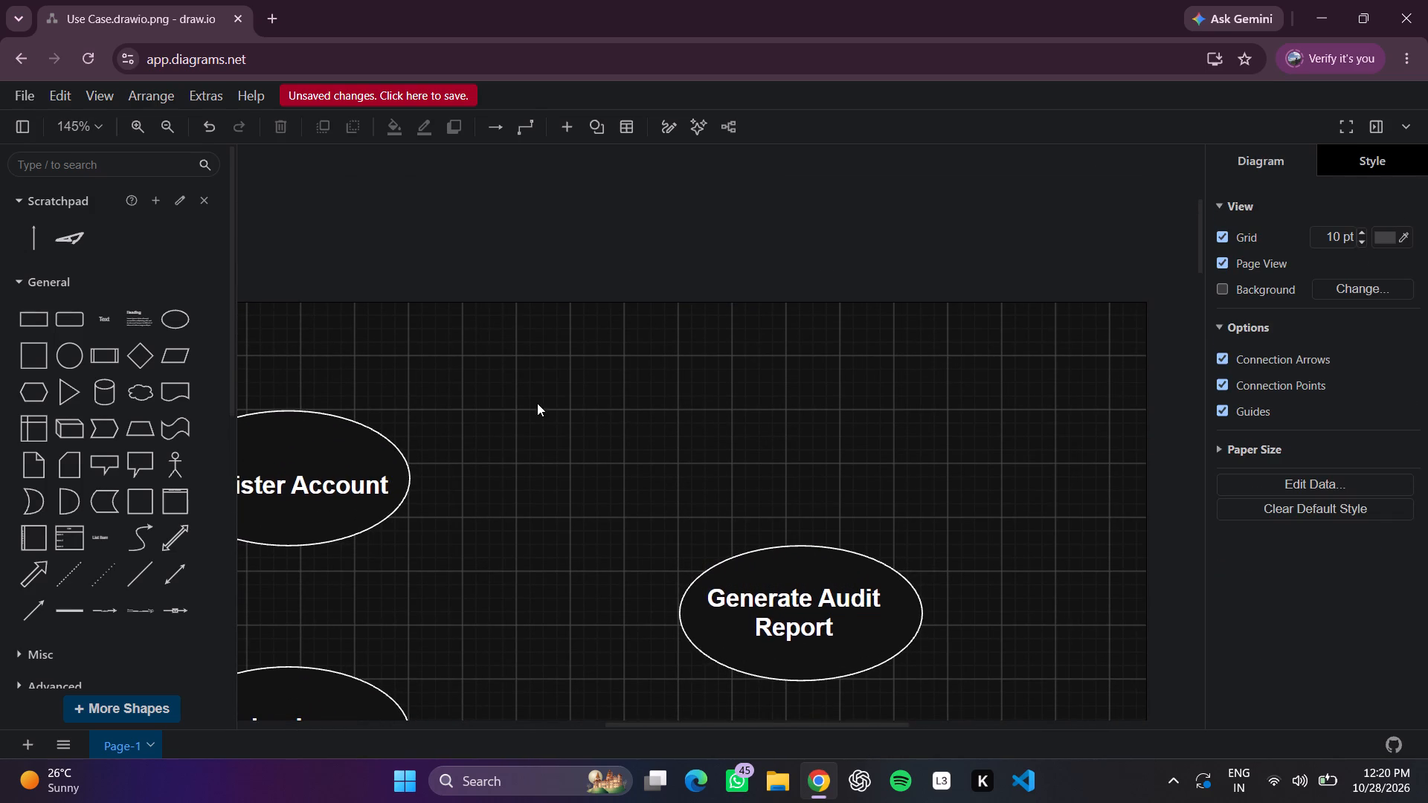
pyautogui.click(39, 327)
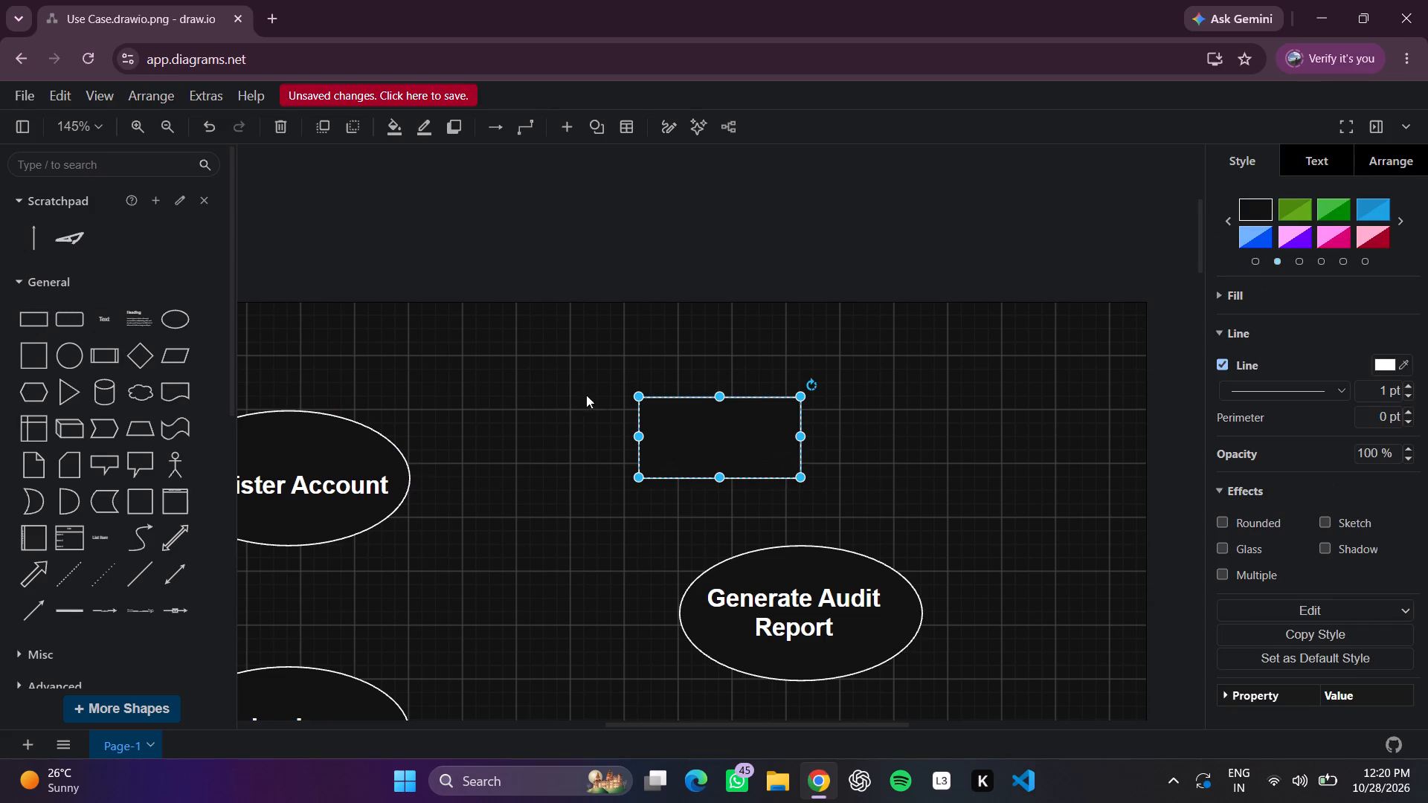
pyautogui.moveTo(777, 445); pyautogui.dragTo(646, 390)
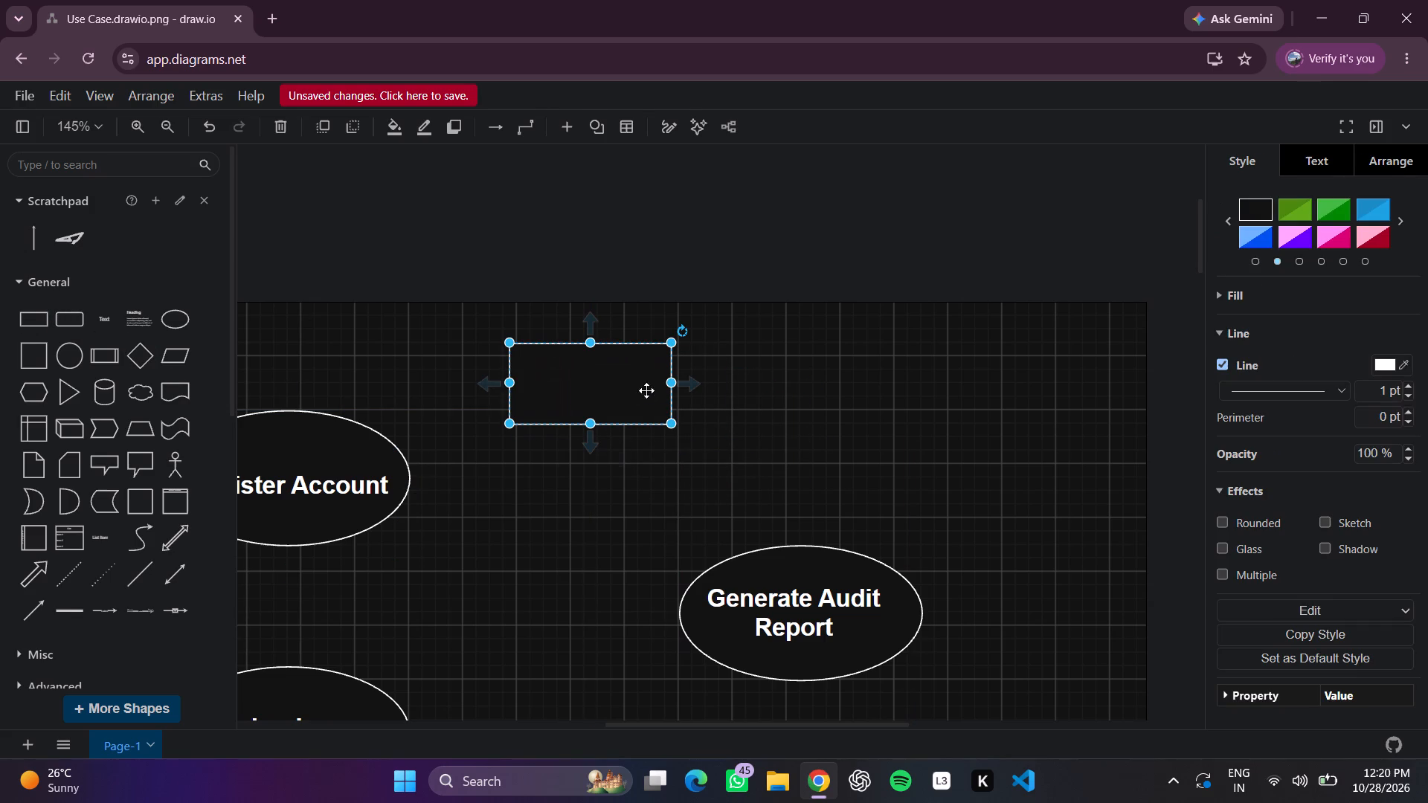
pyautogui.moveTo(511, 378); pyautogui.dragTo(456, 384)
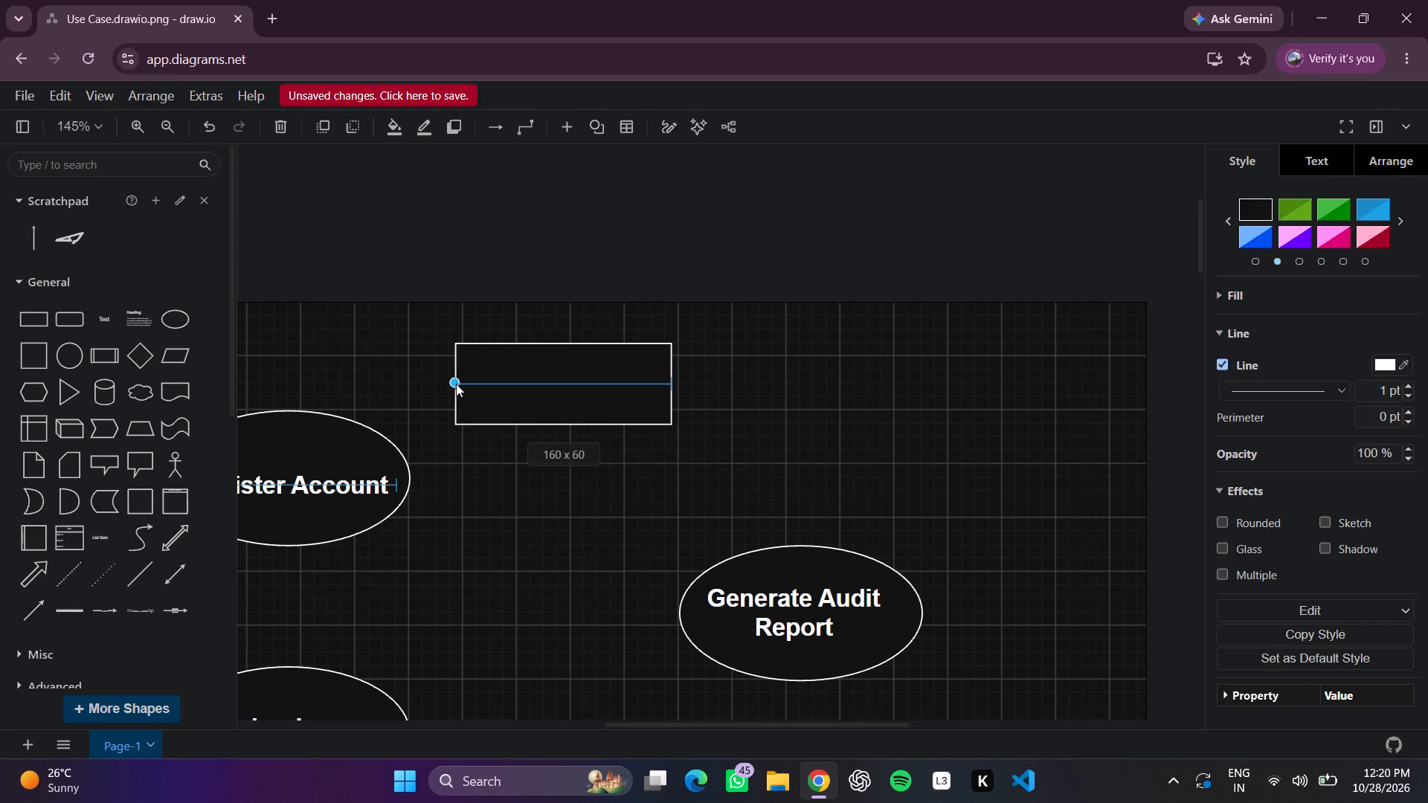
pyautogui.moveTo(456, 384); pyautogui.dragTo(460, 384)
pyautogui.moveTo(564, 338); pyautogui.dragTo(565, 346)
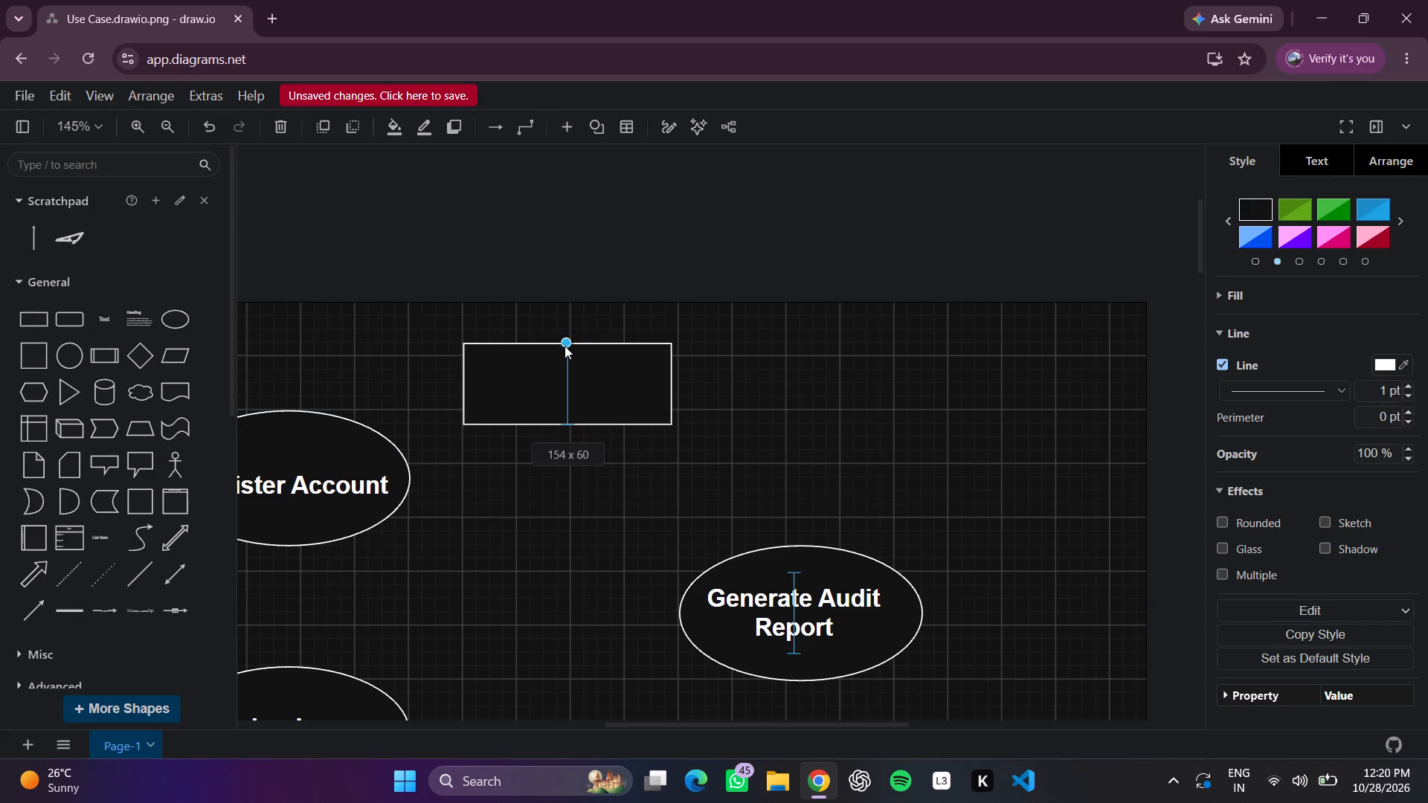
pyautogui.moveTo(565, 346); pyautogui.dragTo(565, 348)
pyautogui.moveTo(570, 424); pyautogui.dragTo(570, 412)
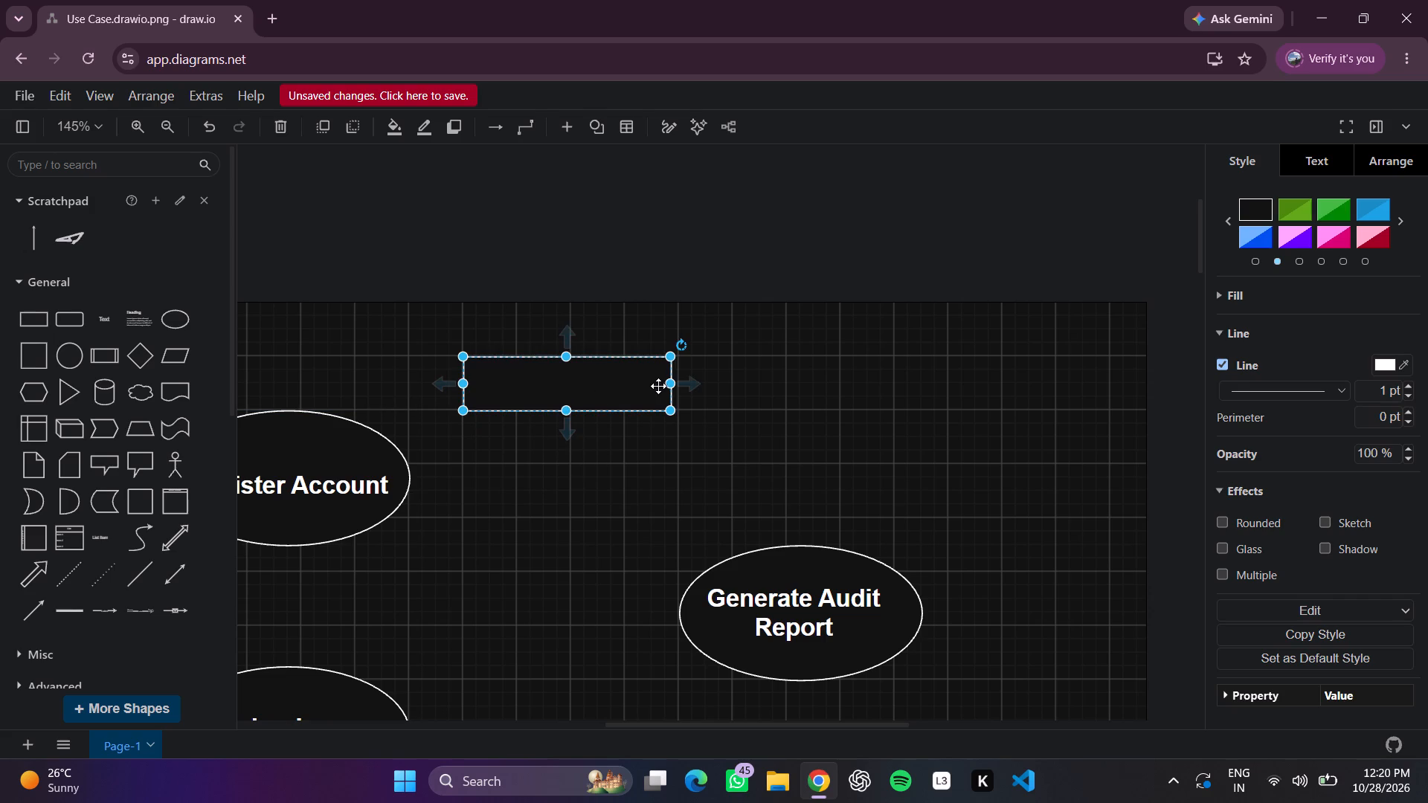
pyautogui.moveTo(670, 384); pyautogui.dragTo(829, 376)
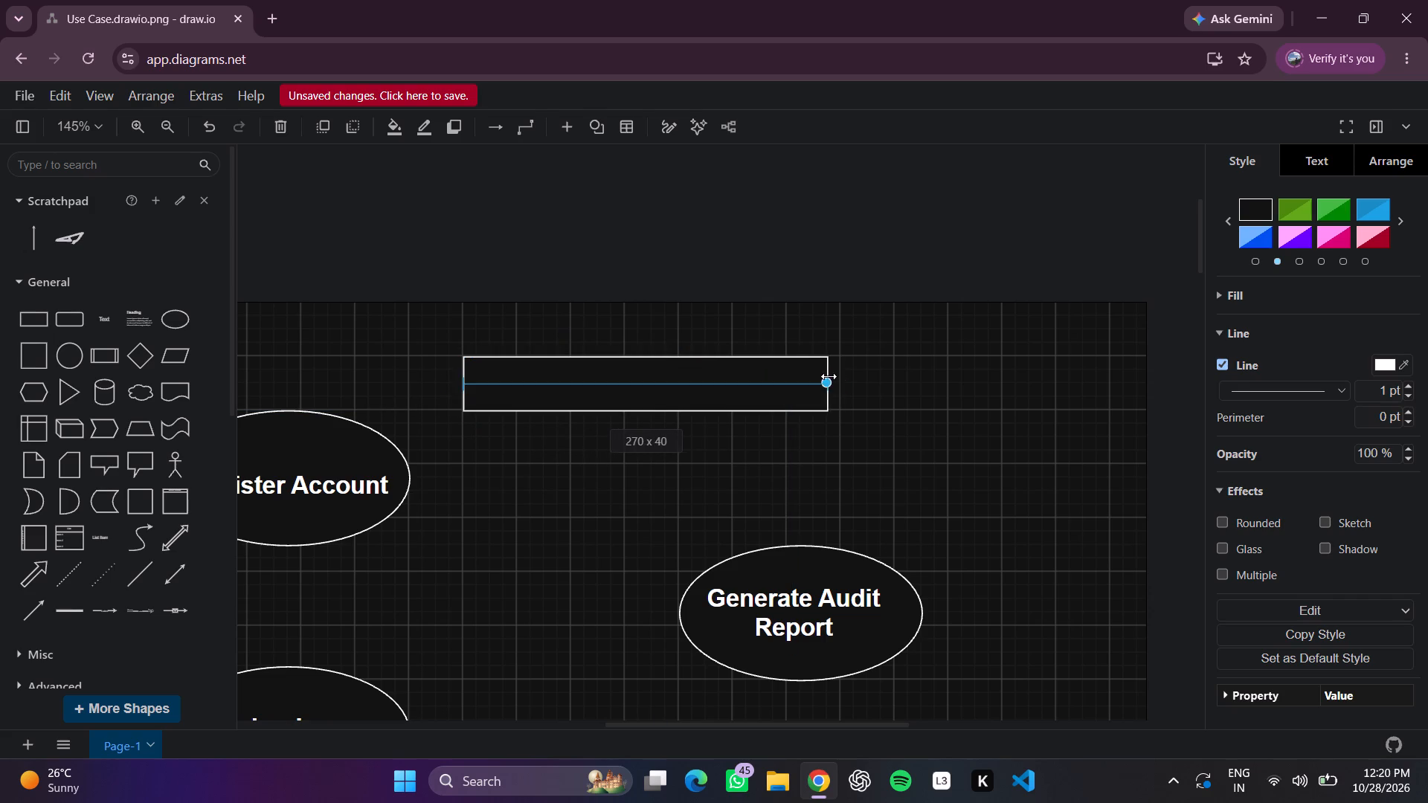
pyautogui.moveTo(829, 376); pyautogui.dragTo(834, 379)
# Enter the title "Use Case Diagram Expense Tracker and Analysis" in the new rectangle.
pyautogui.doubleClick(704, 387)
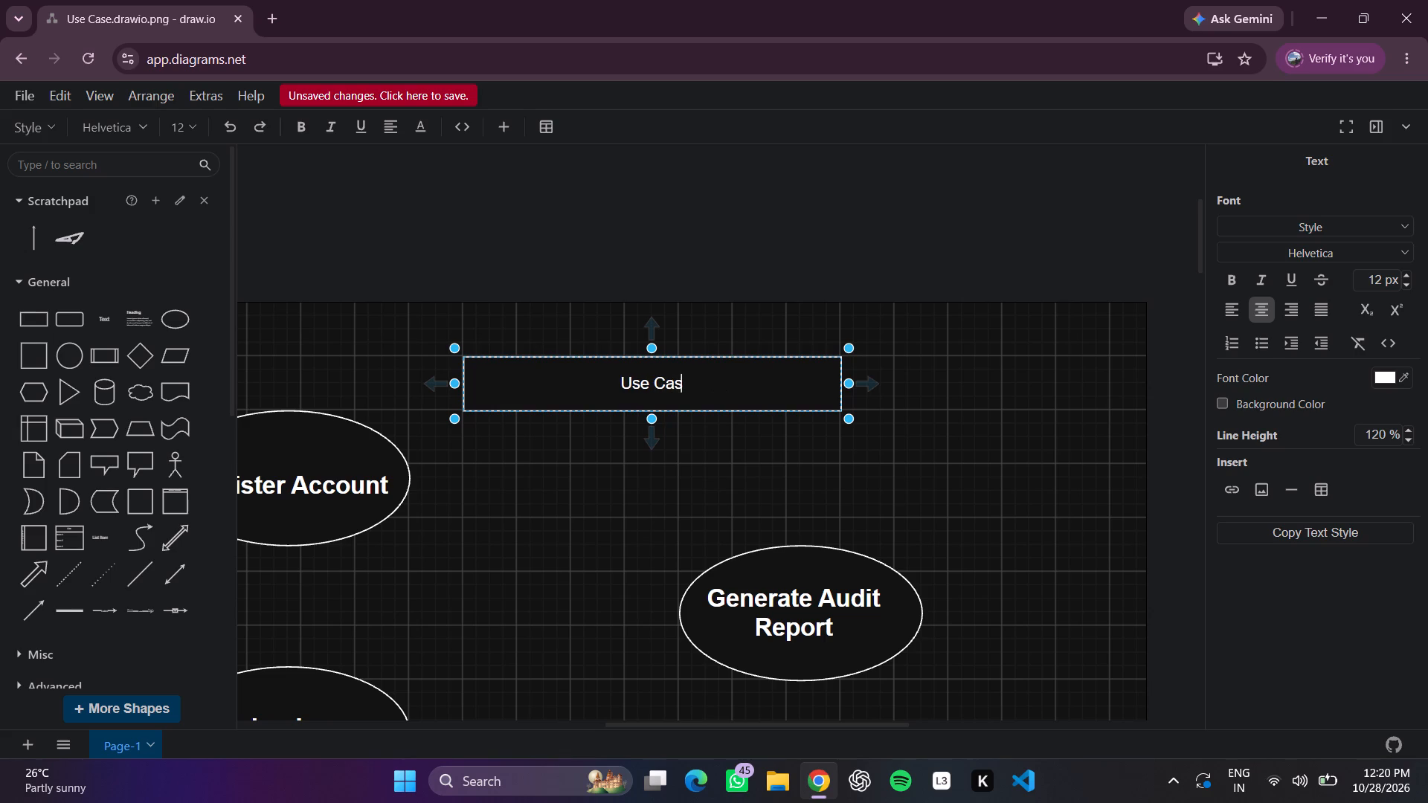
pyautogui.press('BackSpace')
pyautogui.write('e')
pyautogui.press('space')
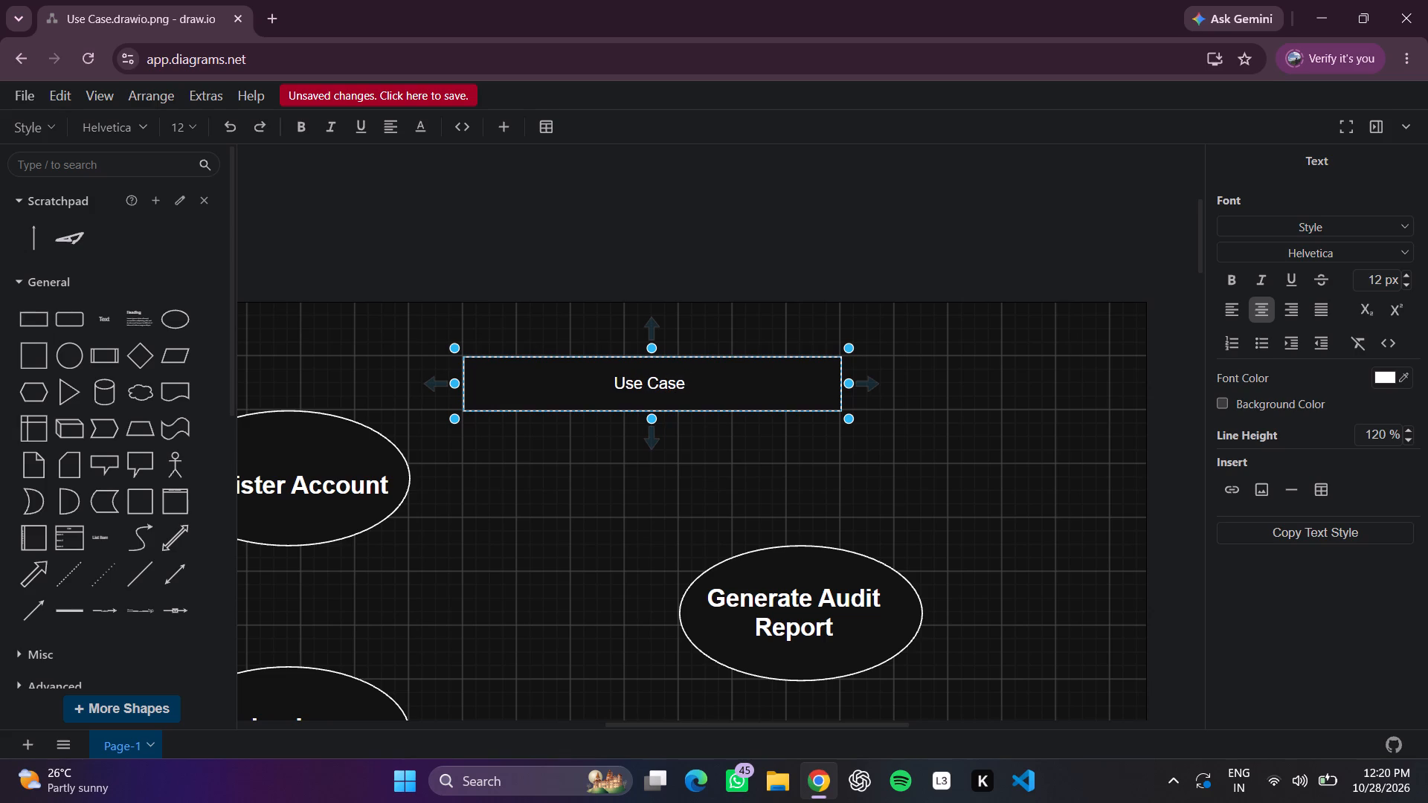
pyautogui.write('ia')
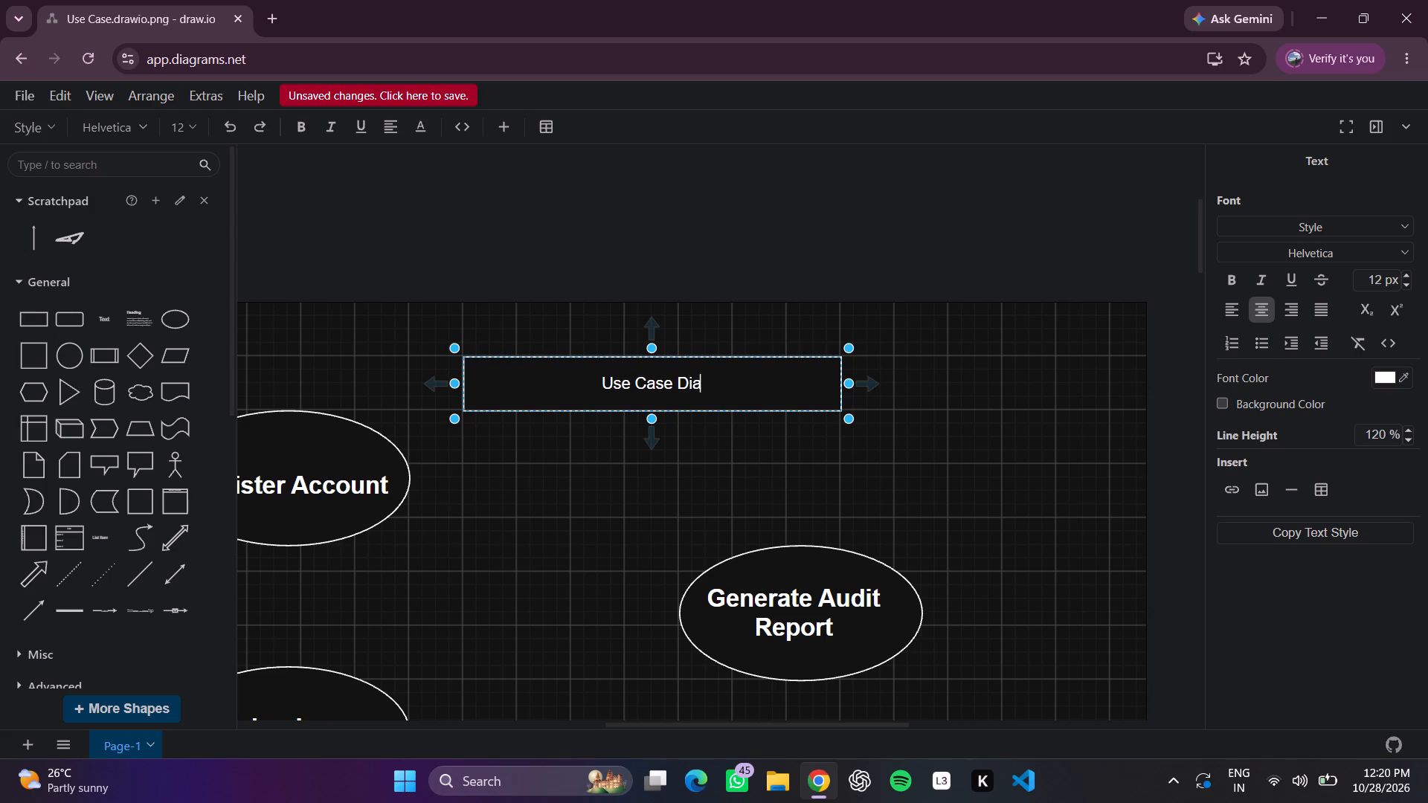
pyautogui.write('gr')
pyautogui.write('am')
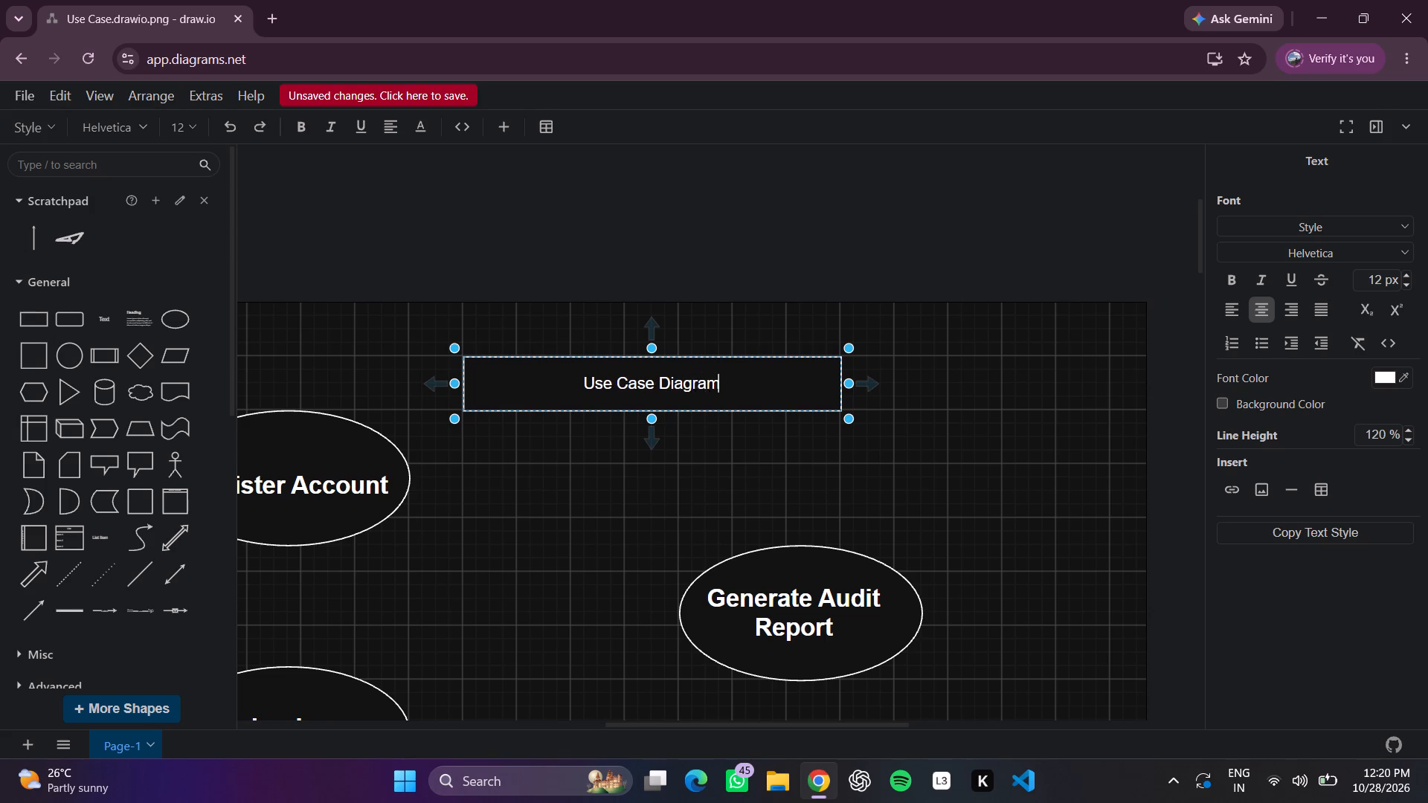
pyautogui.press('space')
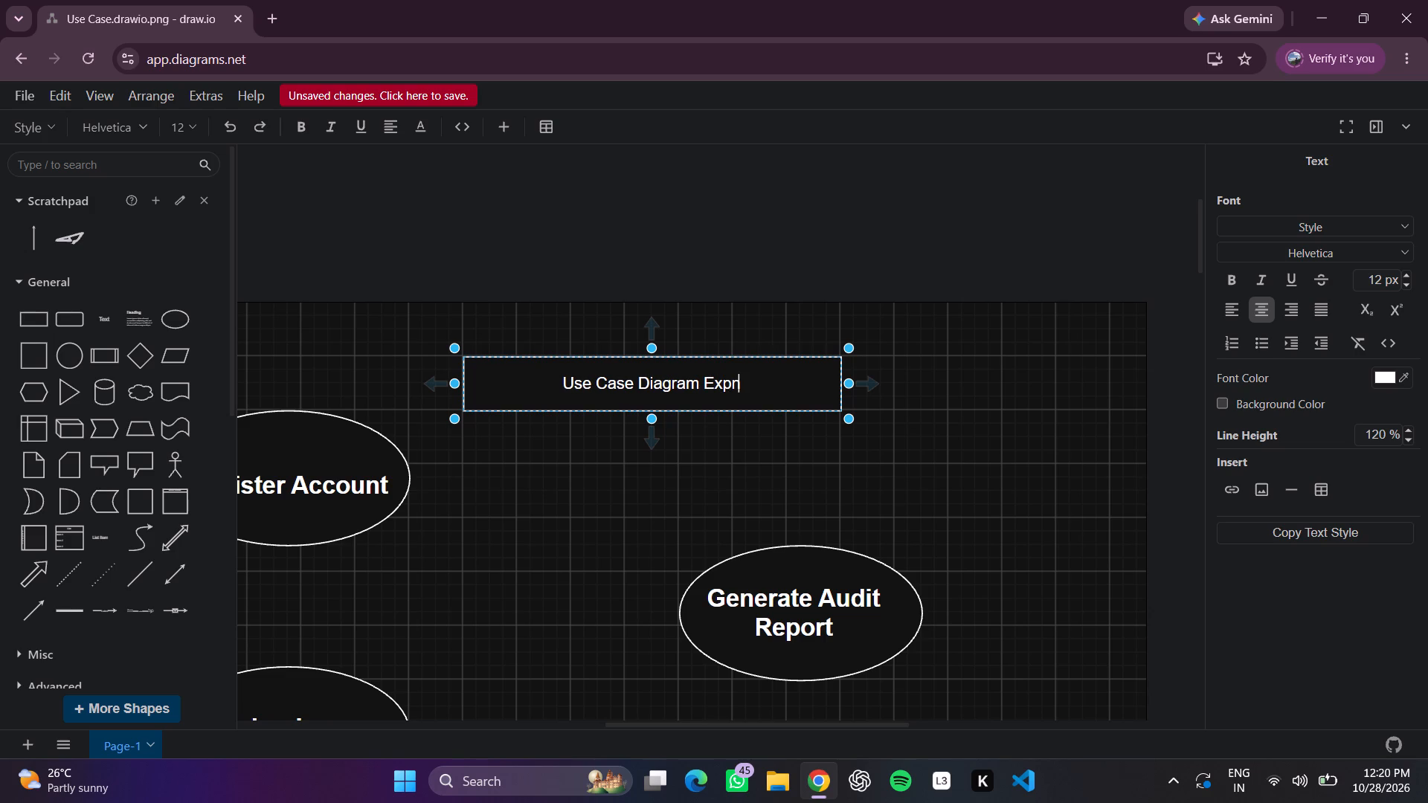
pyautogui.press('BackSpace')
pyautogui.write('ense')
pyautogui.press('space')
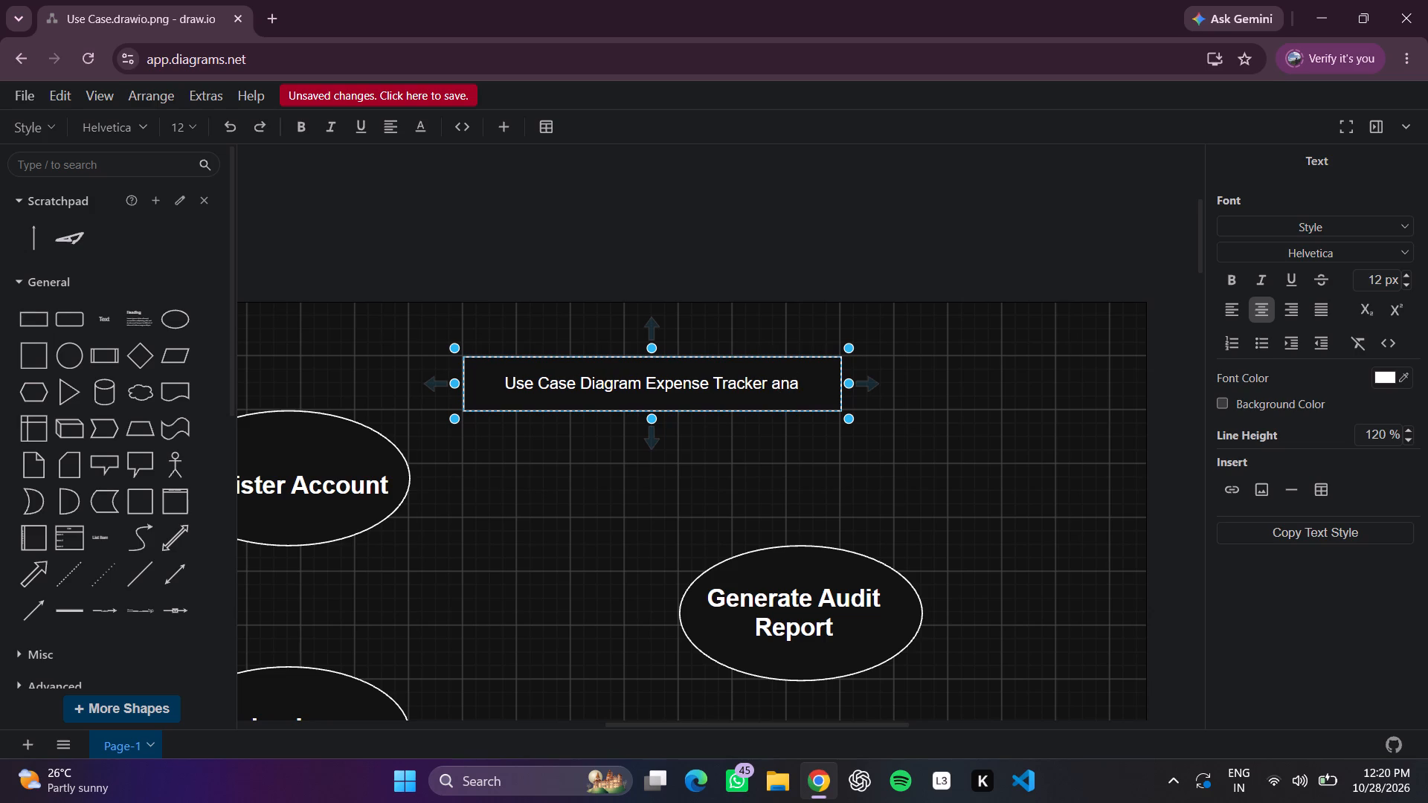
pyautogui.press('BackSpace')
pyautogui.write('d')
pyautogui.press('space')
pyautogui.press('a')
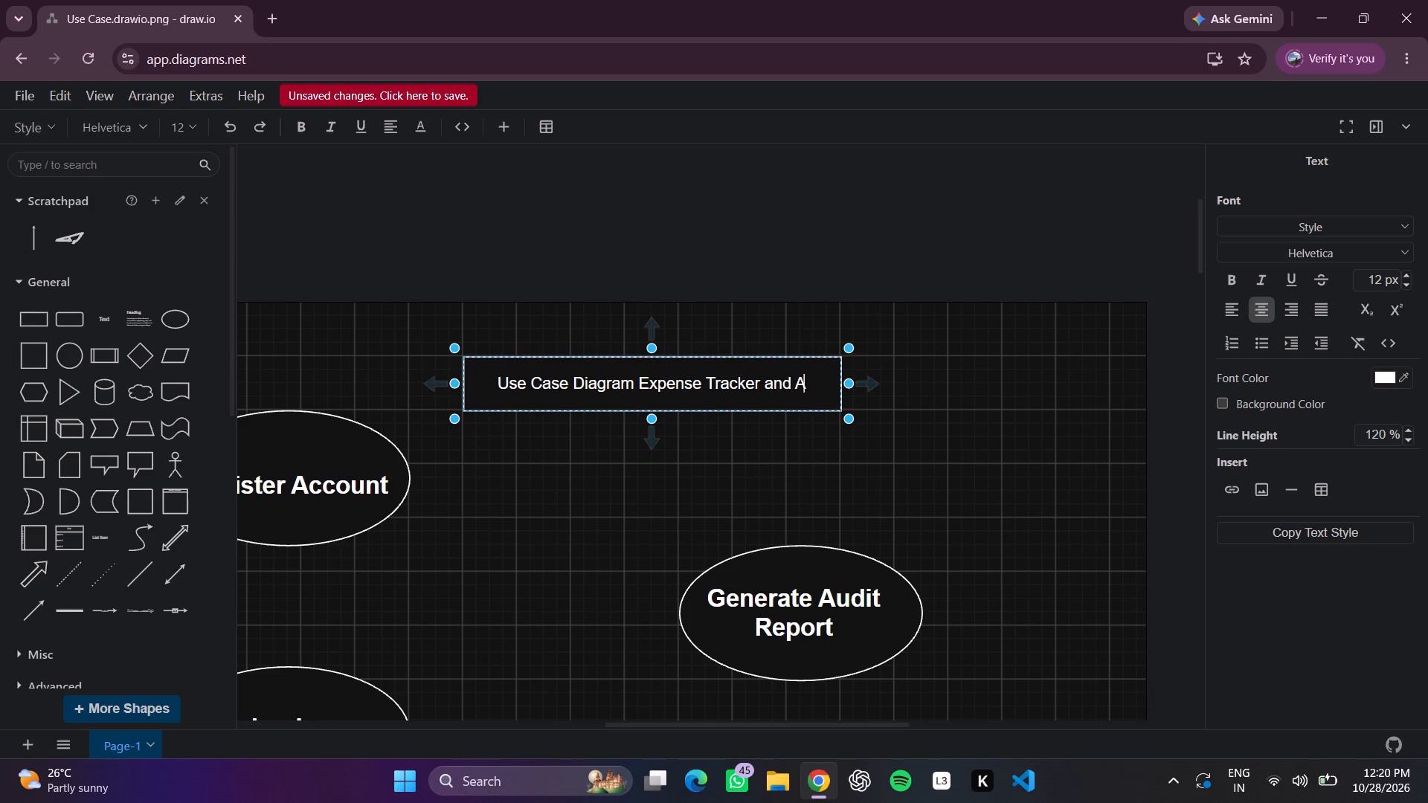
pyautogui.press('l')
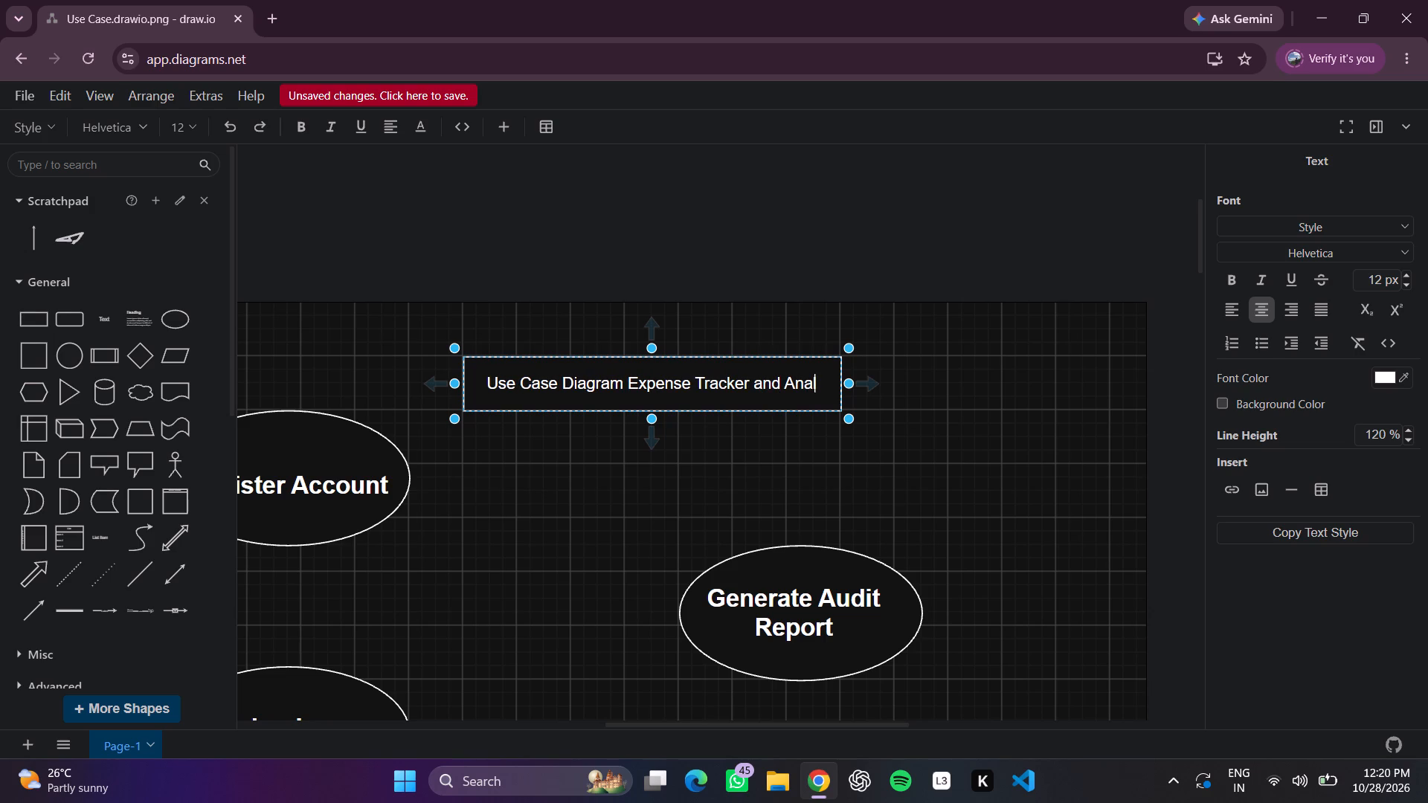
pyautogui.press('y')
pyautogui.write('sis')
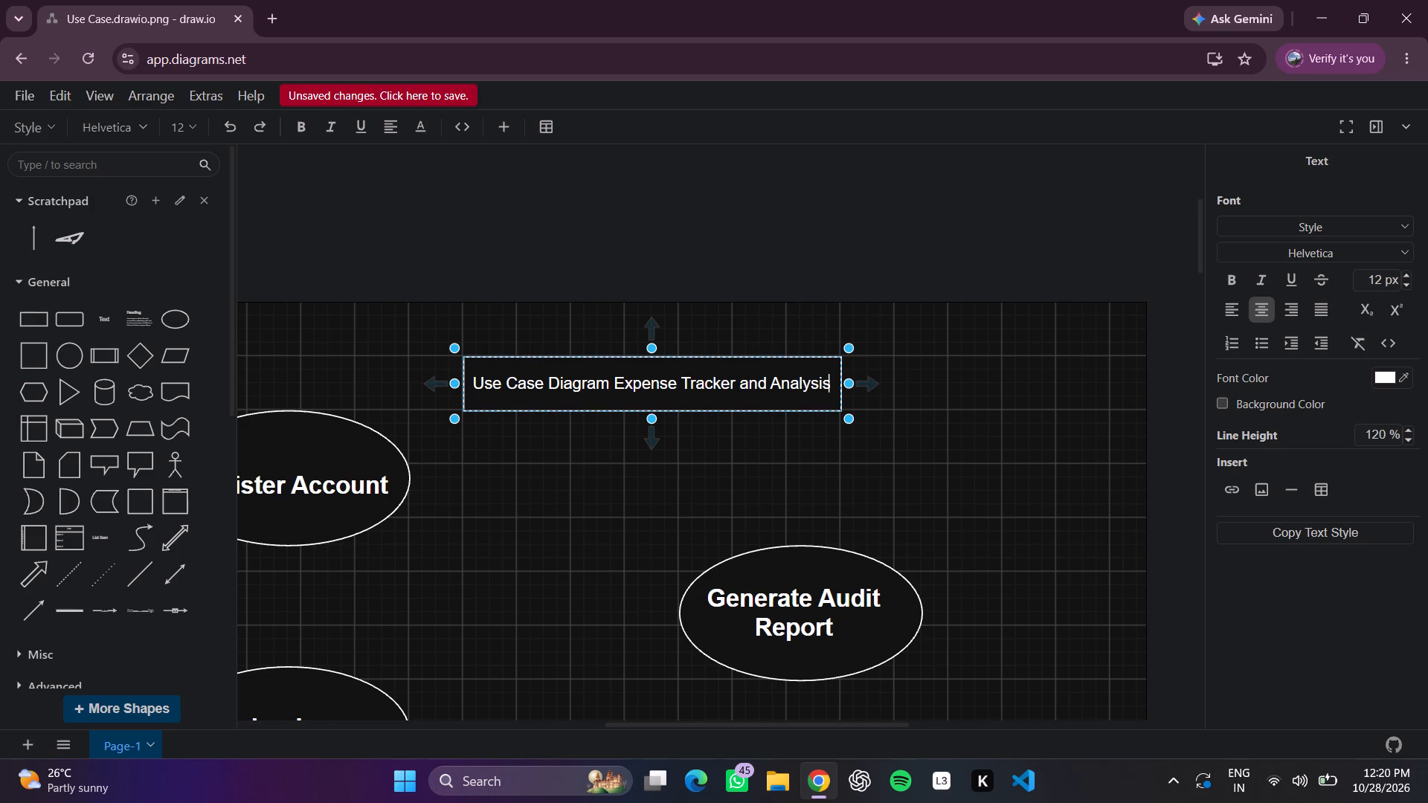
pyautogui.press('space')
# Apply the Heading 3 style to the title and widen its rectangle so the text fits on one line.
pyautogui.moveTo(849, 383); pyautogui.dragTo(901, 372)
pyautogui.doubleClick(814, 398)
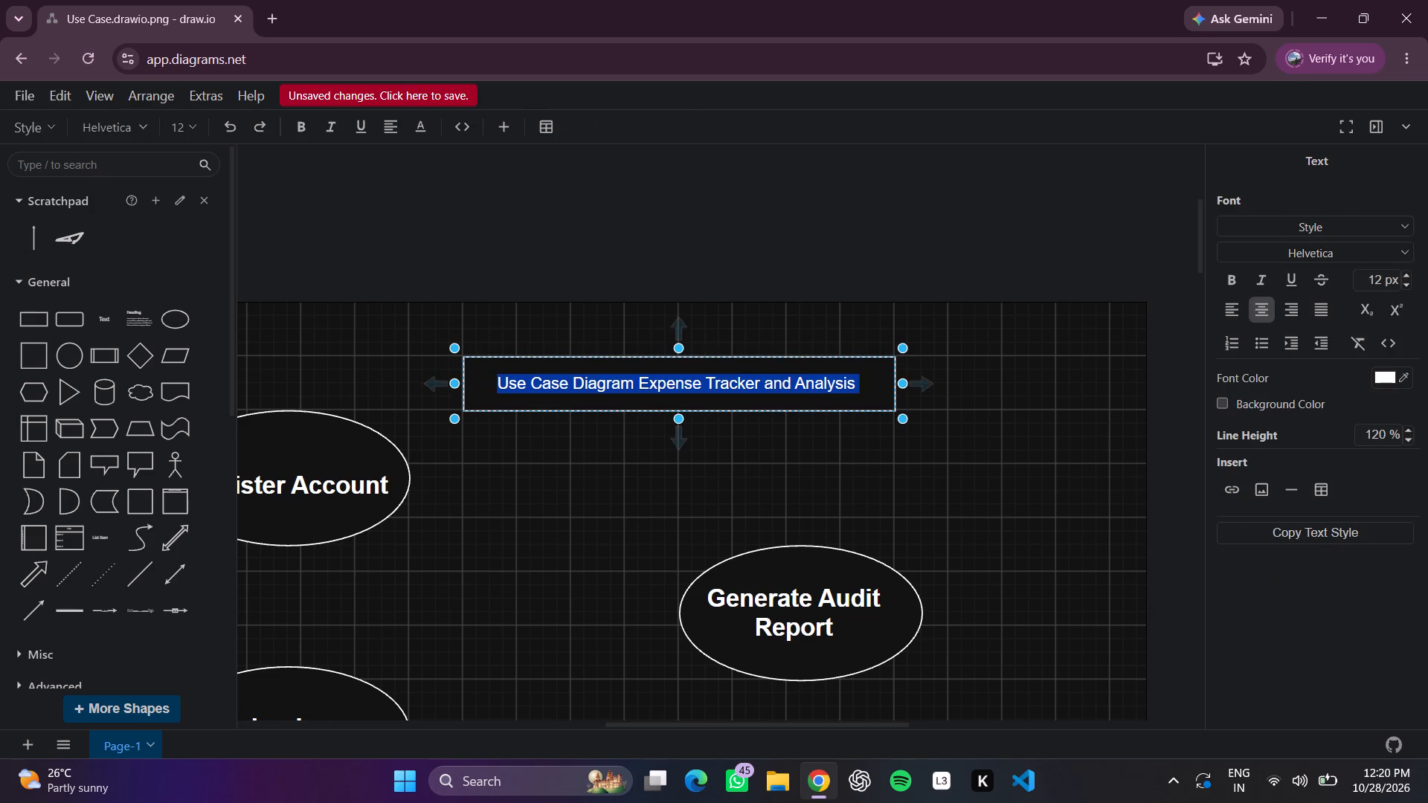
pyautogui.click(1385, 227)
pyautogui.click(1280, 346)
pyautogui.click(1128, 378)
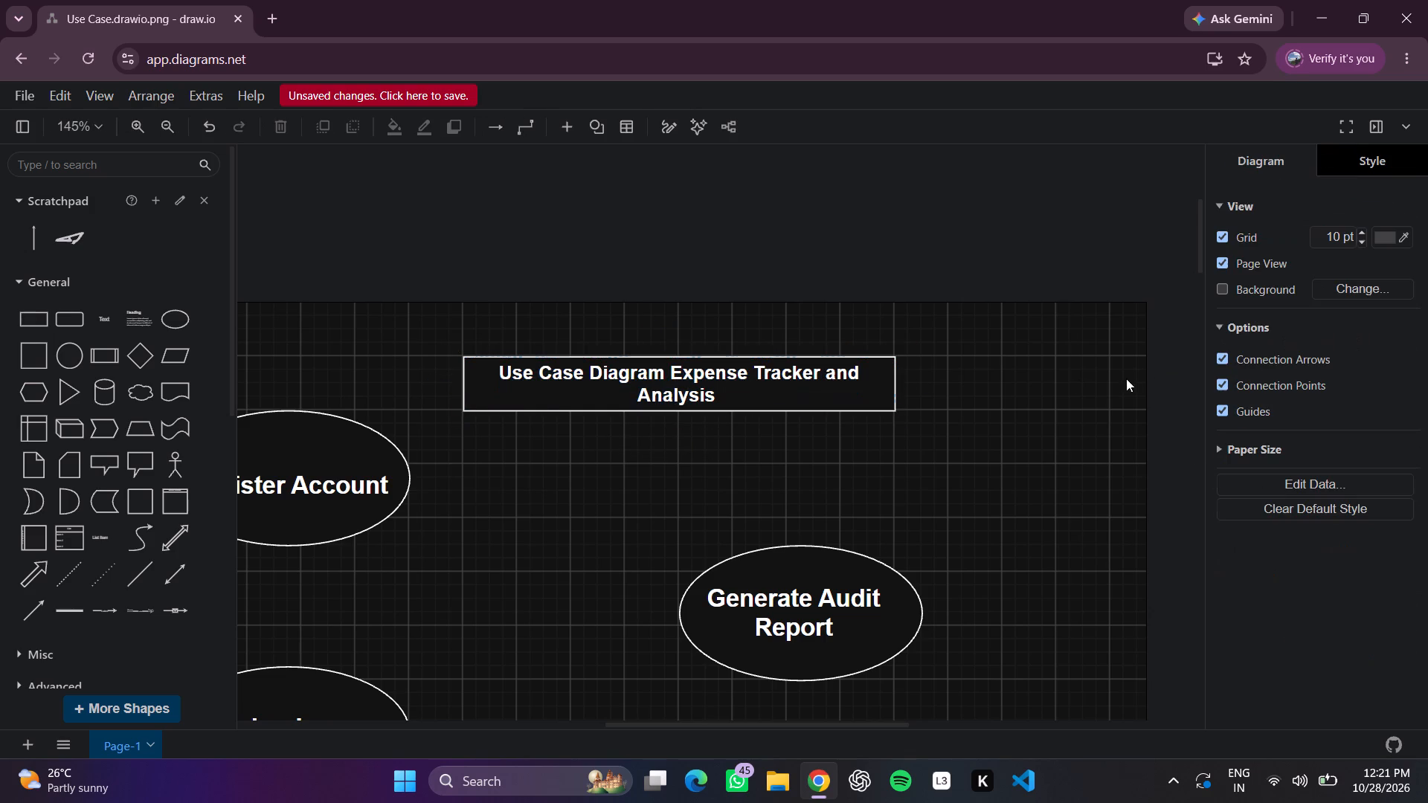
pyautogui.click(898, 386)
pyautogui.click(894, 383)
pyautogui.moveTo(894, 383); pyautogui.dragTo(944, 373)
pyautogui.click(1051, 375)
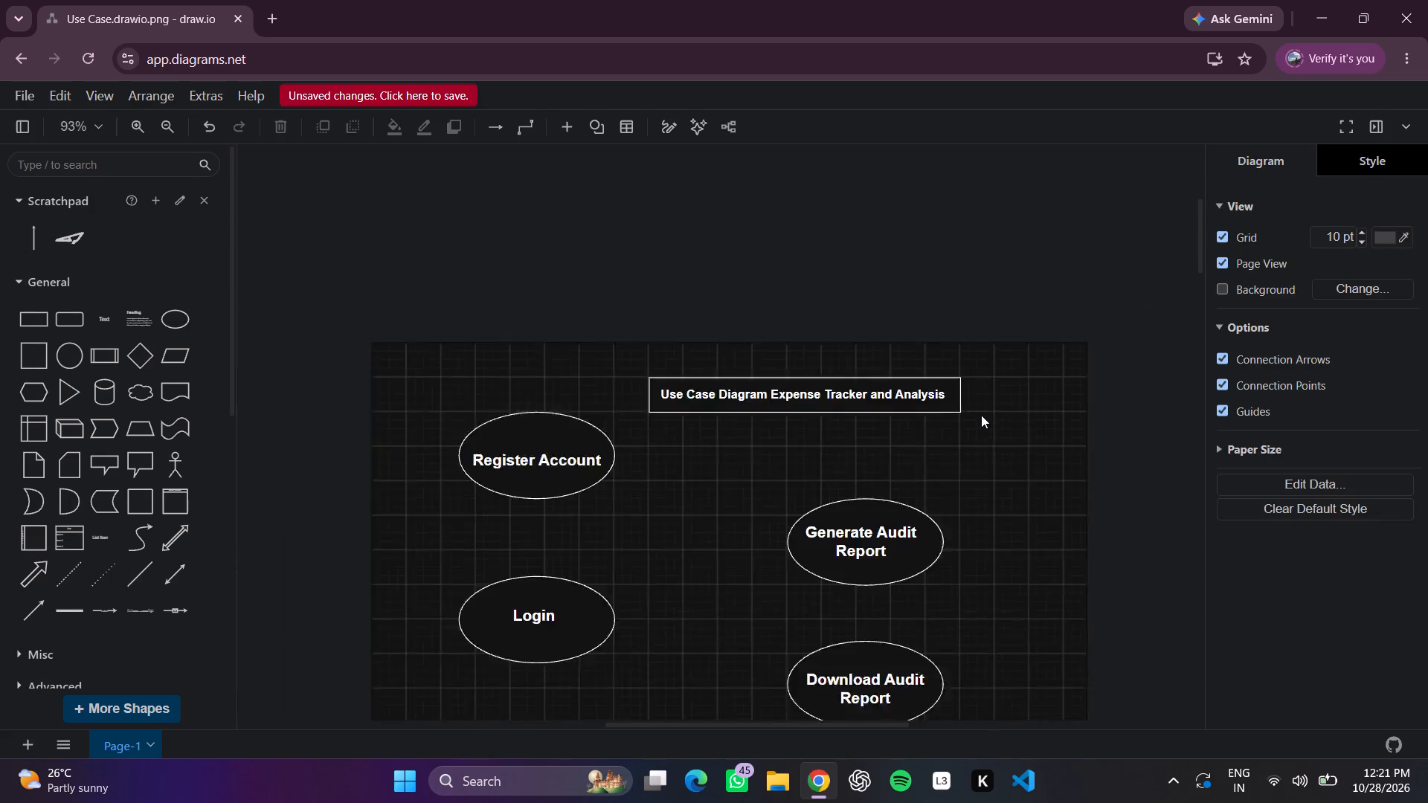
# Move the title rectangle to the horizontal centre of the page, near its top edge.
pyautogui.scroll(-1, 985, 430)
pyautogui.moveTo(852, 288); pyautogui.dragTo(805, 277)
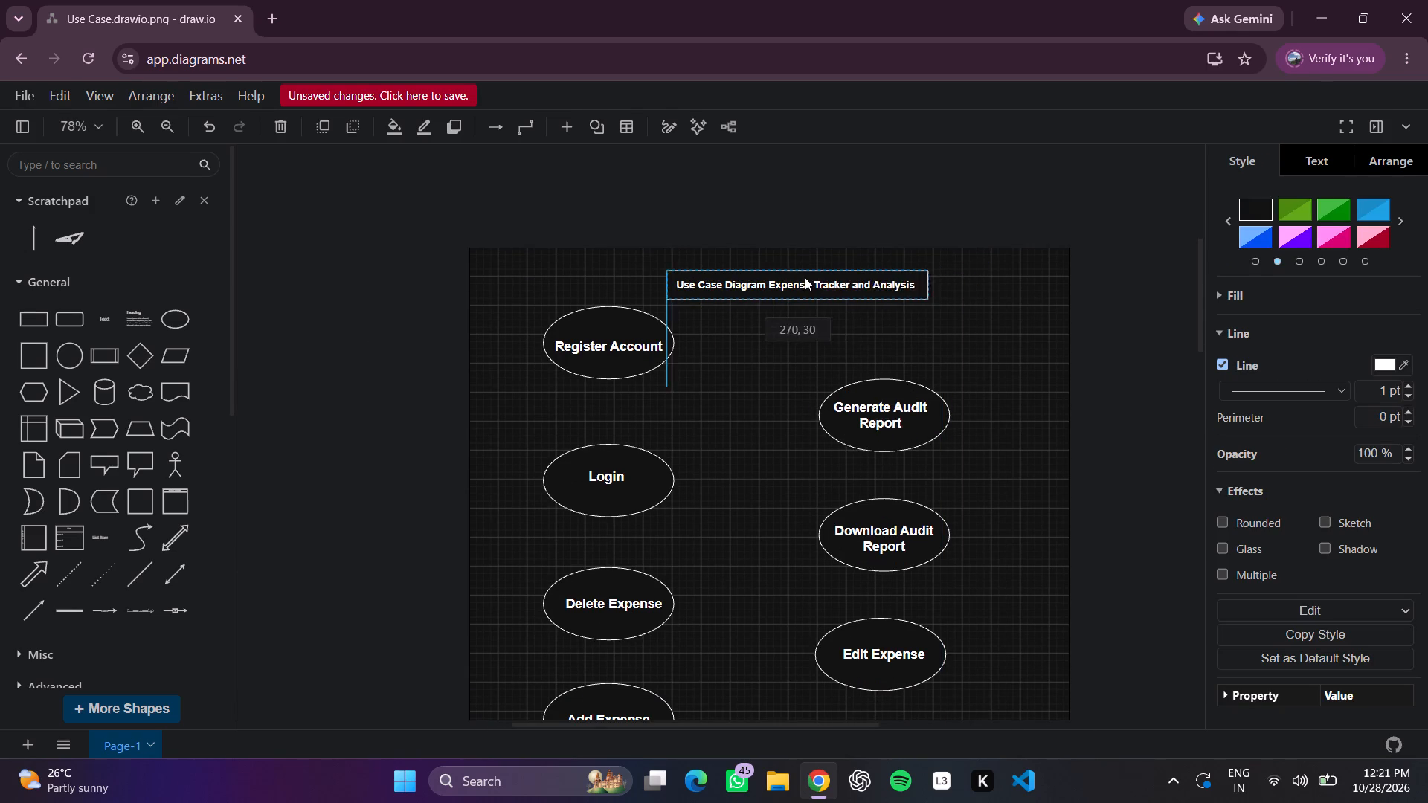
pyautogui.moveTo(805, 277); pyautogui.dragTo(787, 285)
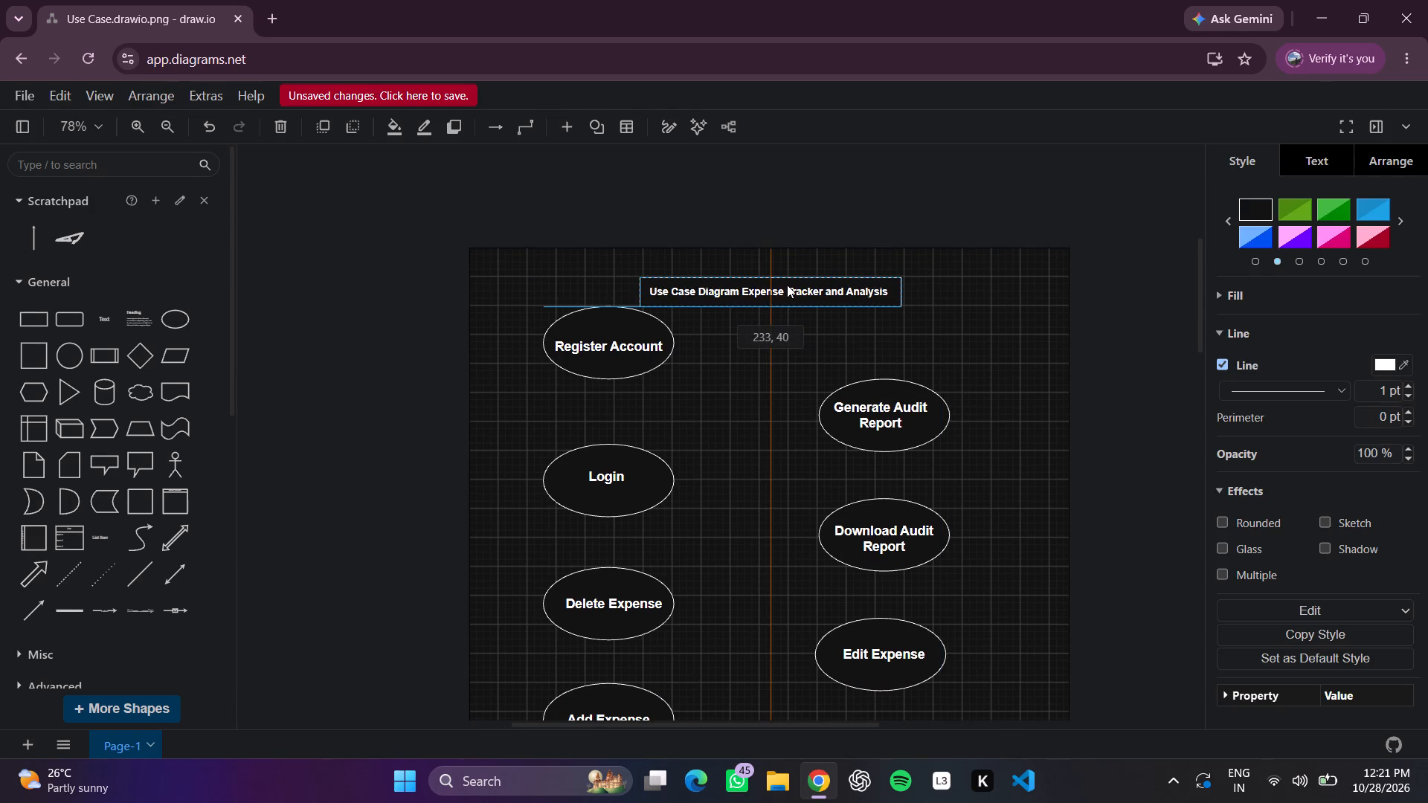
pyautogui.moveTo(787, 285); pyautogui.dragTo(791, 284)
pyautogui.click(953, 352)
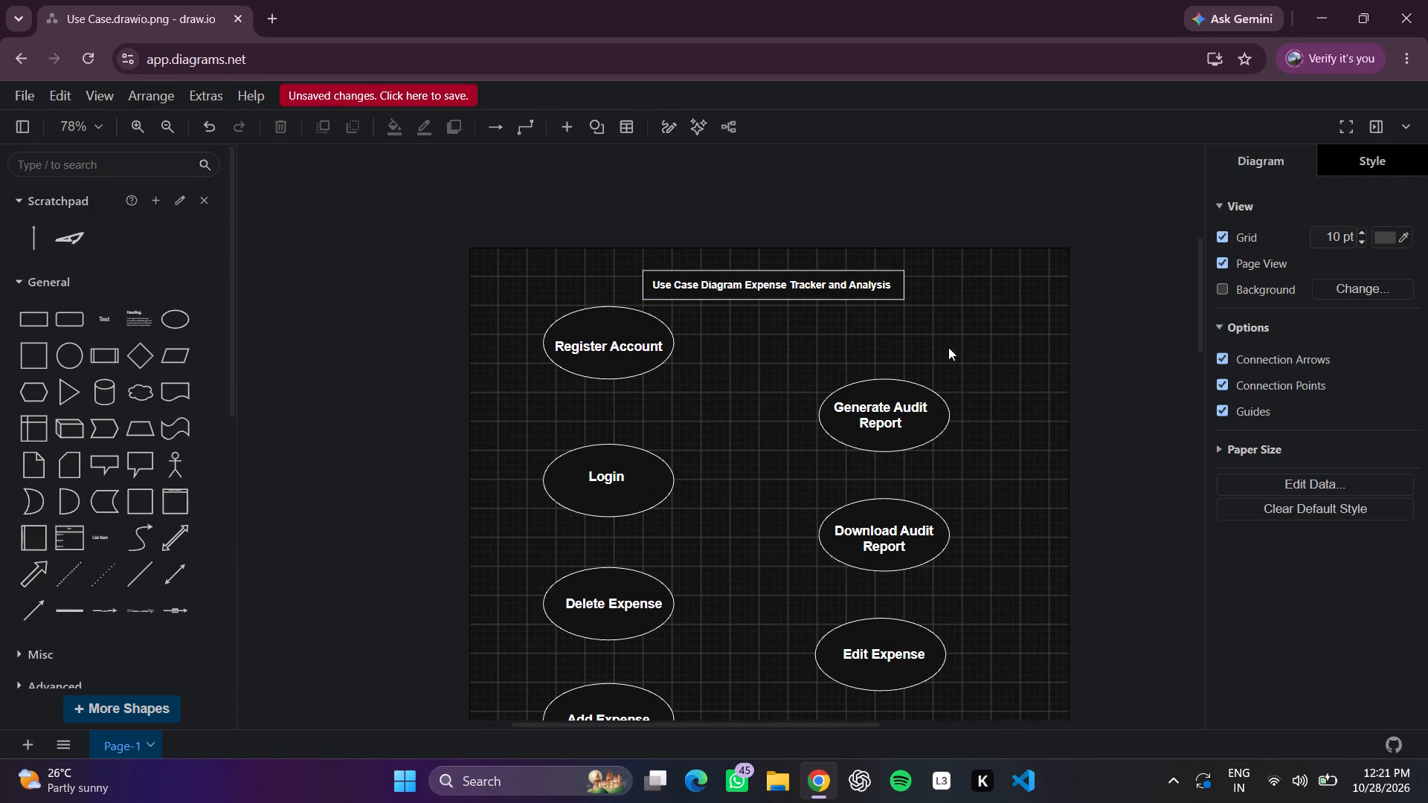
# Add an actor figure in the empty space to the right of the "Edit Expense" ellipse and widen it.
pyautogui.scroll(-1, 948, 346)
pyautogui.hscroll(-1, 968, 351)
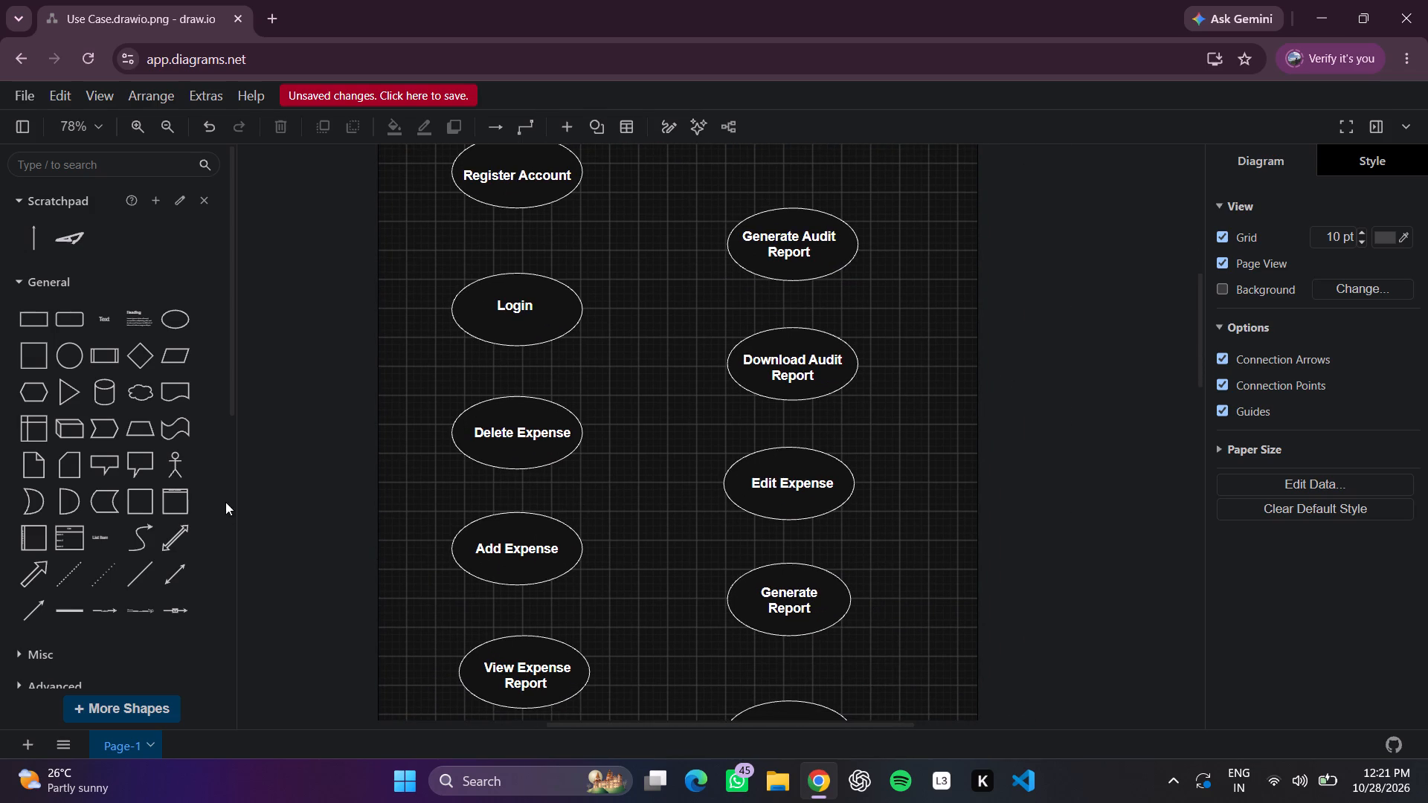
pyautogui.click(187, 463)
pyautogui.moveTo(710, 435); pyautogui.dragTo(710, 434)
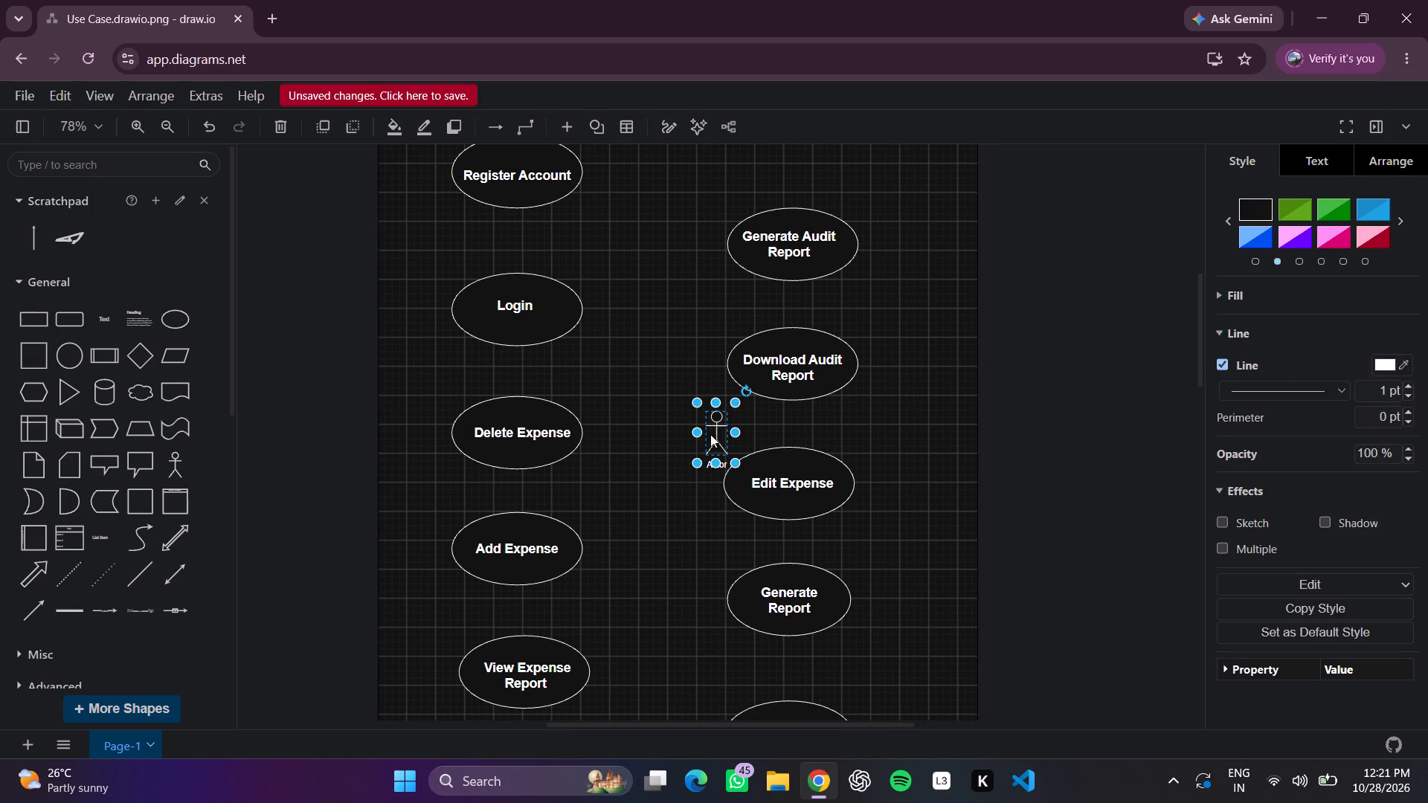
pyautogui.moveTo(710, 434); pyautogui.dragTo(878, 435)
pyautogui.doubleClick(718, 437)
pyautogui.moveTo(717, 436); pyautogui.dragTo(726, 436)
pyautogui.moveTo(726, 436); pyautogui.dragTo(927, 460)
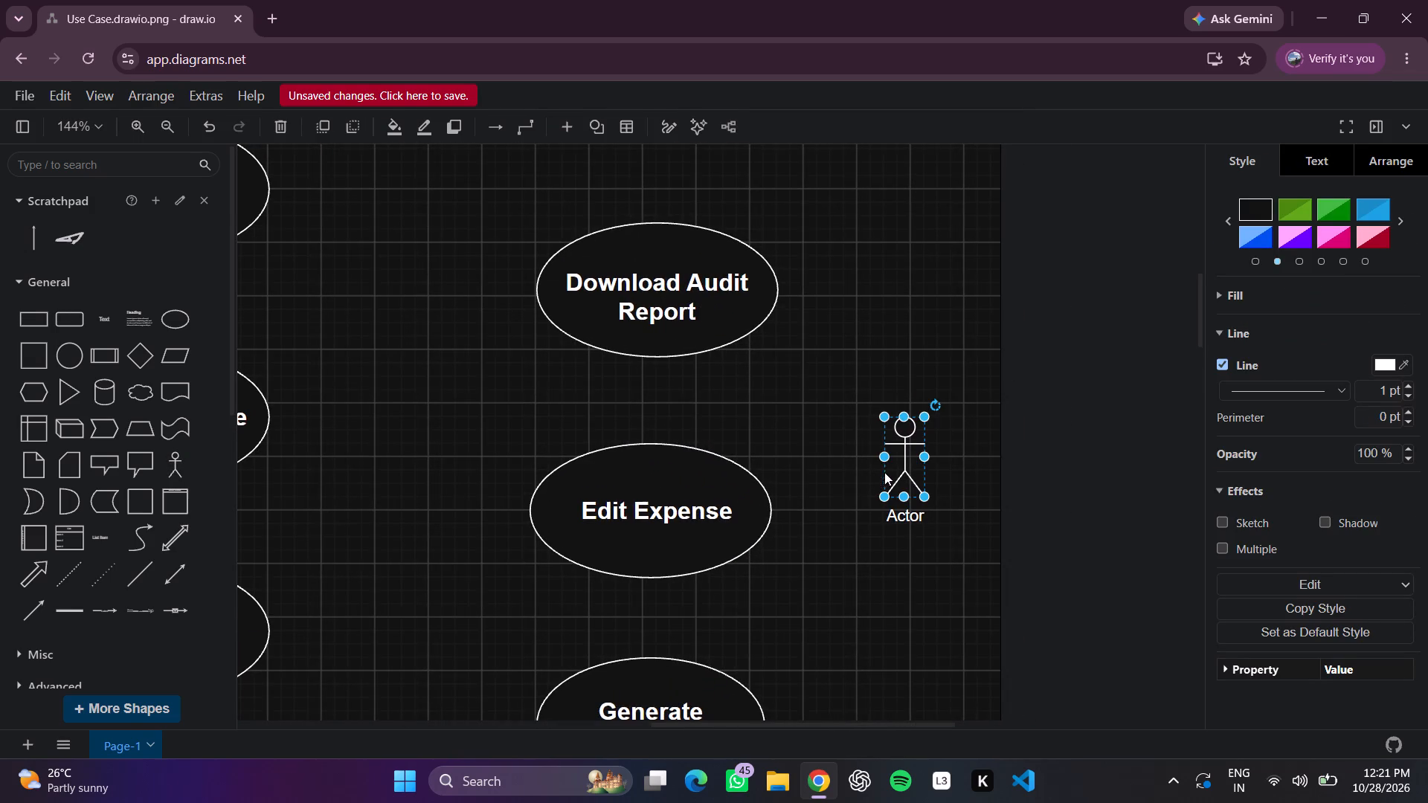
pyautogui.moveTo(885, 461); pyautogui.dragTo(863, 461)
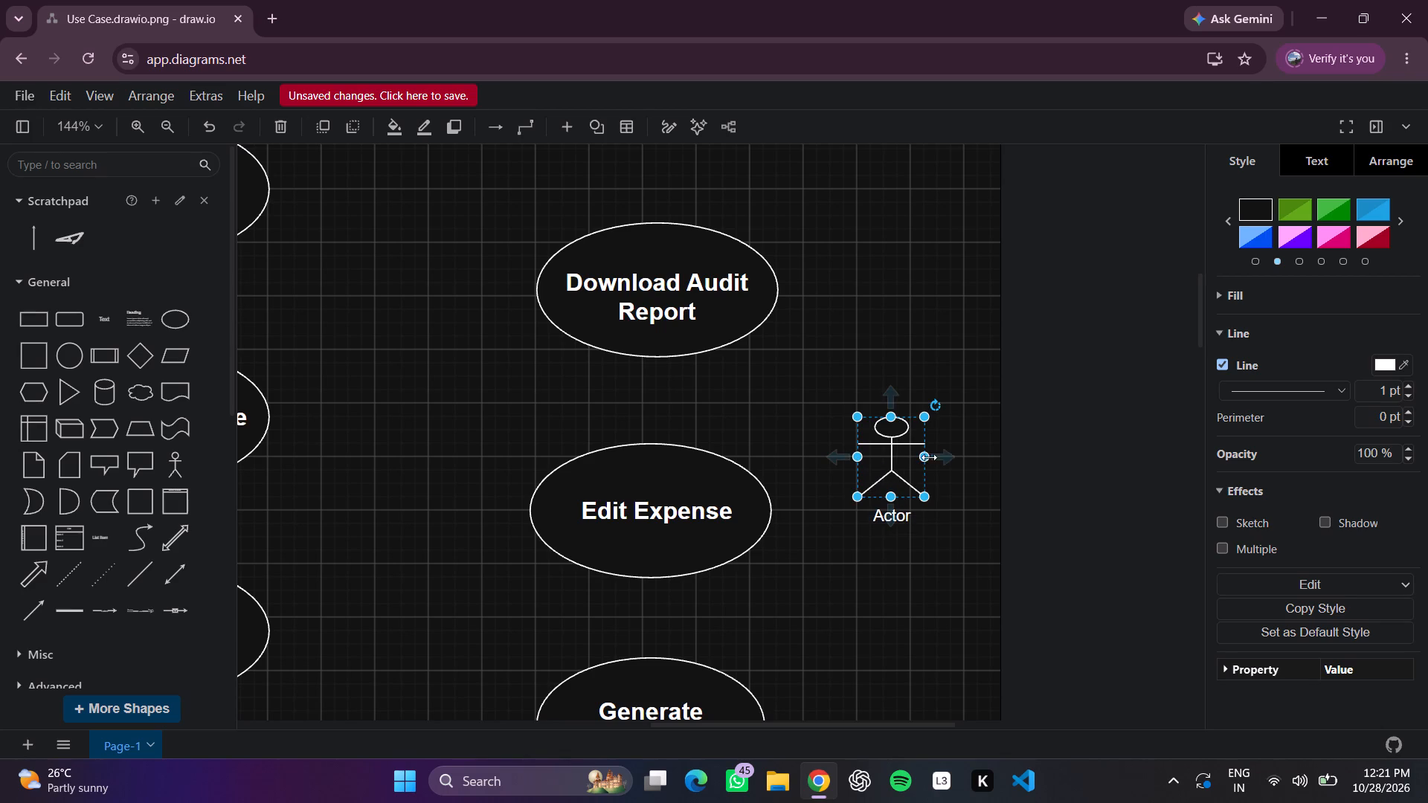
pyautogui.moveTo(922, 457); pyautogui.dragTo(929, 457)
# Rename the actor figure as "Auditor" and apply the Heading 3 style to its label.
pyautogui.doubleClick(898, 472)
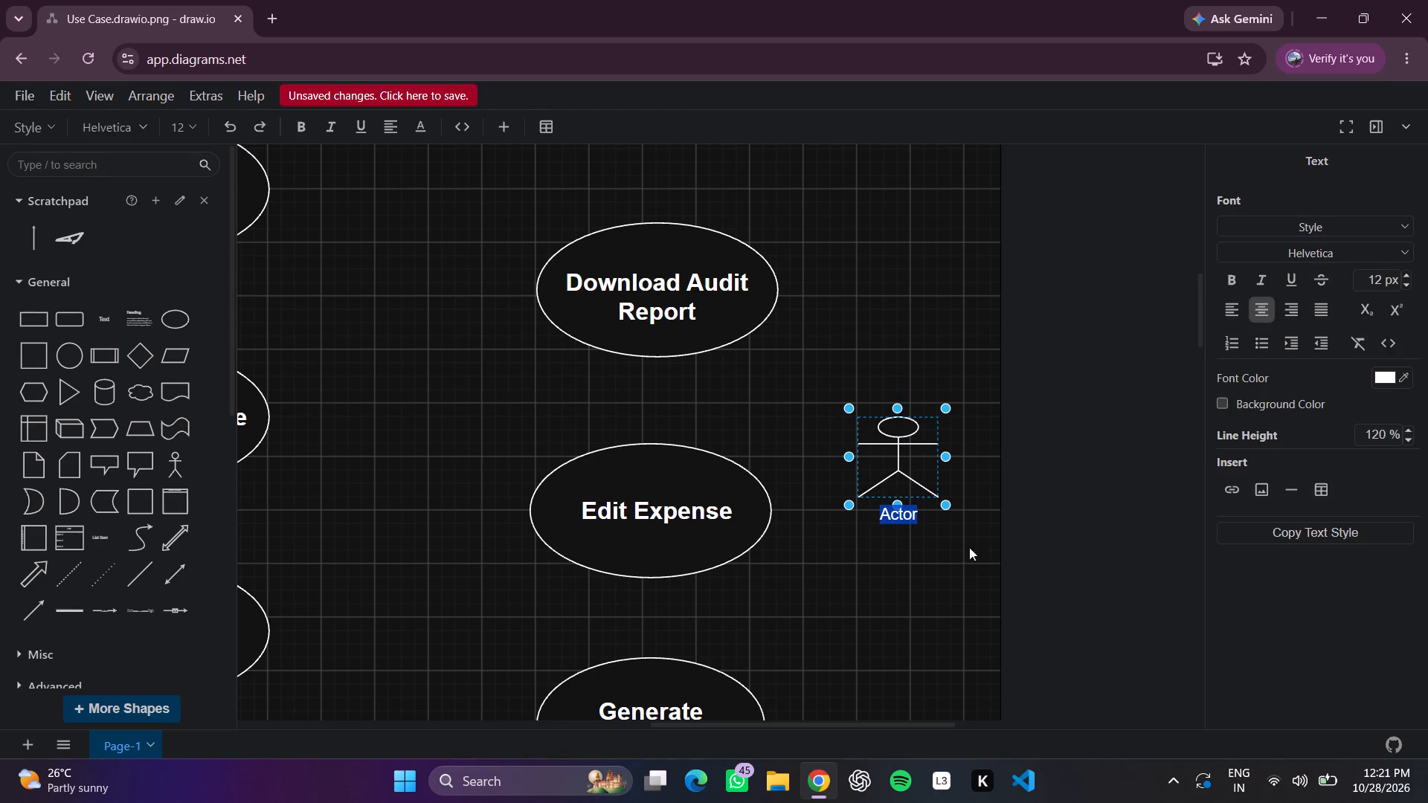
pyautogui.press('BackSpace')
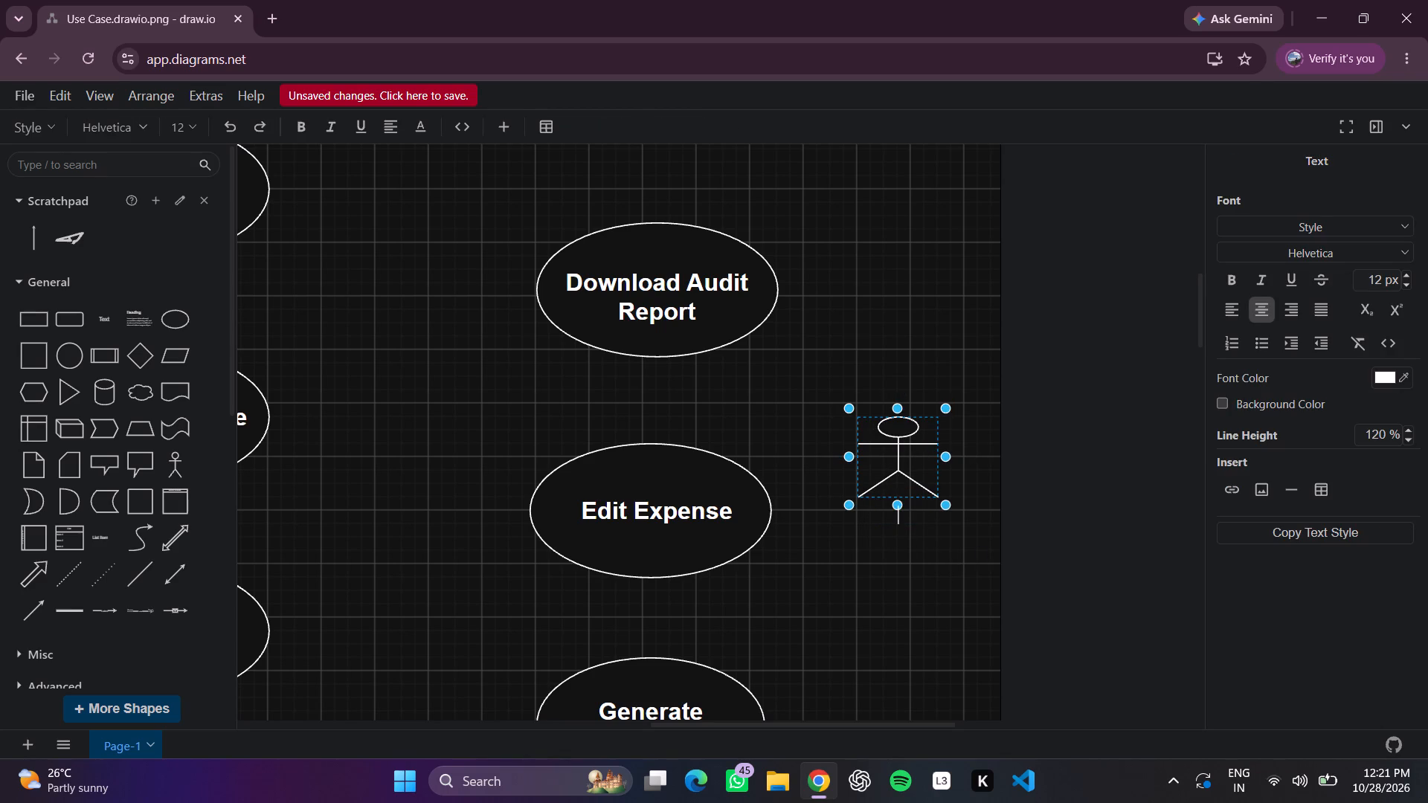
pyautogui.write('udit')
pyautogui.write('or')
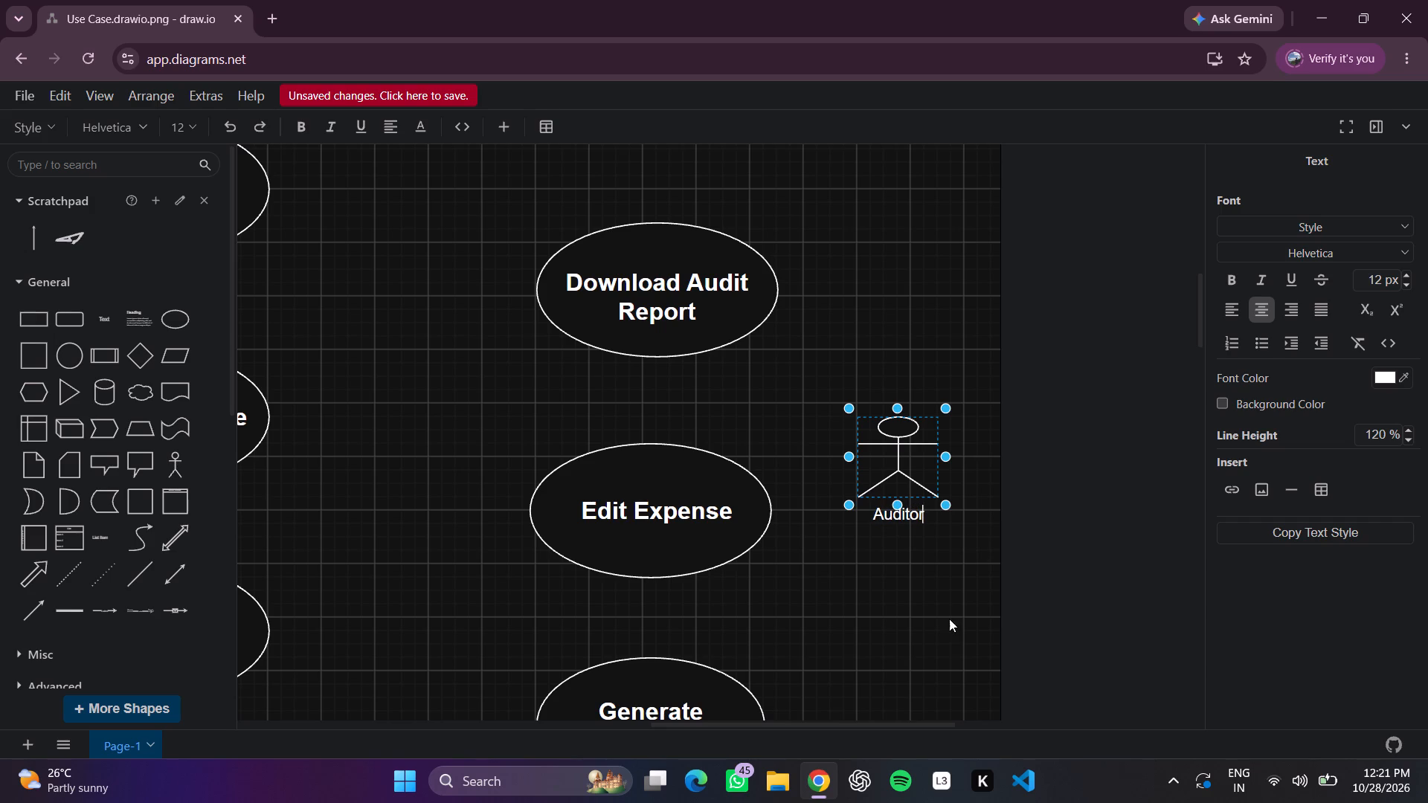
pyautogui.click(936, 723)
pyautogui.doubleClick(913, 521)
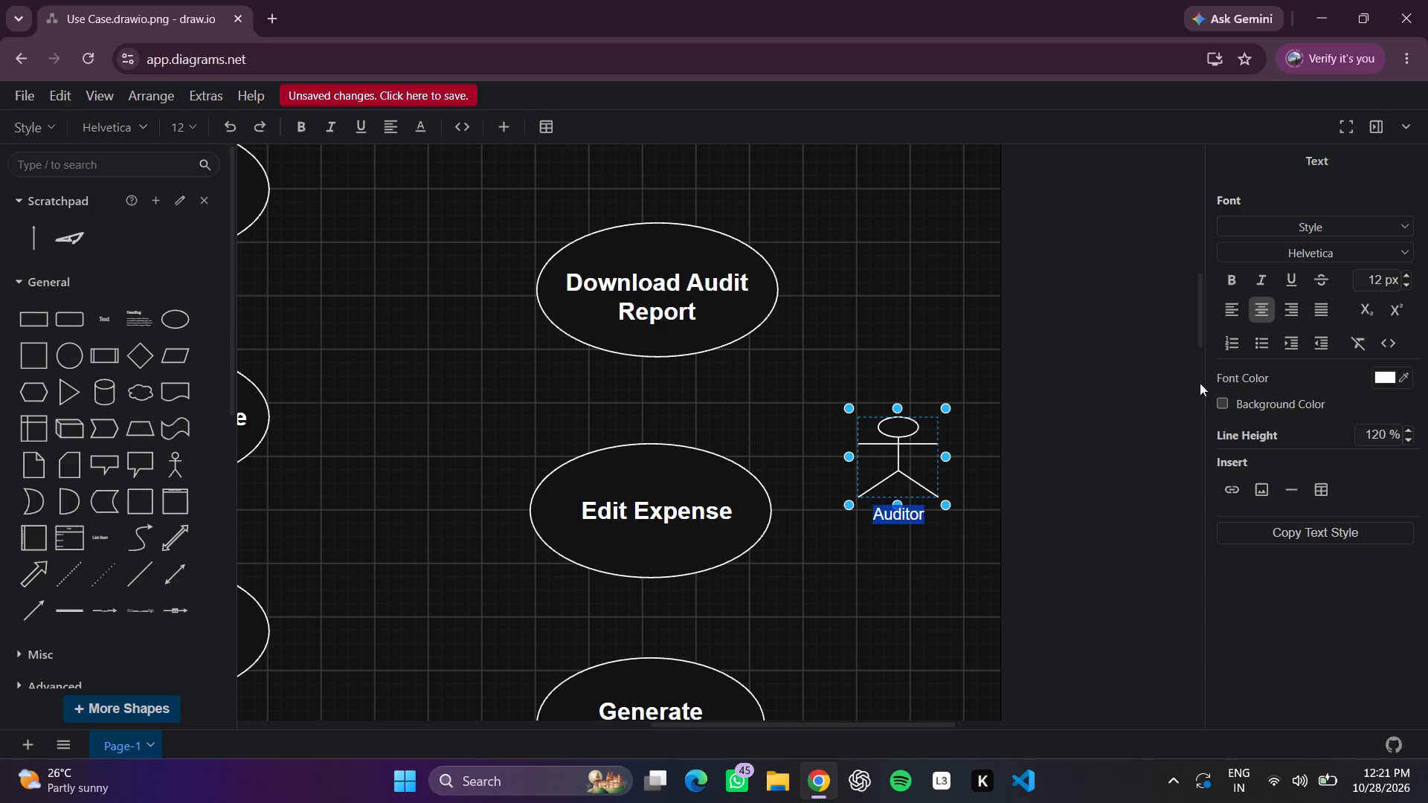
pyautogui.click(1244, 230)
pyautogui.click(1246, 338)
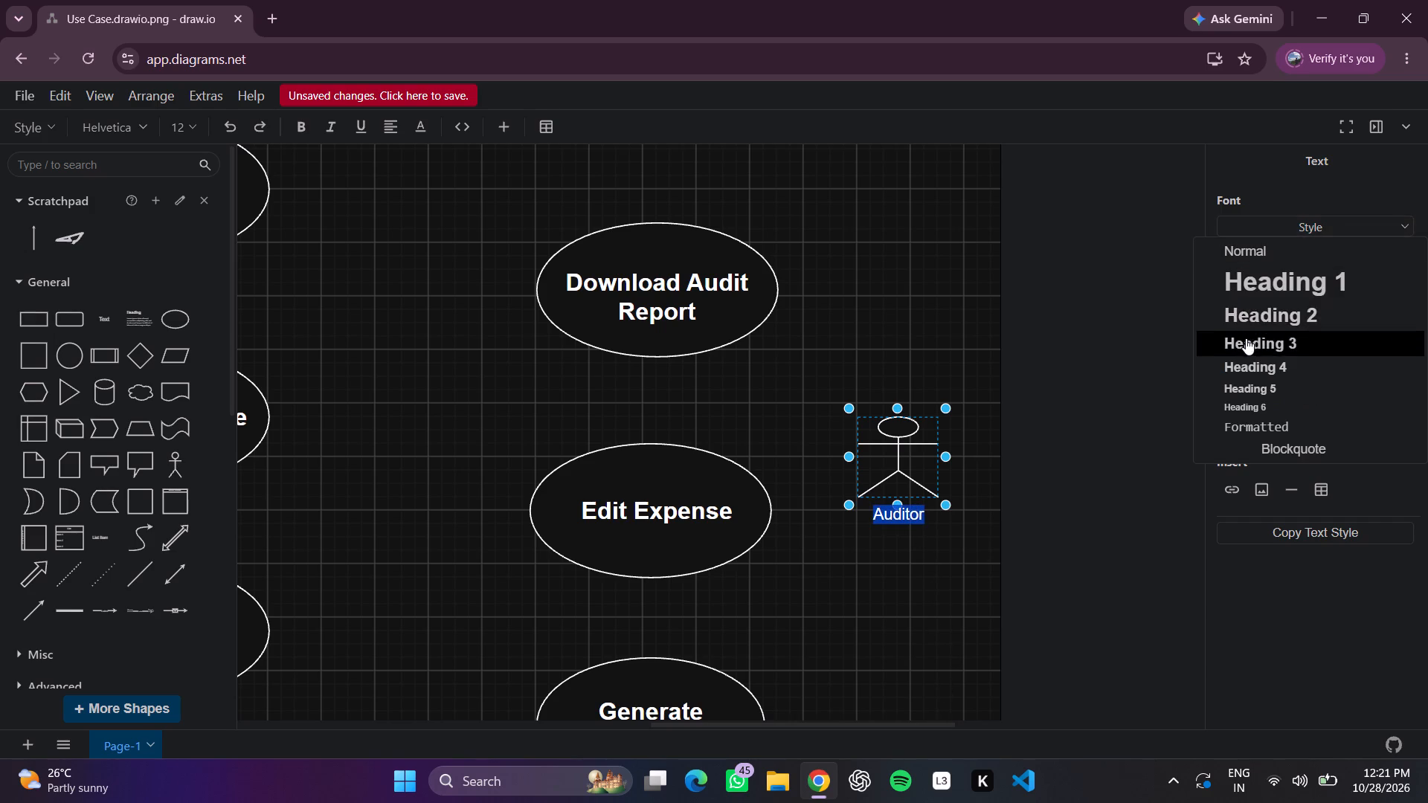
pyautogui.click(951, 629)
# Make the "Auditor" actor taller and move it up beside the gap between the "Generate Audit Report" and "Download Audit Report" ellipses.
pyautogui.moveTo(919, 469); pyautogui.dragTo(910, 390)
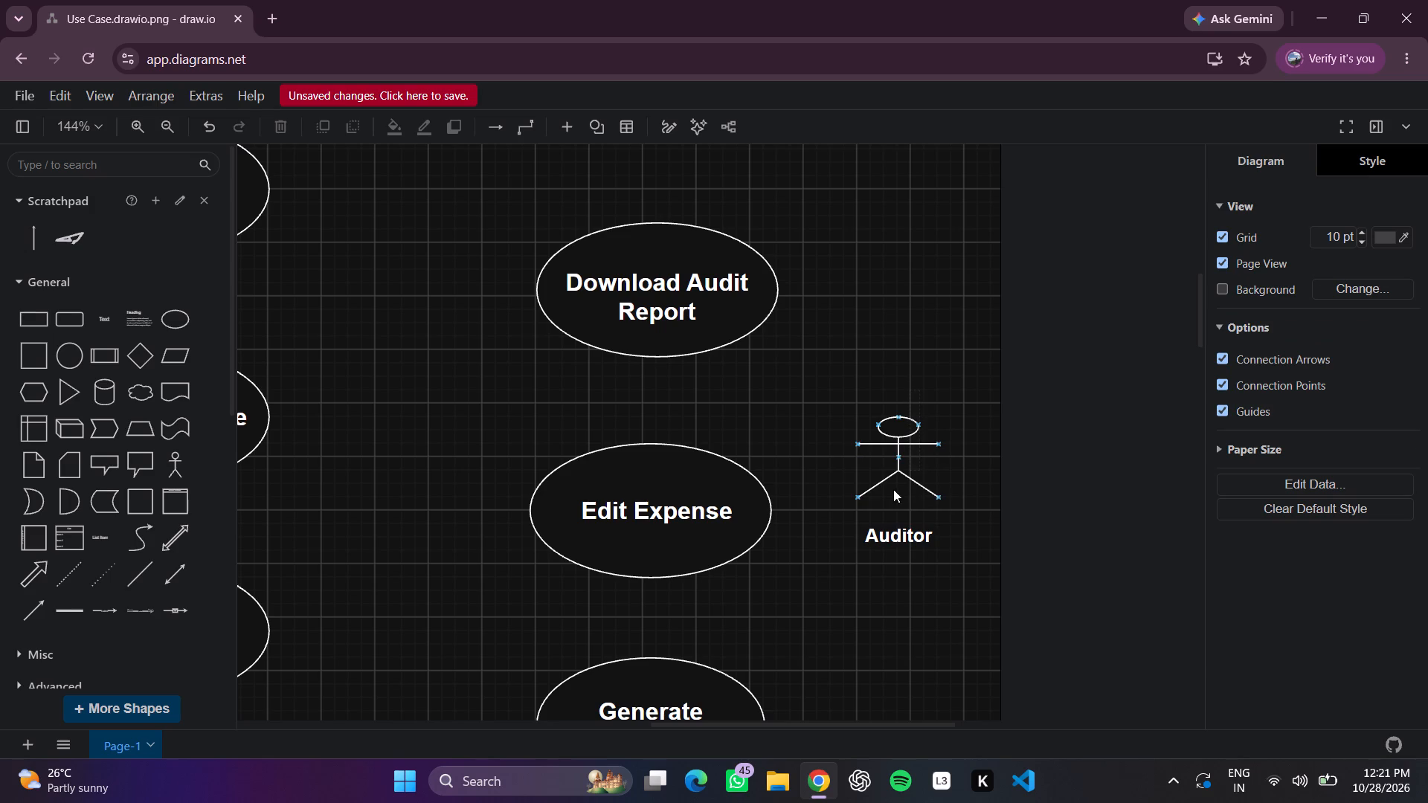
pyautogui.scroll(2, 908, 567)
pyautogui.click(911, 558)
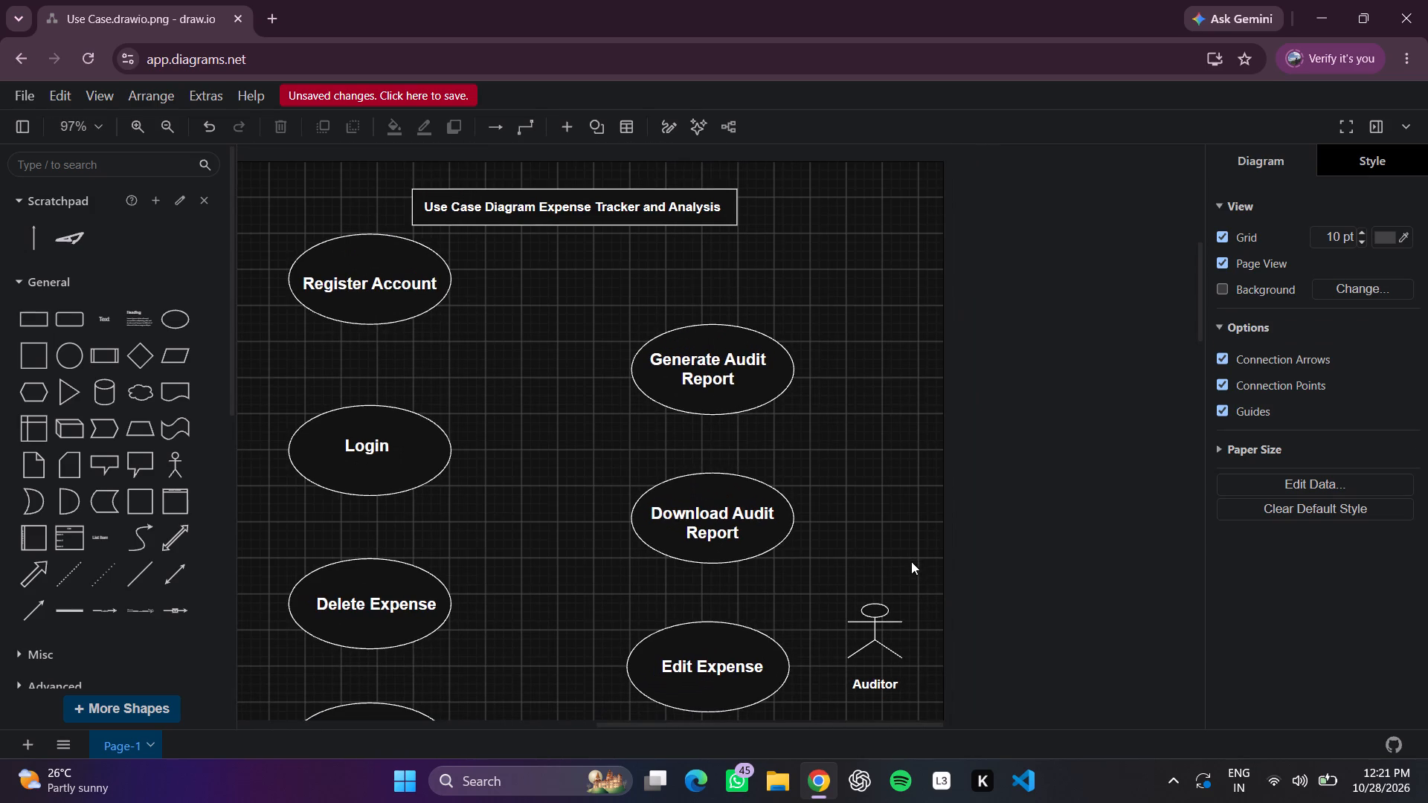
pyautogui.moveTo(872, 648); pyautogui.dragTo(881, 528)
pyautogui.click(879, 618)
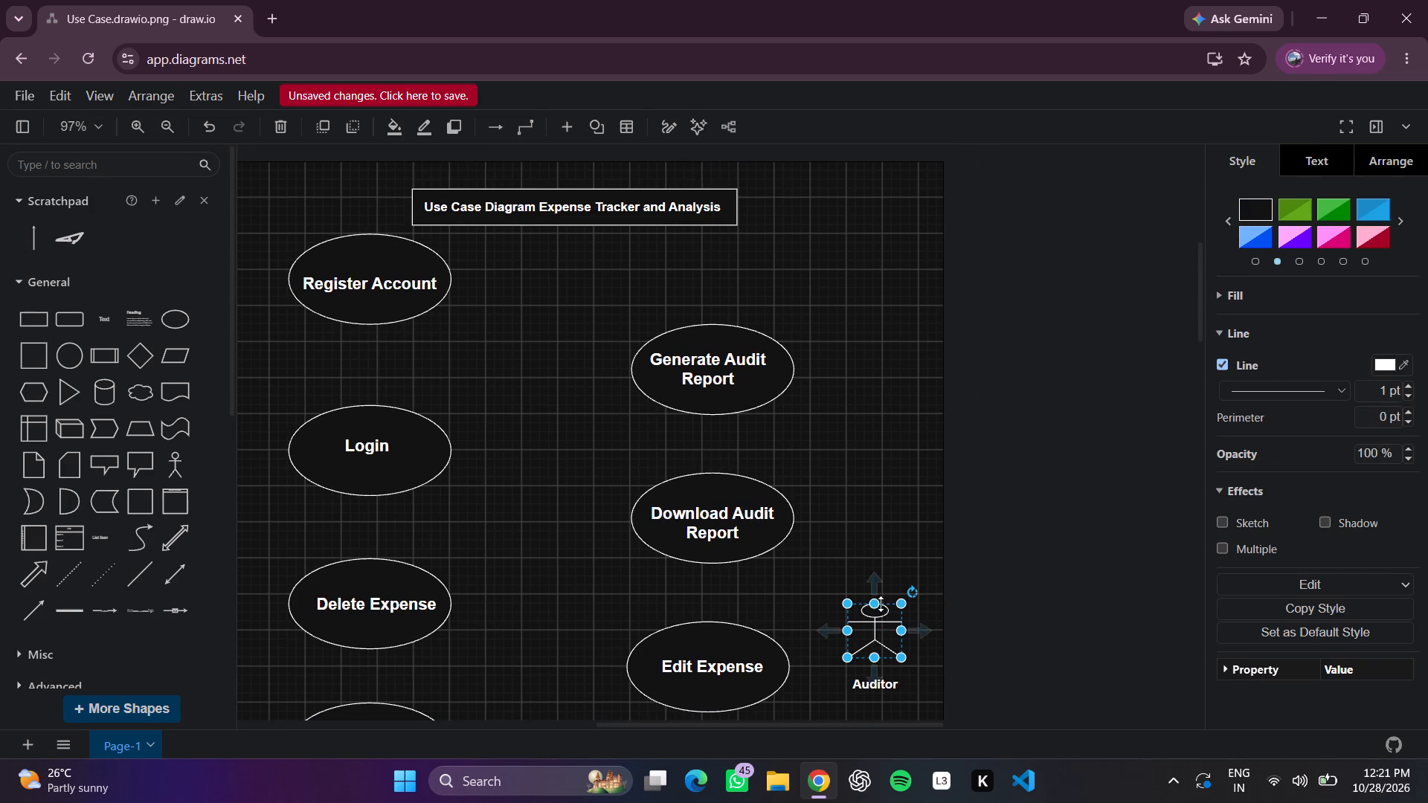
pyautogui.moveTo(874, 605); pyautogui.dragTo(874, 581)
pyautogui.click(872, 607)
pyautogui.moveTo(872, 608); pyautogui.dragTo(872, 610)
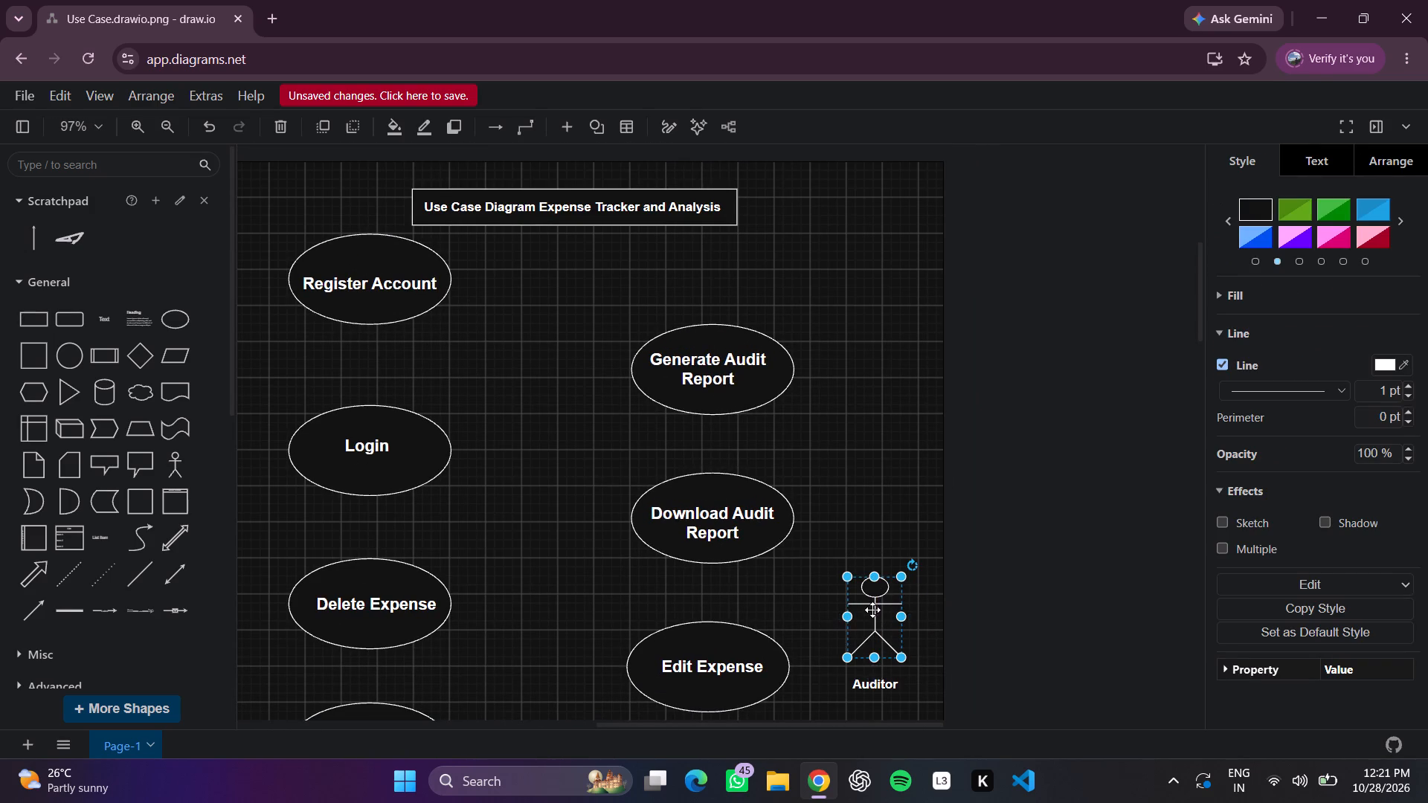
pyautogui.moveTo(872, 610); pyautogui.dragTo(870, 425)
pyautogui.click(782, 515)
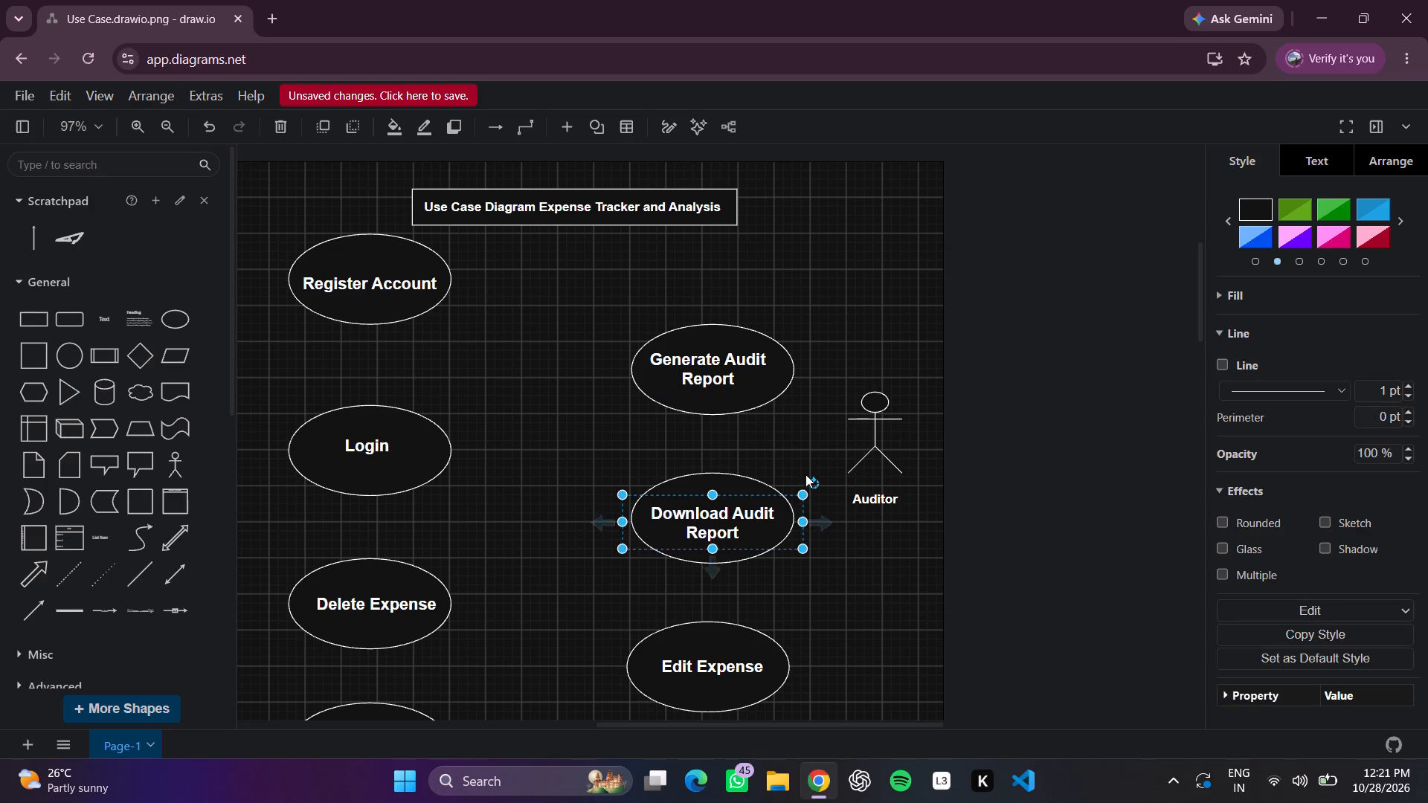
pyautogui.click(859, 581)
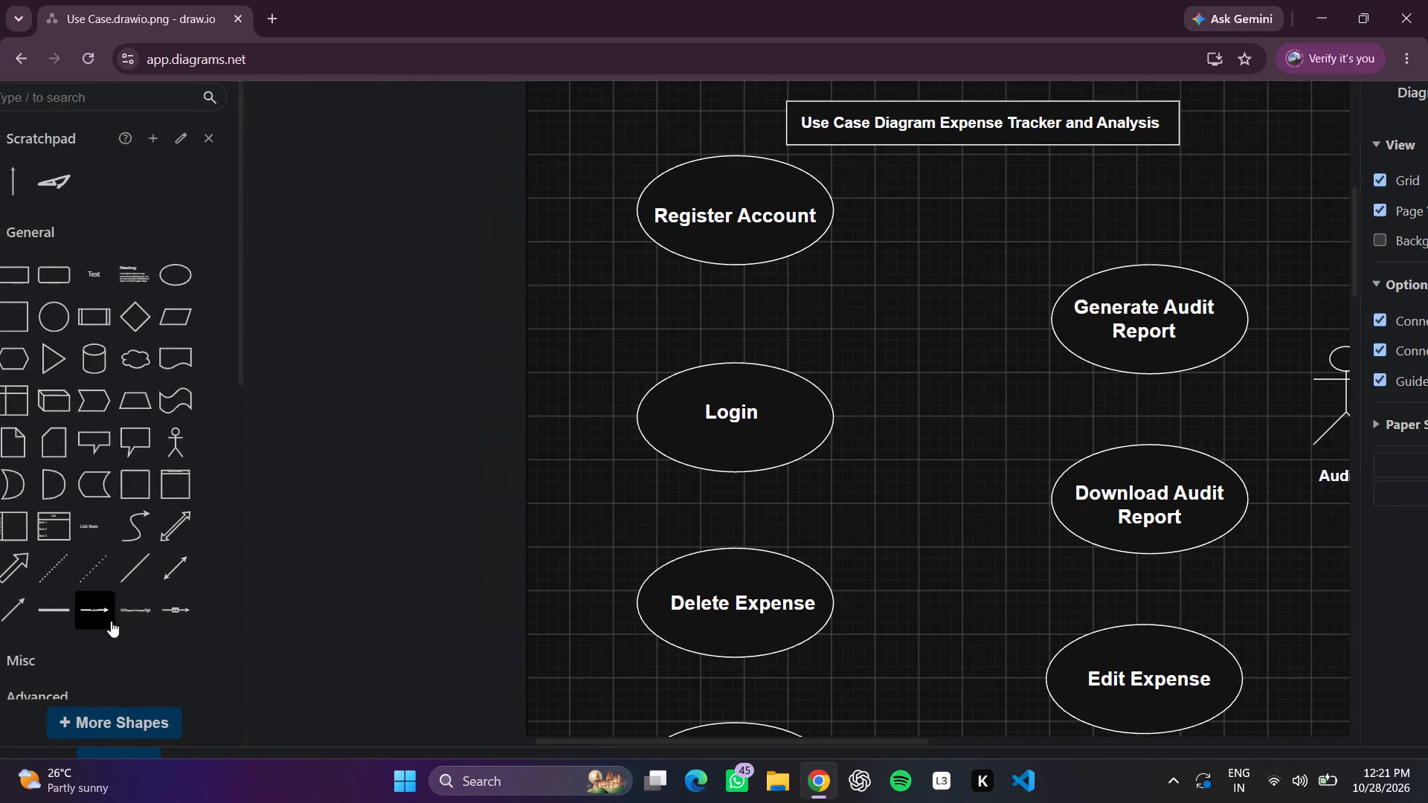
# Add a directional connector running from the "Auditor" actor to the edge of the "Generate Audit Report" ellipse.
pyautogui.hscroll(-2, 111, 621)
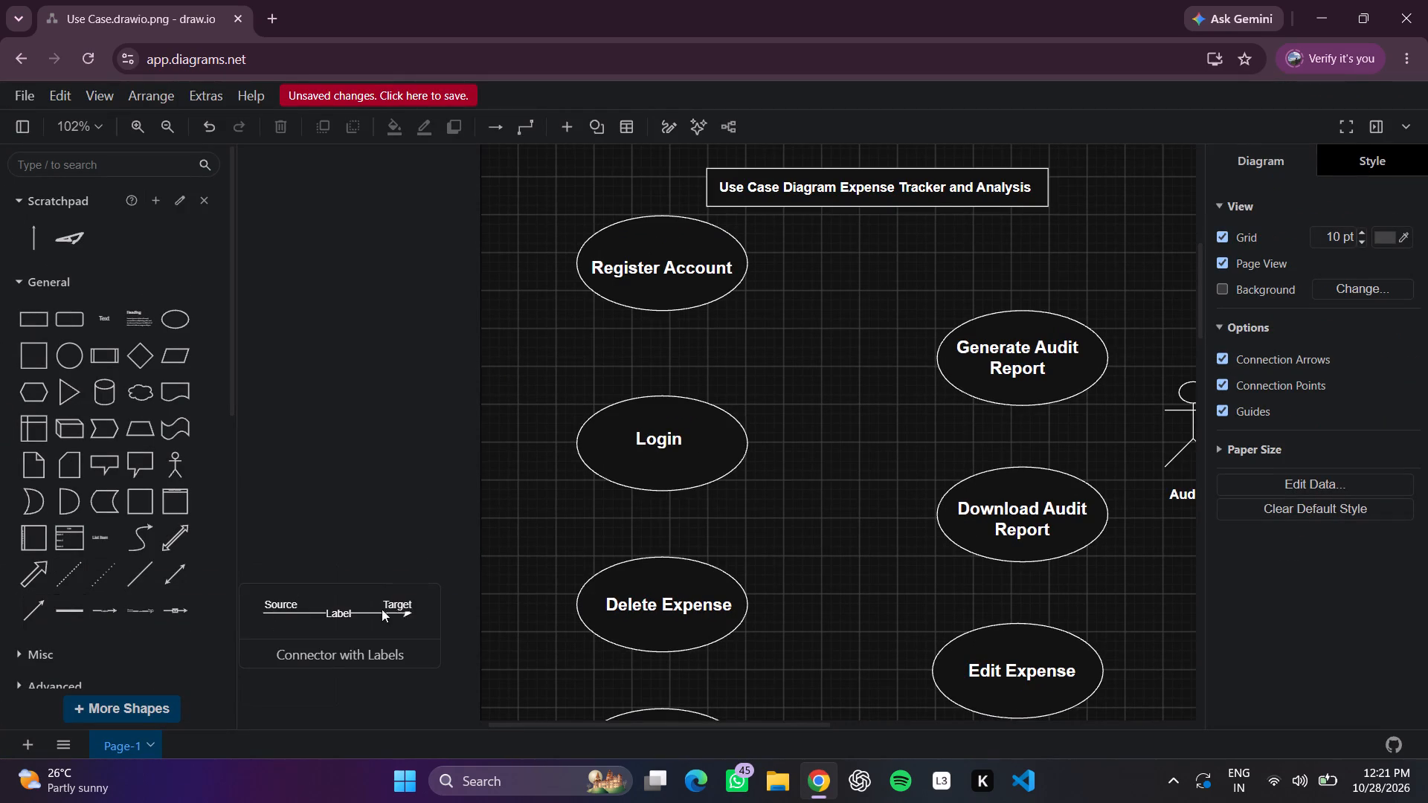
pyautogui.hscroll(-2, 382, 609)
pyautogui.hscroll(-3, 392, 543)
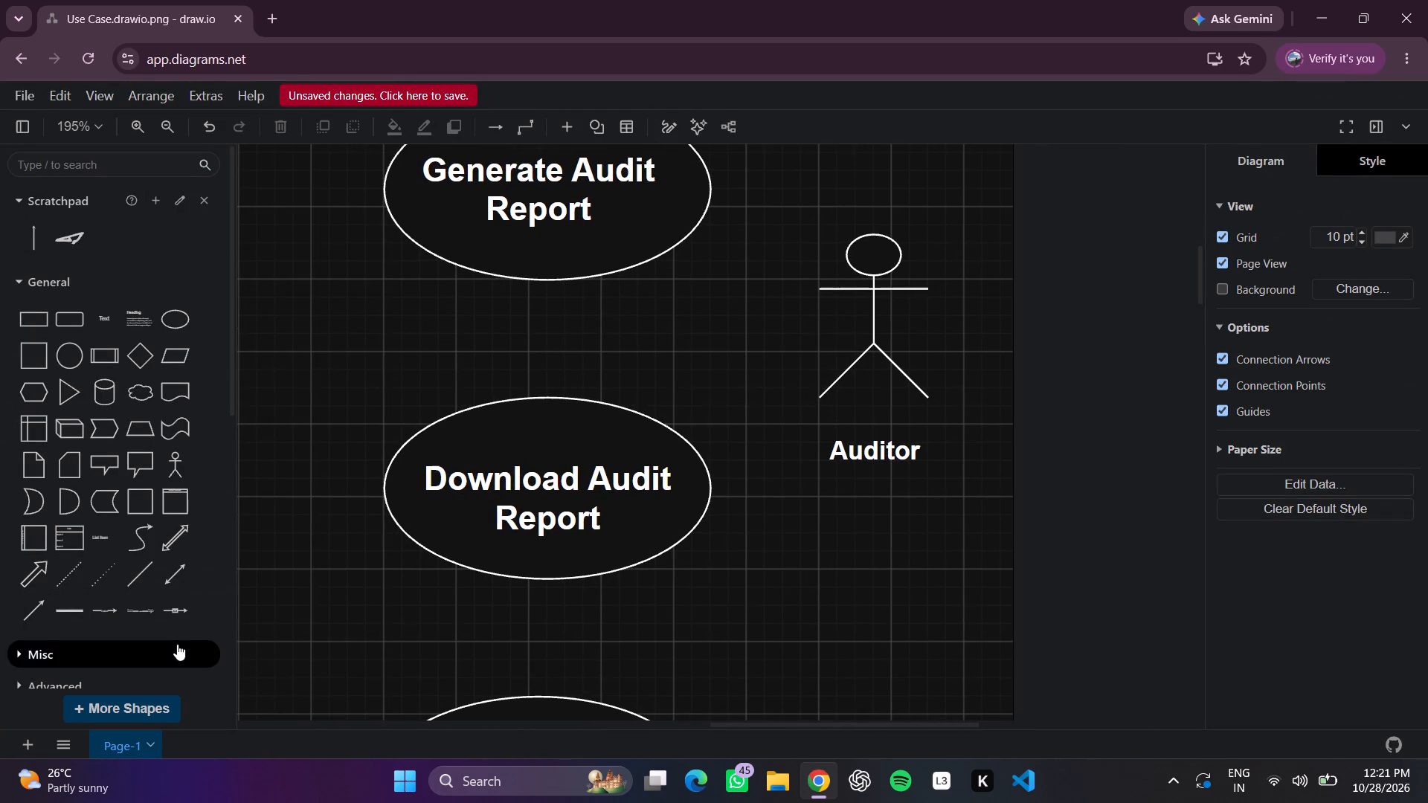
pyautogui.hscroll(-1, 162, 646)
pyautogui.hscroll(-1, 33, 608)
pyautogui.click(31, 608)
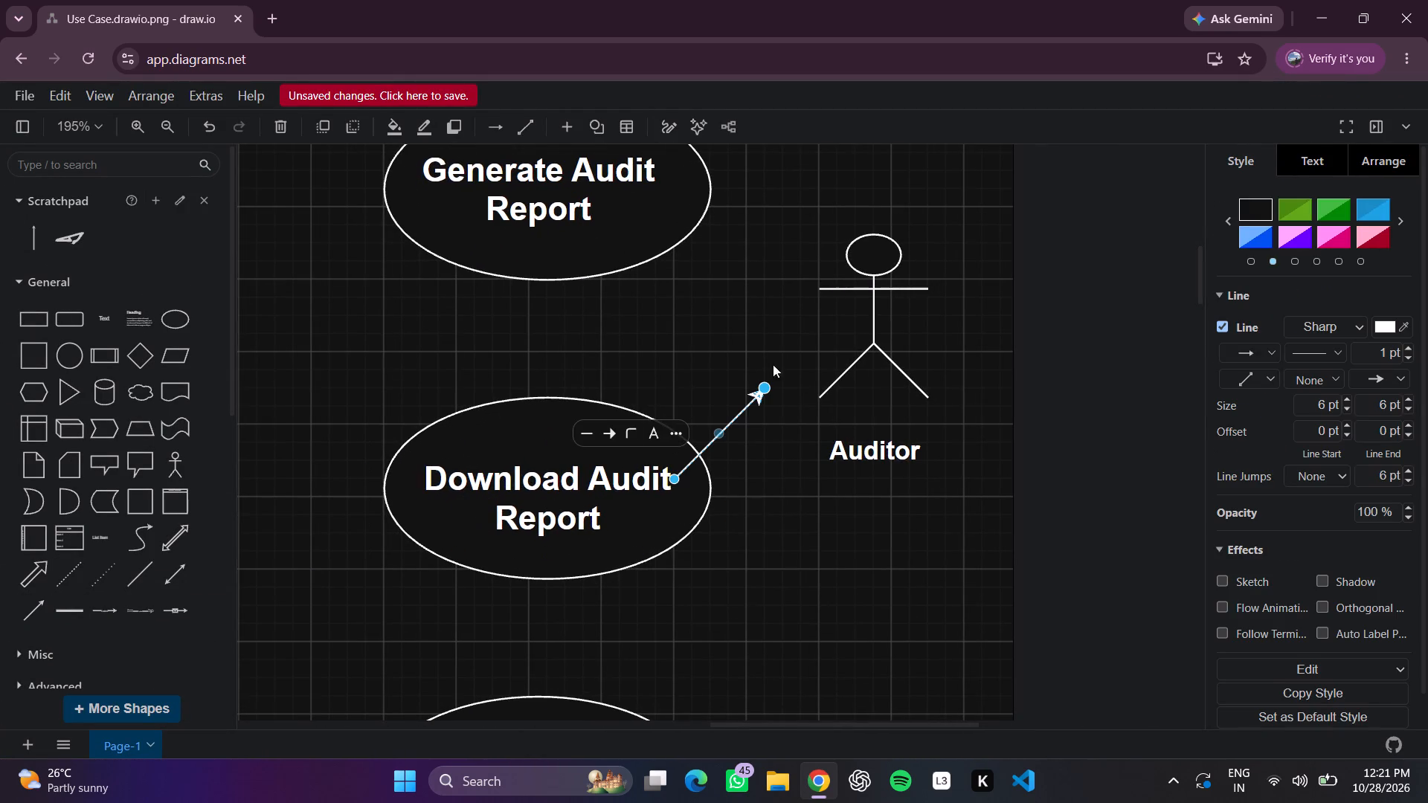
pyautogui.moveTo(763, 383); pyautogui.dragTo(717, 203)
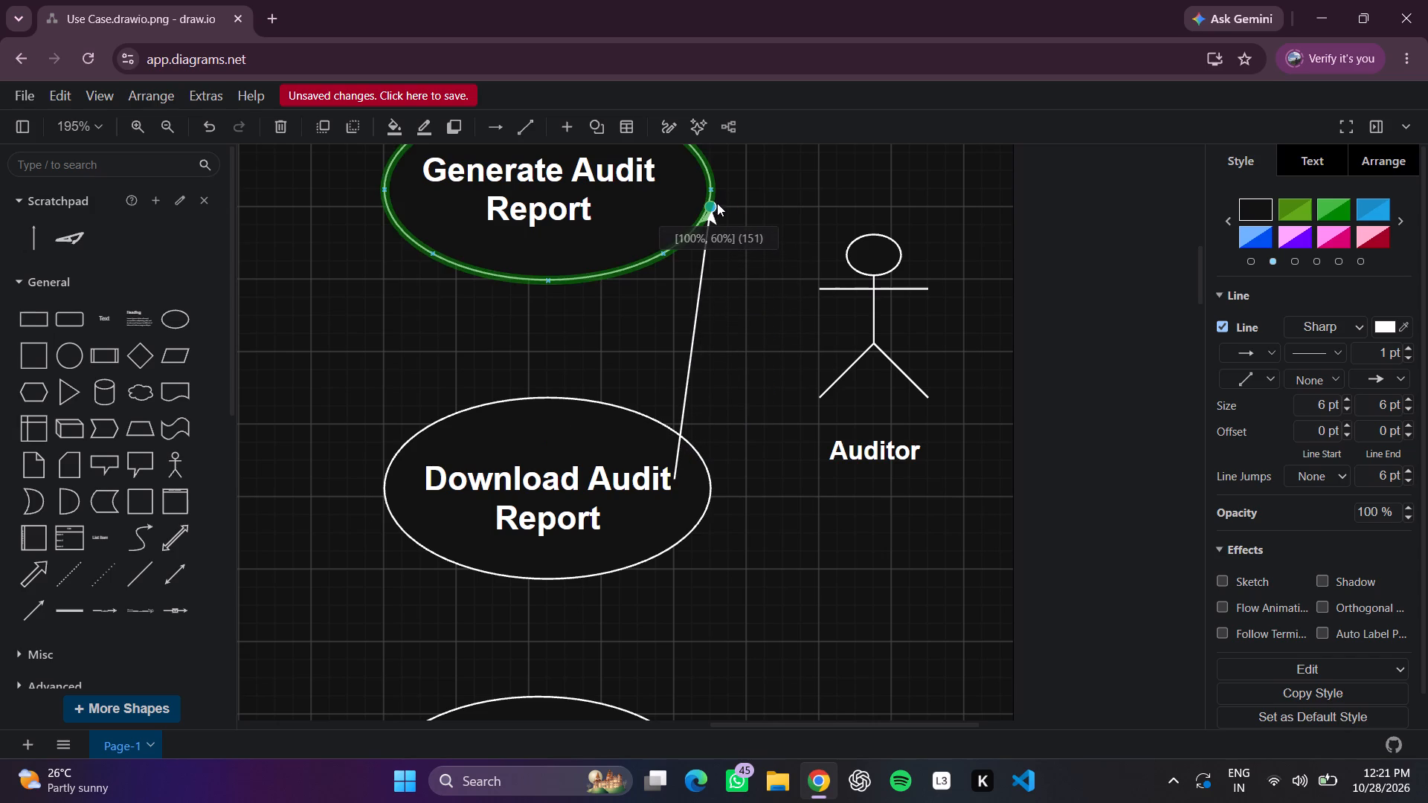
pyautogui.moveTo(717, 203); pyautogui.dragTo(716, 202)
pyautogui.click(741, 259)
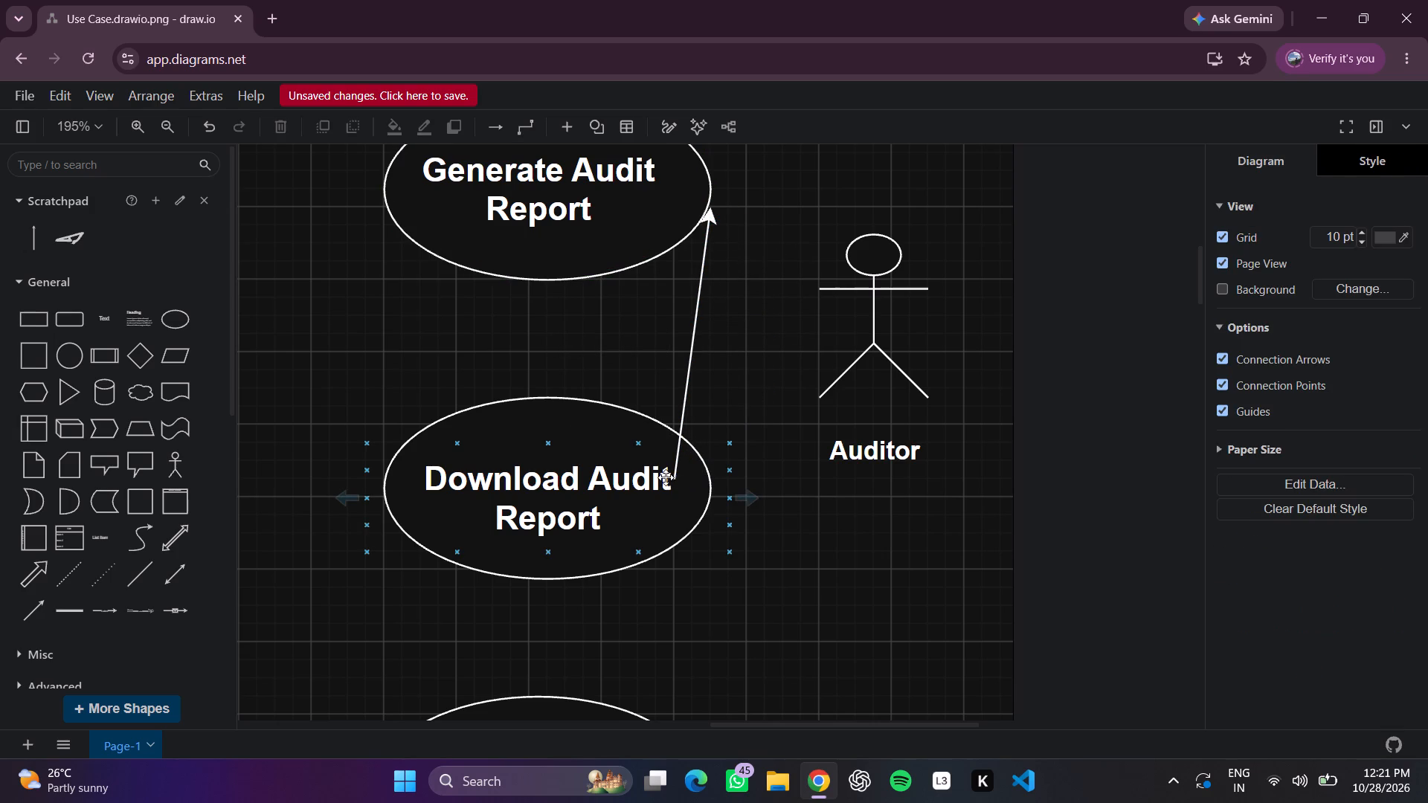
pyautogui.moveTo(671, 475); pyautogui.dragTo(762, 332)
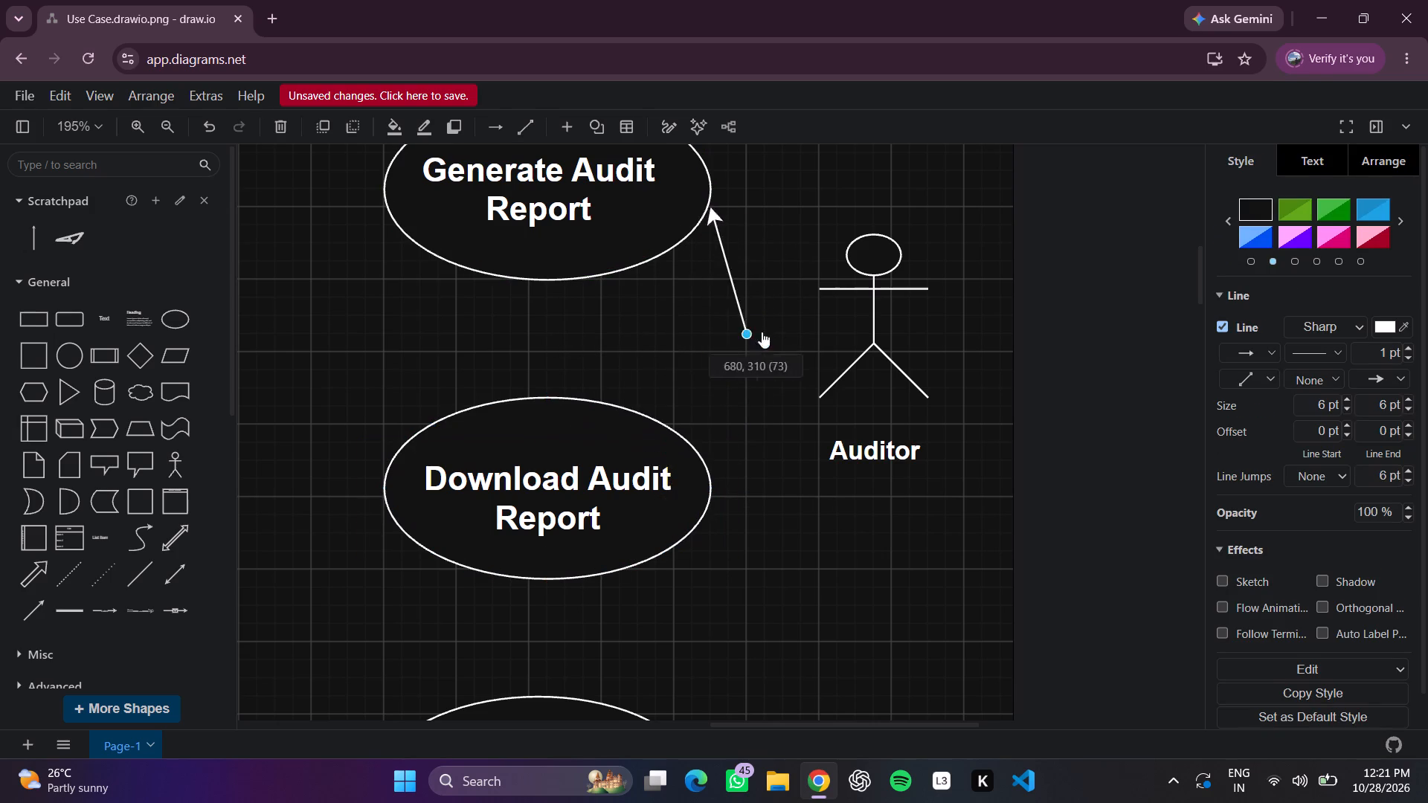
pyautogui.moveTo(762, 332); pyautogui.dragTo(823, 343)
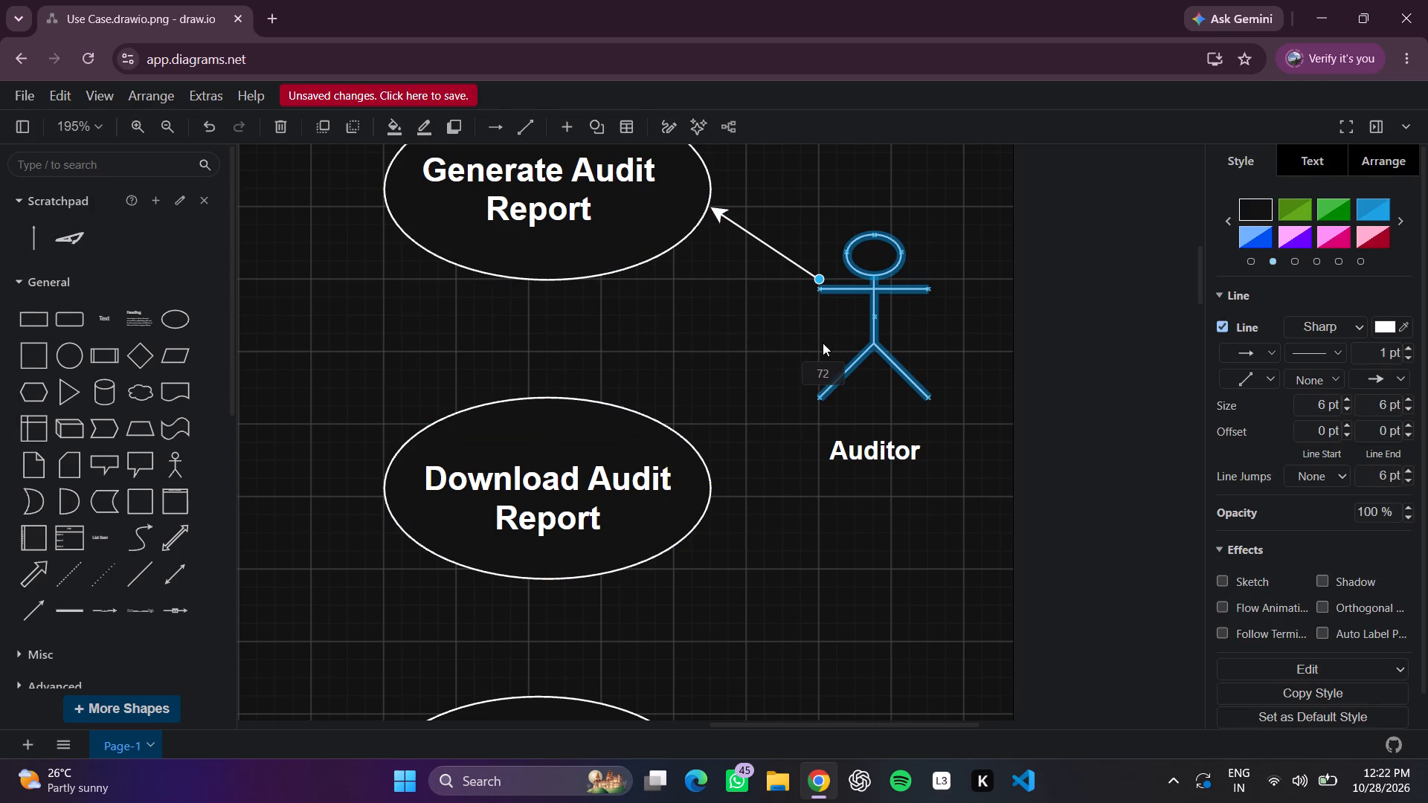
pyautogui.moveTo(823, 343); pyautogui.dragTo(823, 341)
pyautogui.click(785, 367)
pyautogui.click(775, 494)
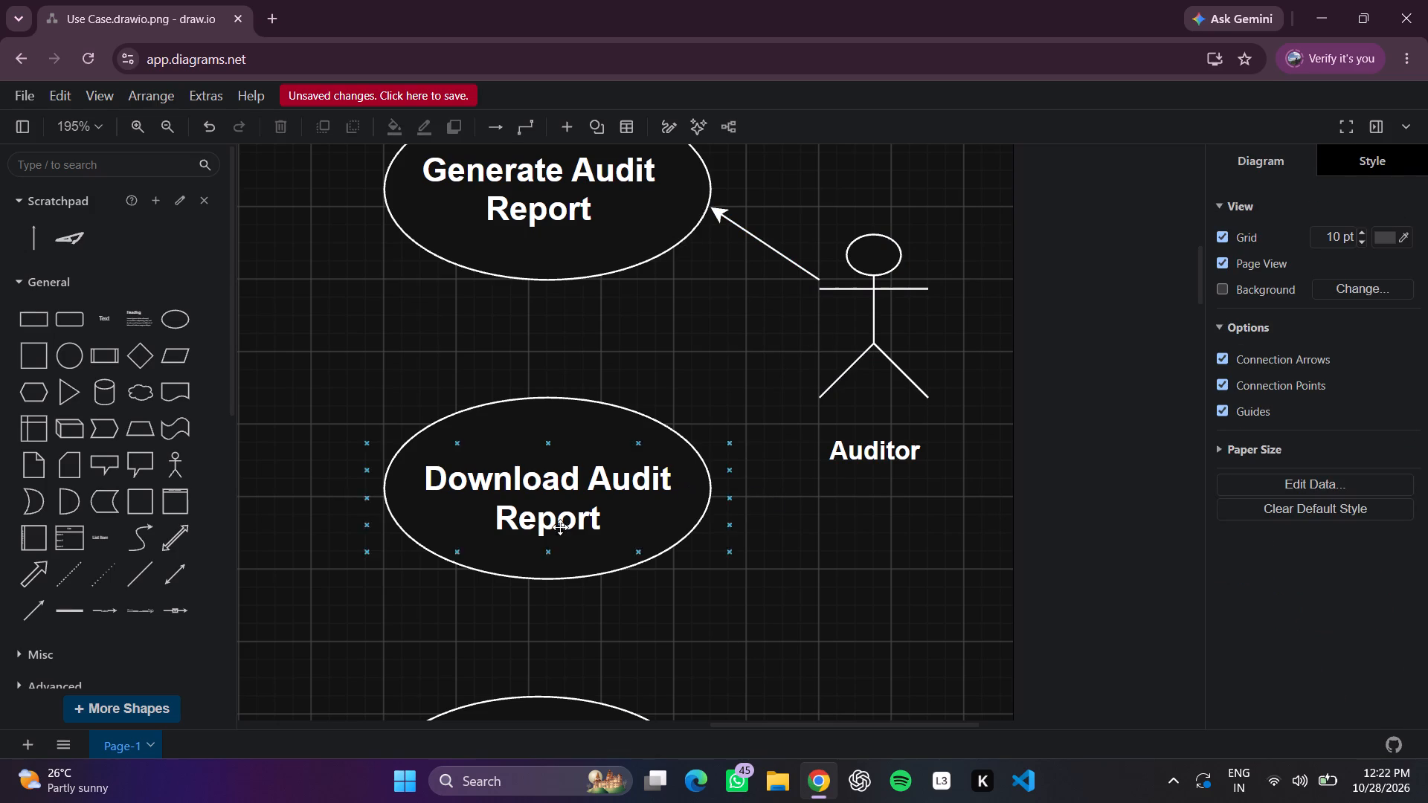
# Add a second directional connector from the same point on the "Auditor" actor to the edge of the "Download Audit Report" ellipse.
pyautogui.click(21, 622)
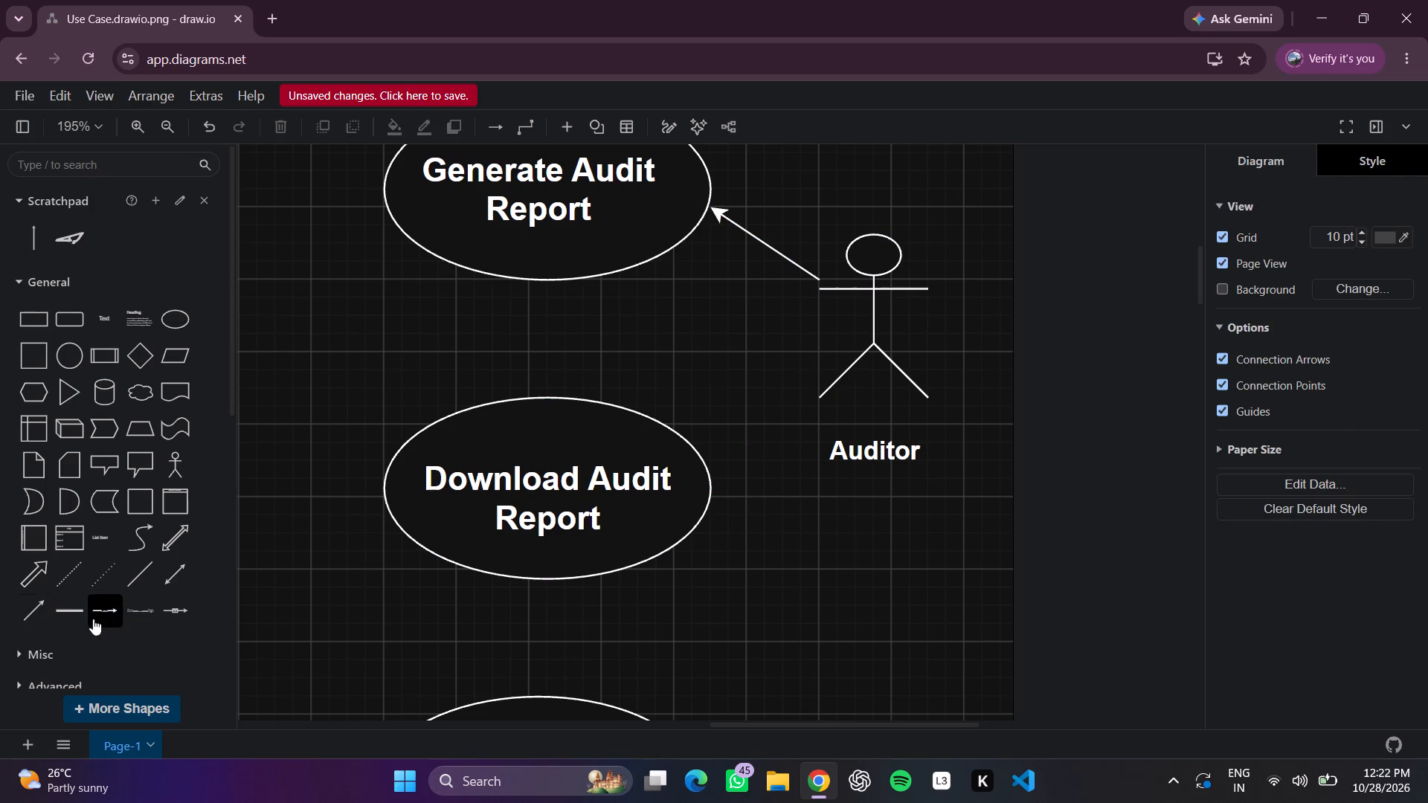
pyautogui.click(39, 610)
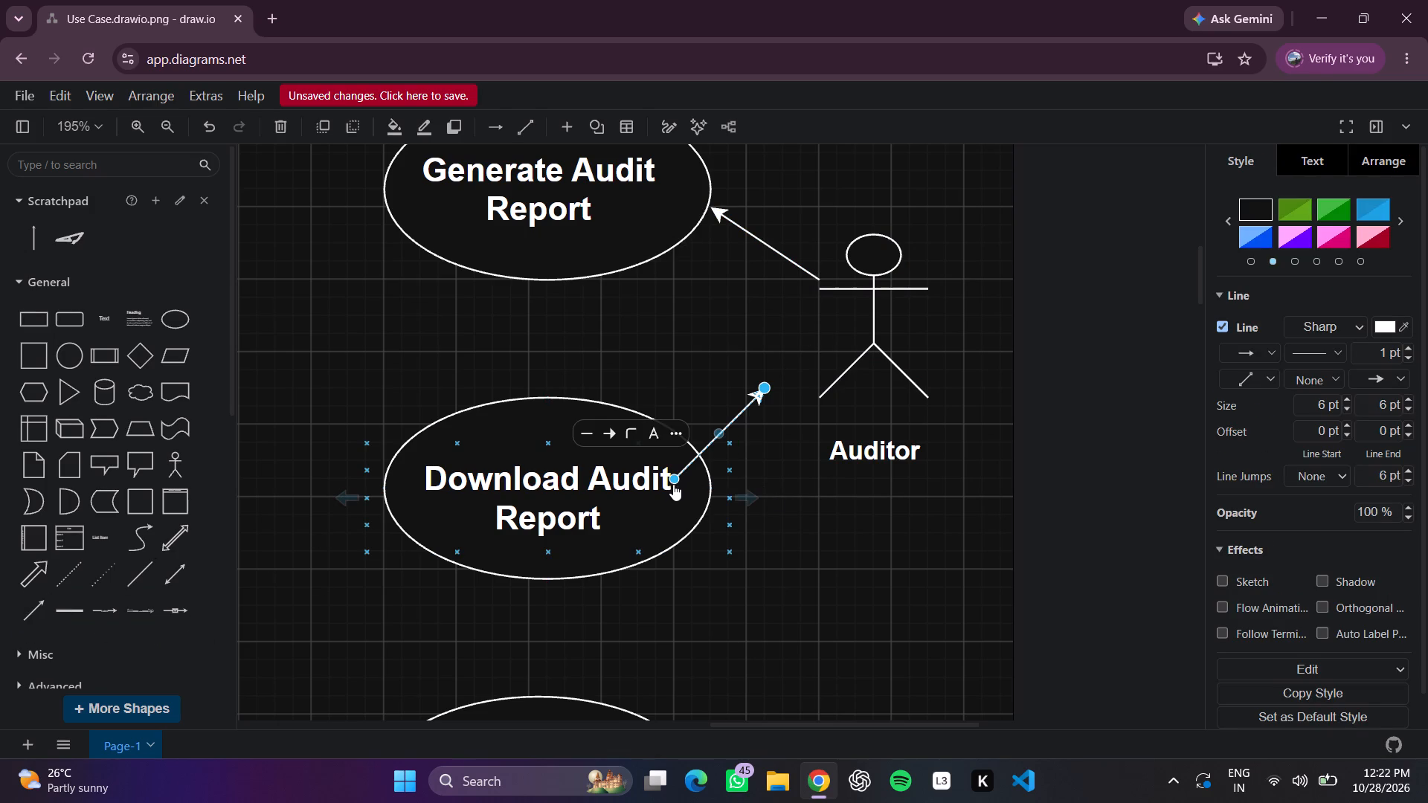
pyautogui.moveTo(673, 483); pyautogui.dragTo(811, 287)
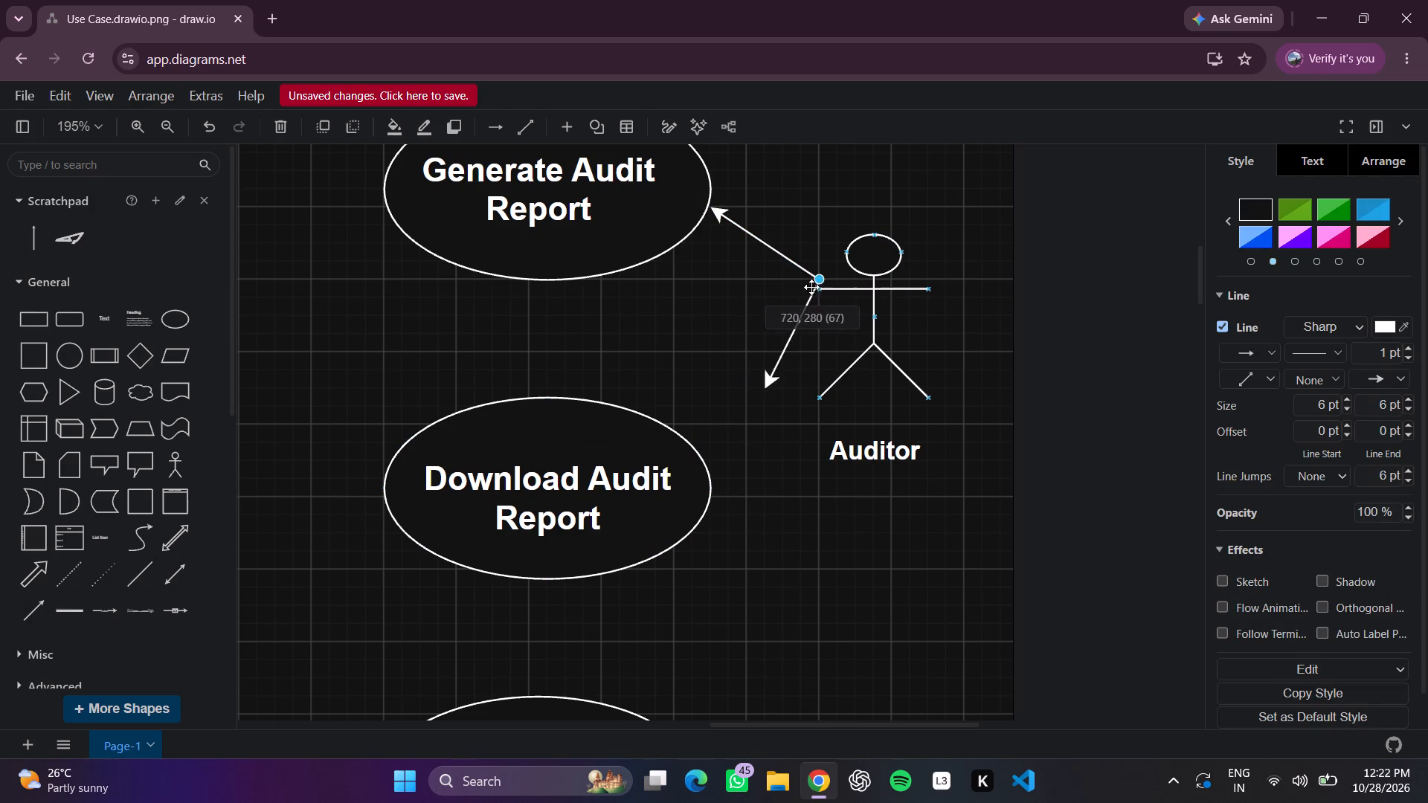
pyautogui.moveTo(811, 287); pyautogui.dragTo(815, 280)
pyautogui.click(799, 319)
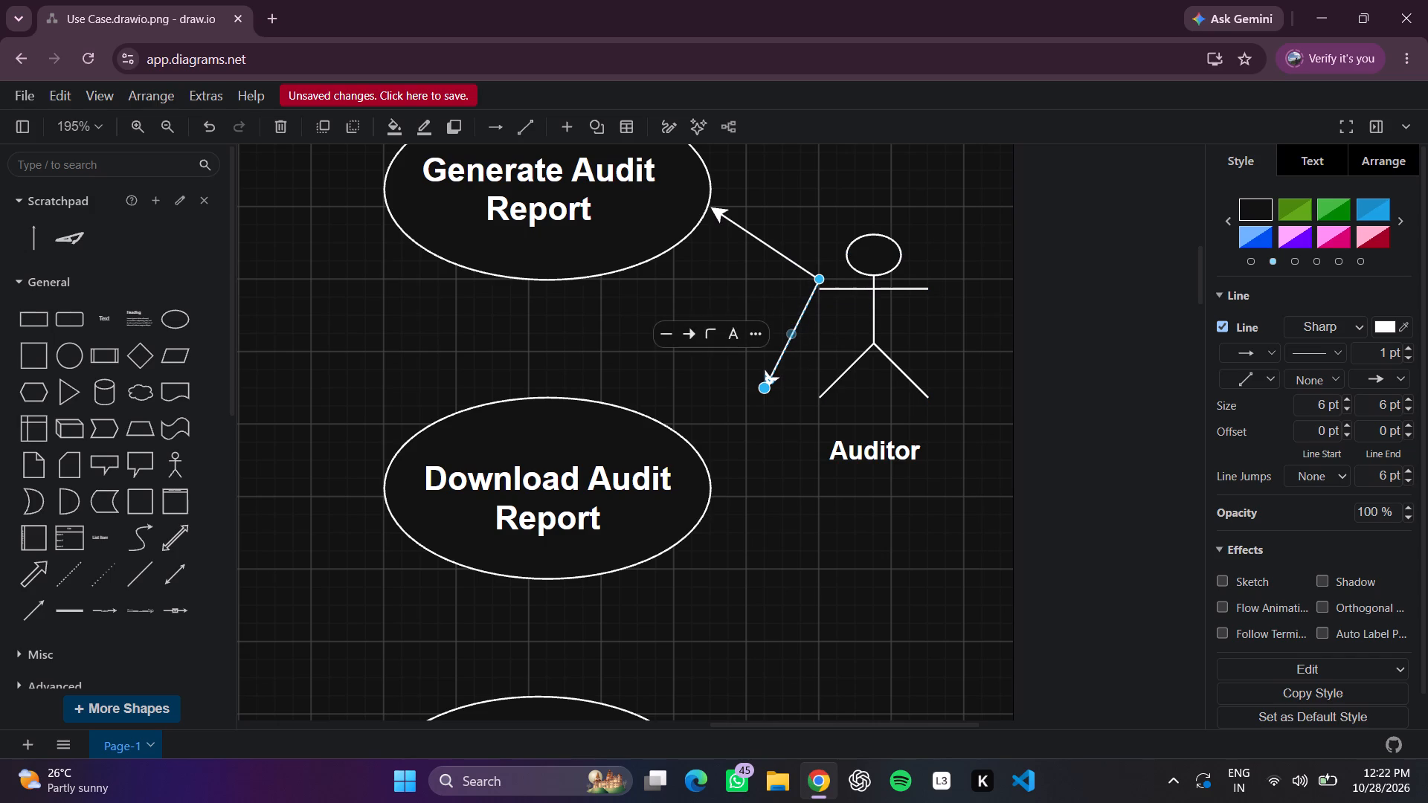
pyautogui.click(818, 462)
pyautogui.click(764, 386)
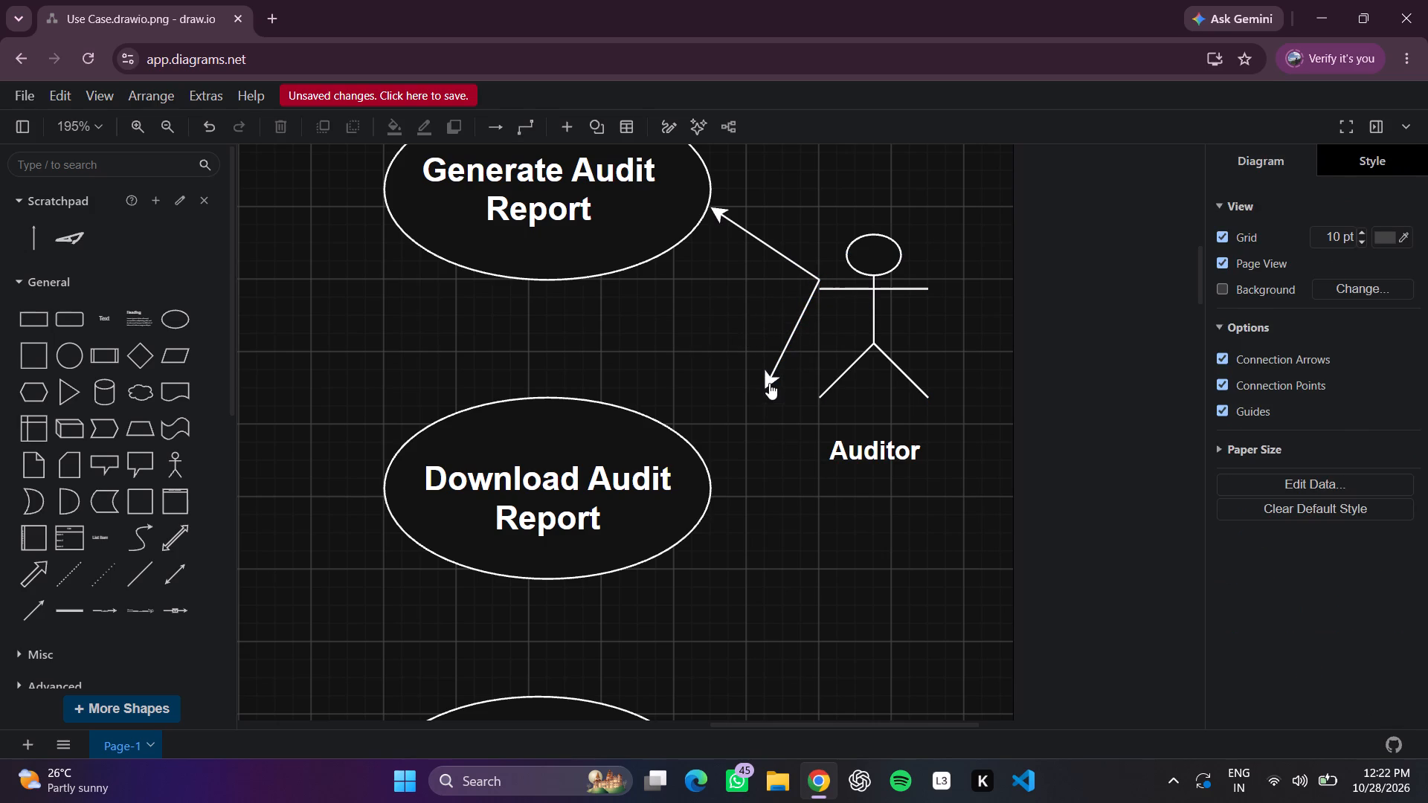
pyautogui.click(769, 383)
pyautogui.moveTo(764, 383); pyautogui.dragTo(731, 431)
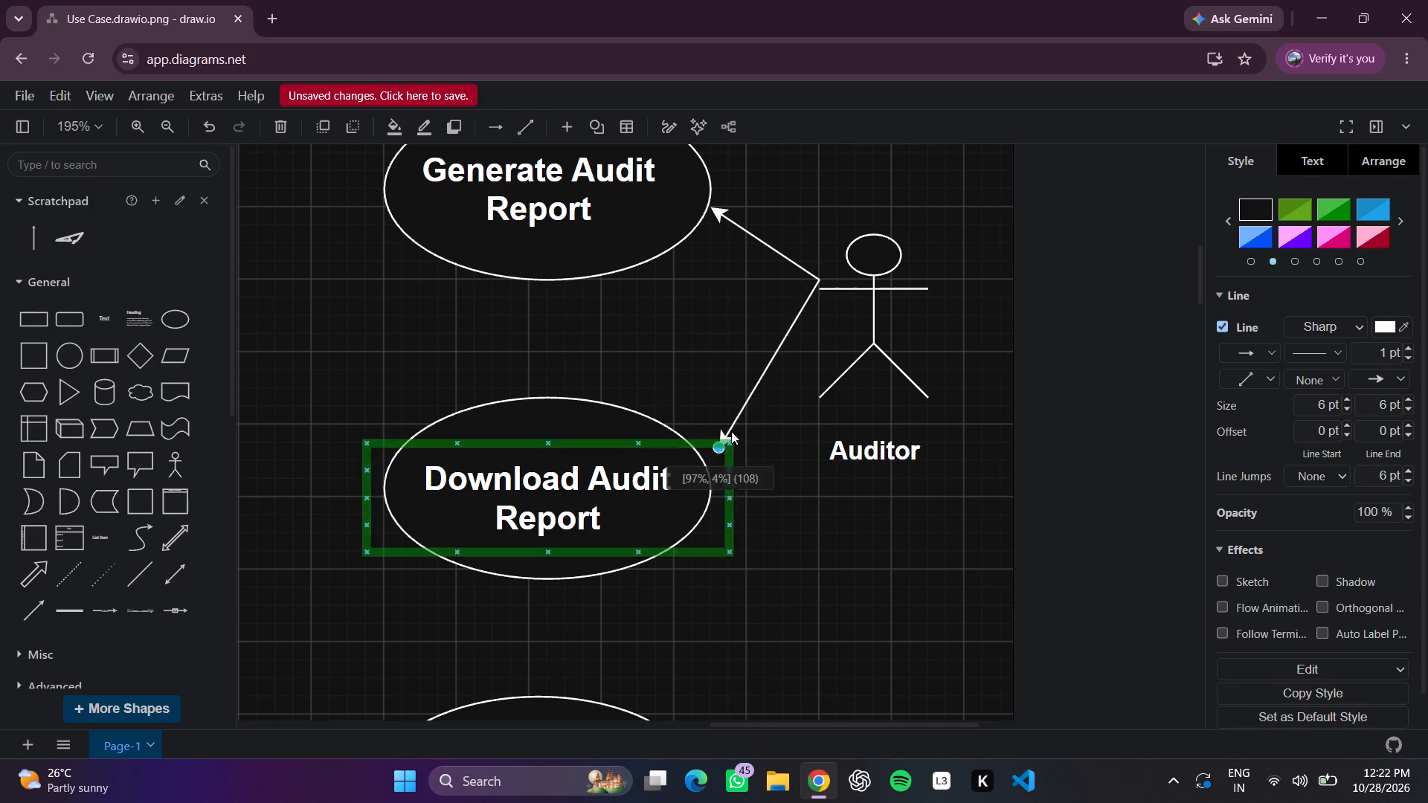
pyautogui.moveTo(731, 431); pyautogui.dragTo(648, 404)
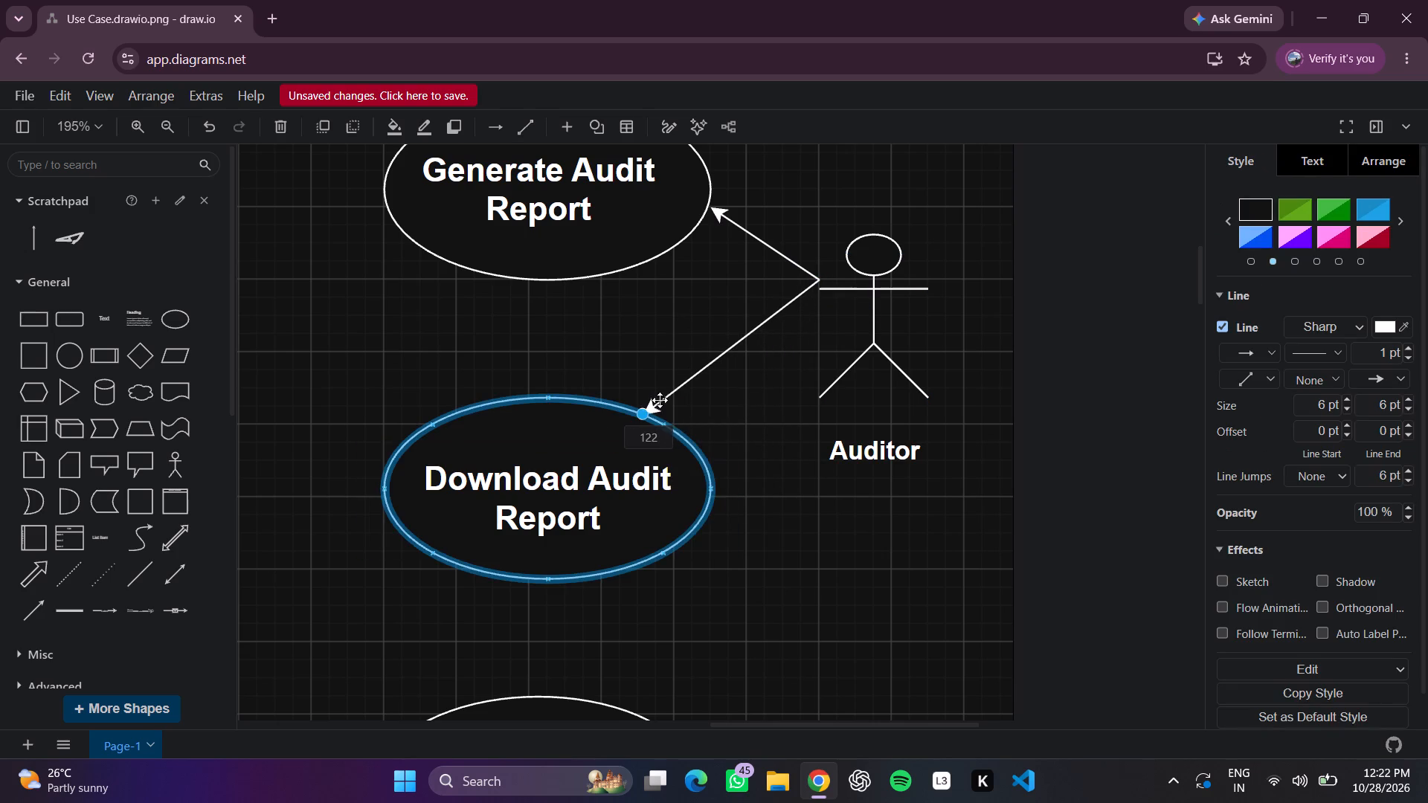
pyautogui.click(777, 439)
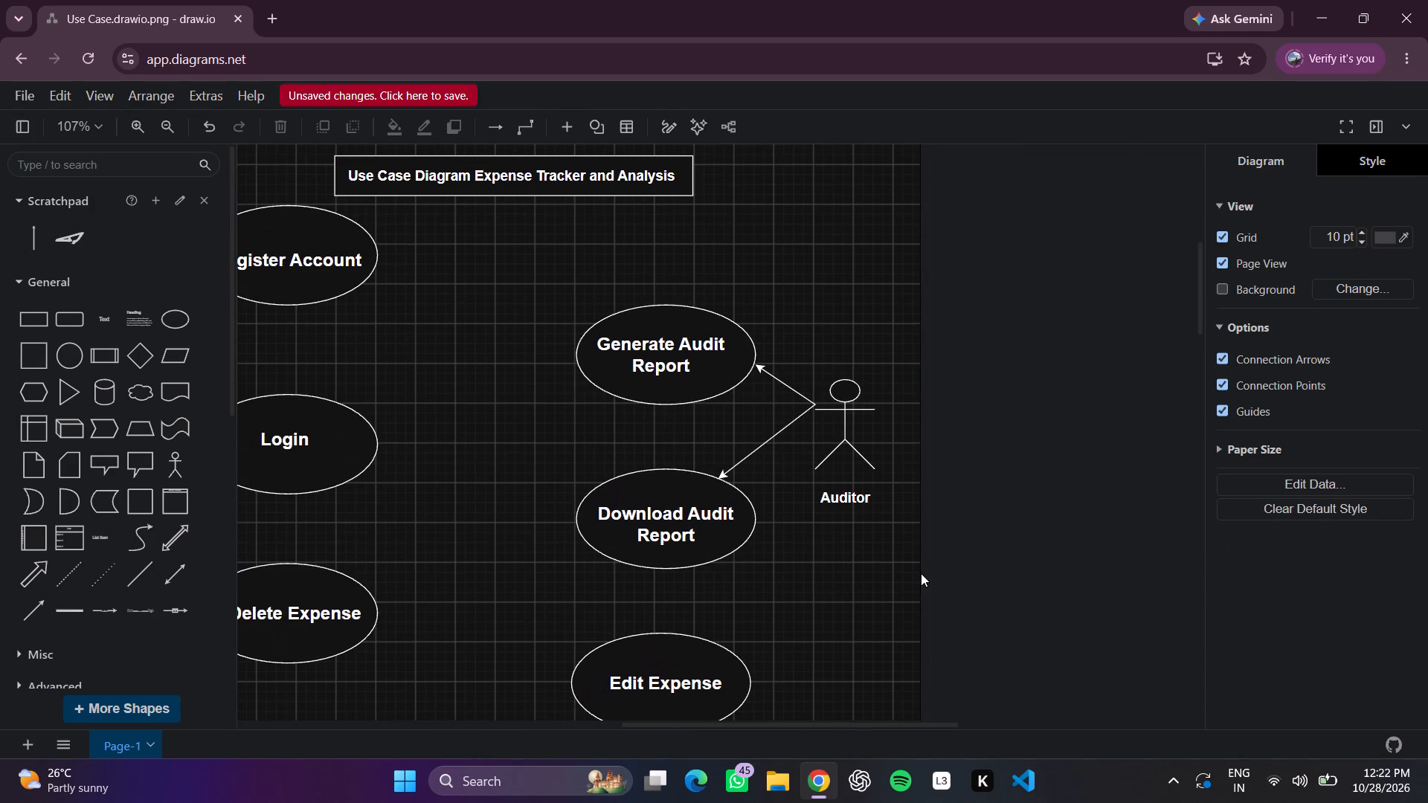
# Add an actor figure at the page's left edge, between the heights of "Login" and "Delete Expense", and enlarge its width and height.
pyautogui.hscroll(3, 921, 573)
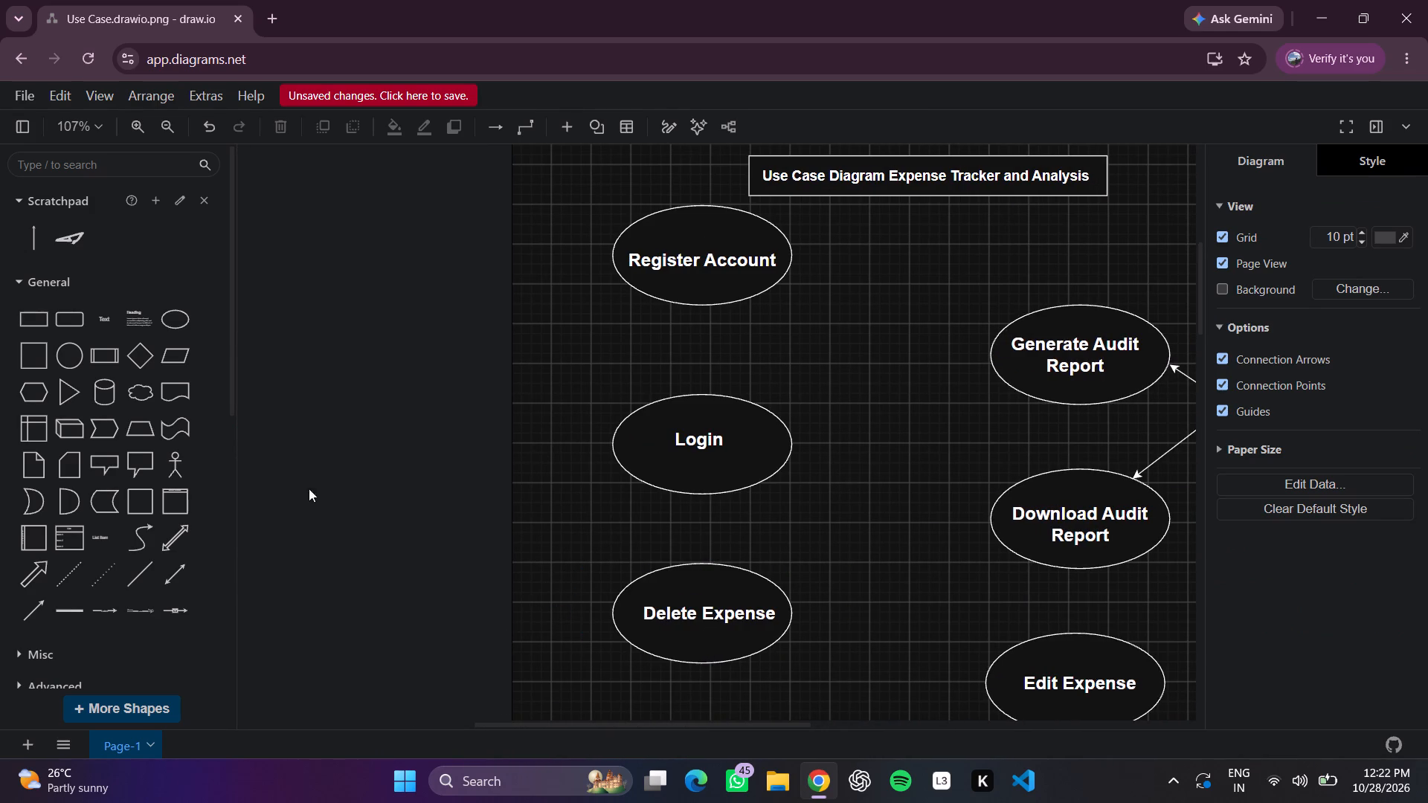
pyautogui.click(172, 464)
pyautogui.moveTo(716, 439); pyautogui.dragTo(583, 568)
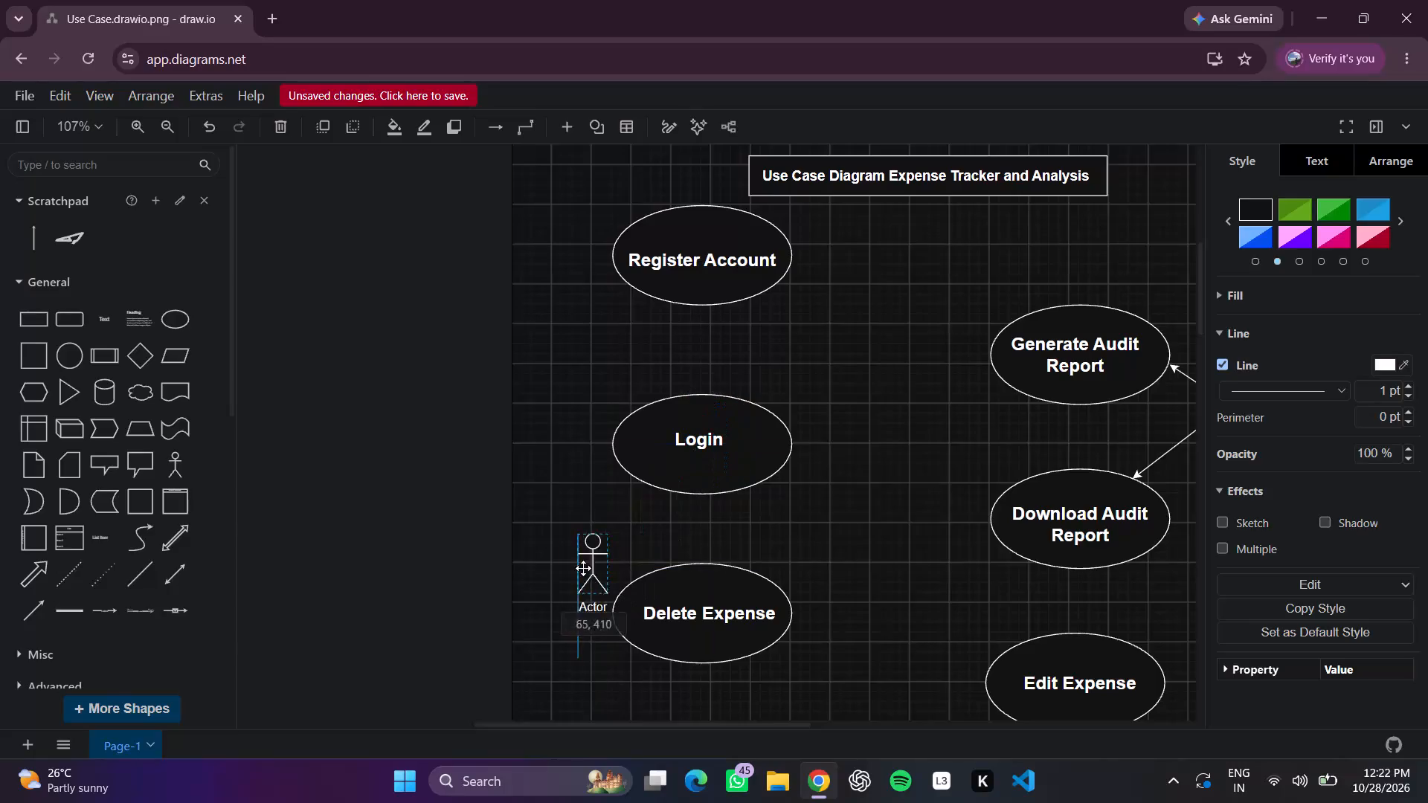
pyautogui.moveTo(583, 568); pyautogui.dragTo(497, 564)
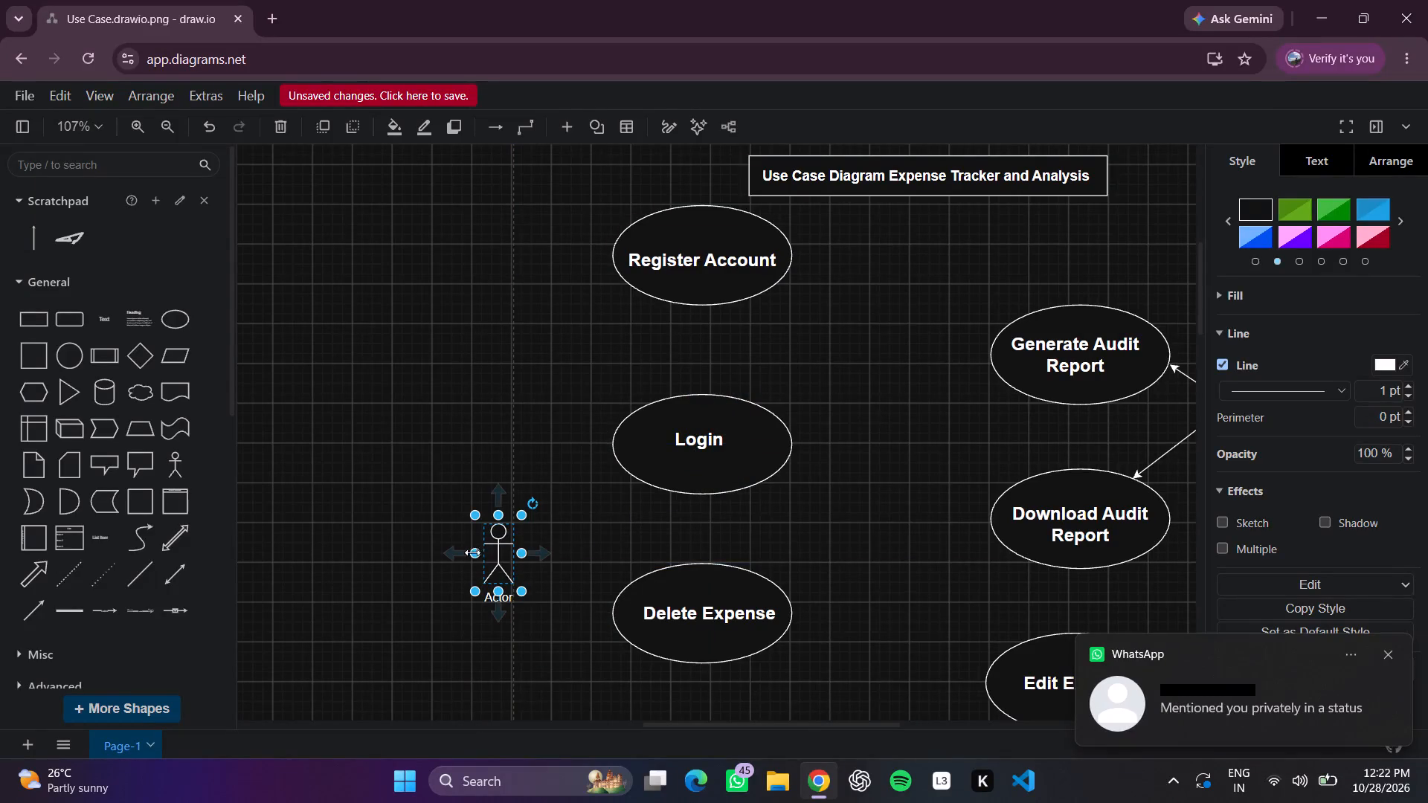
pyautogui.moveTo(472, 552); pyautogui.dragTo(446, 563)
pyautogui.click(475, 518)
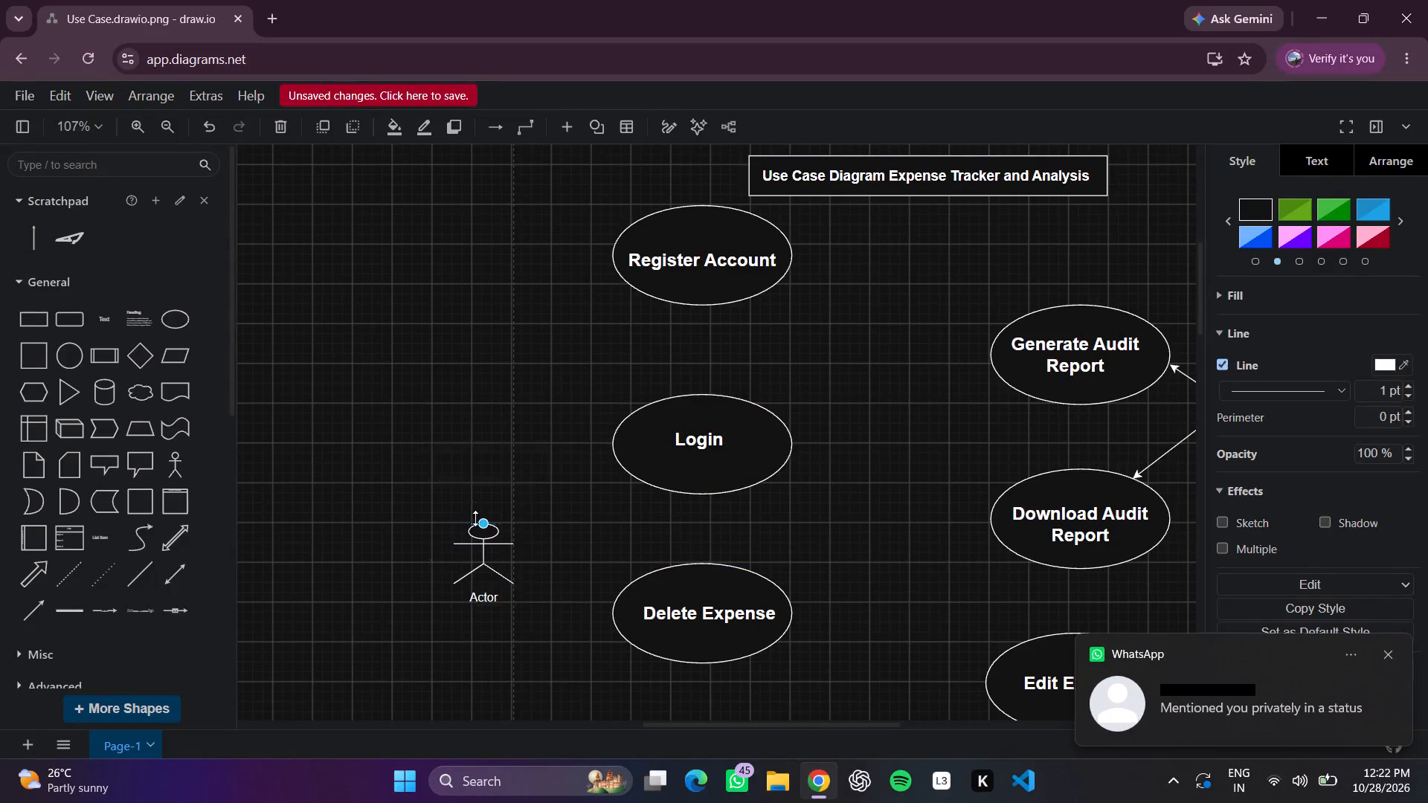
pyautogui.moveTo(479, 520); pyautogui.dragTo(483, 494)
# Rename the new actor figure as "User".
pyautogui.doubleClick(482, 553)
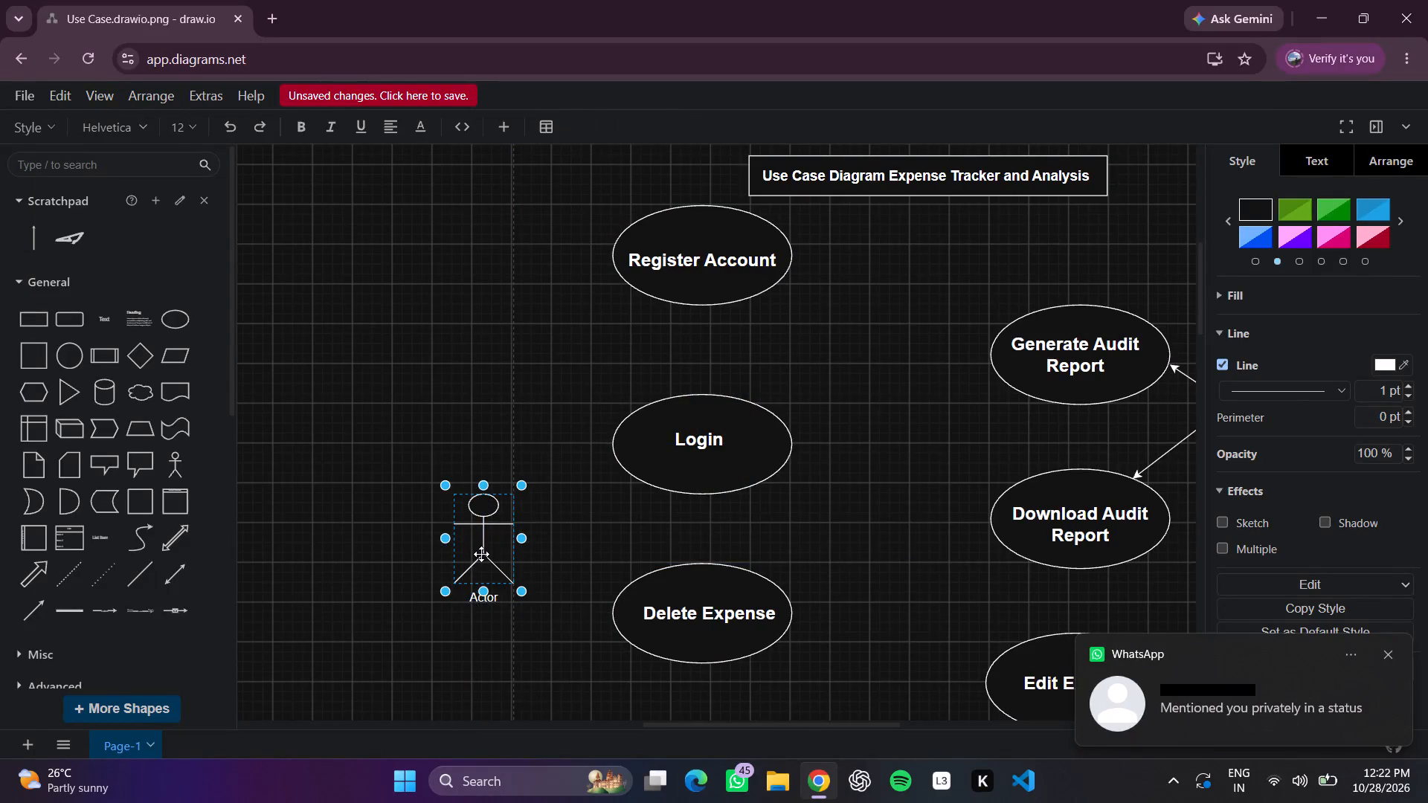
pyautogui.press('BackSpace')
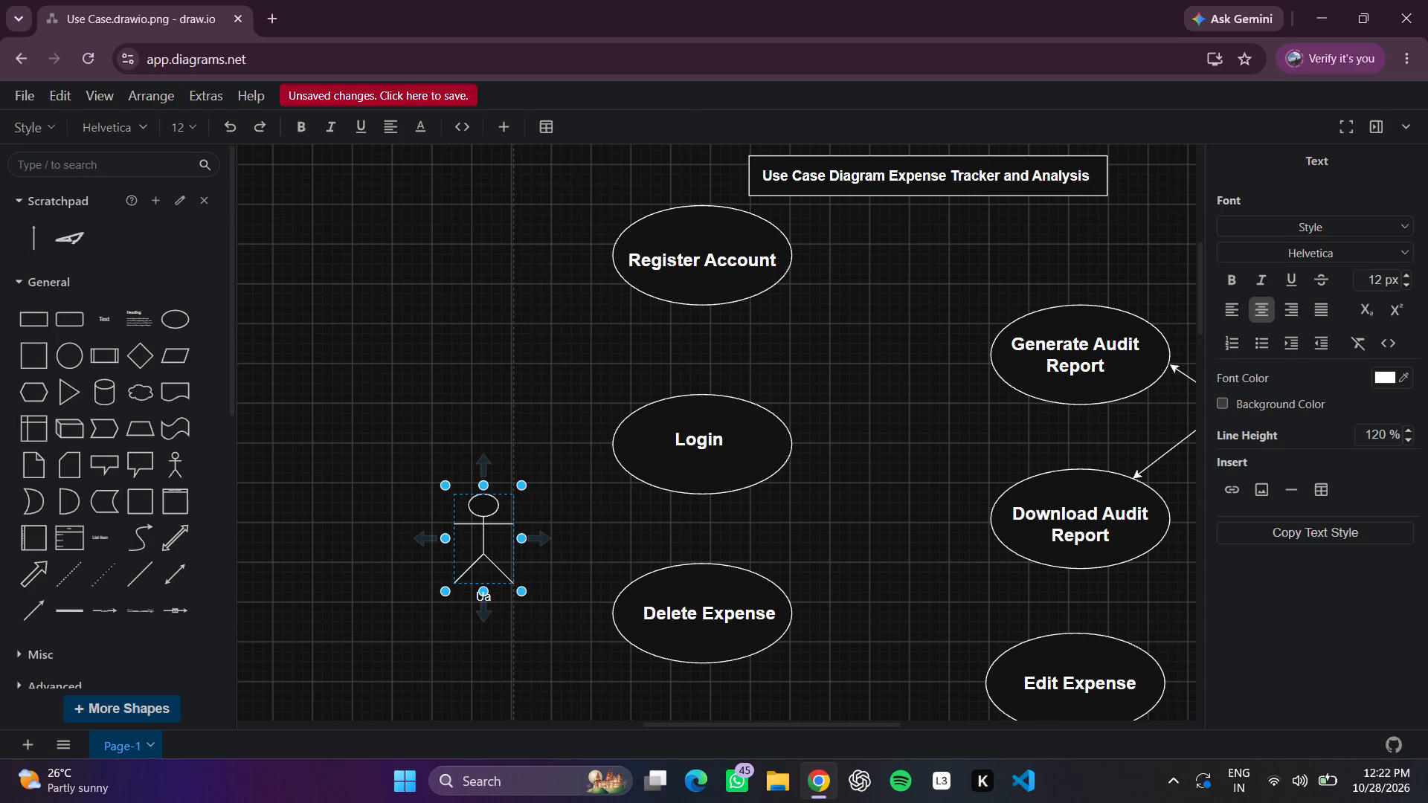
pyautogui.press('BackSpace')
pyautogui.press('BackSpace')
pyautogui.write('ser')
pyautogui.click(442, 380)
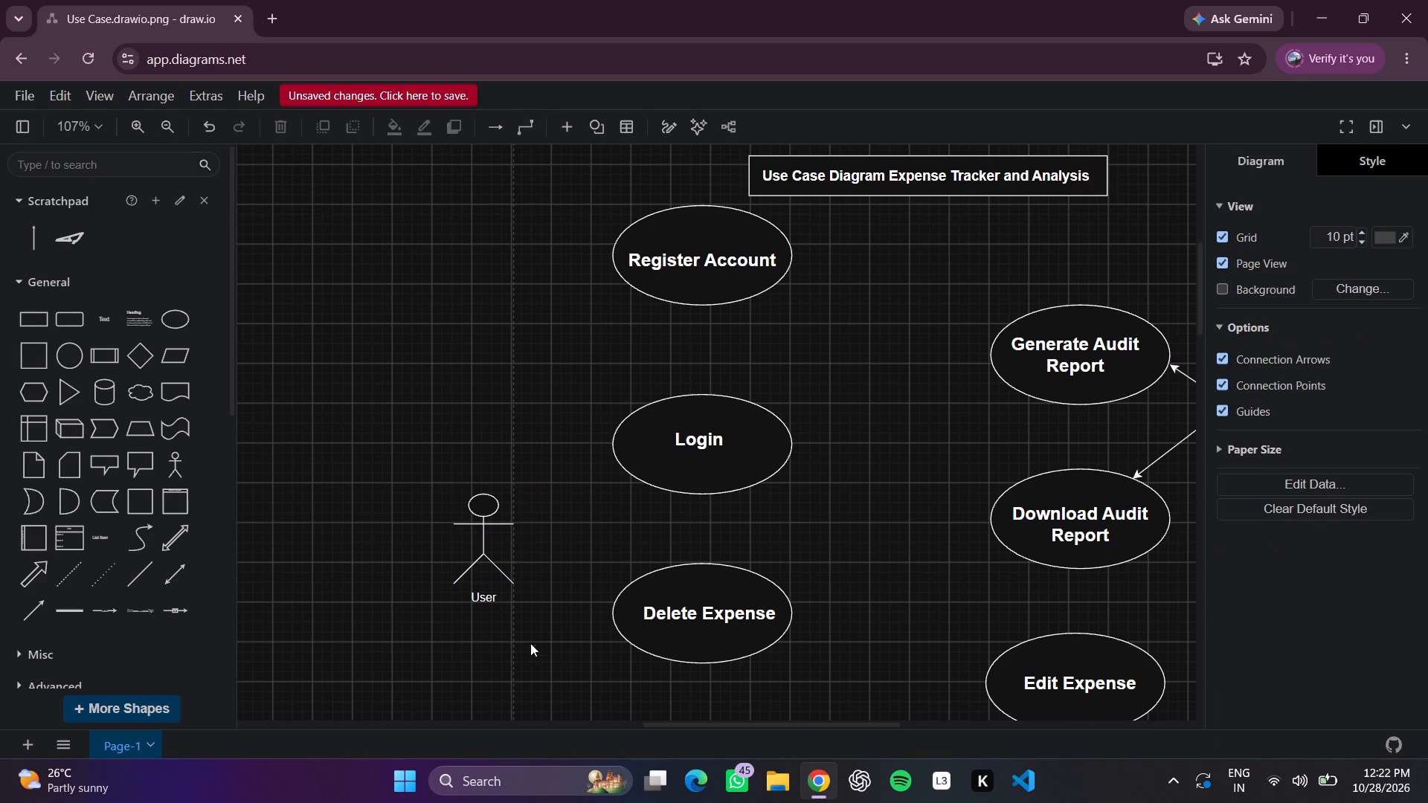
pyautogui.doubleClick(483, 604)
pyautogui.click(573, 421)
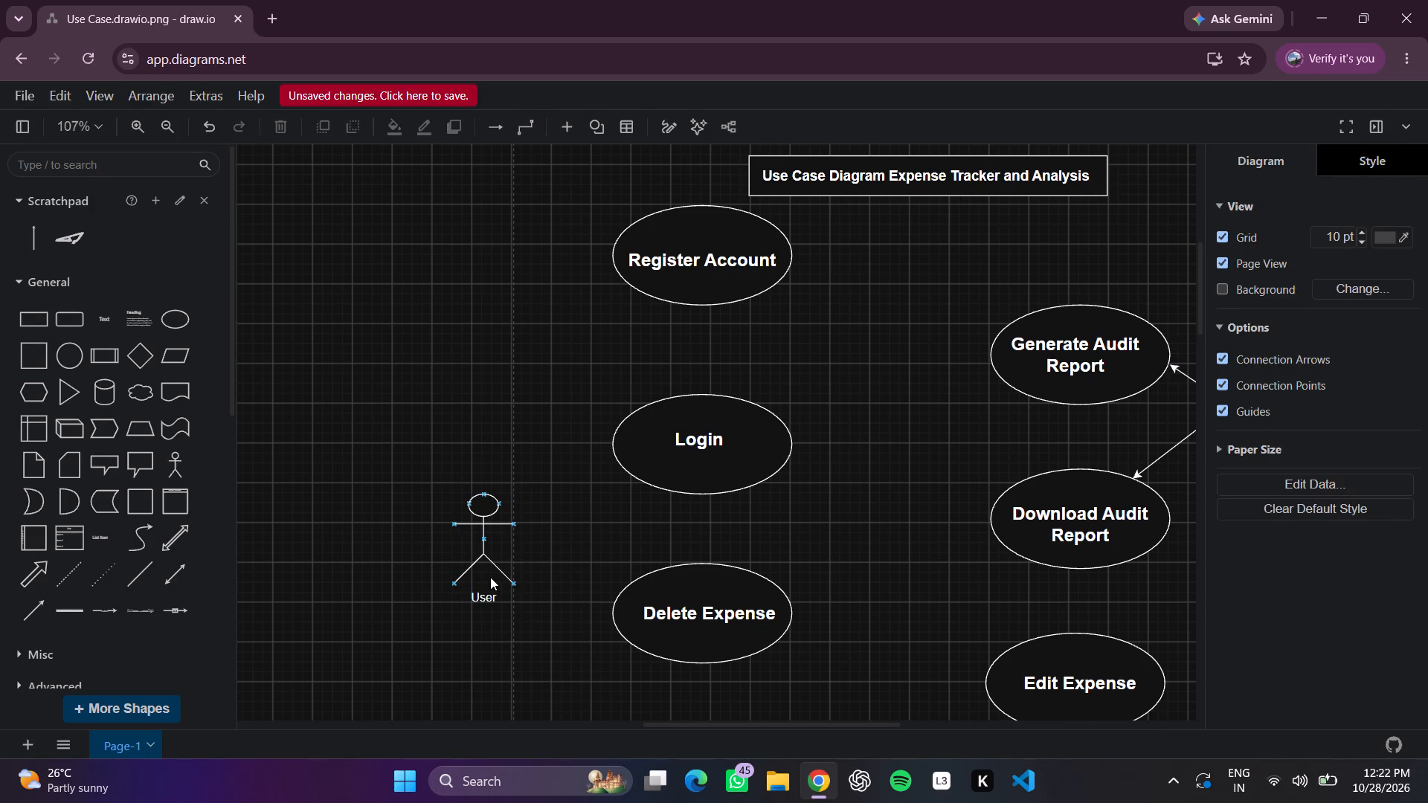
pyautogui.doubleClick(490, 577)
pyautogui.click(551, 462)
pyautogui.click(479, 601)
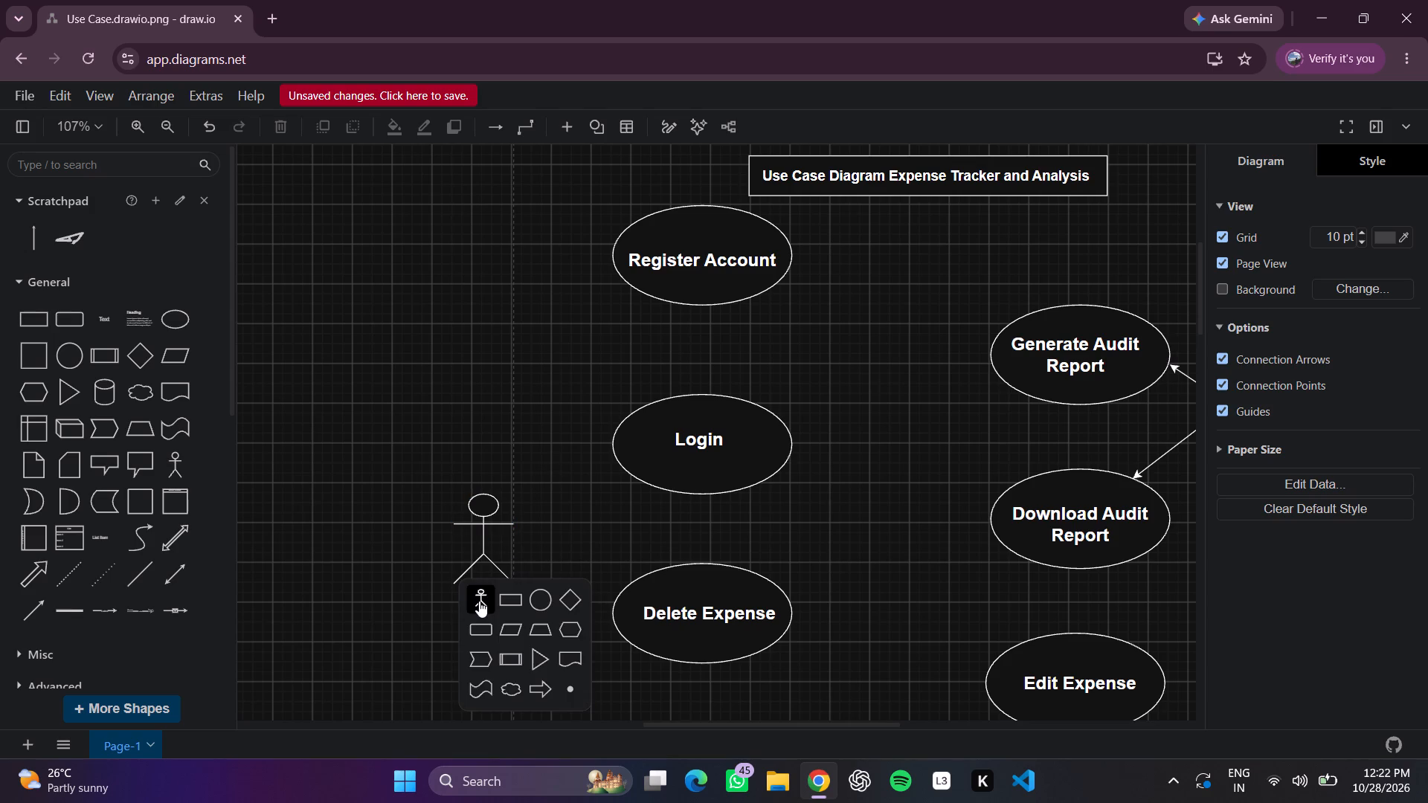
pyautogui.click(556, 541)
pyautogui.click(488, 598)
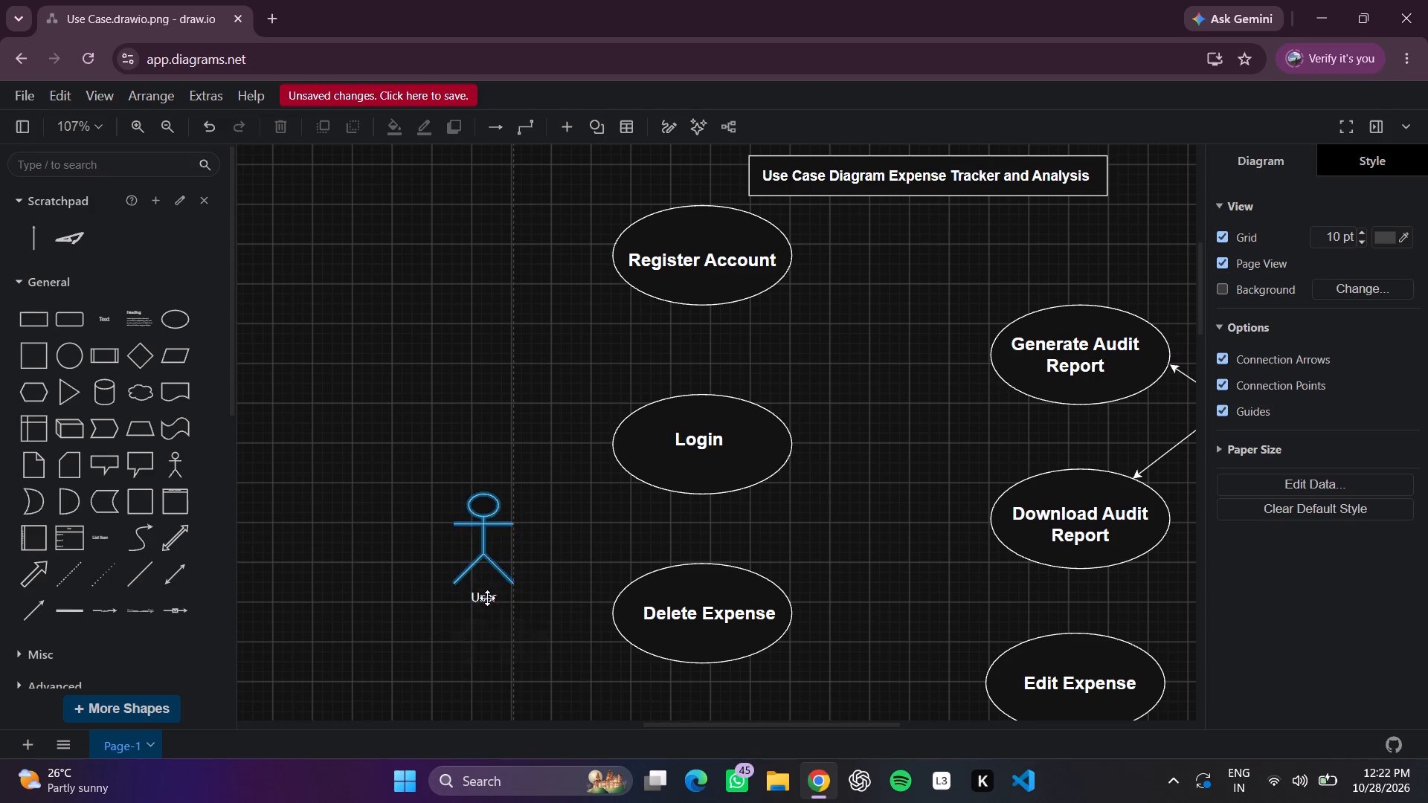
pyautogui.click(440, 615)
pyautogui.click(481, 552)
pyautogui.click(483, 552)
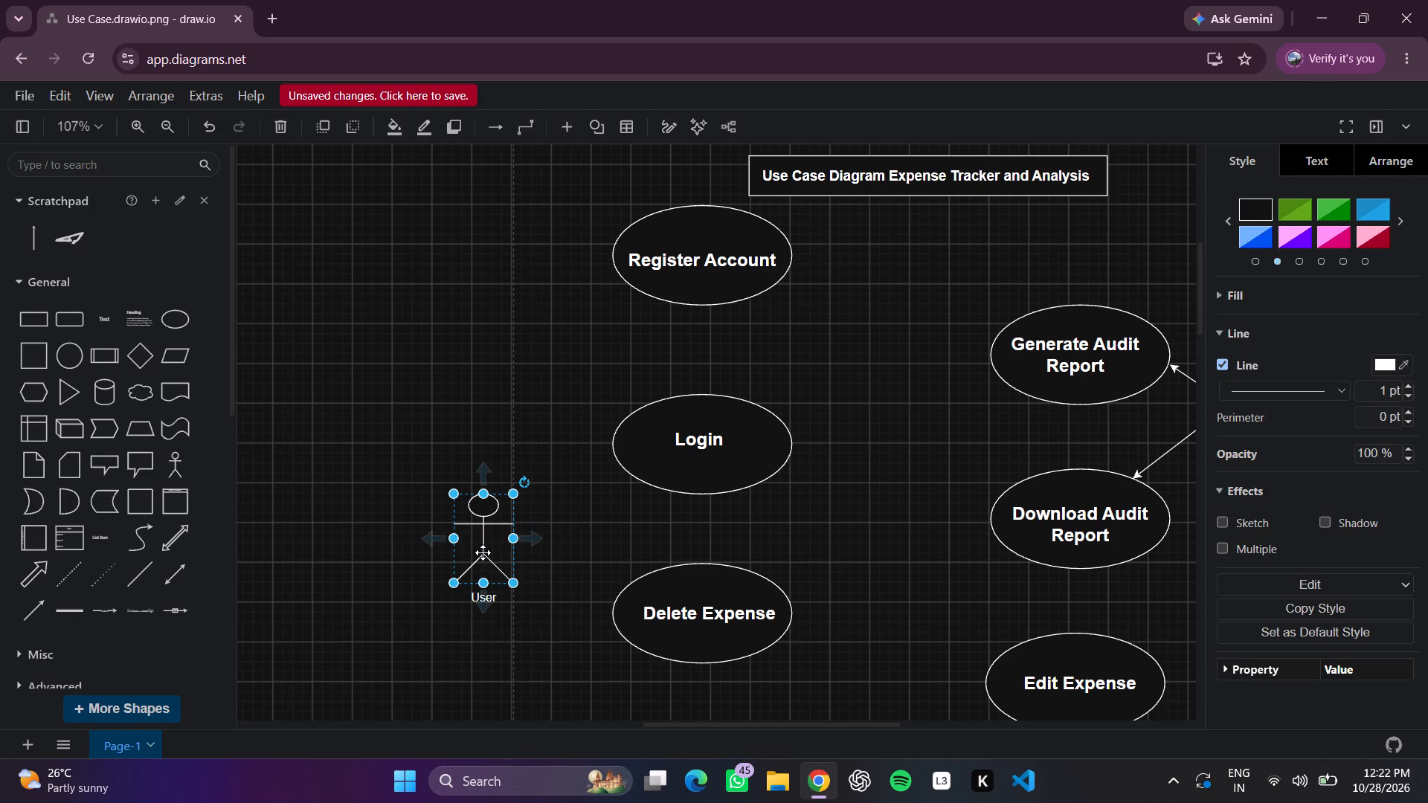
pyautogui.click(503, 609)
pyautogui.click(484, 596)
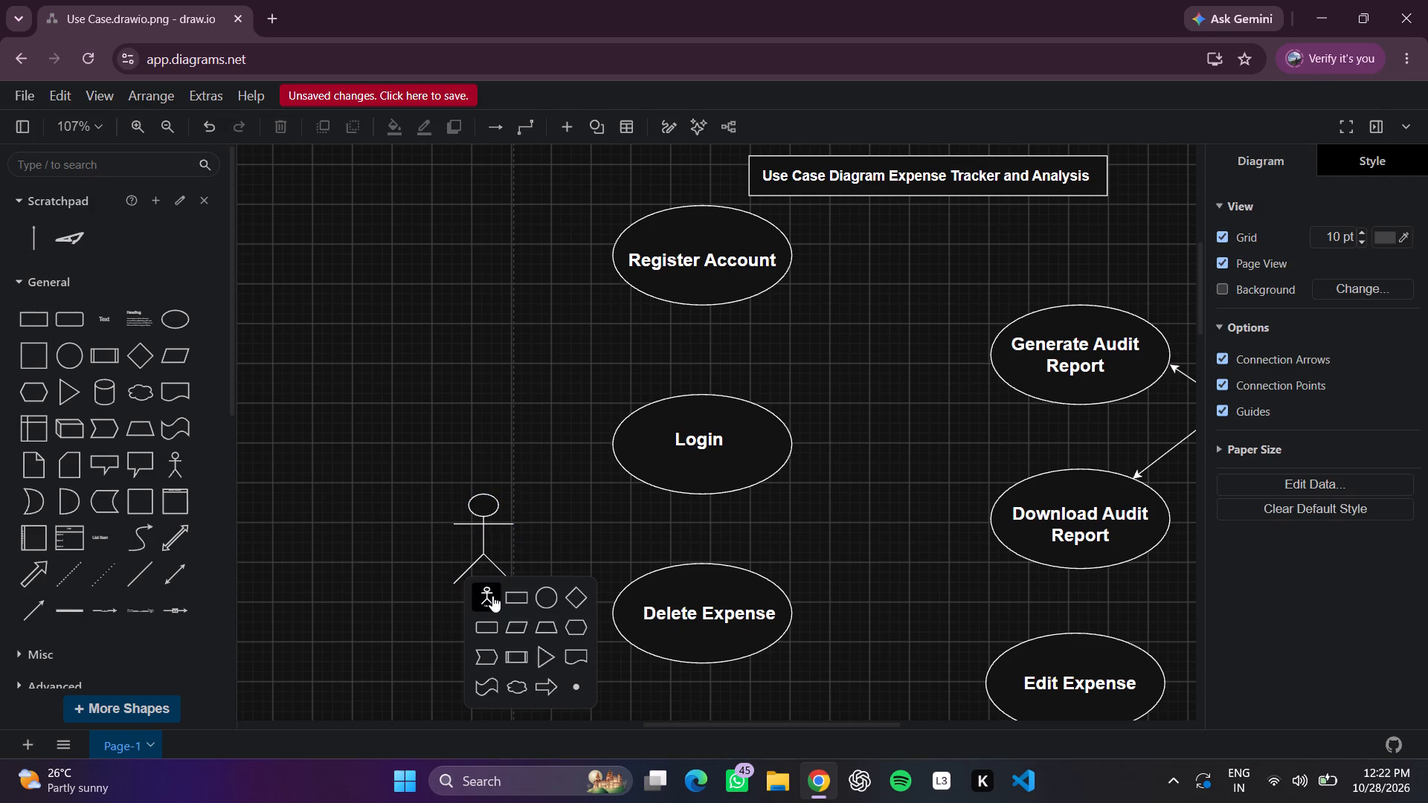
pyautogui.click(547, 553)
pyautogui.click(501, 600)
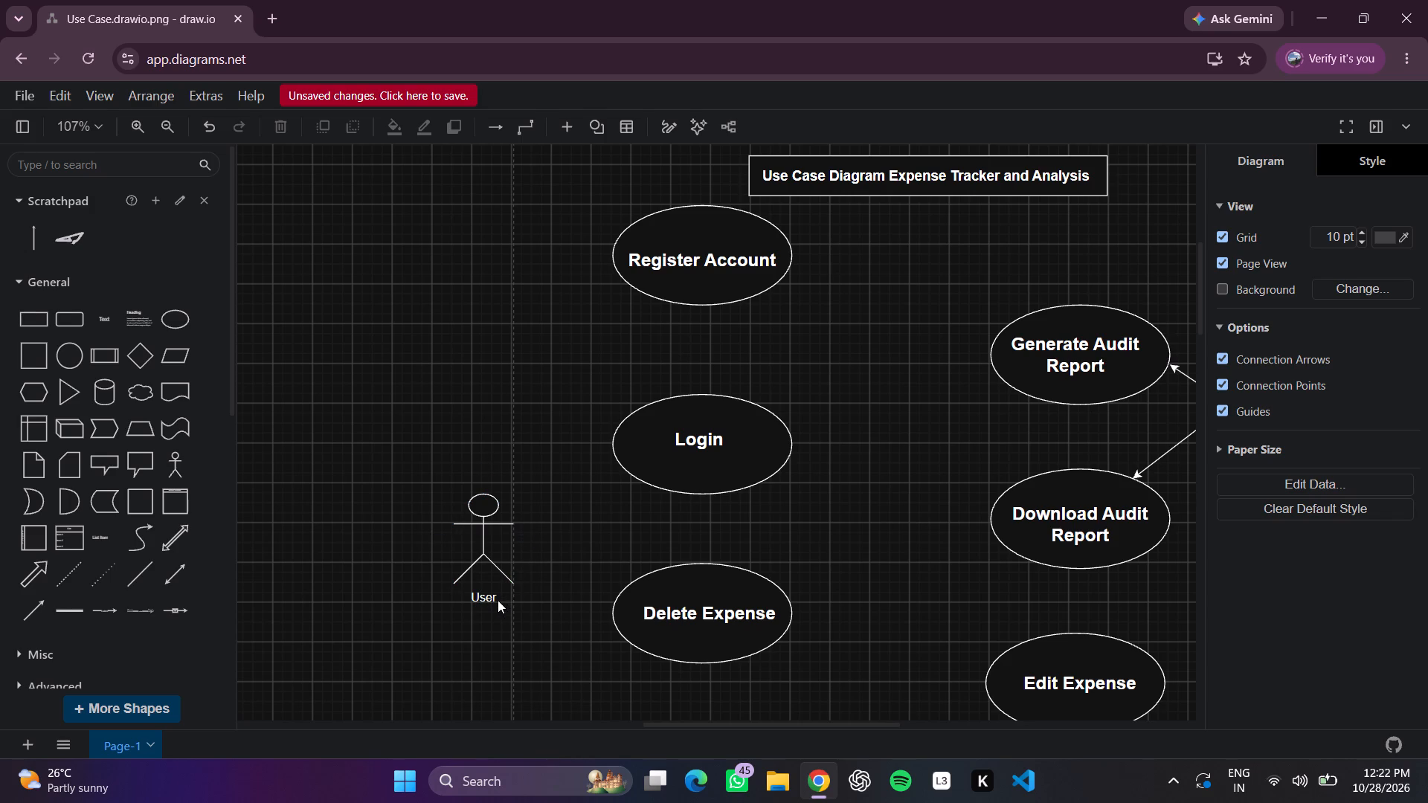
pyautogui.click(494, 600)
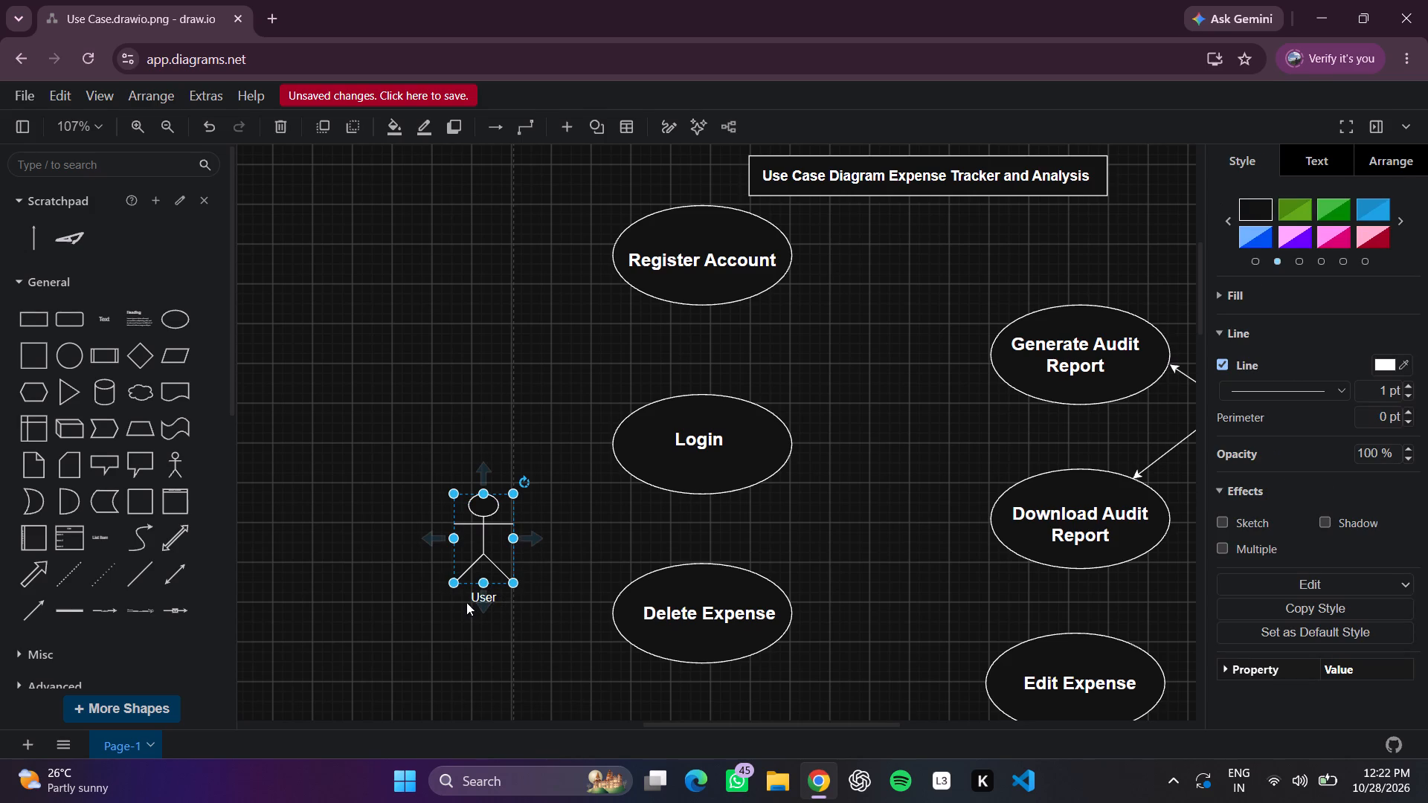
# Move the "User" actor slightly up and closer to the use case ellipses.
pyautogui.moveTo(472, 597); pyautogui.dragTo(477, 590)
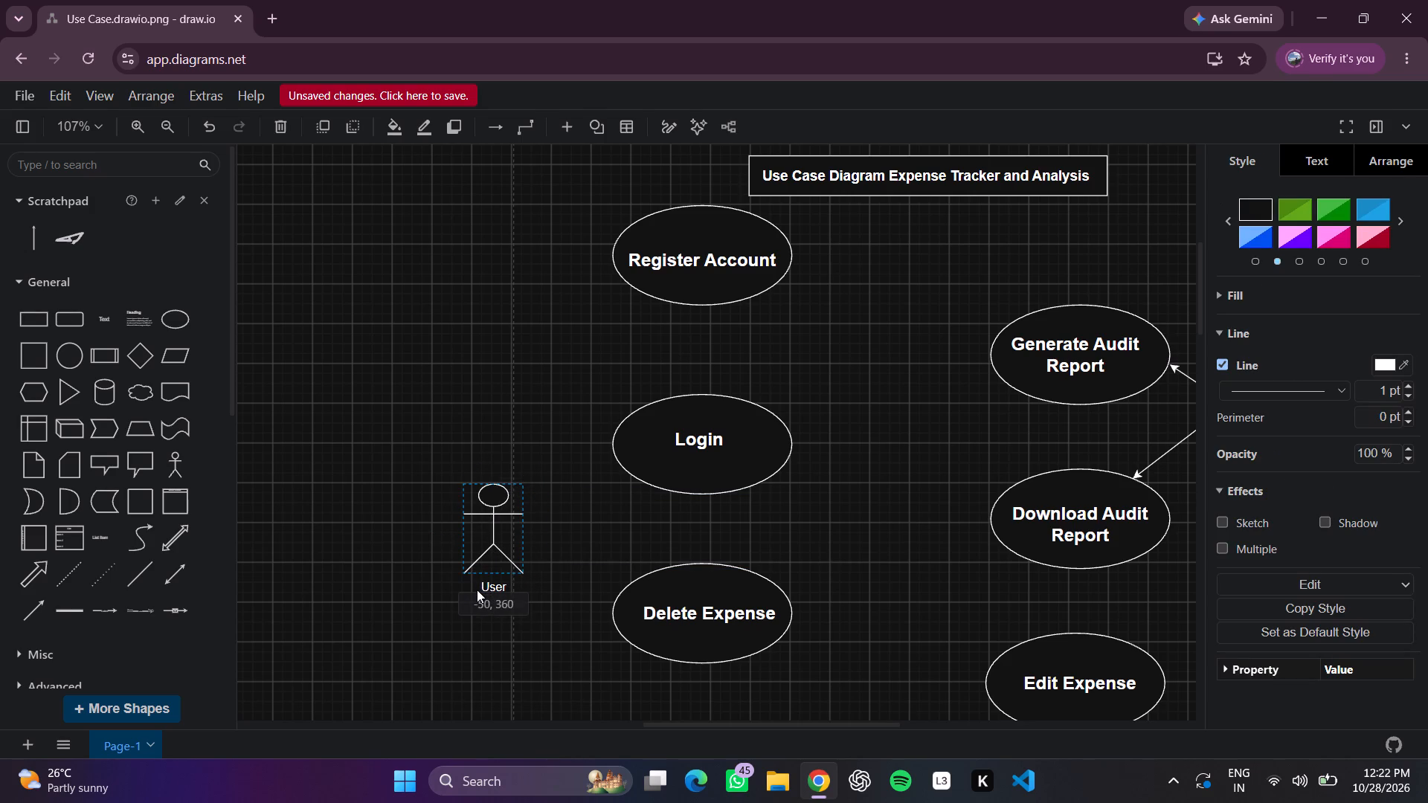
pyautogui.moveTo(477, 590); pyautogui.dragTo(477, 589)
# Retype the actor's label as "User" with a leading space.
pyautogui.doubleClick(493, 533)
pyautogui.doubleClick(504, 589)
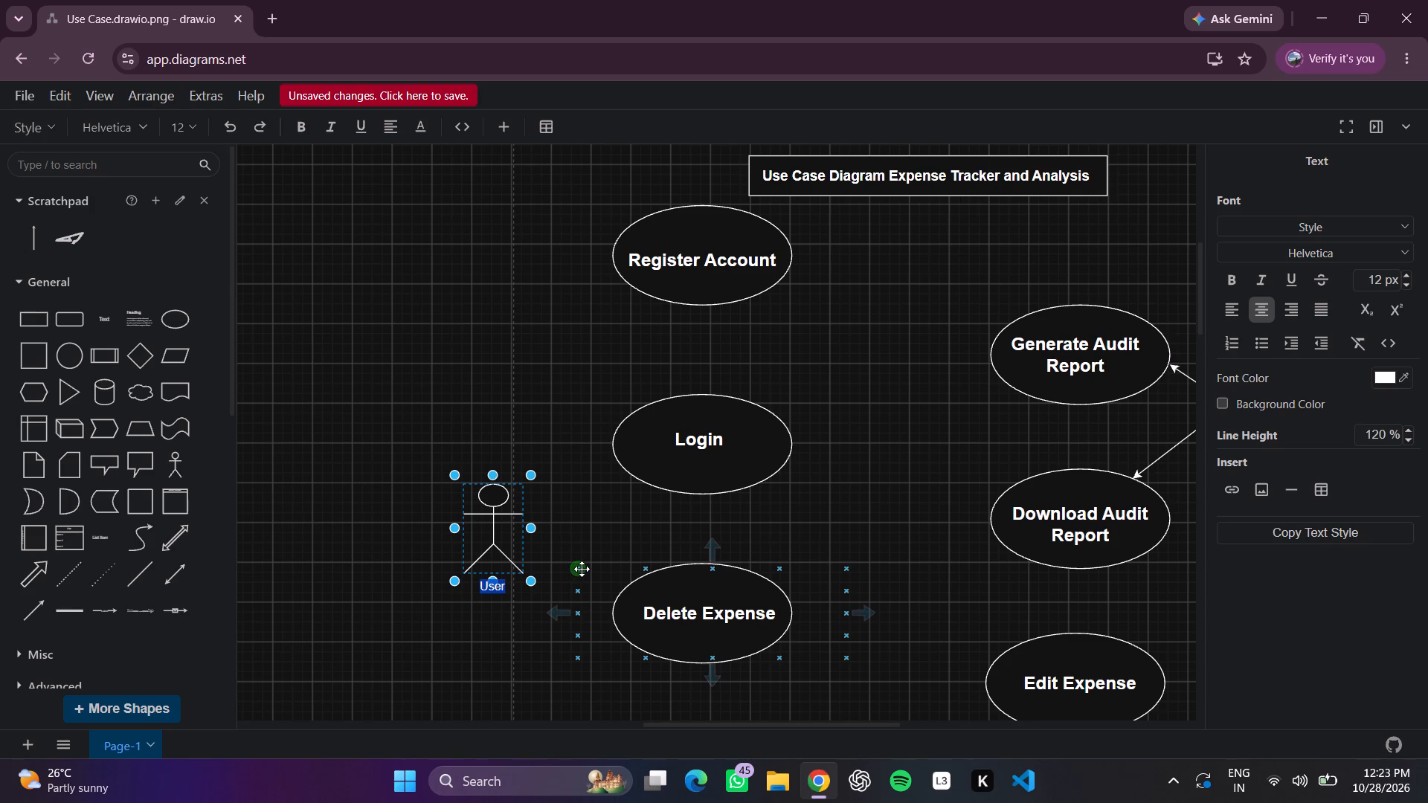
pyautogui.press('space')
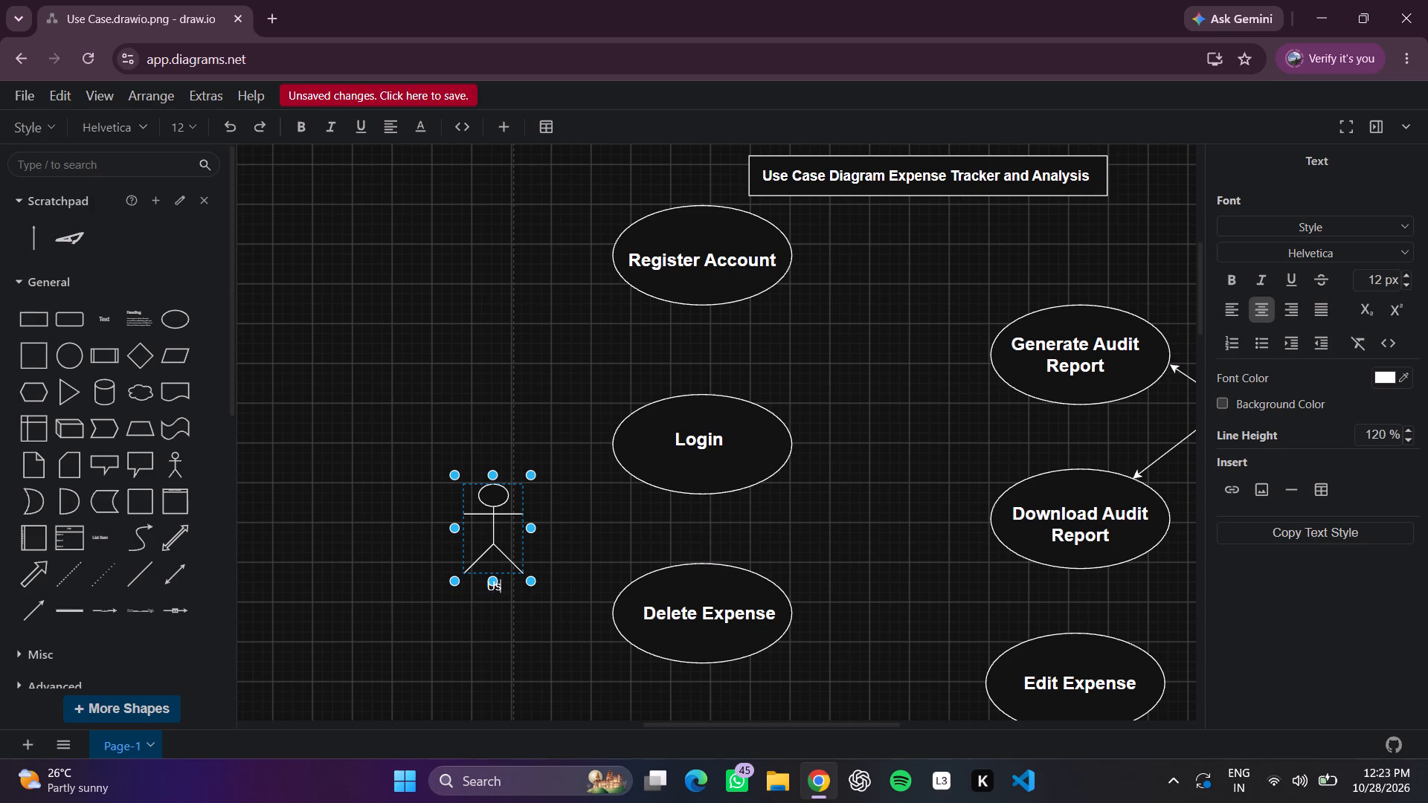
pyautogui.click(436, 273)
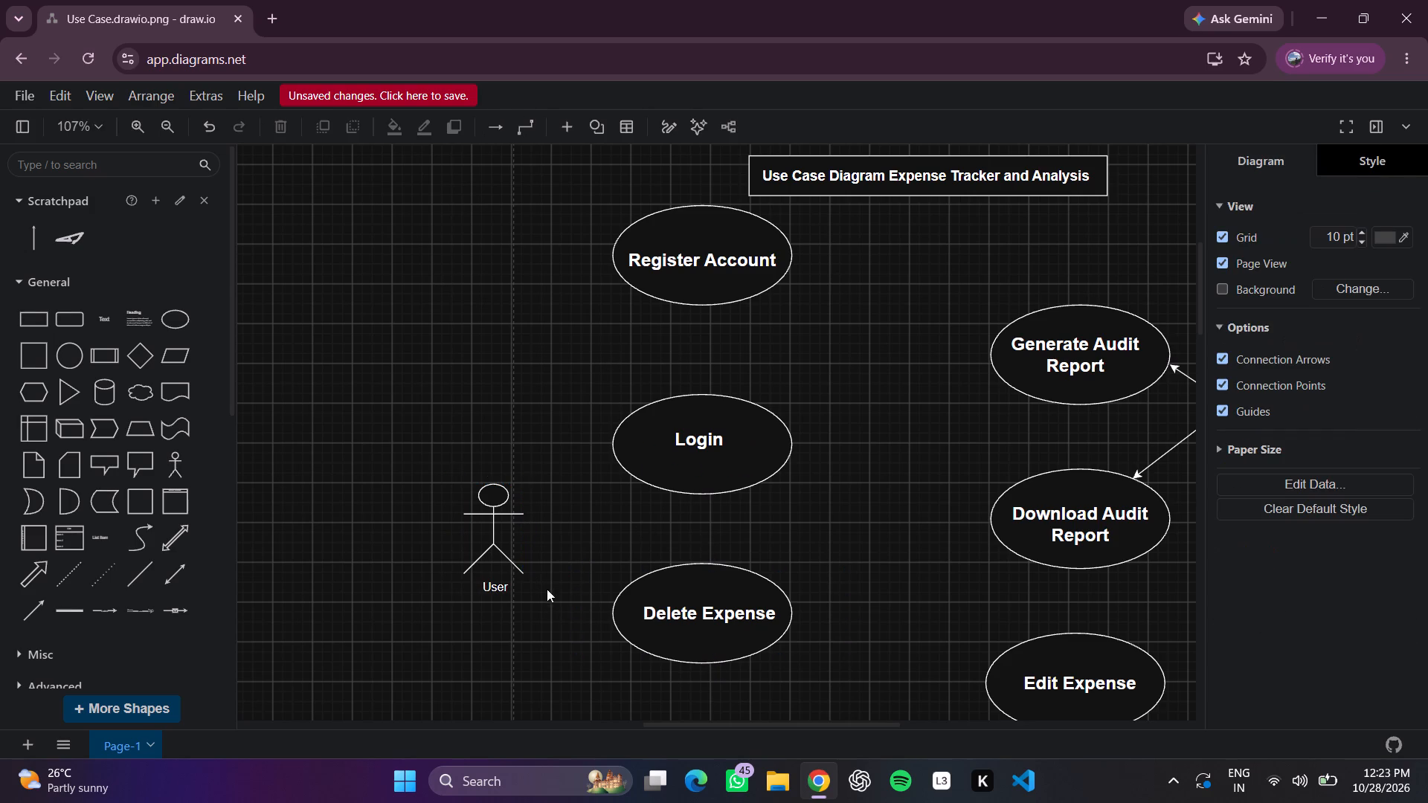
# Apply a bold heading text style to the "User" actor's label.
pyautogui.click(486, 549)
pyautogui.doubleClick(520, 597)
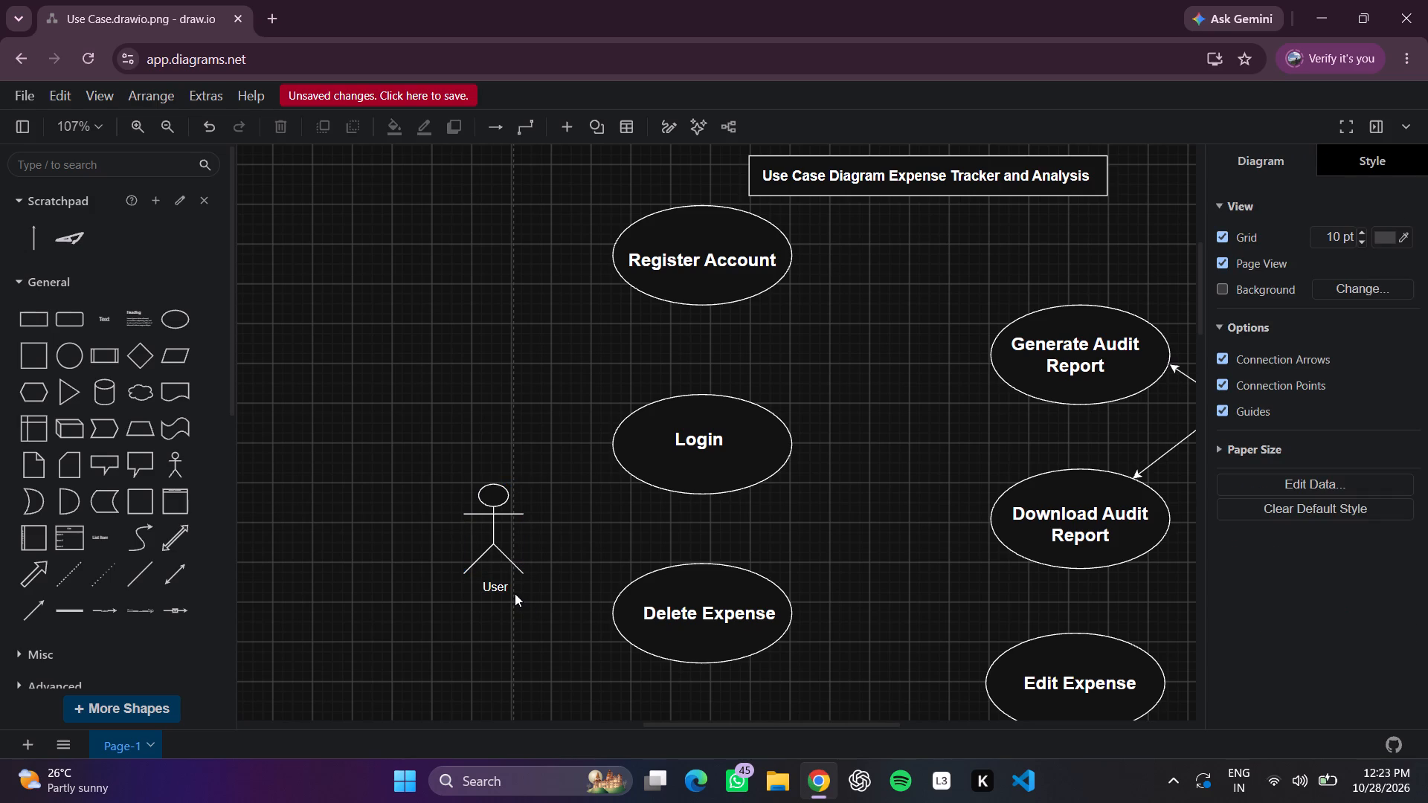
pyautogui.doubleClick(515, 593)
pyautogui.doubleClick(506, 589)
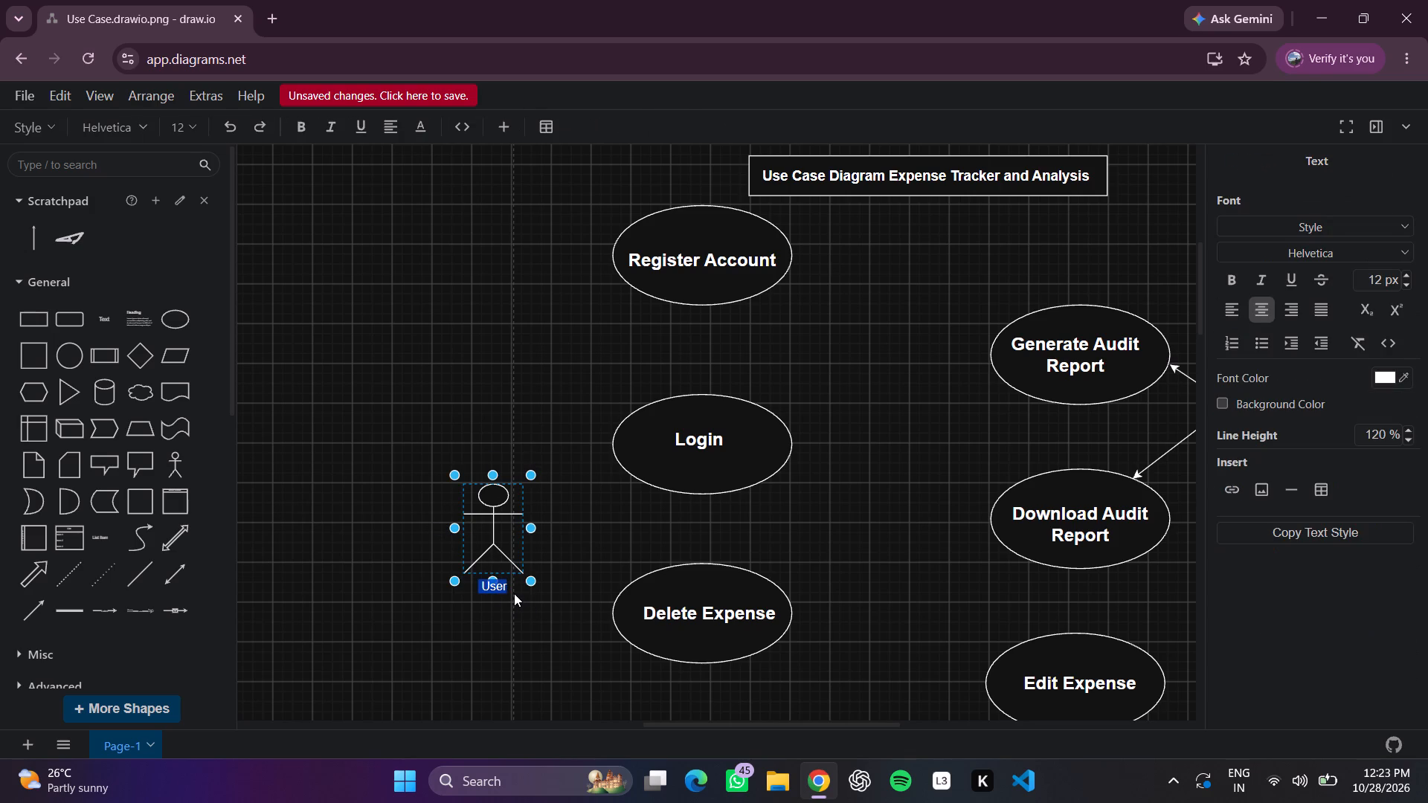
pyautogui.click(499, 590)
pyautogui.doubleClick(496, 590)
pyautogui.click(1291, 233)
pyautogui.click(1284, 346)
pyautogui.click(452, 356)
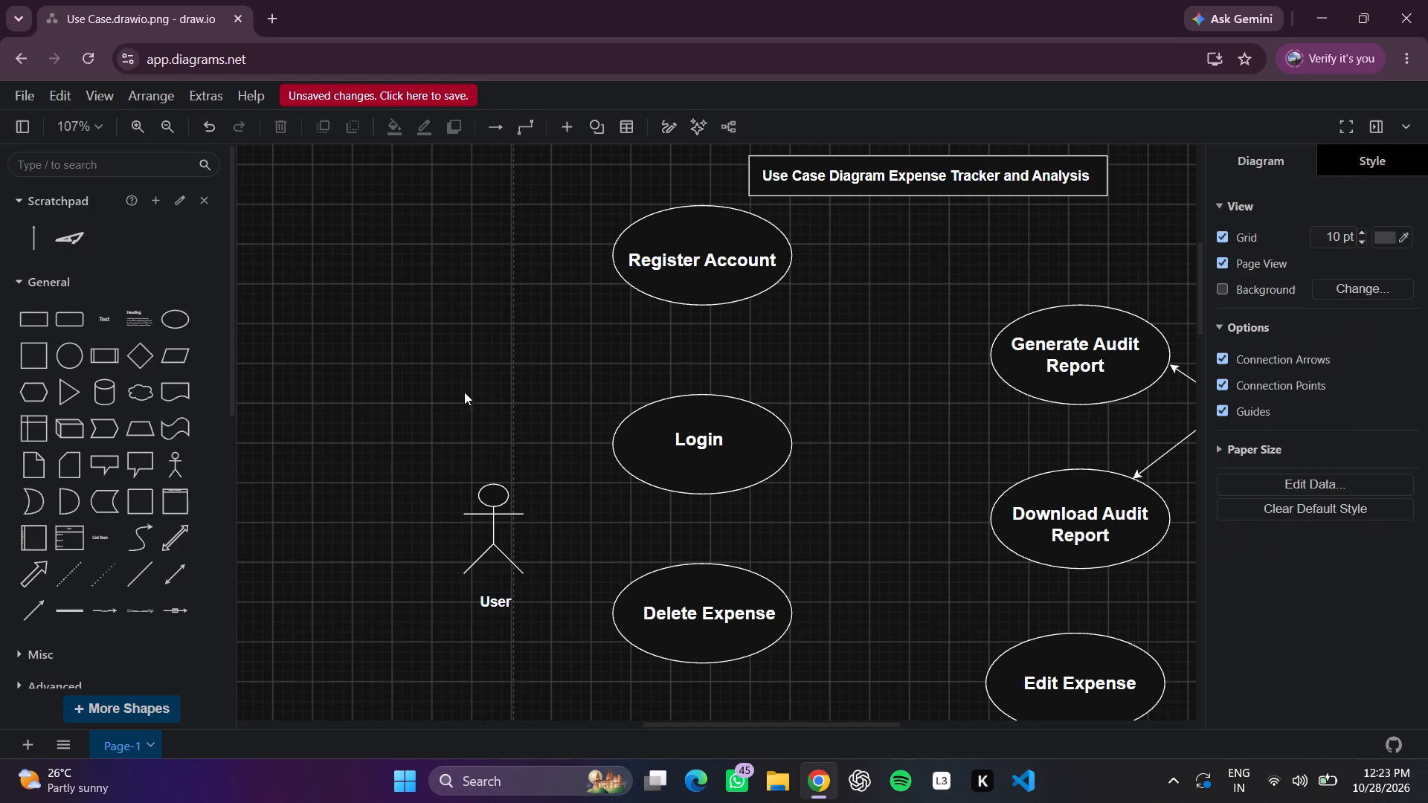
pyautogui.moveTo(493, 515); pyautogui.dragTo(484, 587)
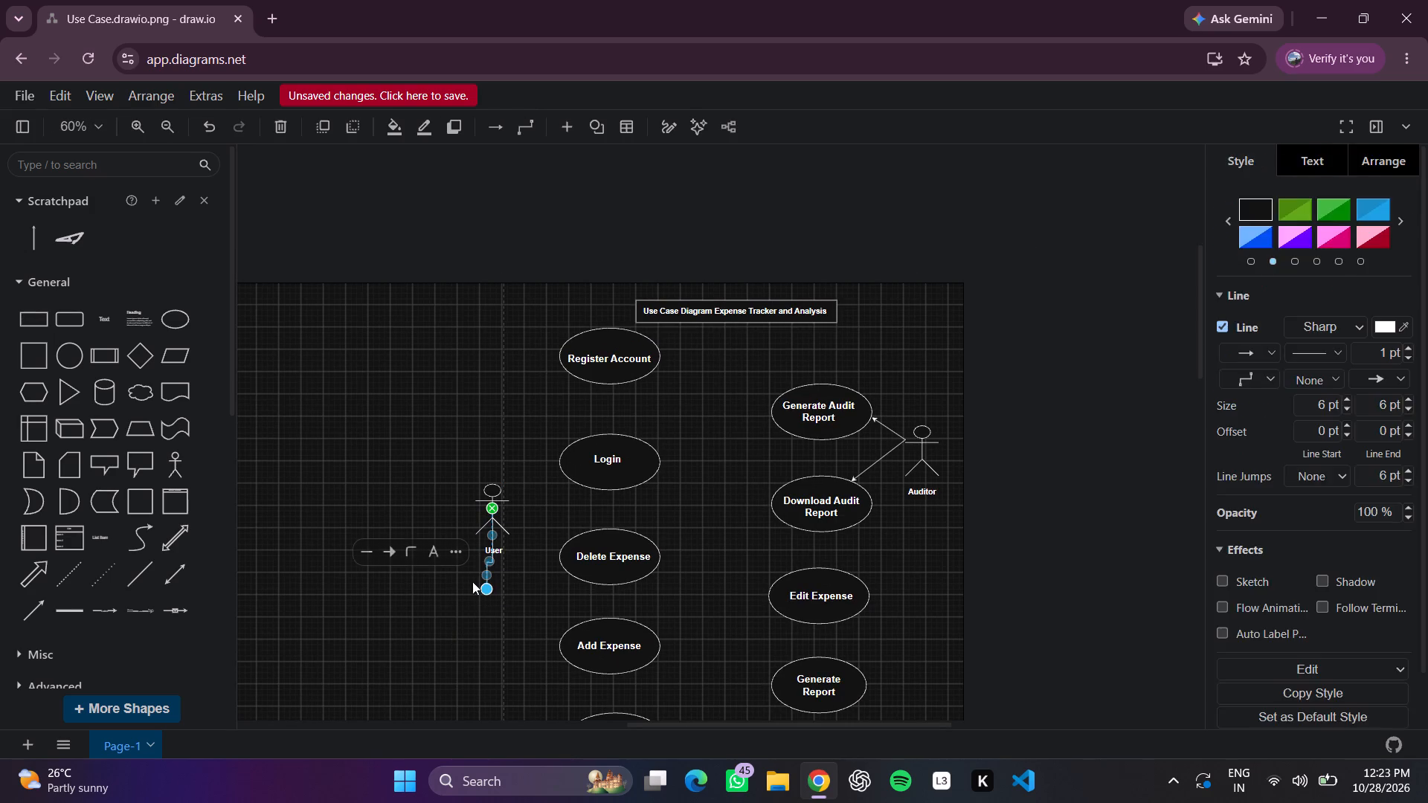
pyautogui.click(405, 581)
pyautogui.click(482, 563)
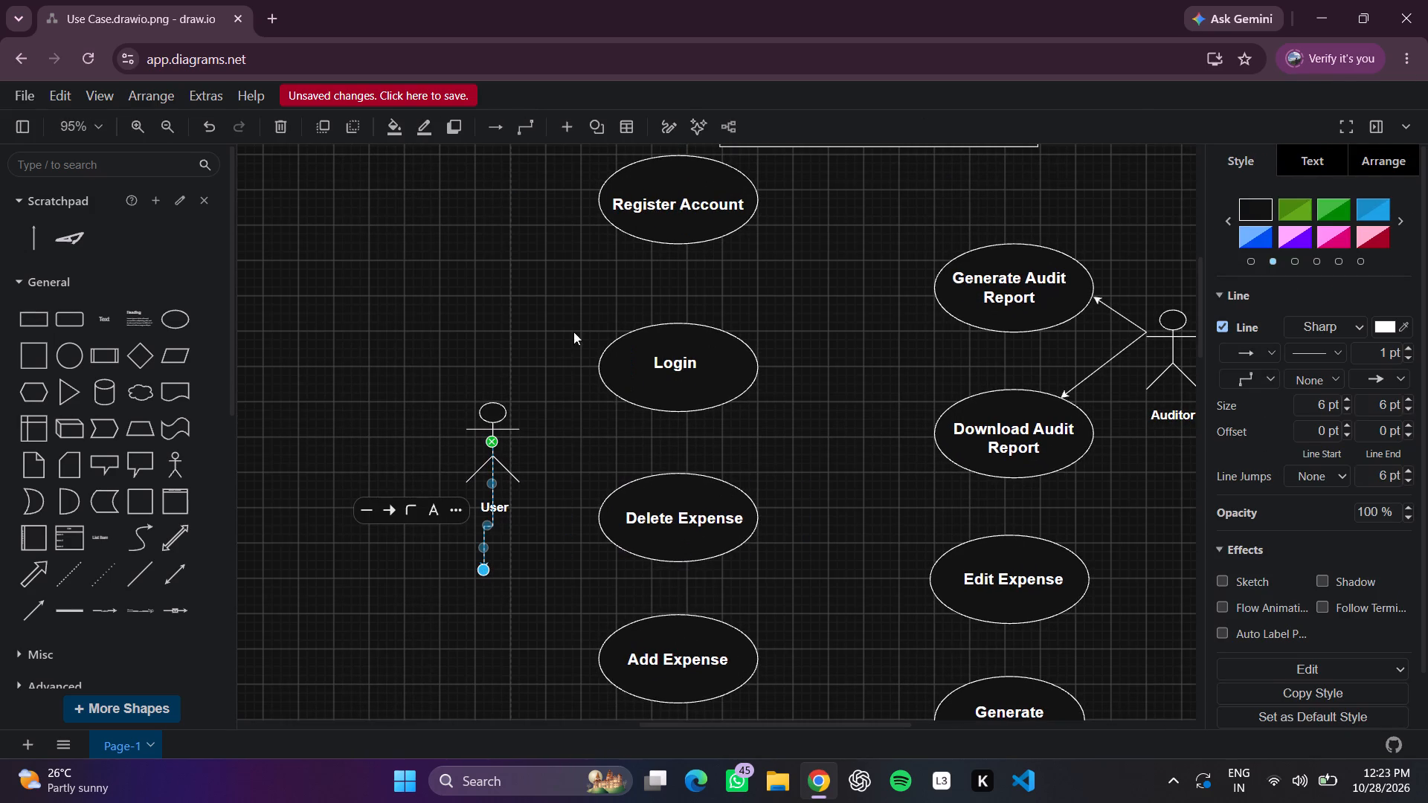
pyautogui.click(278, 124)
# Move the "User" actor down and further from the ellipses, between the heights of "Delete Expense" and "Add Expense".
pyautogui.moveTo(470, 424); pyautogui.dragTo(455, 534)
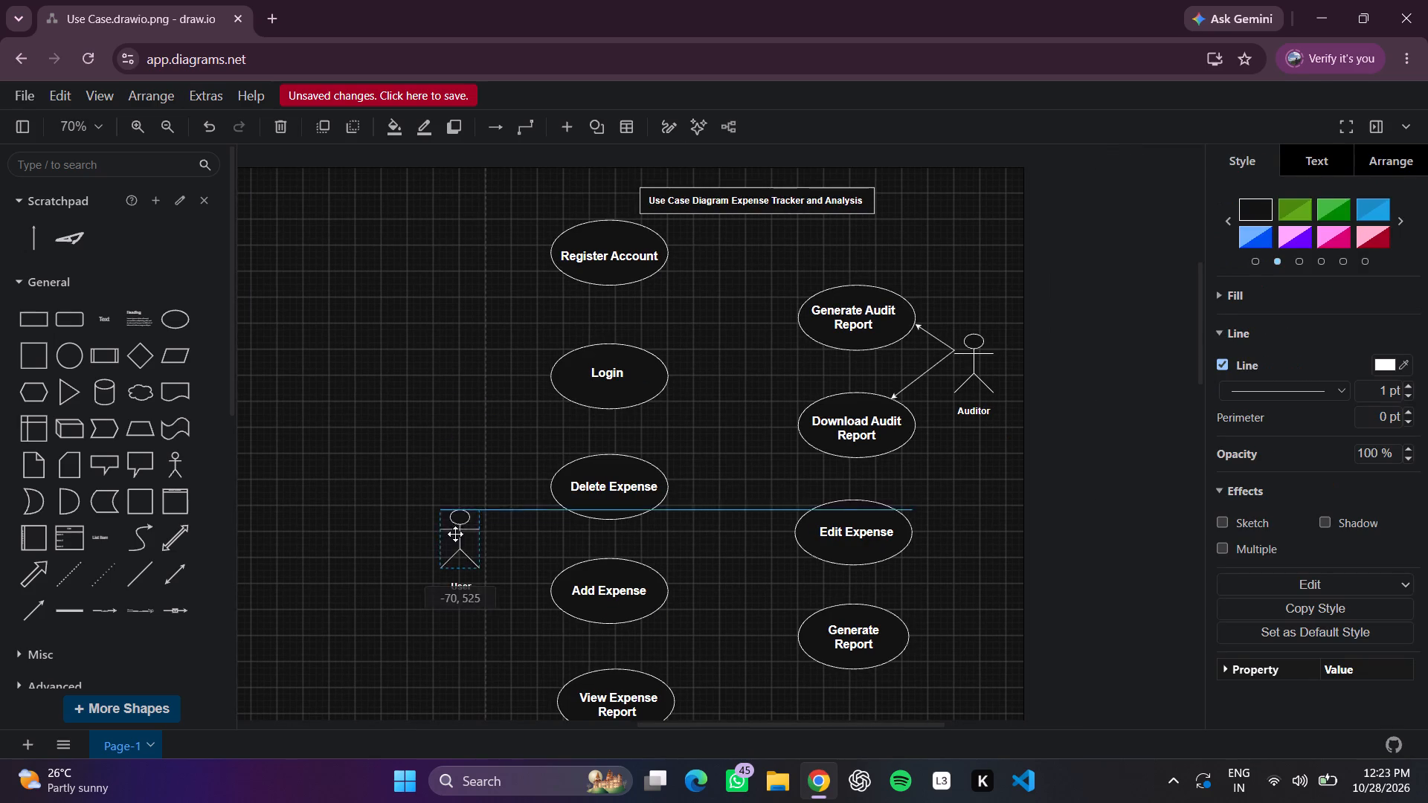
pyautogui.moveTo(455, 534); pyautogui.dragTo(458, 541)
pyautogui.click(431, 421)
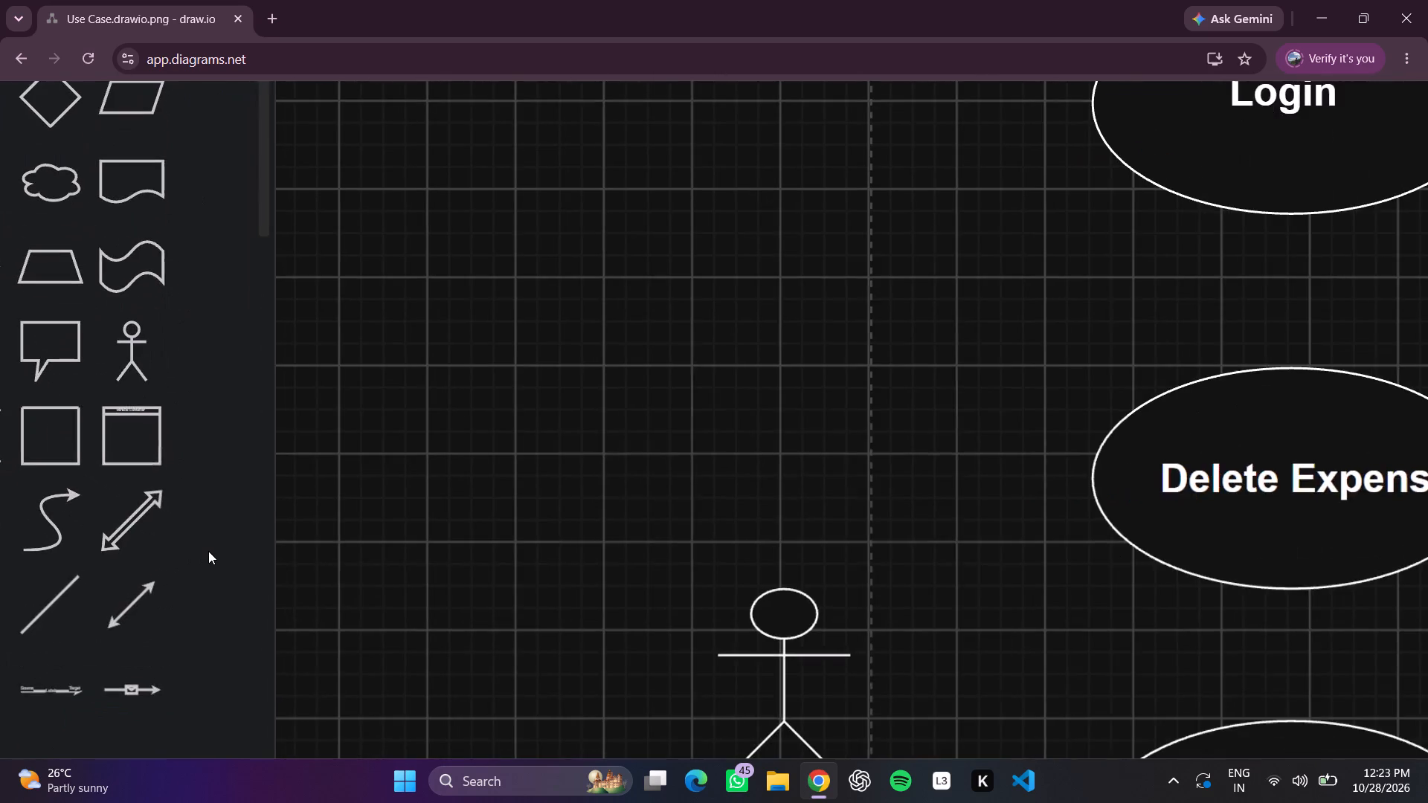
# Add a directional connector running from the head of the "User" actor to the near edge of the "Register Account" ellipse.
pyautogui.click(28, 619)
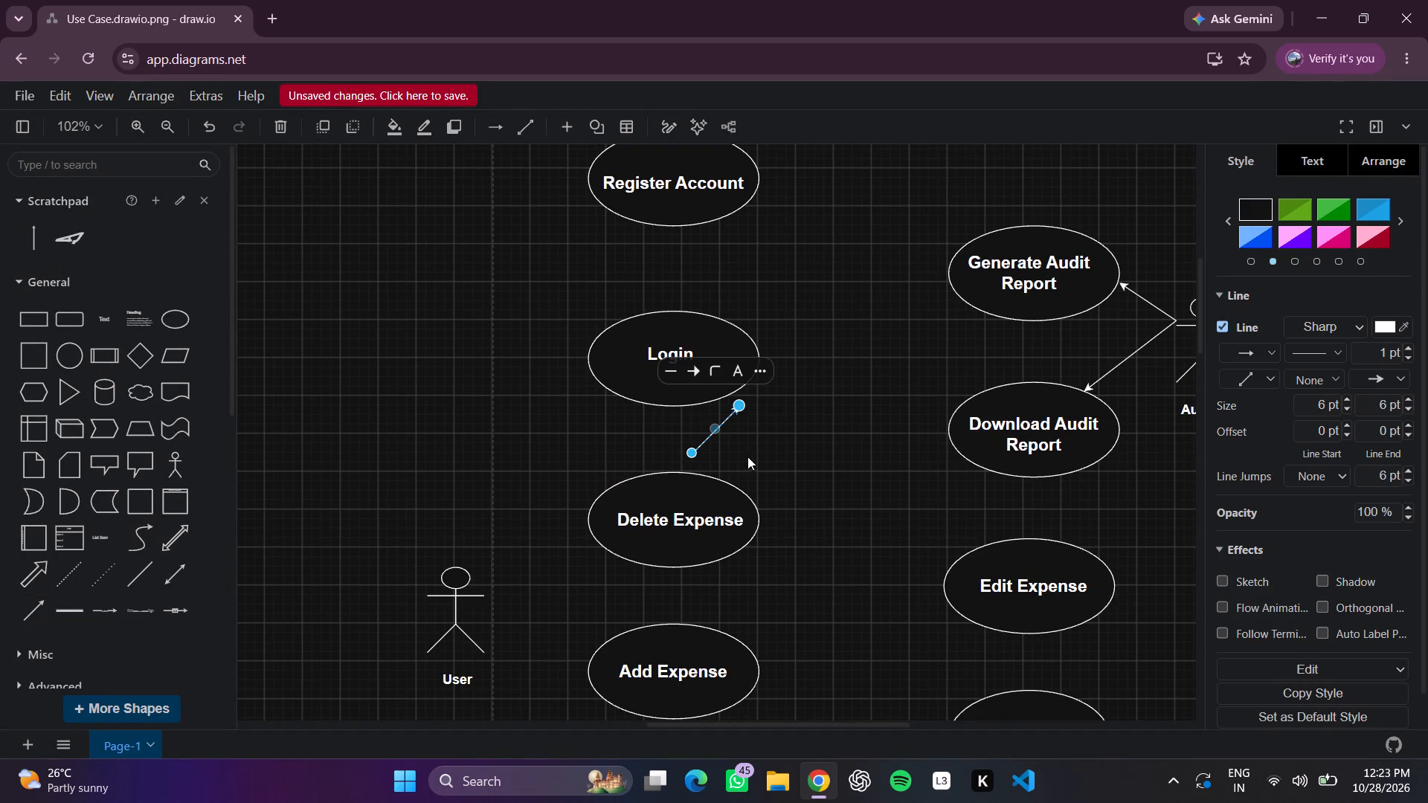
pyautogui.moveTo(694, 453); pyautogui.dragTo(473, 564)
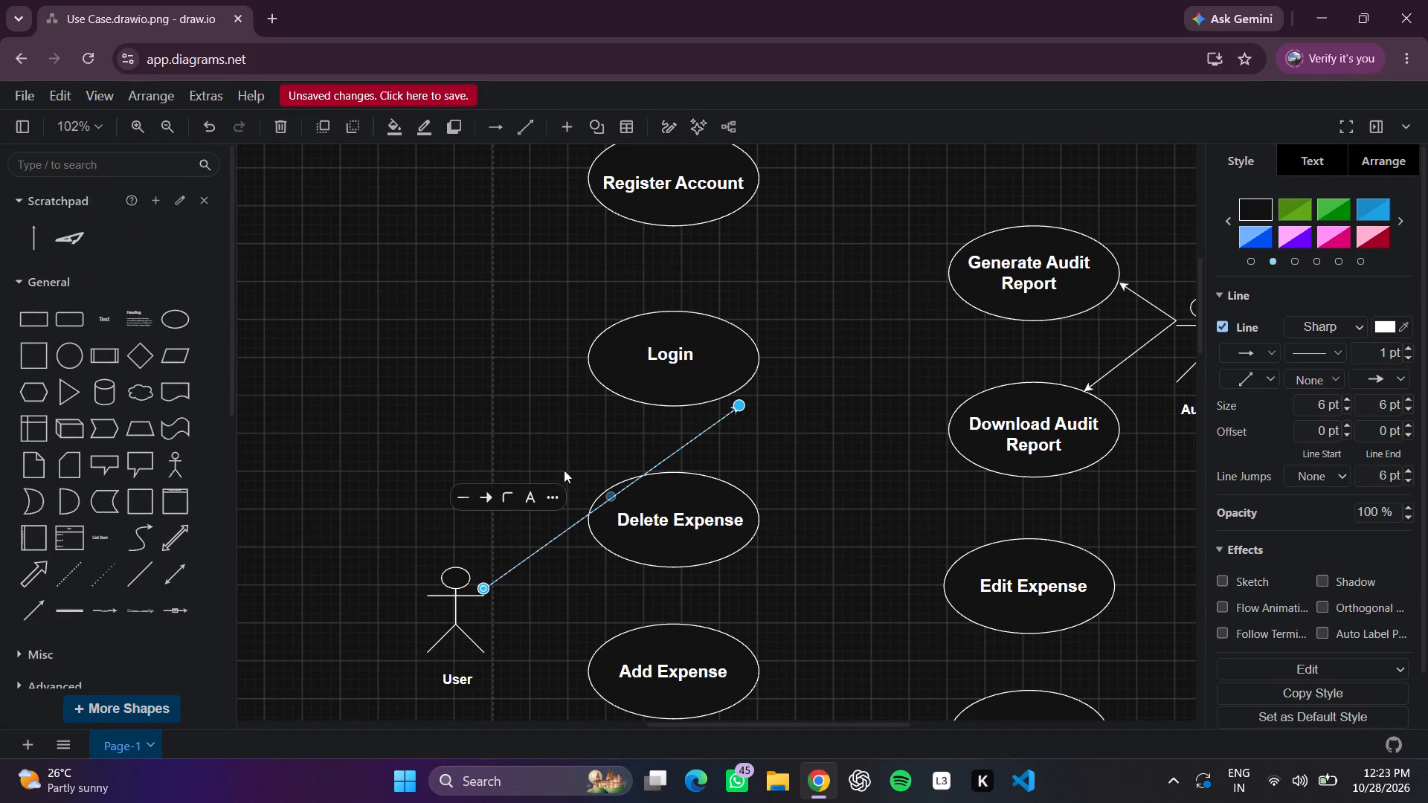
pyautogui.moveTo(739, 402); pyautogui.dragTo(572, 193)
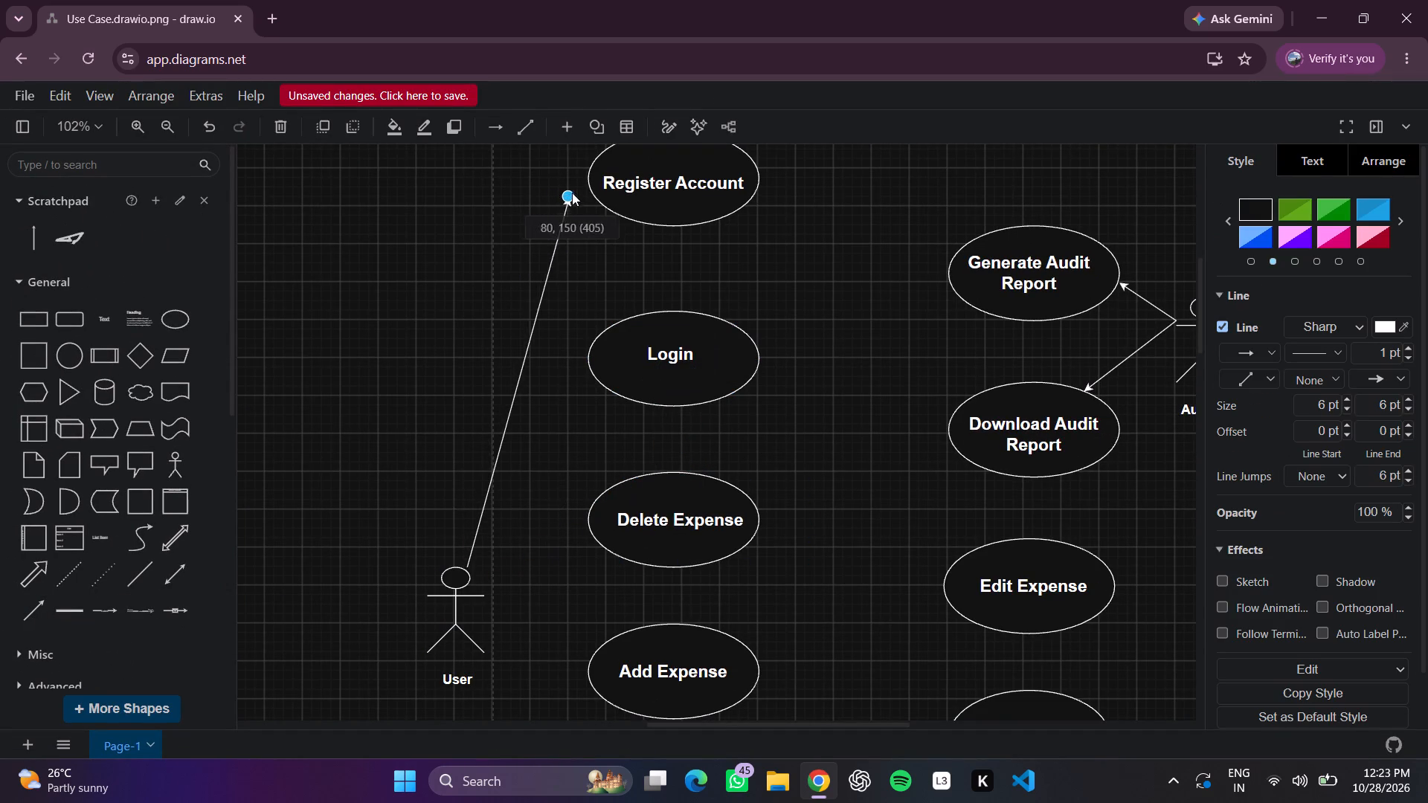
pyautogui.moveTo(572, 193); pyautogui.dragTo(585, 191)
pyautogui.click(611, 230)
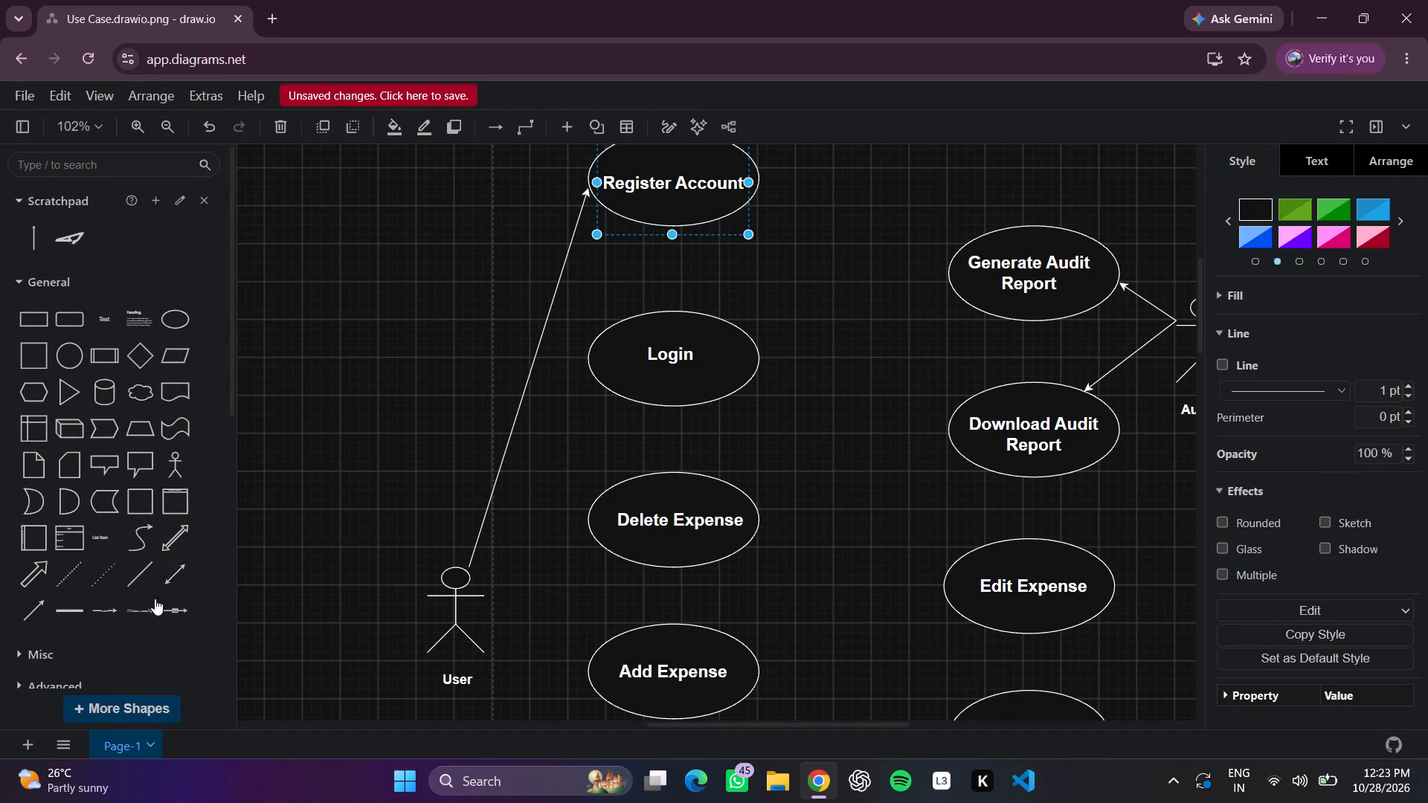
# Add a directional connector running from beside the "User" actor's head to the lower near edge of the "Login" ellipse.
pyautogui.click(34, 617)
pyautogui.moveTo(692, 451); pyautogui.dragTo(634, 491)
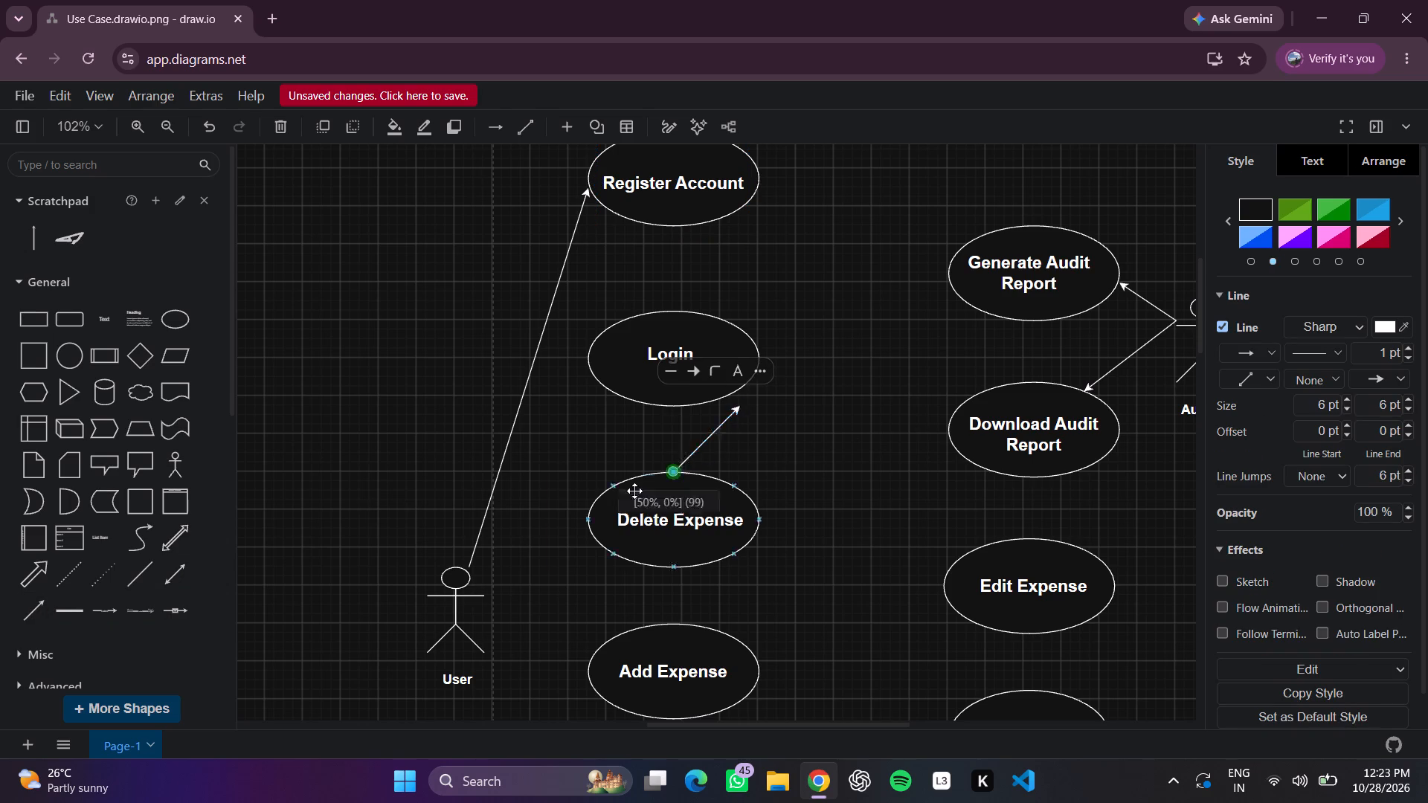
pyautogui.moveTo(634, 491); pyautogui.dragTo(500, 575)
pyautogui.moveTo(738, 404); pyautogui.dragTo(643, 395)
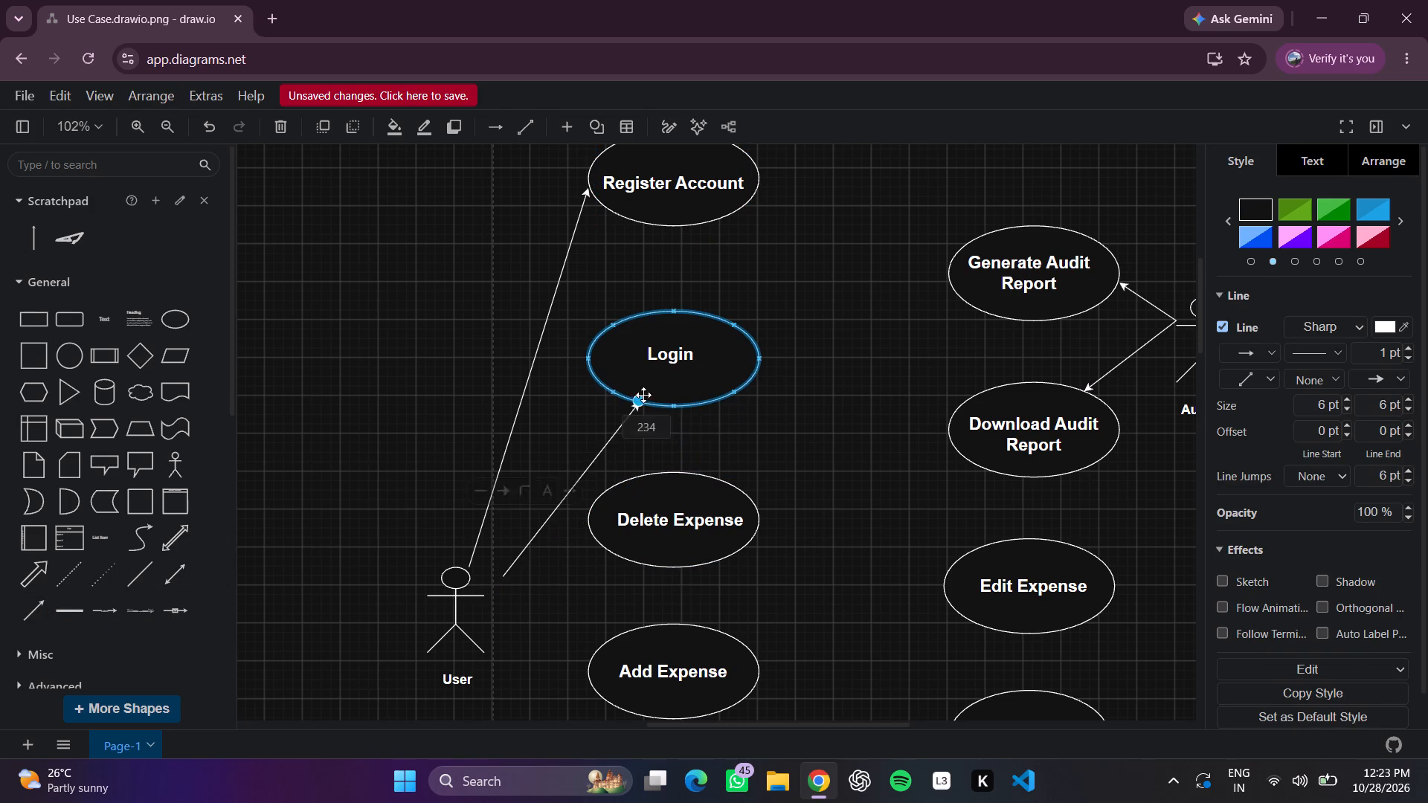
pyautogui.moveTo(643, 395); pyautogui.dragTo(603, 387)
pyautogui.click(764, 451)
# Add a directional connector running from beside the "User" actor's body to the lower near edge of the "Delete Expense" ellipse.
pyautogui.scroll(-1, 890, 454)
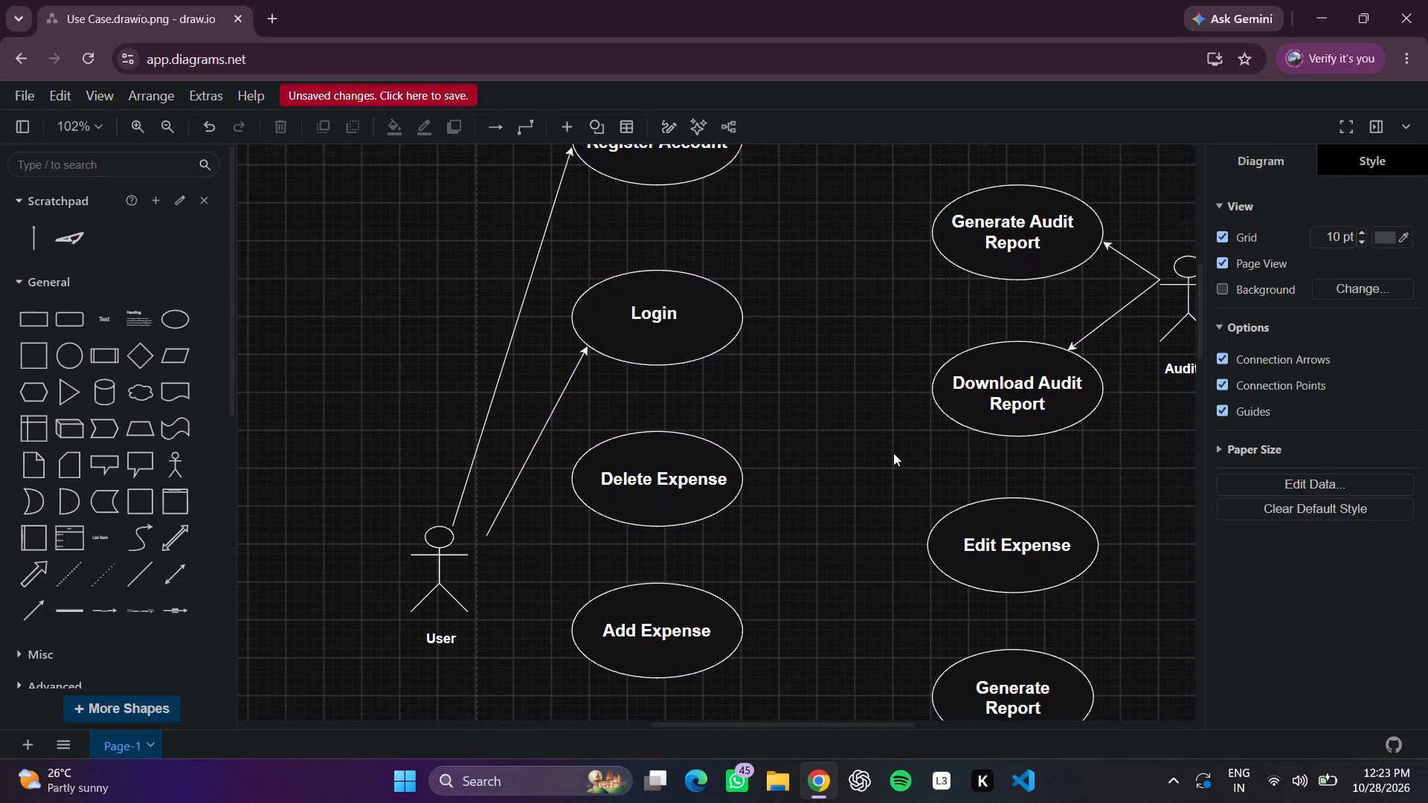
pyautogui.scroll(-1, 893, 453)
pyautogui.click(20, 610)
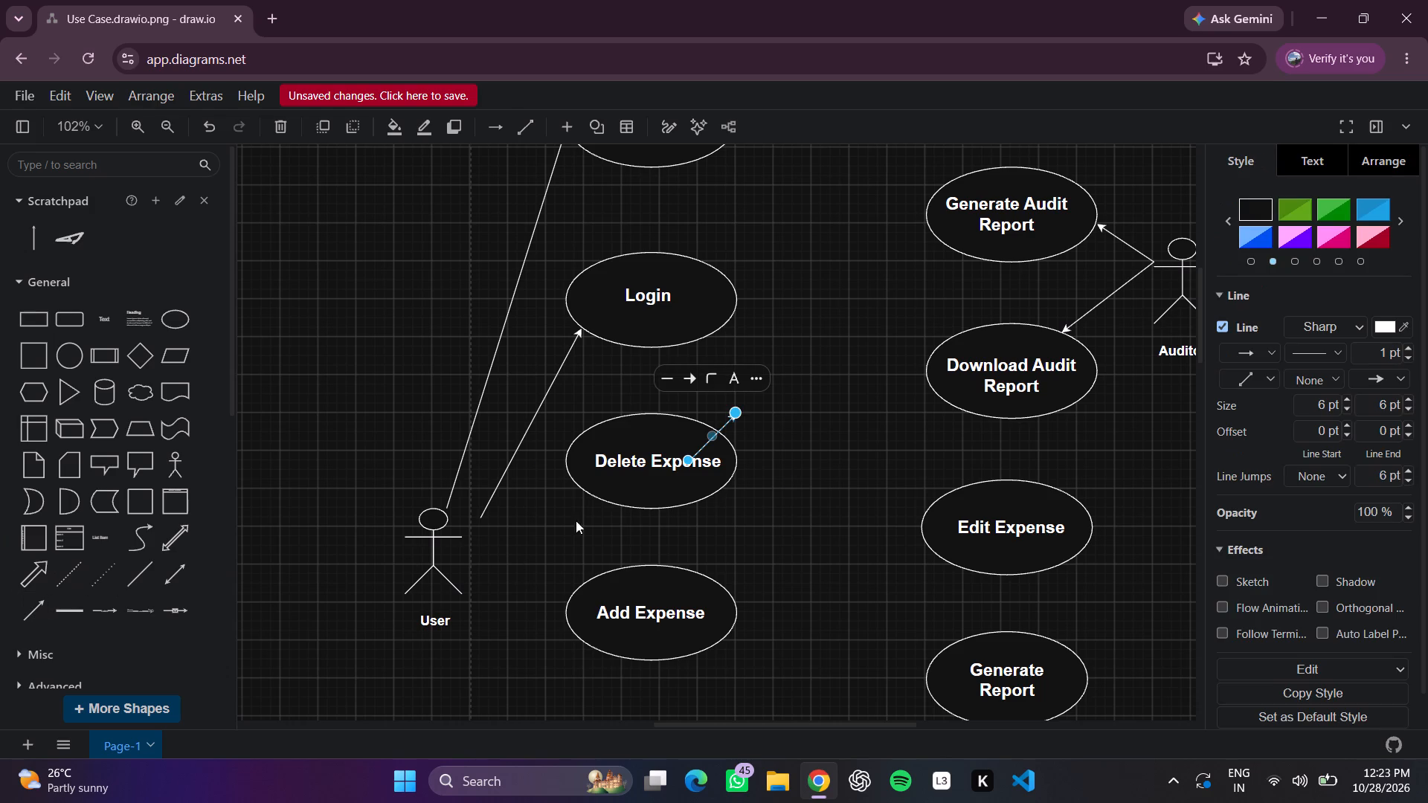
pyautogui.click(692, 457)
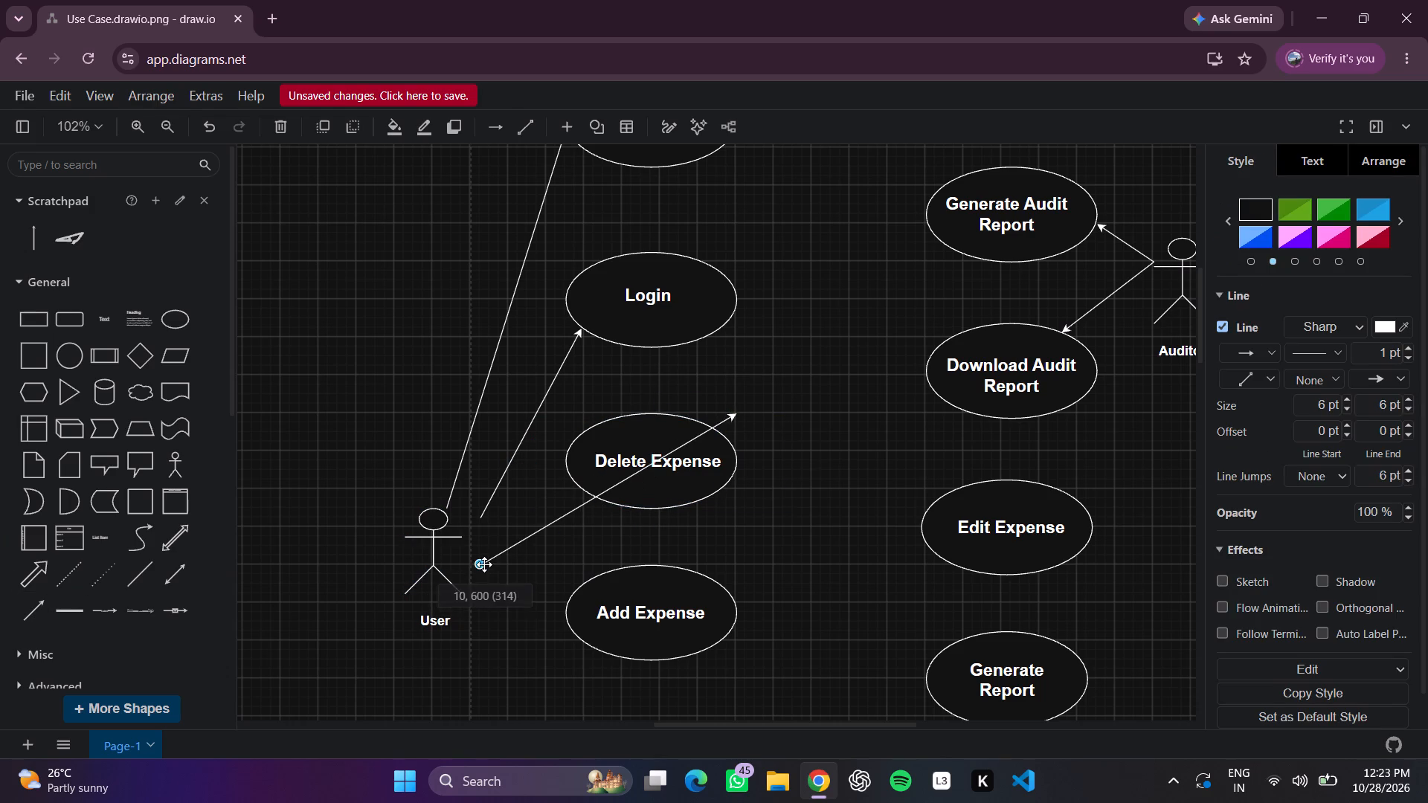
pyautogui.click(480, 564)
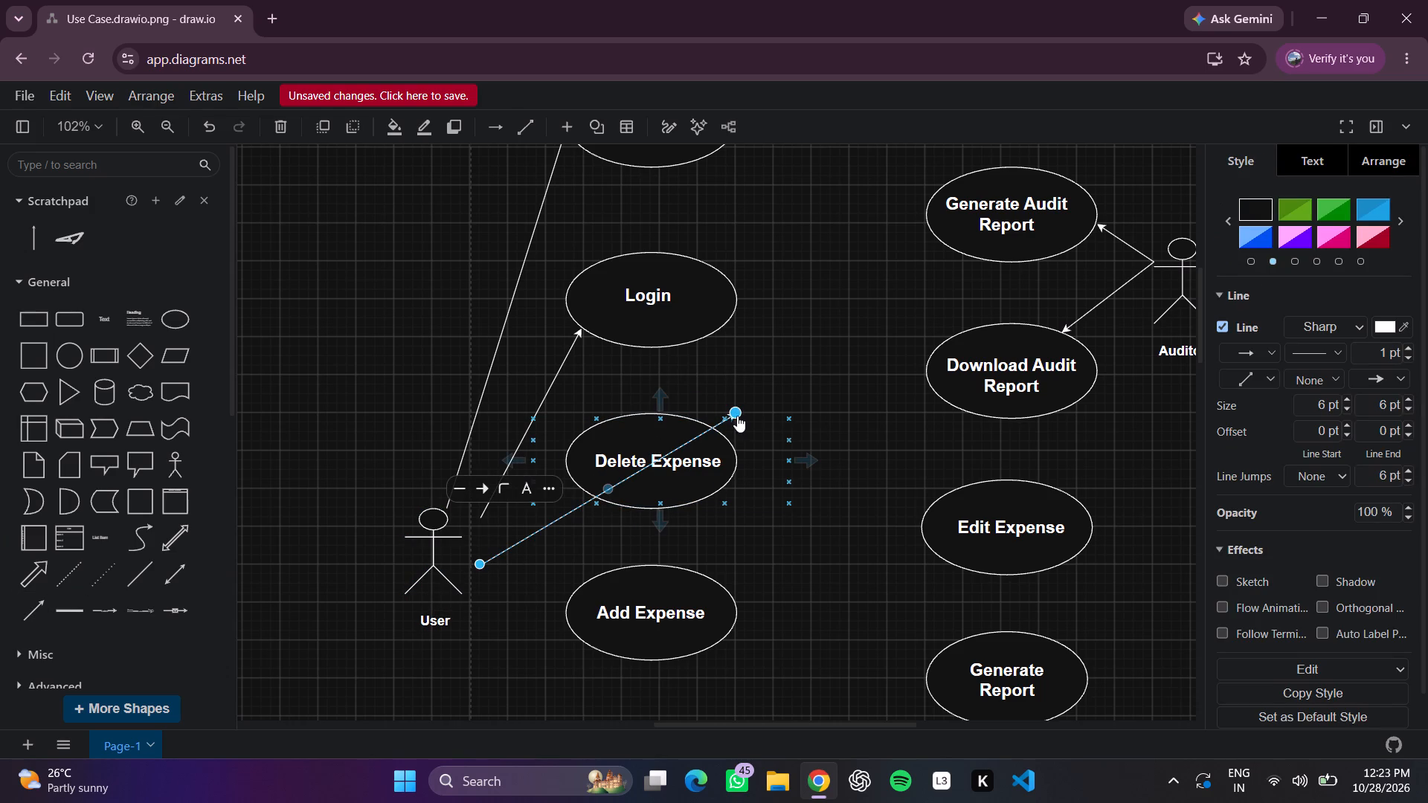
pyautogui.moveTo(737, 416); pyautogui.dragTo(581, 491)
pyautogui.click(768, 529)
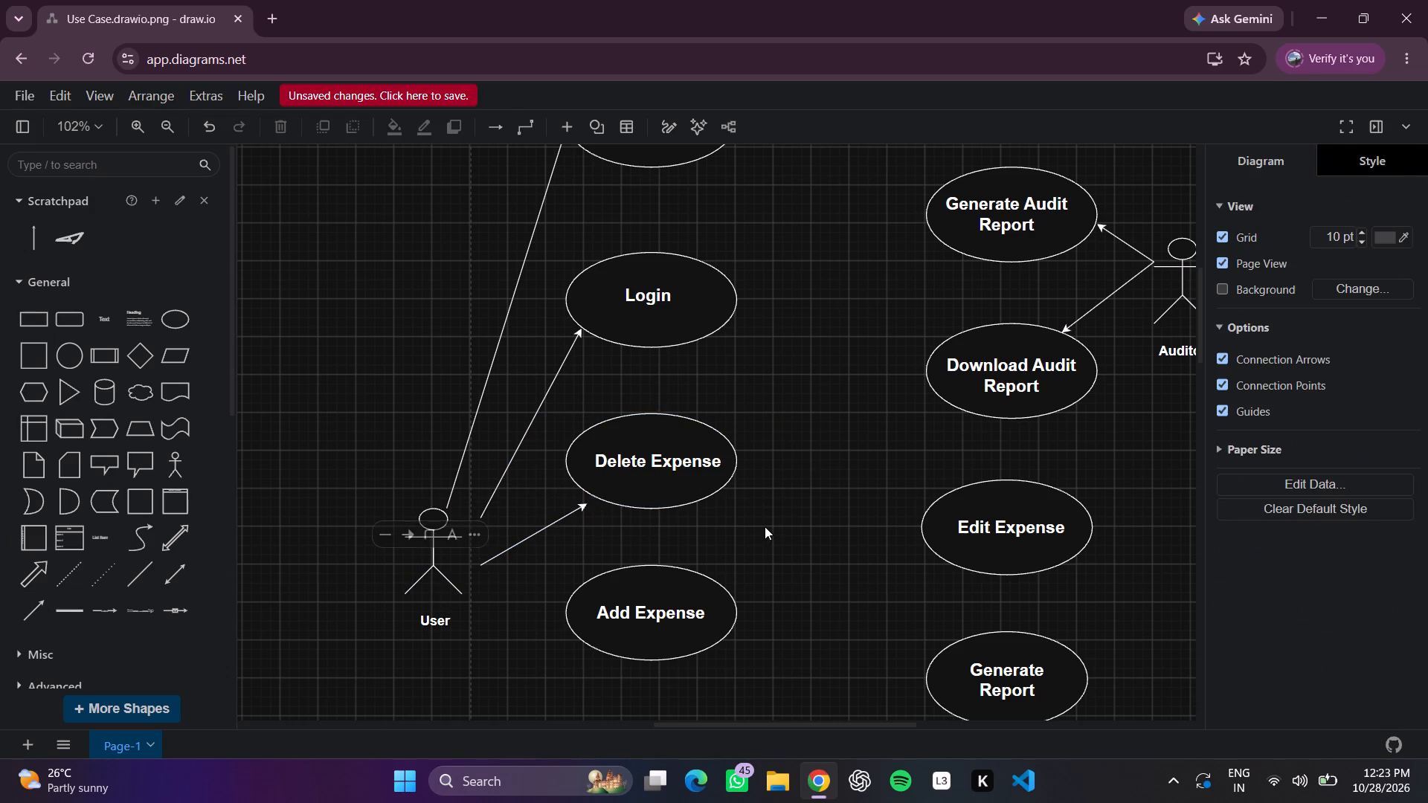
# Add a directional connector running from beside the "User" actor's label to the middle of the near side of the "Add Expense" ellipse.
pyautogui.scroll(-2, 749, 541)
pyautogui.click(17, 623)
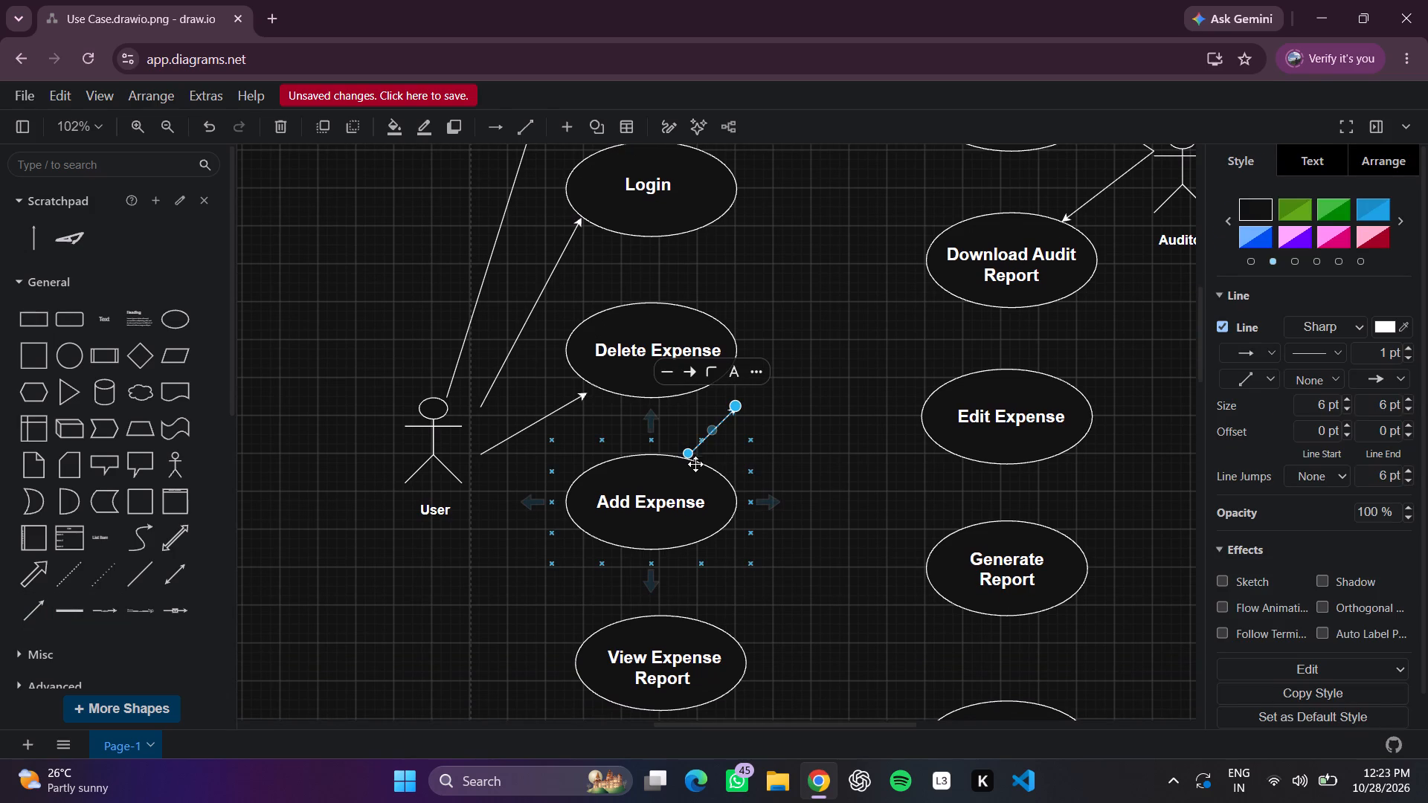
pyautogui.moveTo(691, 453); pyautogui.dragTo(470, 497)
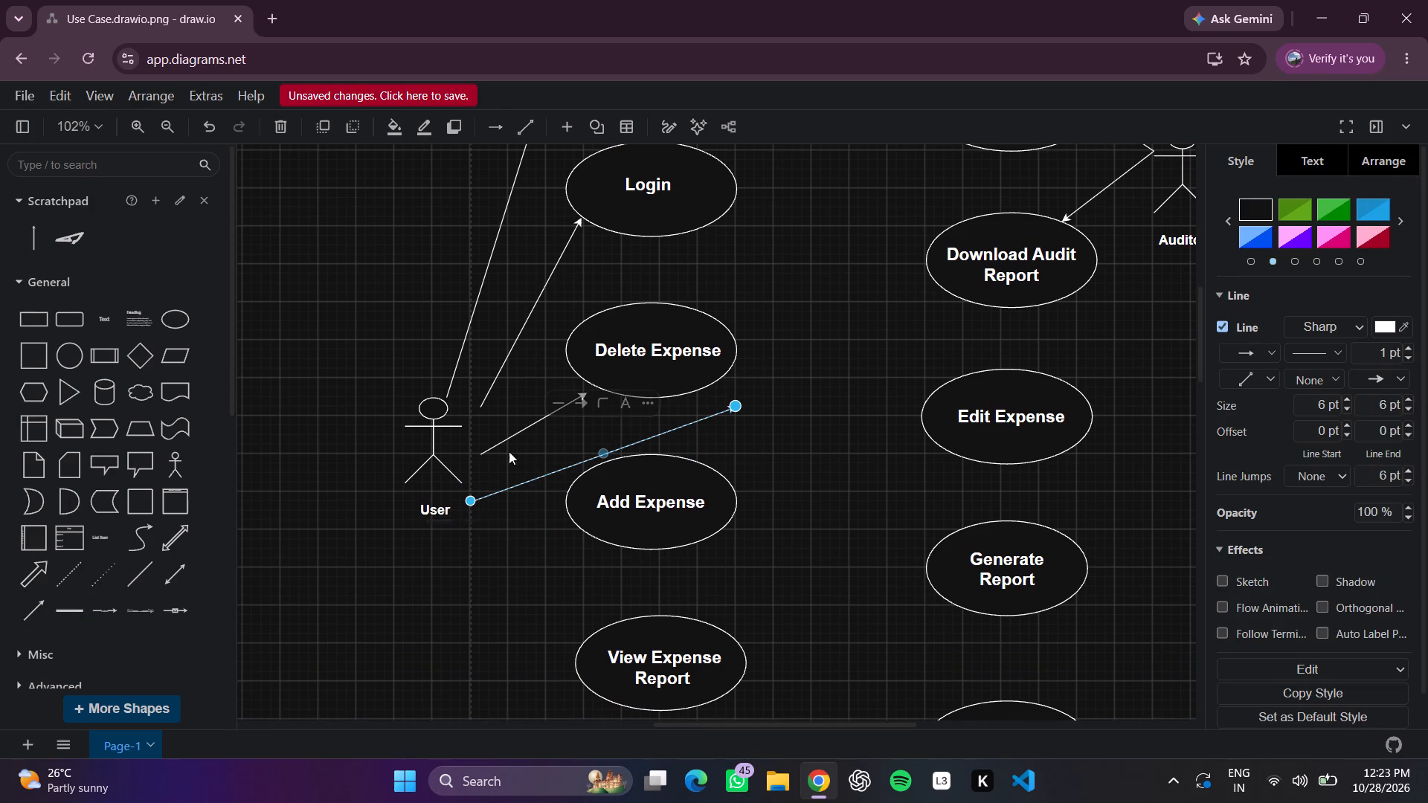
pyautogui.moveTo(739, 408); pyautogui.dragTo(565, 495)
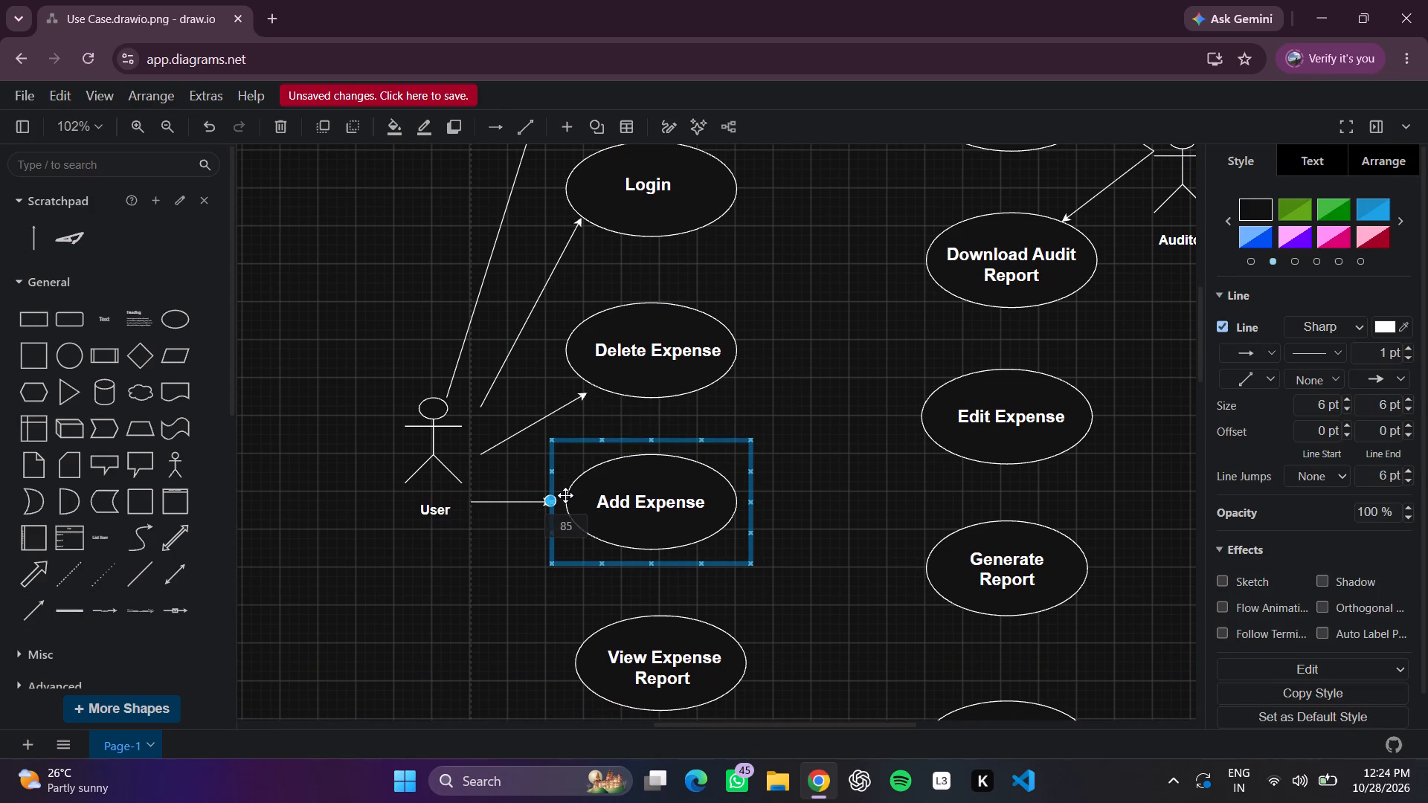
pyautogui.moveTo(565, 495); pyautogui.dragTo(607, 451)
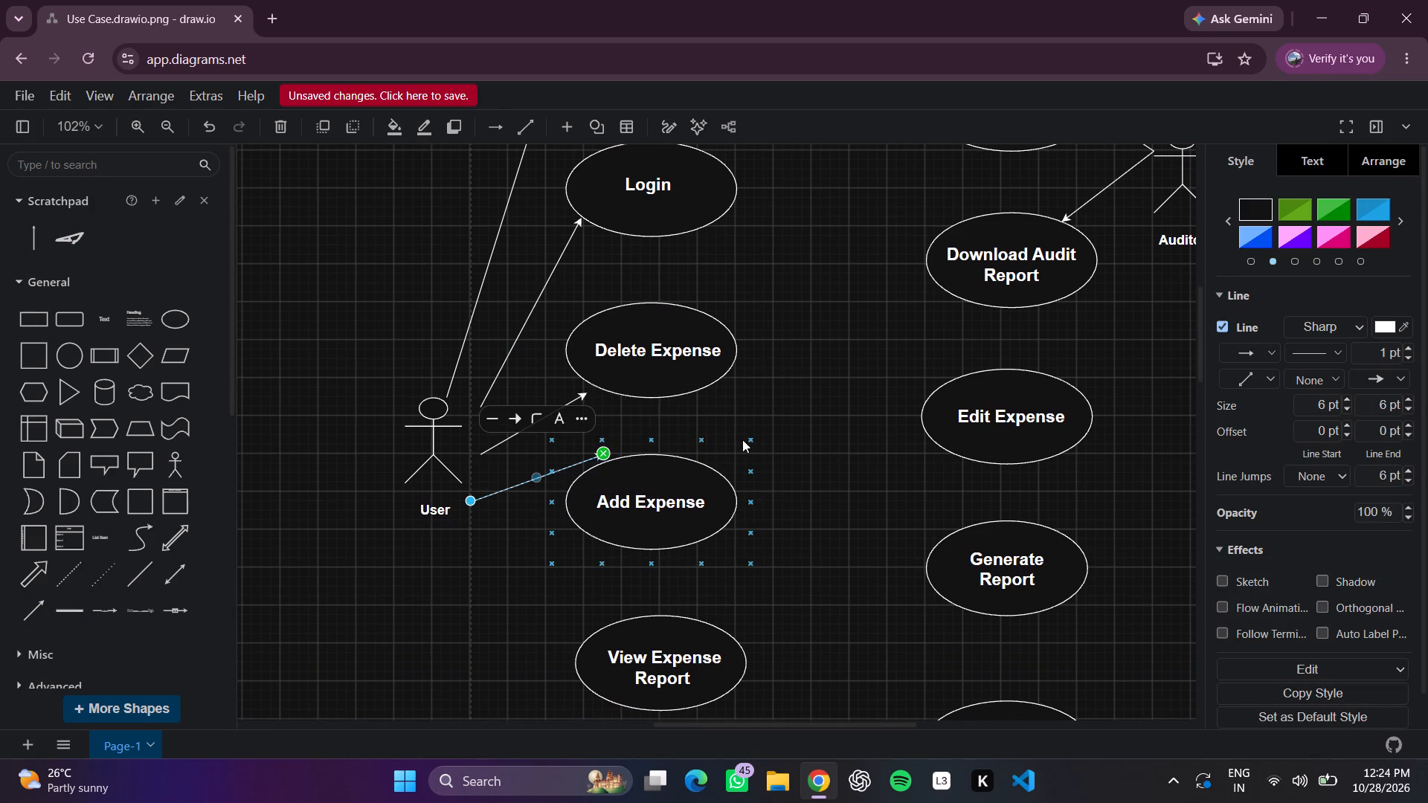
pyautogui.click(790, 430)
pyautogui.click(541, 449)
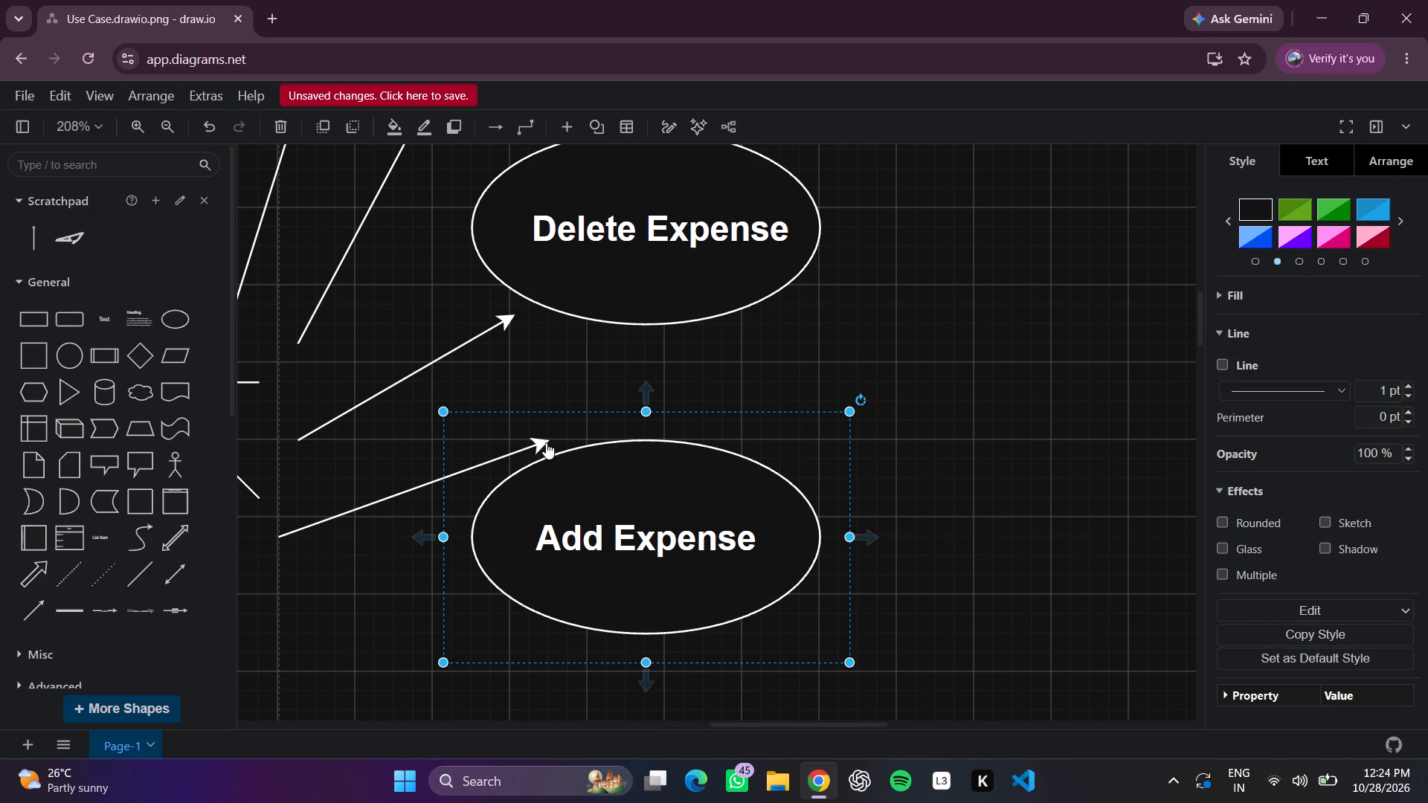
pyautogui.click(544, 445)
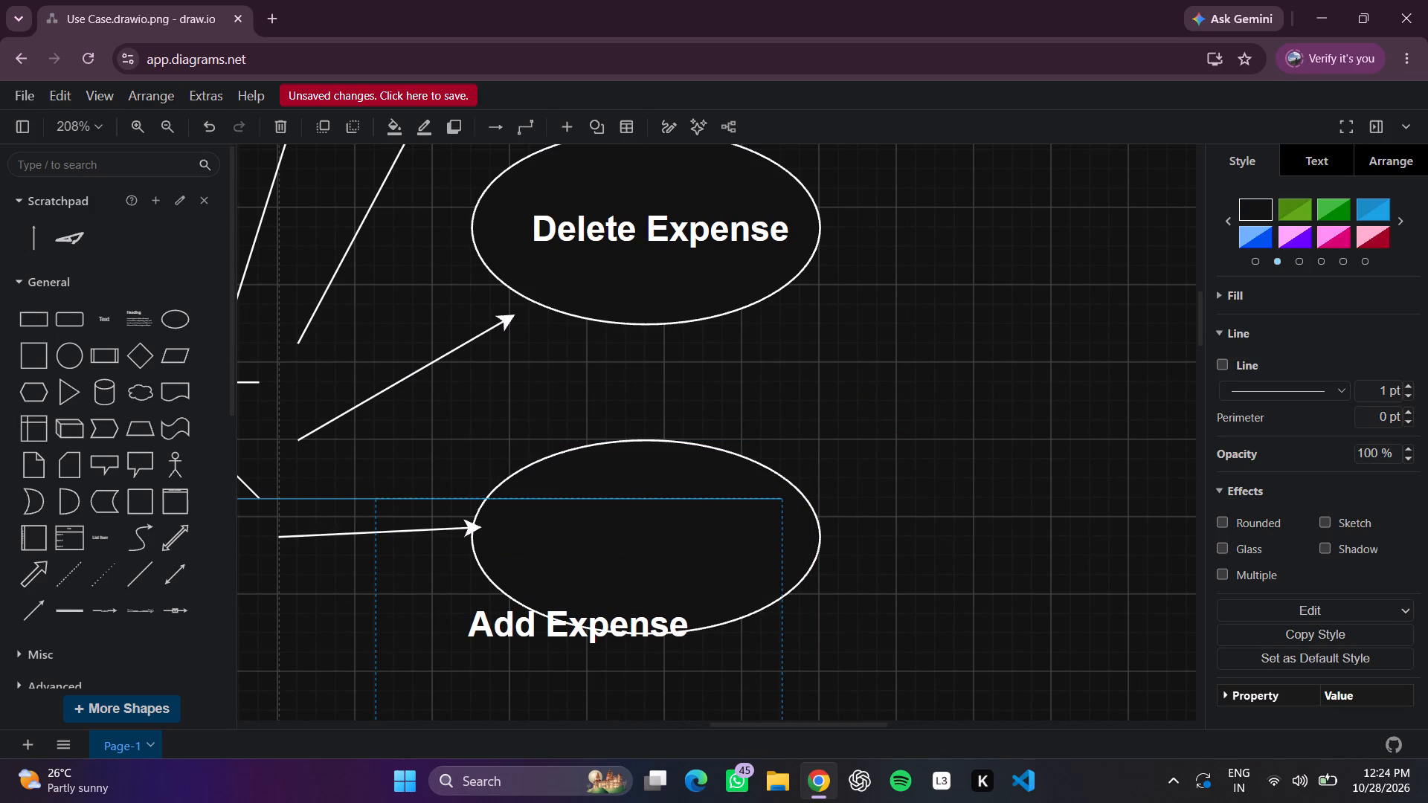
pyautogui.click(949, 445)
pyautogui.click(545, 448)
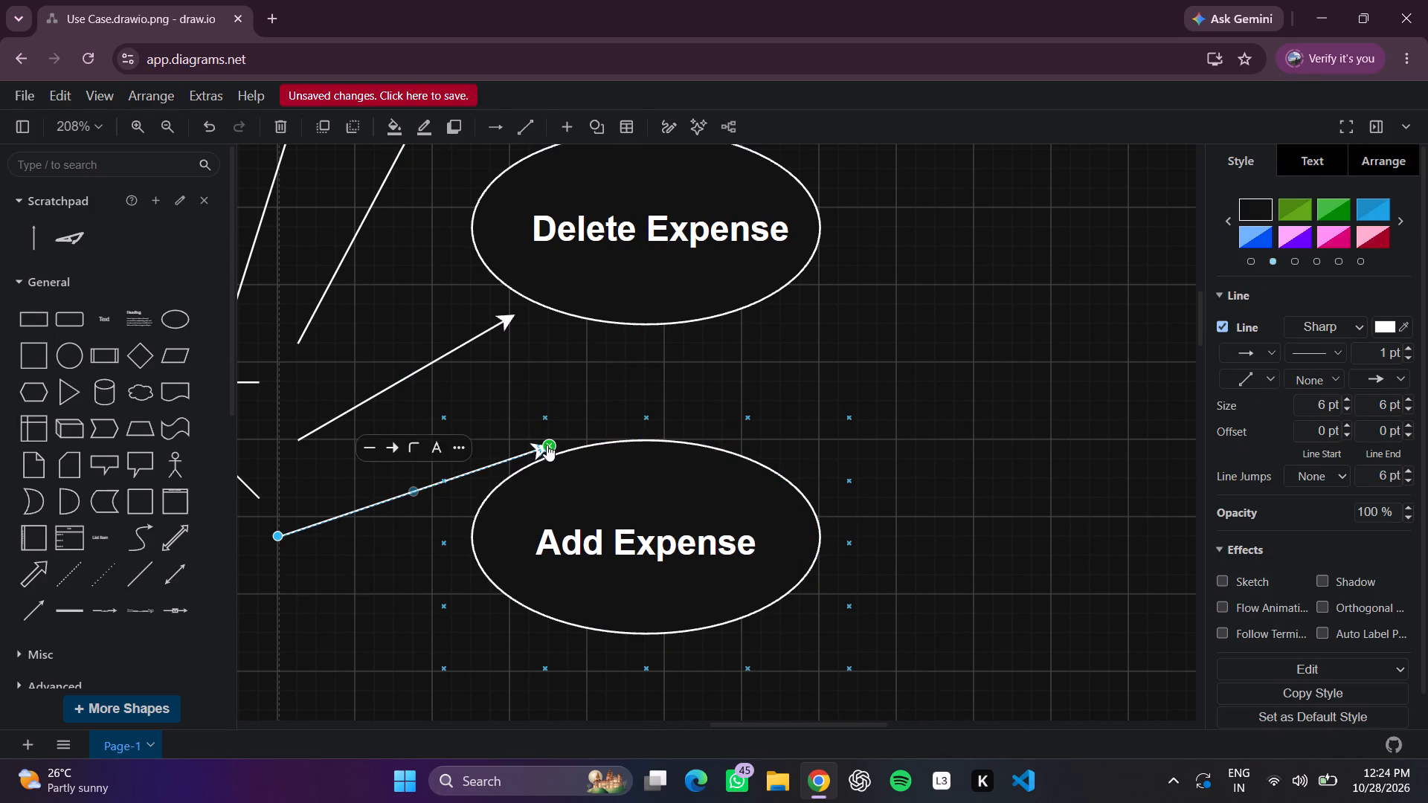
pyautogui.moveTo(547, 443); pyautogui.dragTo(483, 522)
pyautogui.click(936, 506)
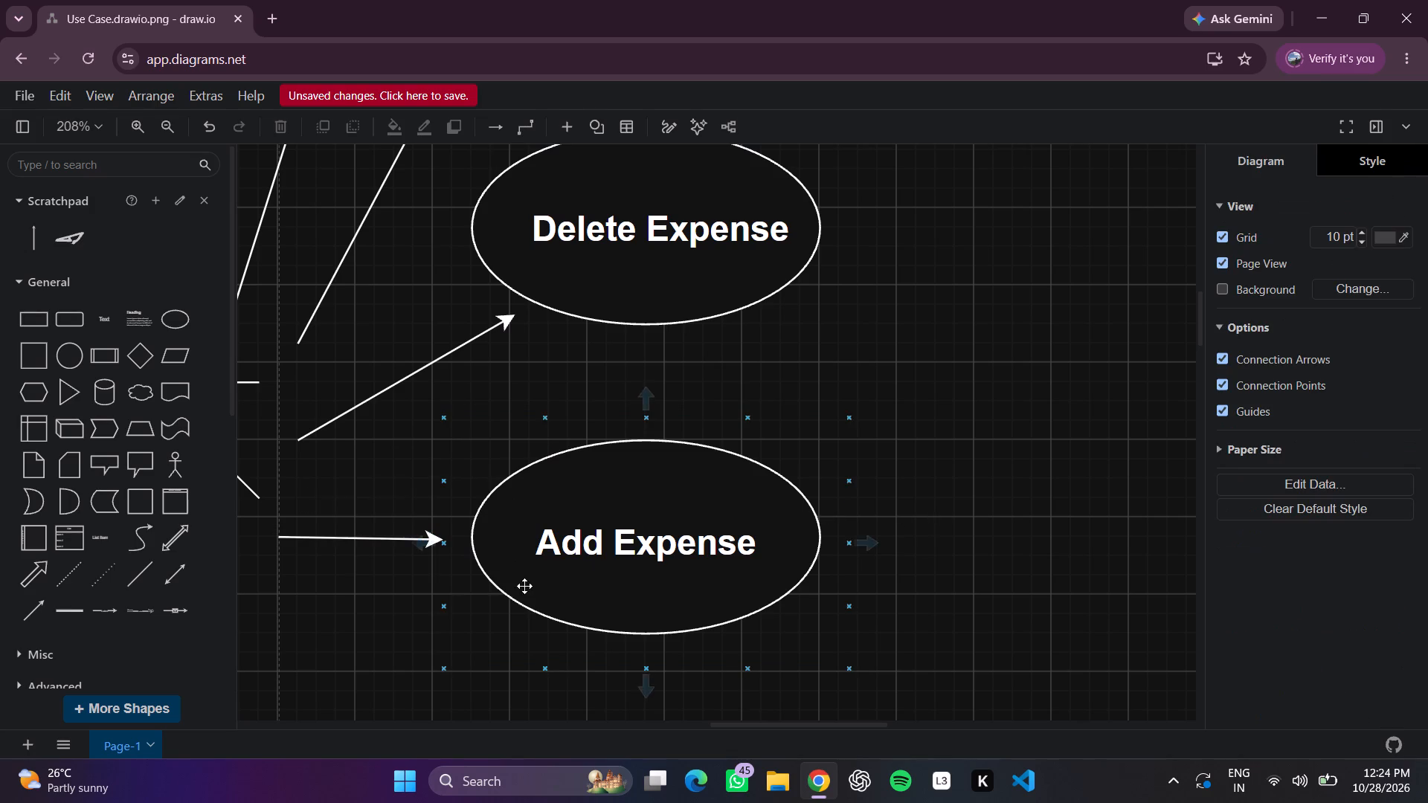
# Add a directional connector running from just below the "User" actor's label to the upper near edge of the "View Expense Report" ellipse.
pyautogui.scroll(-1, 495, 593)
pyautogui.scroll(-1, 805, 561)
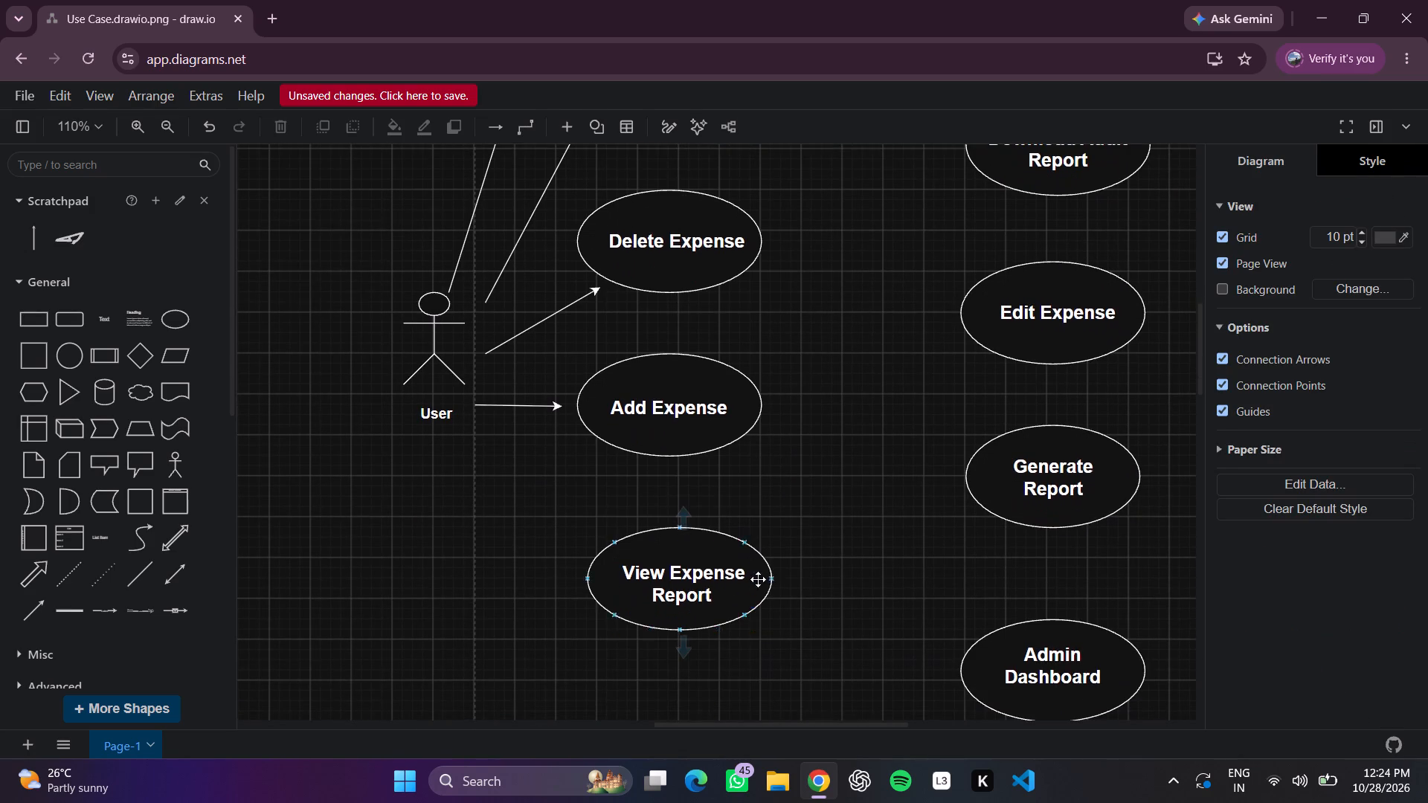
pyautogui.click(29, 619)
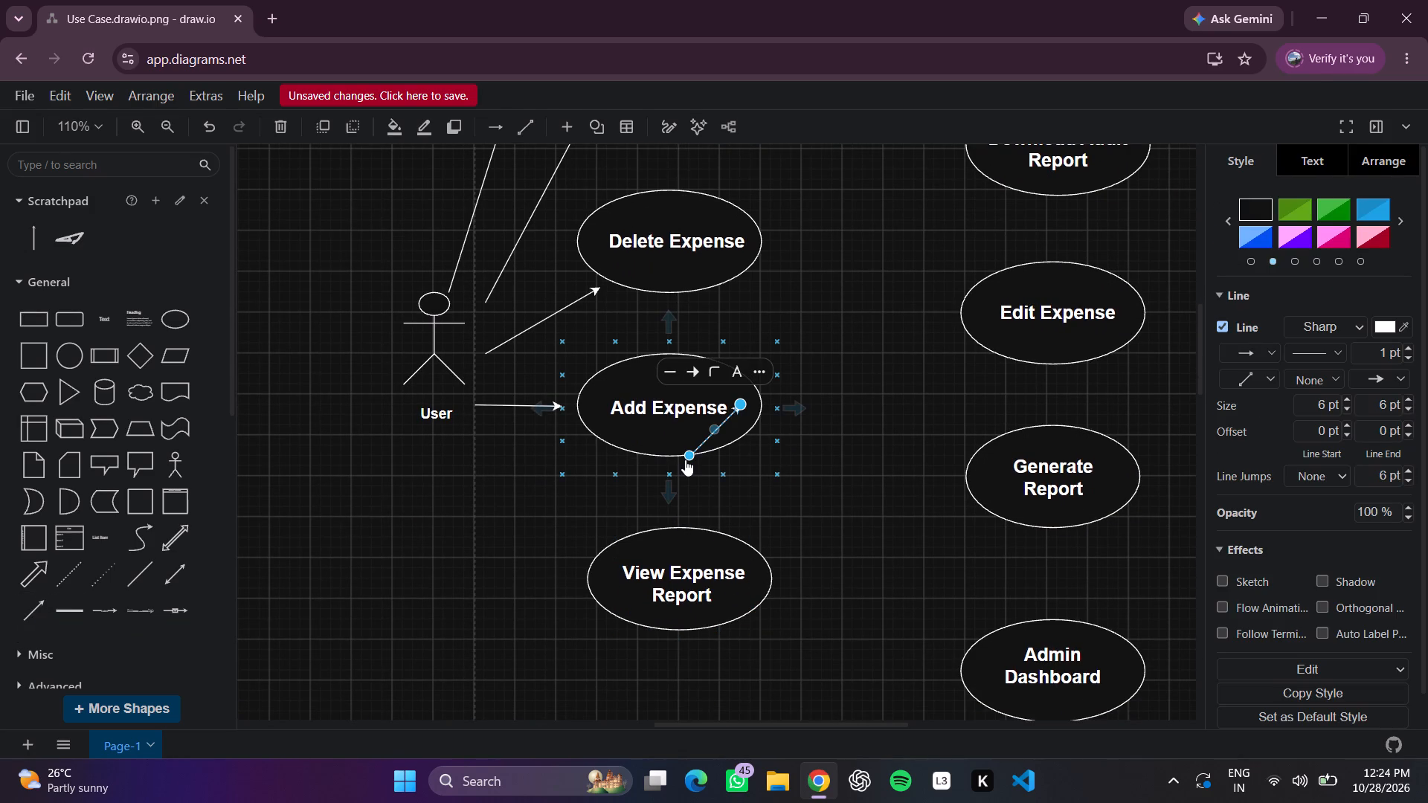
pyautogui.moveTo(688, 459); pyautogui.dragTo(459, 436)
pyautogui.moveTo(741, 406); pyautogui.dragTo(607, 546)
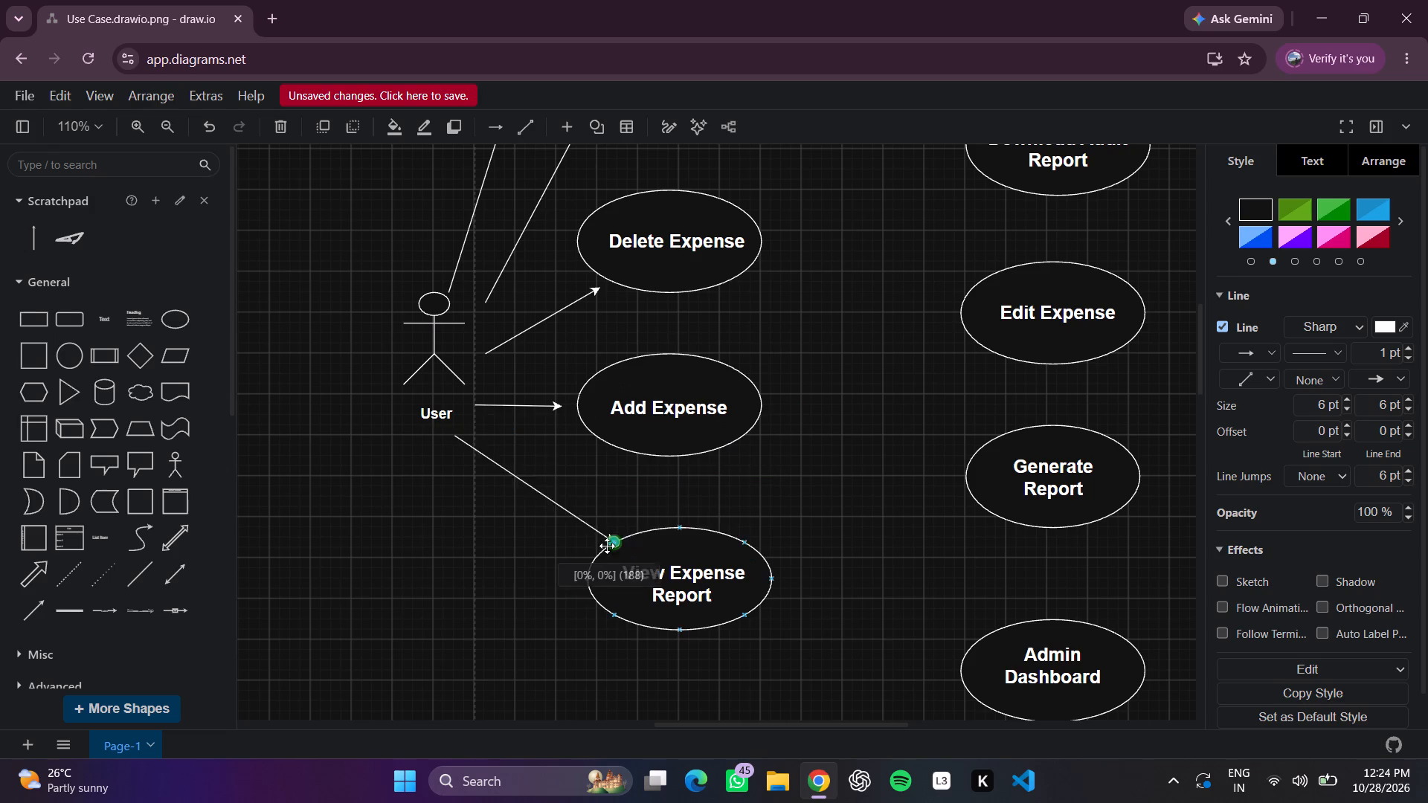
pyautogui.moveTo(607, 546); pyautogui.dragTo(582, 561)
pyautogui.click(836, 499)
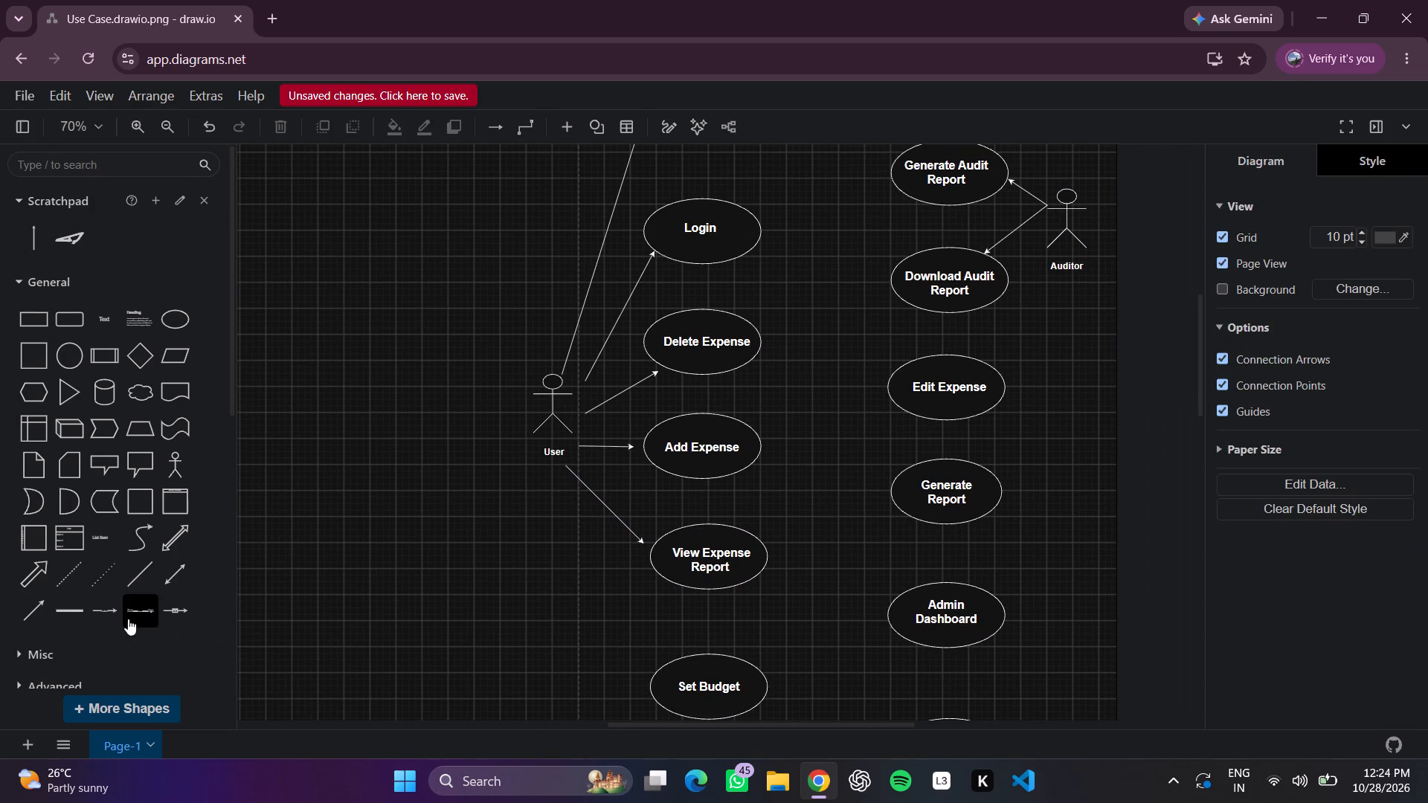
# Add a directional connector running from below the "User" actor's label to the upper near edge of the "Set Budget" ellipse.
pyautogui.click(35, 610)
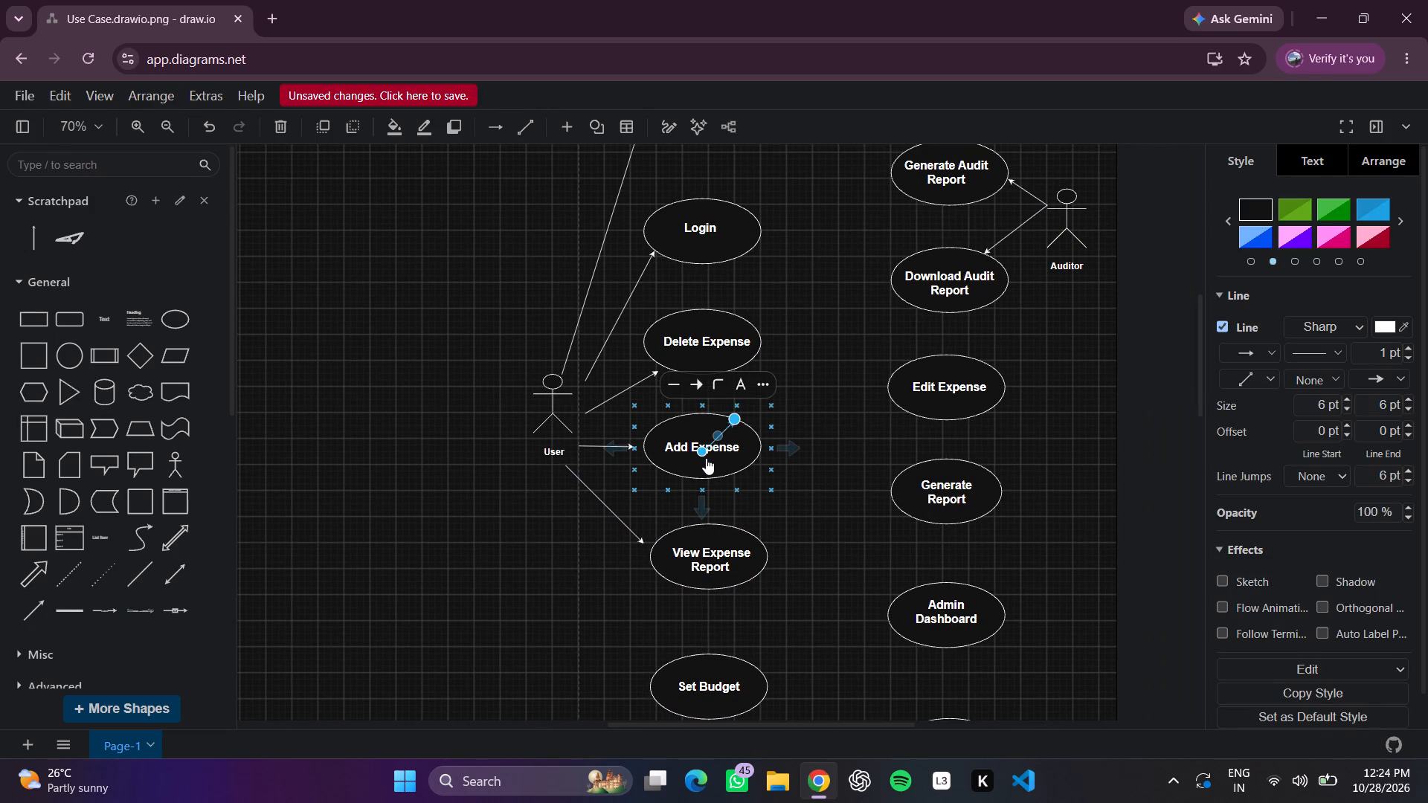
pyautogui.moveTo(704, 453); pyautogui.dragTo(556, 470)
pyautogui.moveTo(733, 419); pyautogui.dragTo(663, 660)
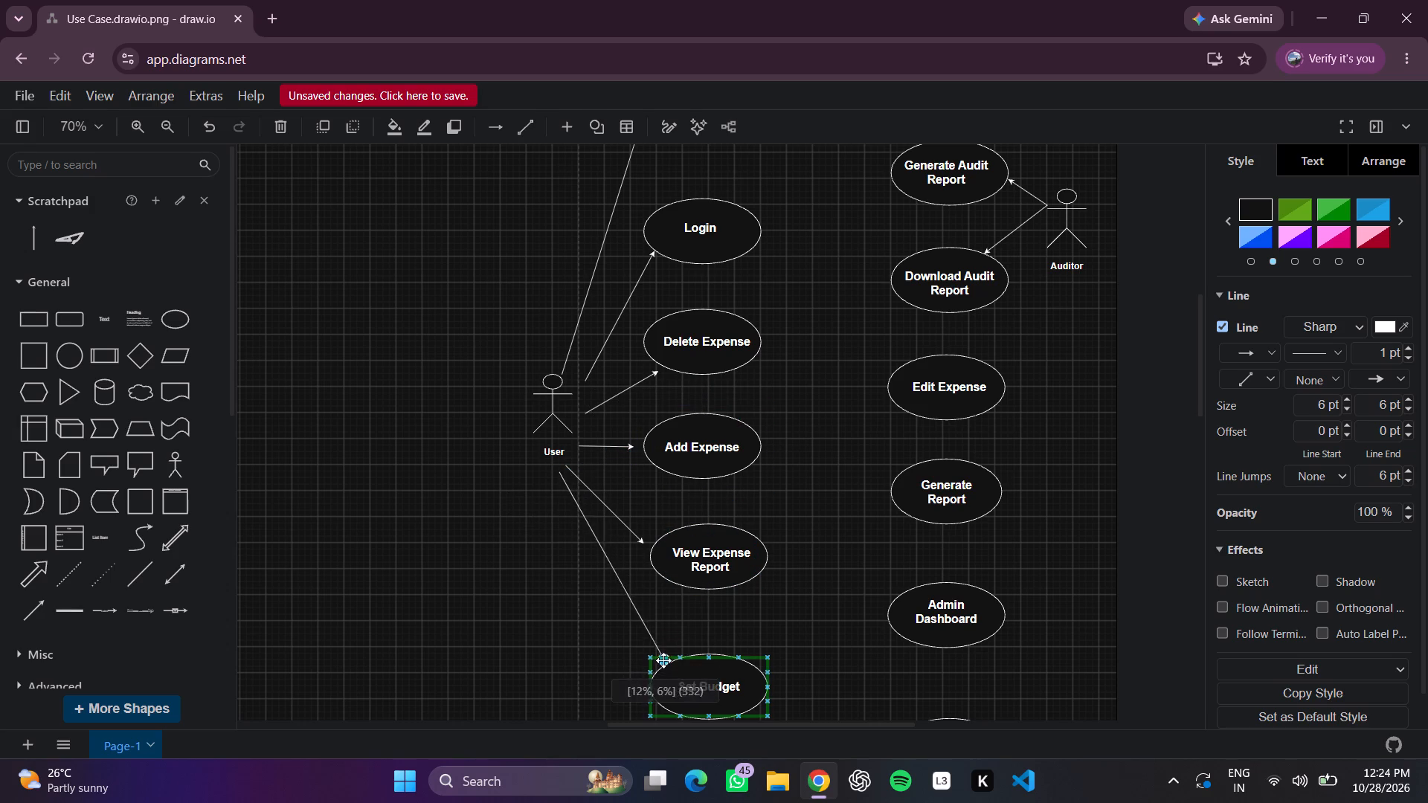
pyautogui.moveTo(663, 660); pyautogui.dragTo(658, 657)
pyautogui.click(627, 634)
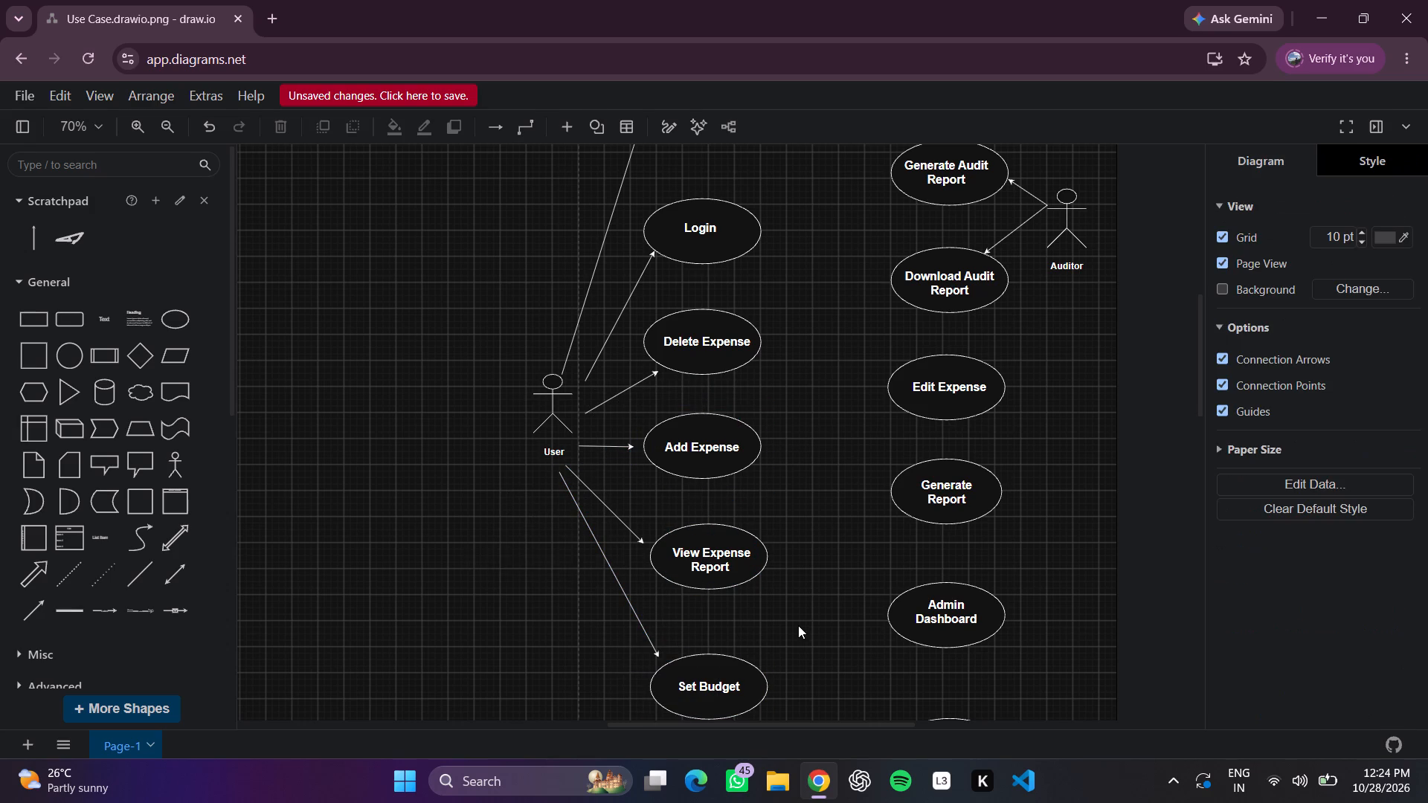
# Add a directional connector running from below the "User" actor's label to the top of the "Export Data" ellipse.
pyautogui.scroll(-1, 839, 593)
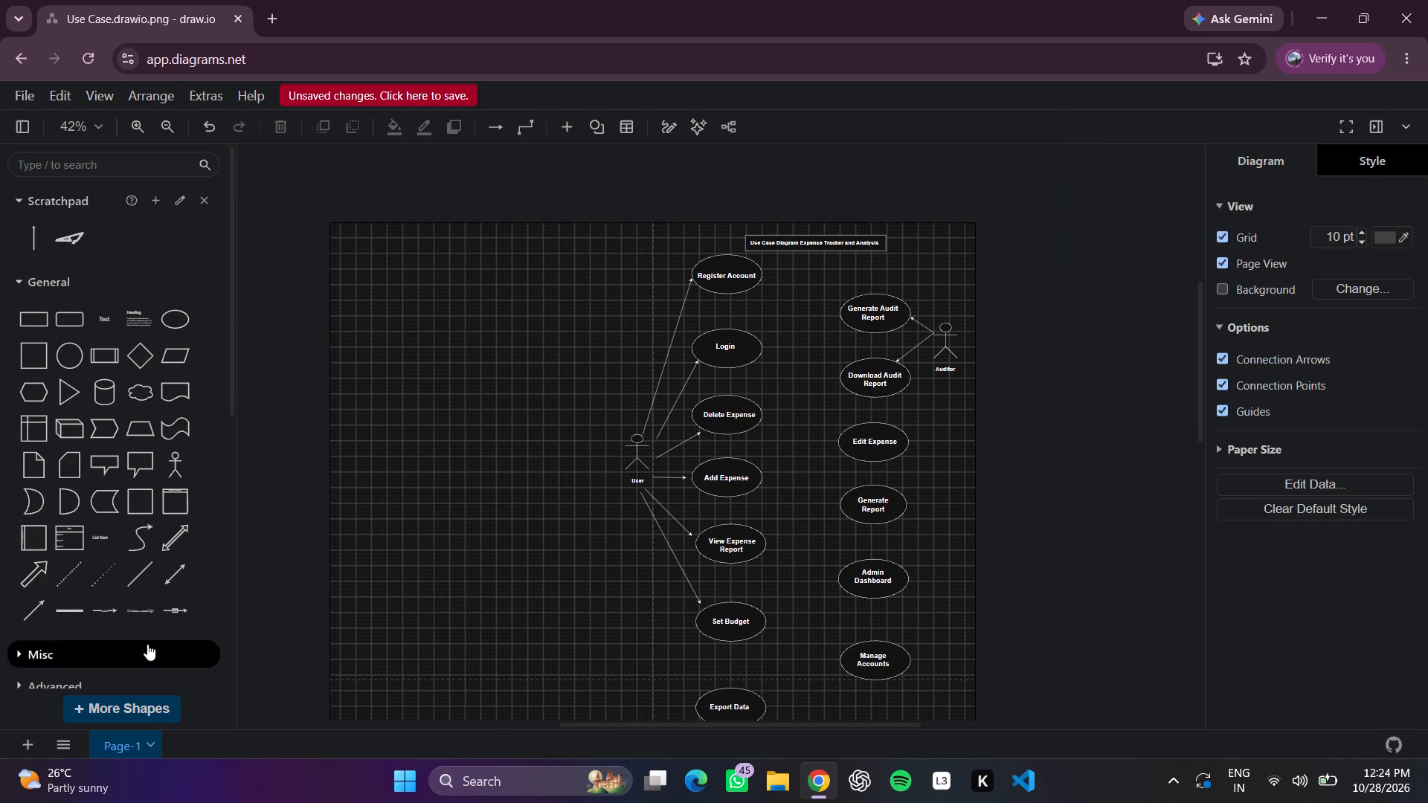
pyautogui.click(26, 617)
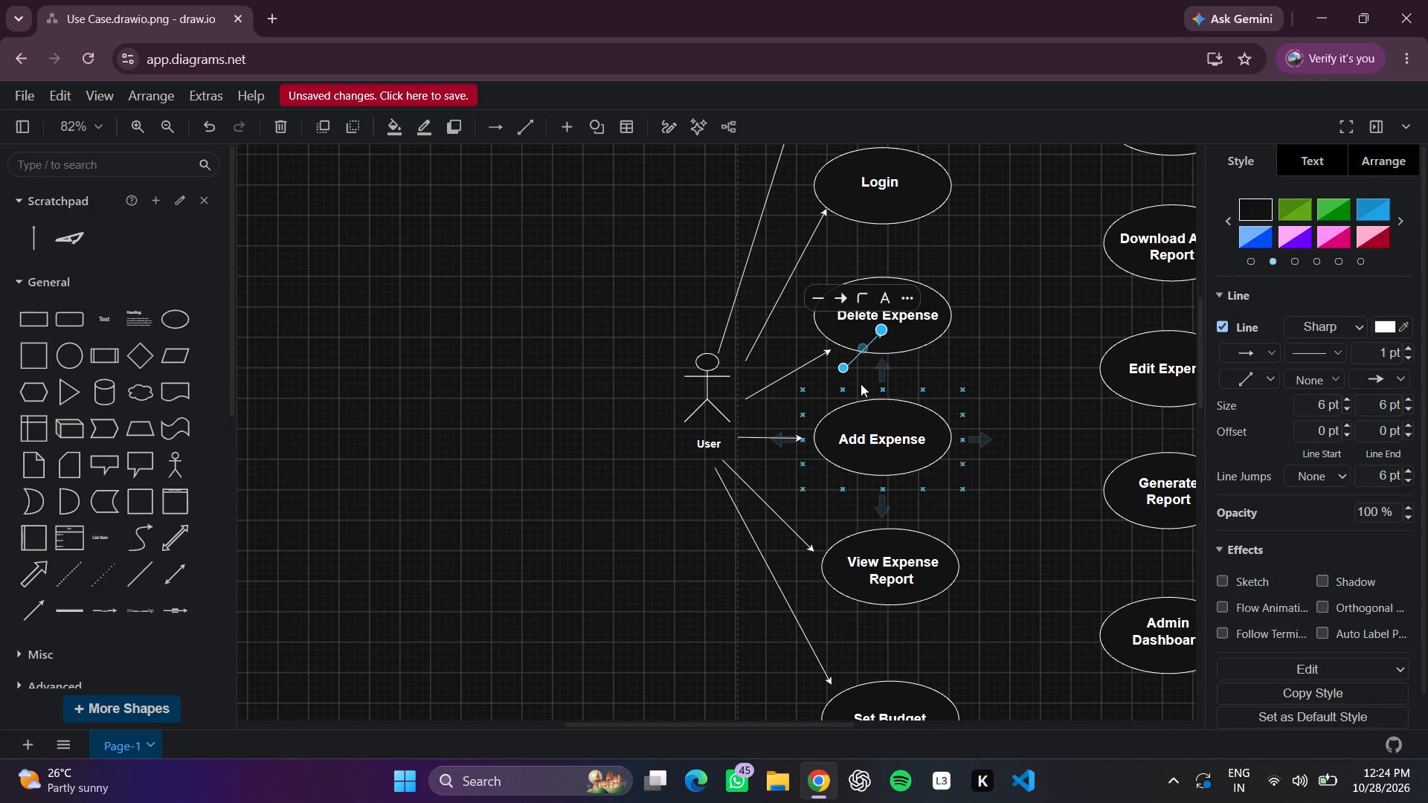
pyautogui.moveTo(844, 367); pyautogui.dragTo(710, 464)
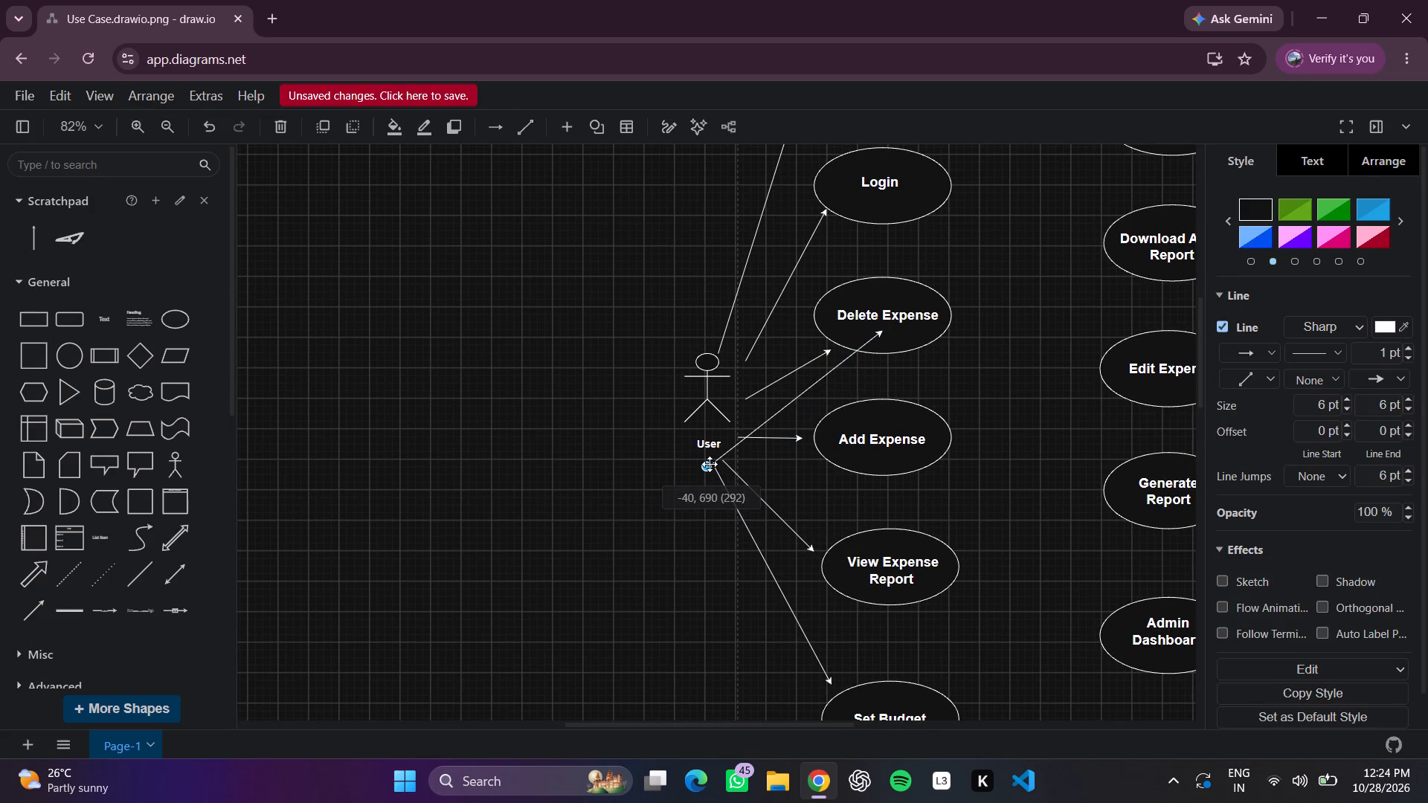
pyautogui.moveTo(710, 464); pyautogui.dragTo(709, 462)
pyautogui.moveTo(884, 332); pyautogui.dragTo(884, 333)
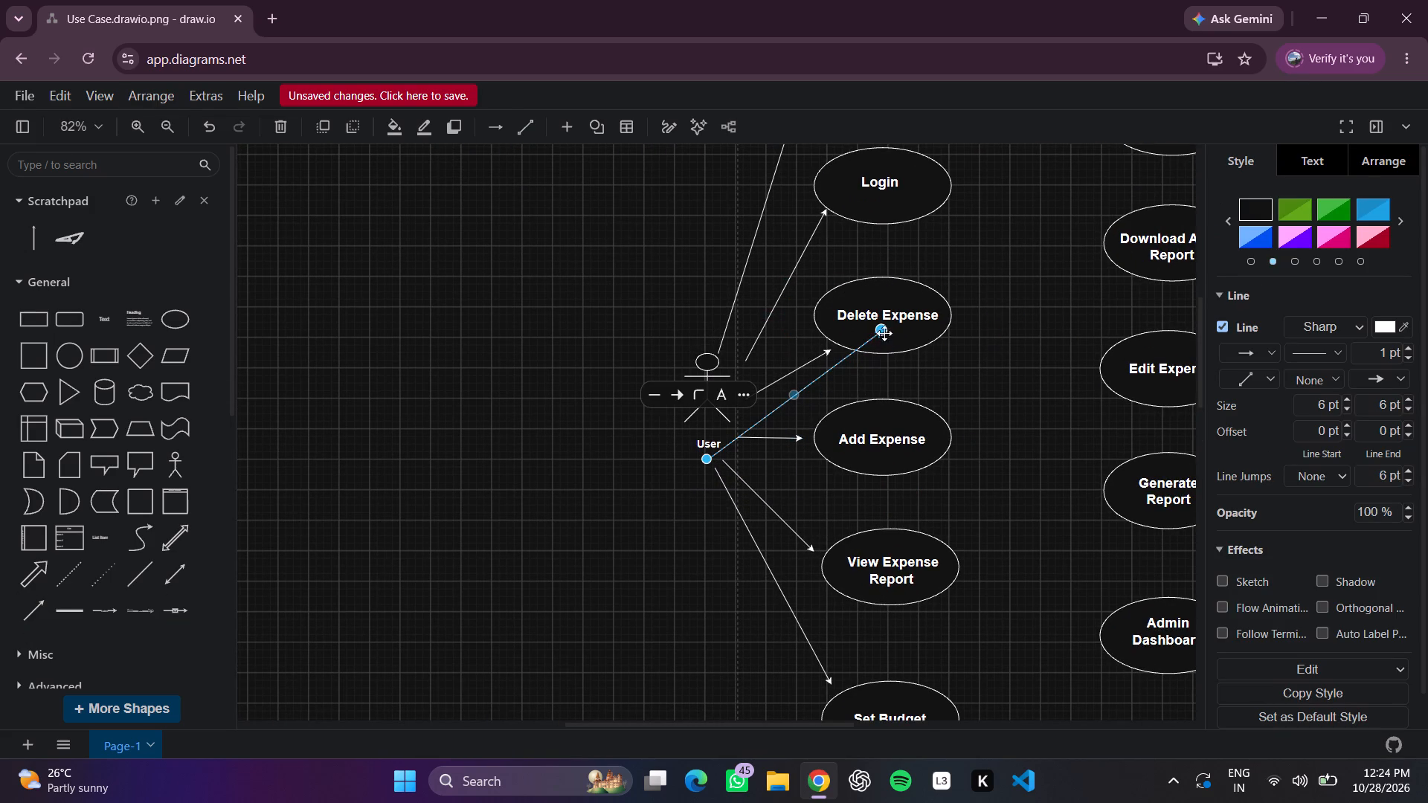
pyautogui.moveTo(884, 333); pyautogui.dragTo(760, 676)
pyautogui.scroll(-2, 817, 629)
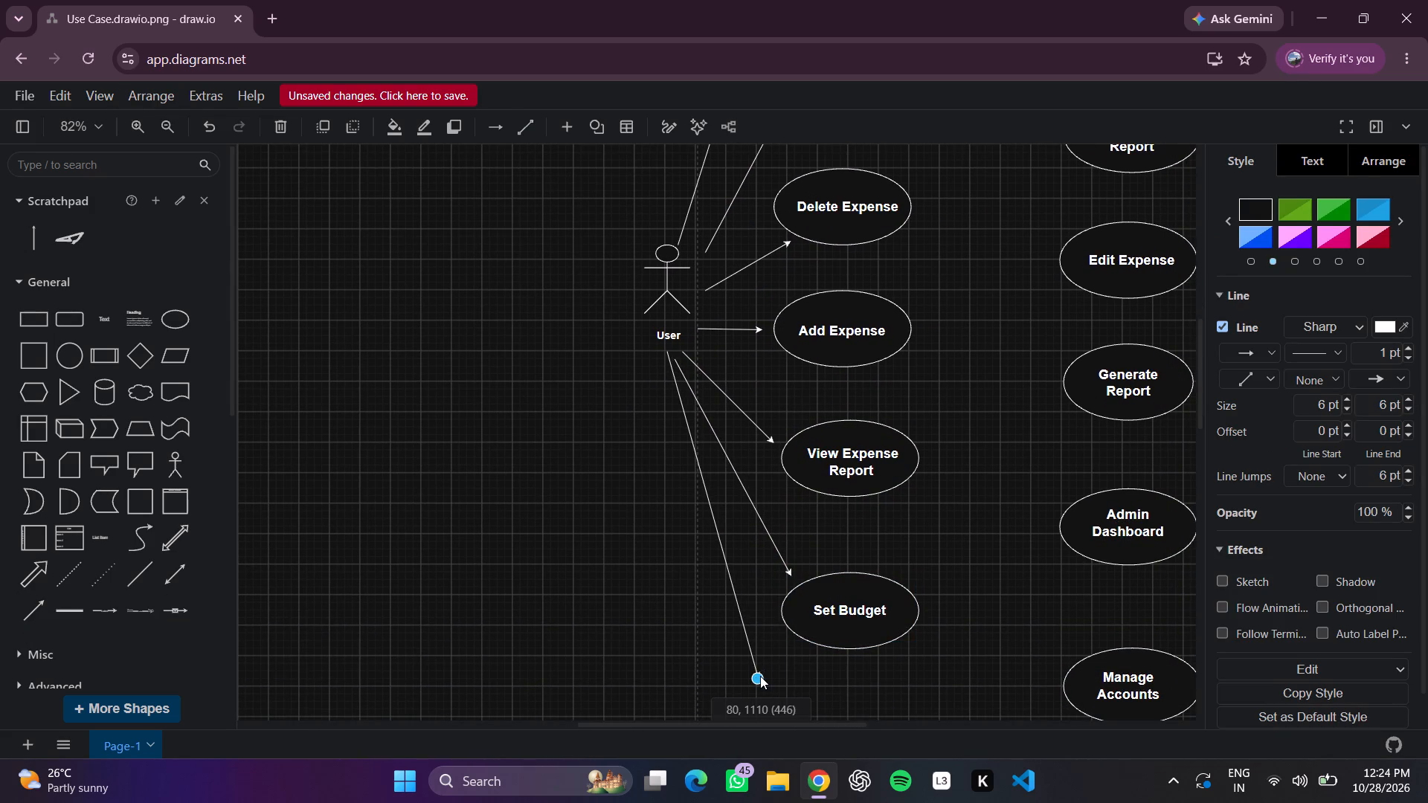
pyautogui.moveTo(760, 676); pyautogui.dragTo(795, 706)
pyautogui.scroll(-1, 760, 676)
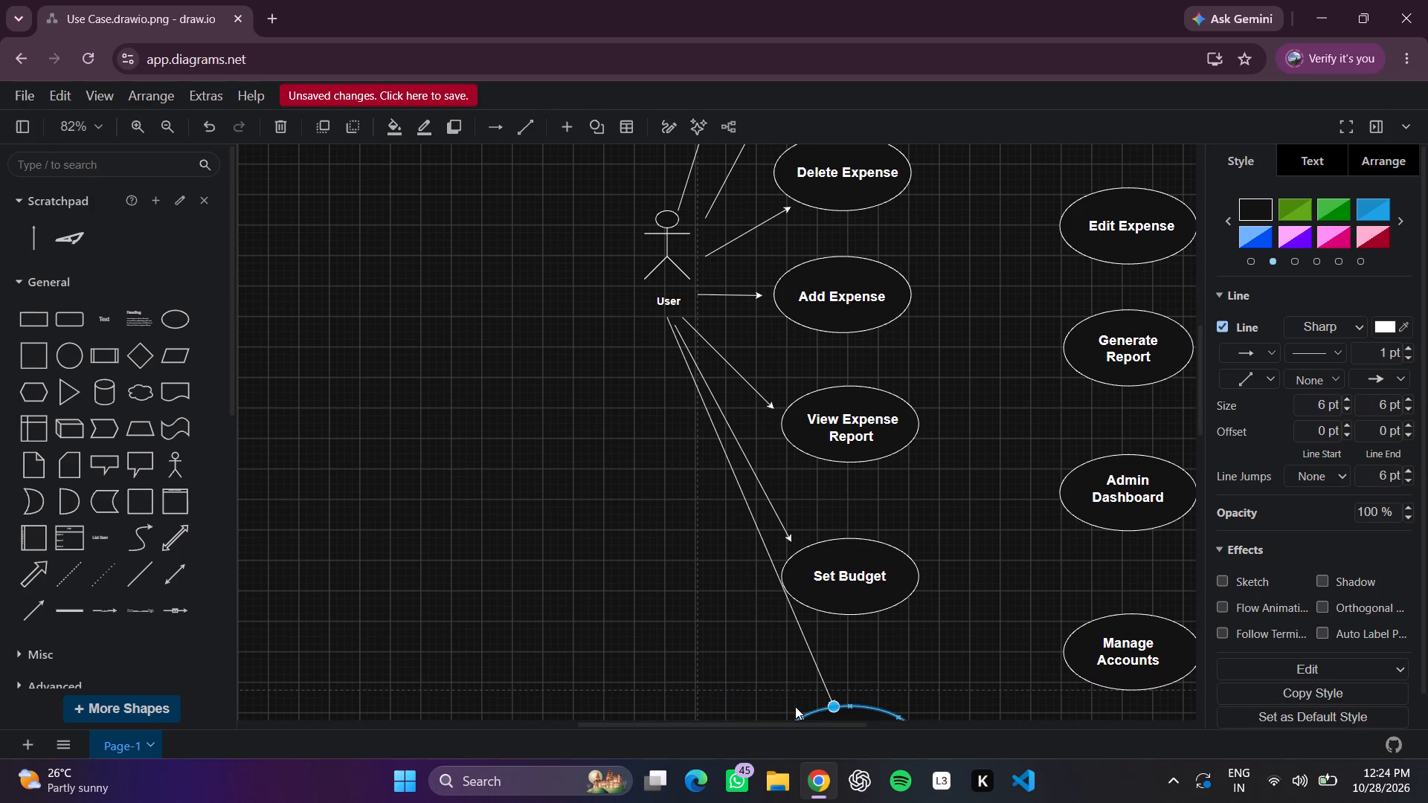
pyautogui.moveTo(795, 706); pyautogui.dragTo(796, 703)
pyautogui.click(747, 662)
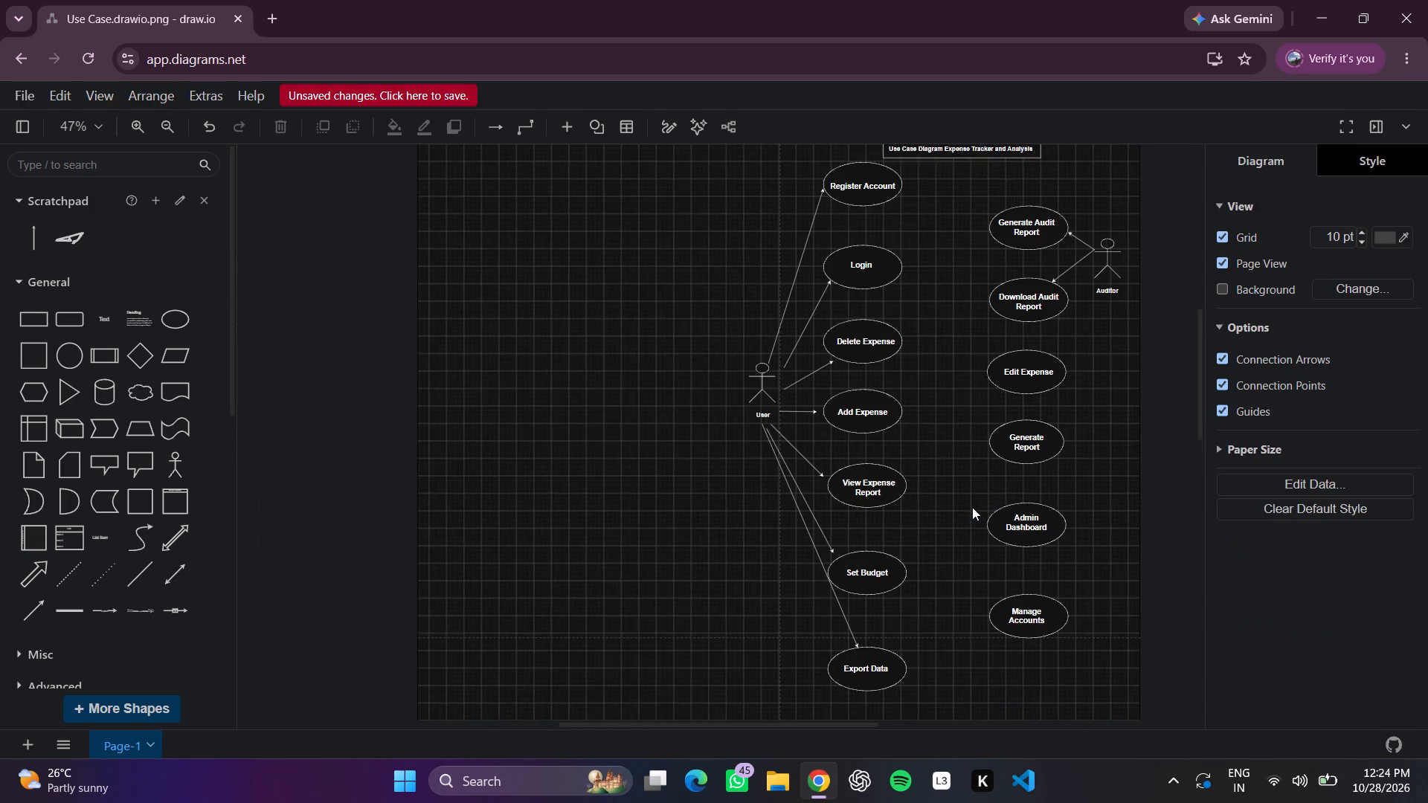
# Add a plain vertical boundary line on the outer side of the "User" actor, starting at about -160, 20 and running down the page.
pyautogui.scroll(1, 975, 498)
pyautogui.hscroll(-1, 948, 503)
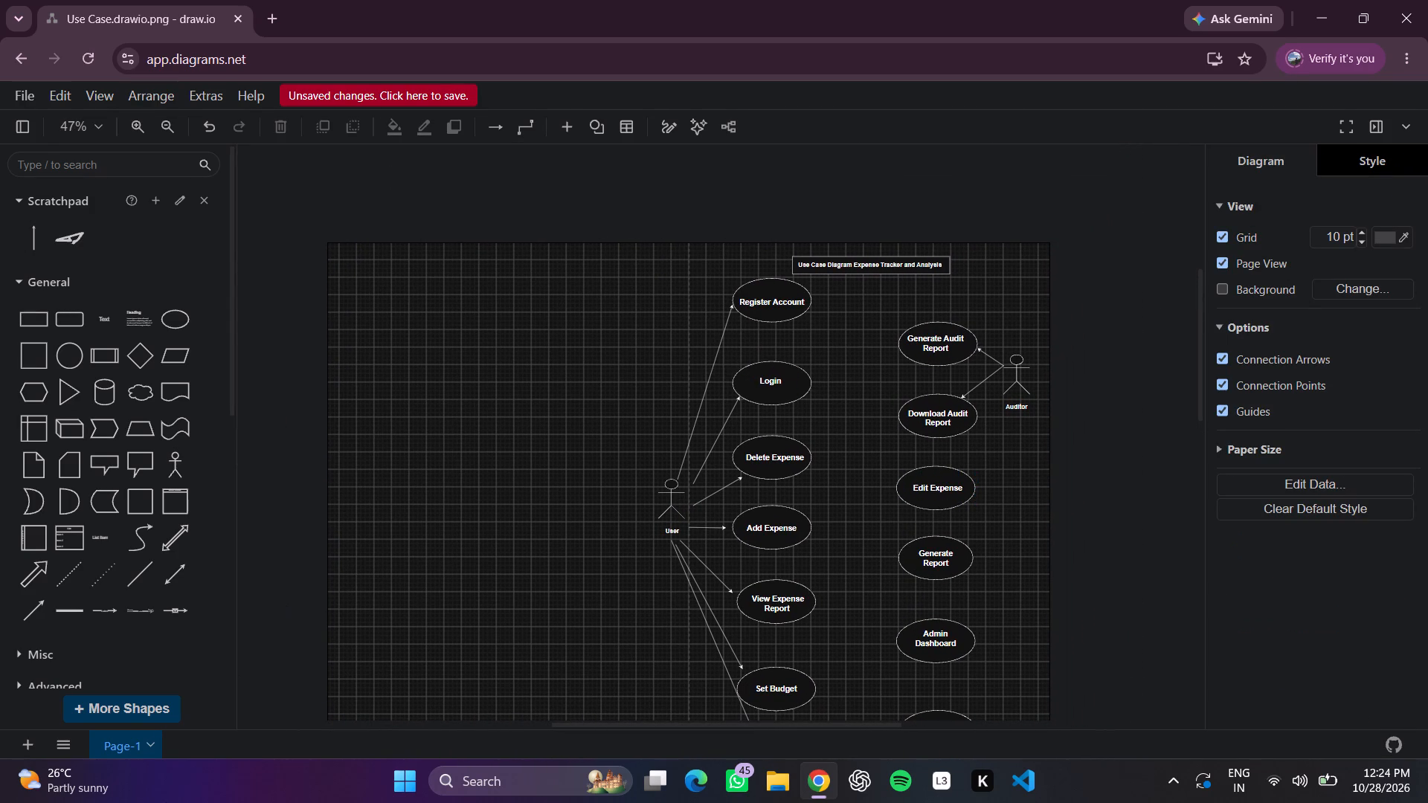
pyautogui.click(133, 587)
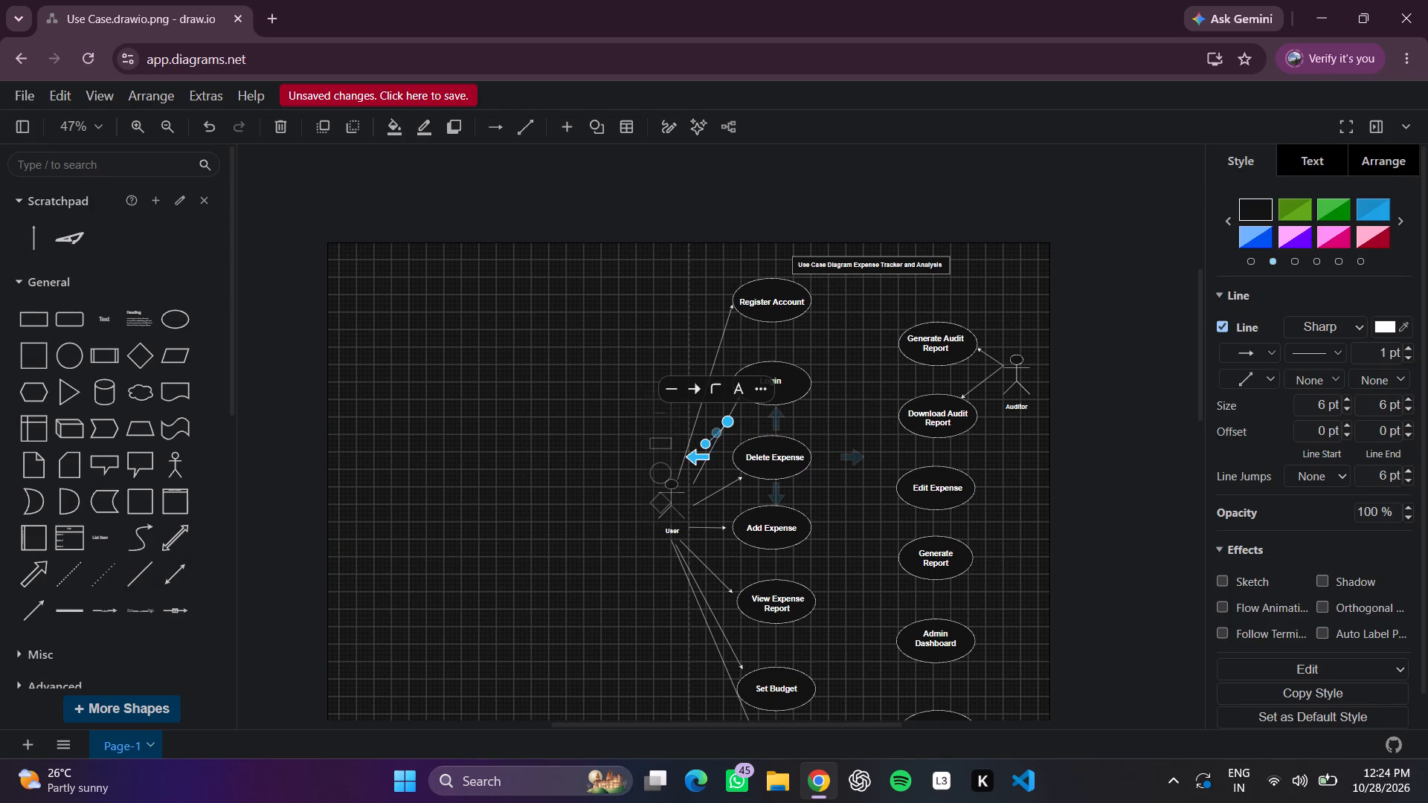
pyautogui.moveTo(704, 440); pyautogui.dragTo(626, 233)
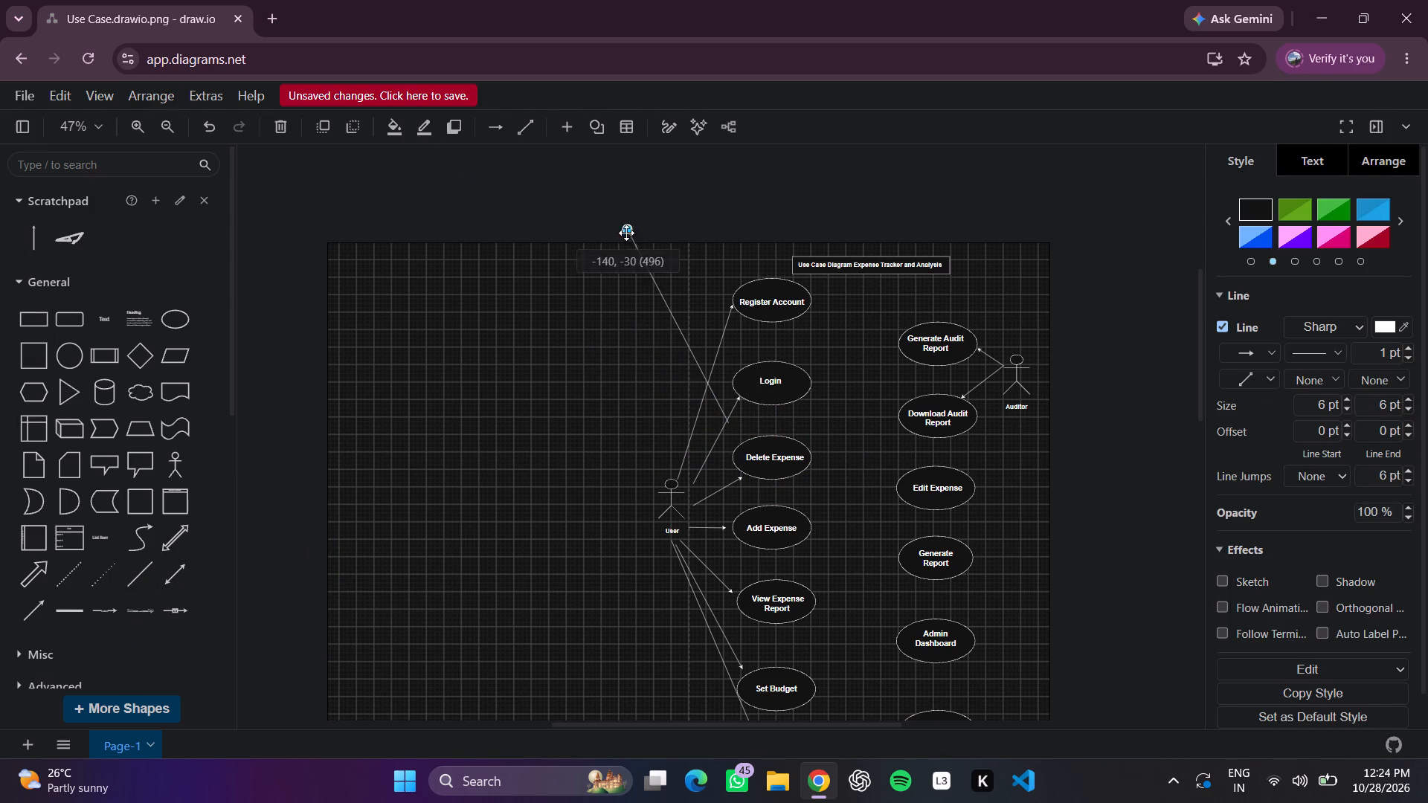
pyautogui.moveTo(626, 233); pyautogui.dragTo(619, 253)
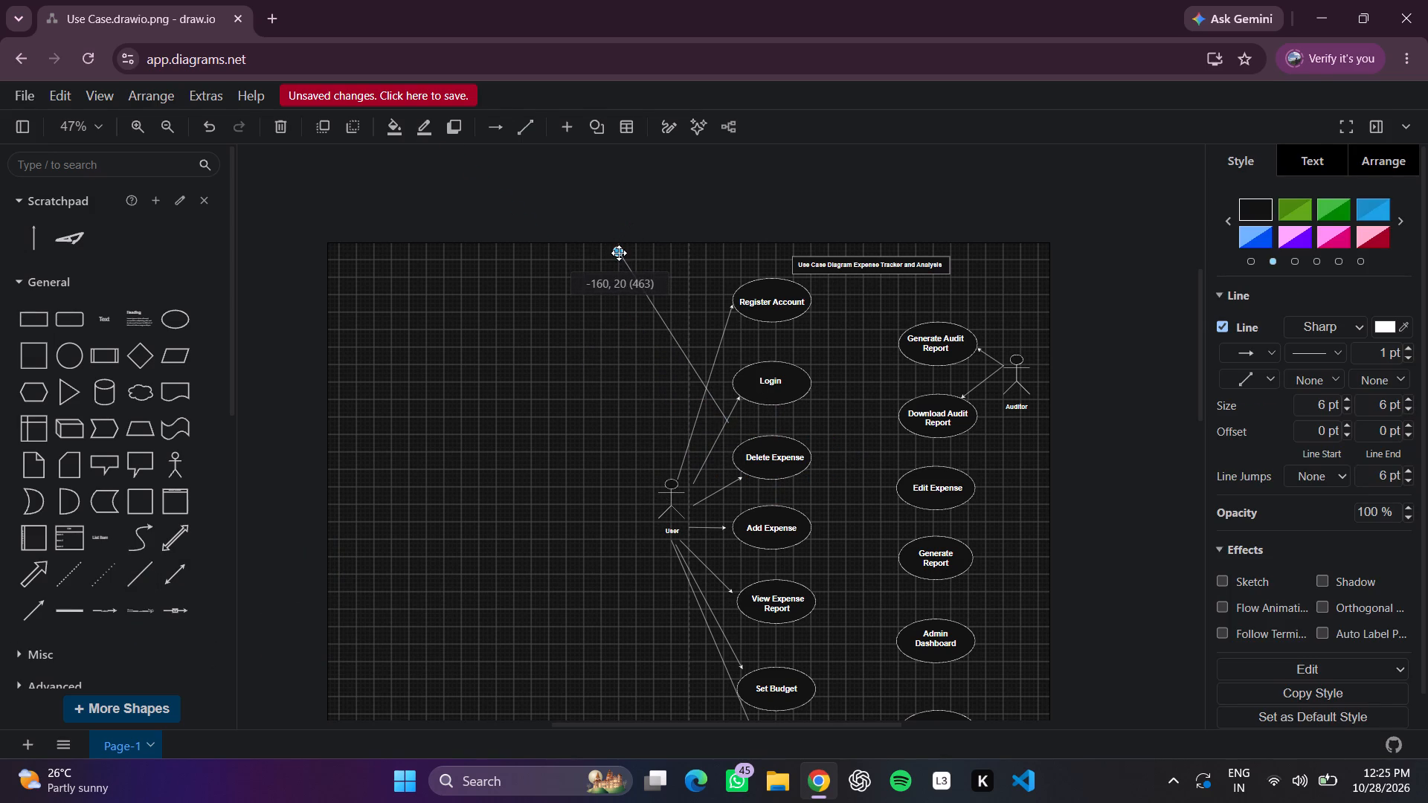
pyautogui.moveTo(619, 253); pyautogui.dragTo(620, 253)
pyautogui.moveTo(727, 419); pyautogui.dragTo(631, 568)
pyautogui.scroll(-1, 631, 568)
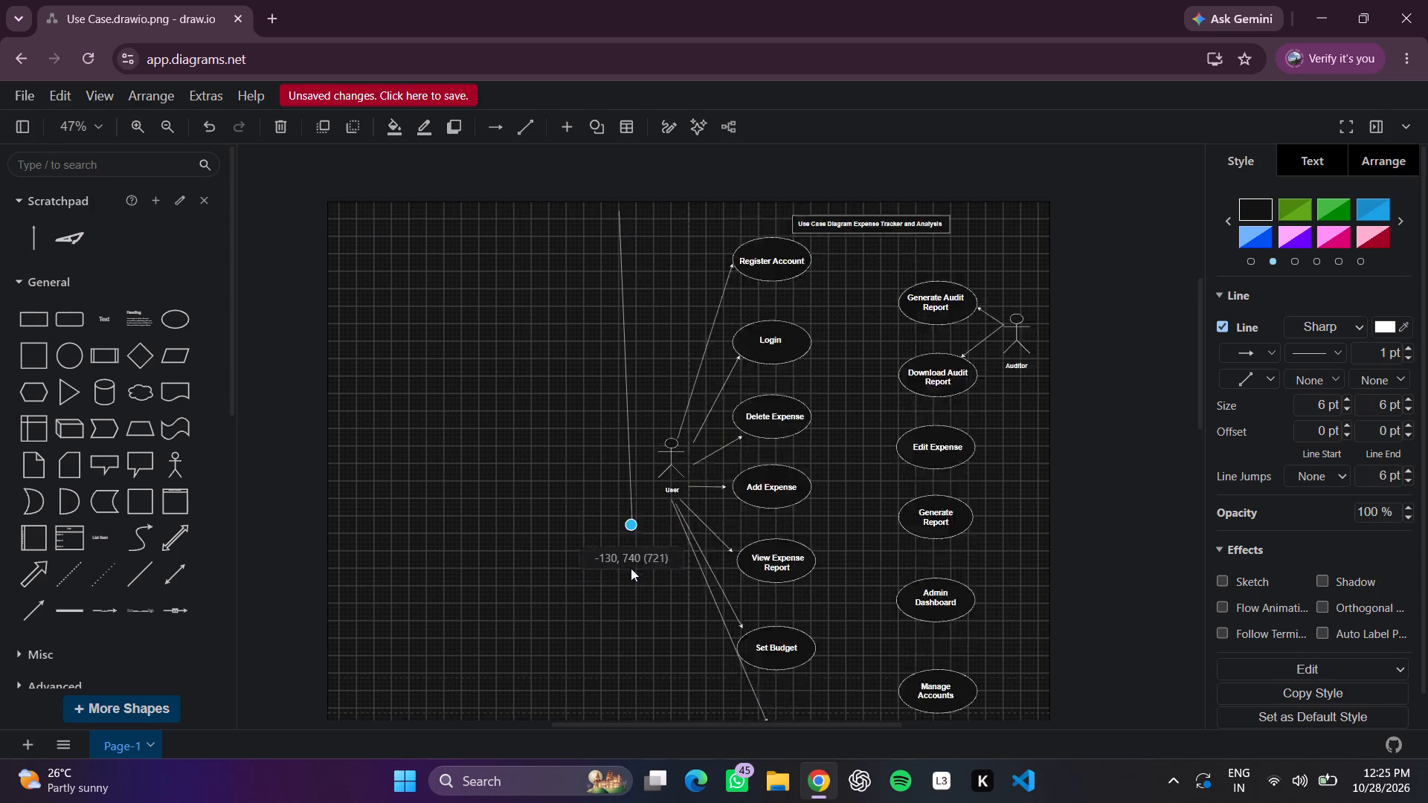
pyautogui.scroll(-1, 631, 568)
pyautogui.moveTo(631, 568); pyautogui.dragTo(634, 678)
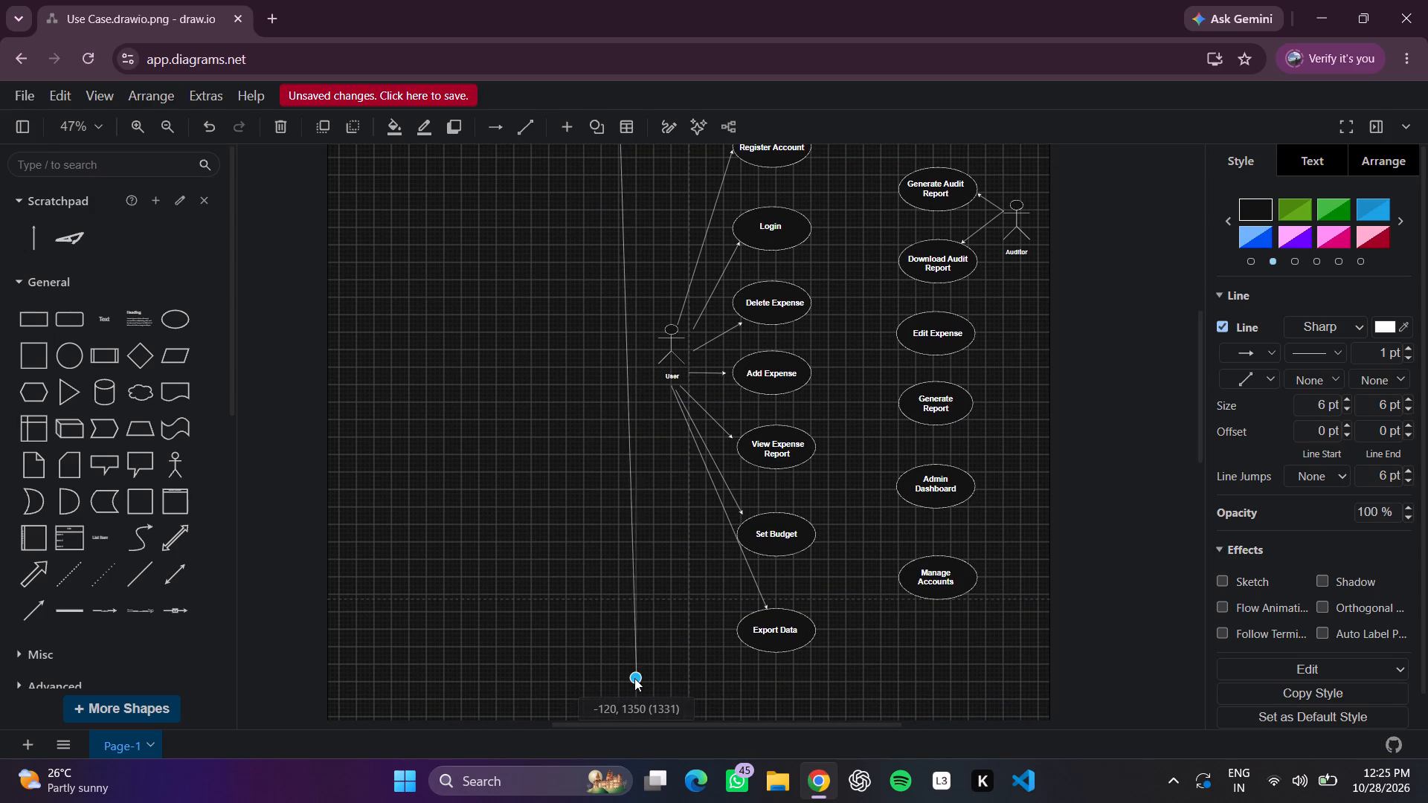
# Straighten the boundary line beside the "User" actor so it ends vertically below "Export Data" level, at about -160, 1370.
pyautogui.moveTo(634, 678); pyautogui.dragTo(631, 682)
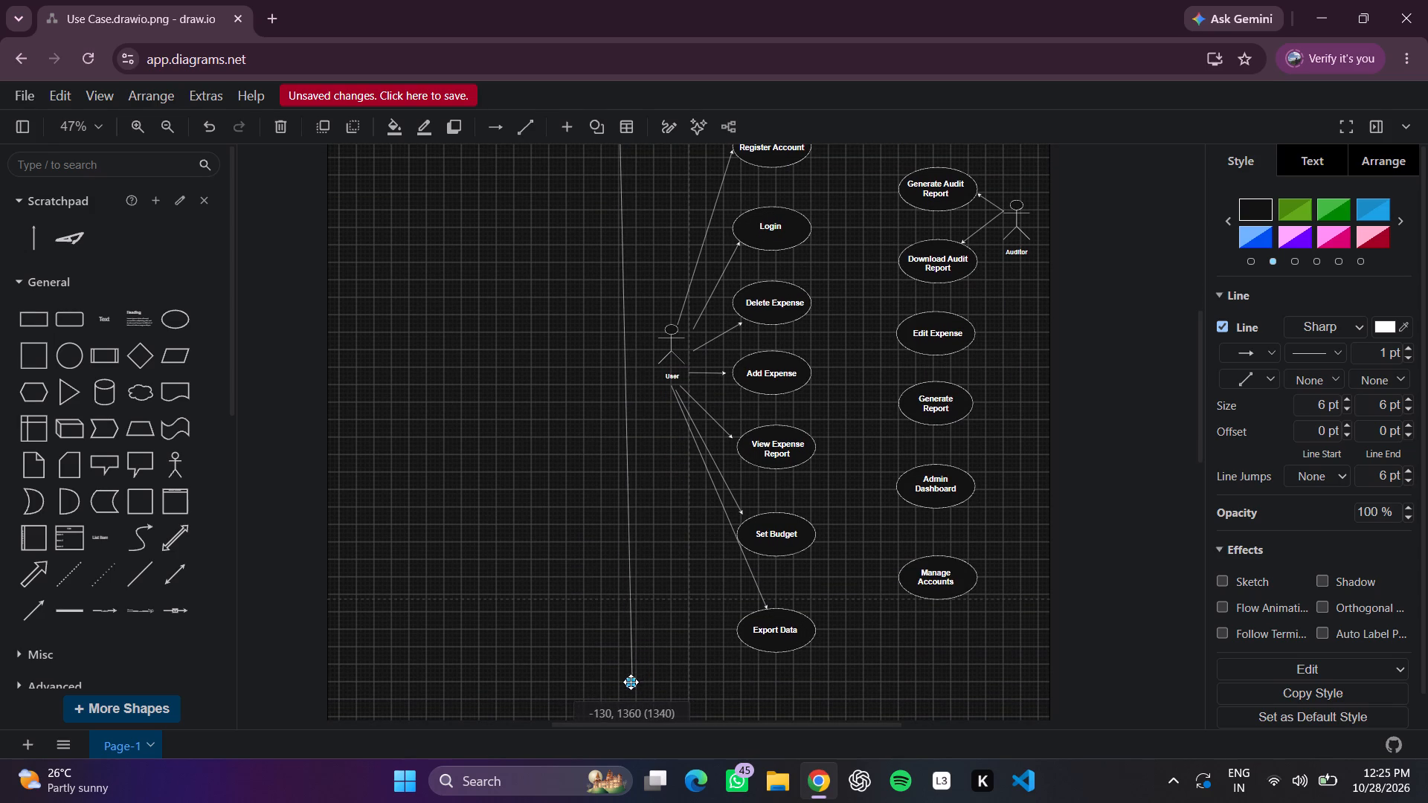
pyautogui.moveTo(631, 682); pyautogui.dragTo(623, 686)
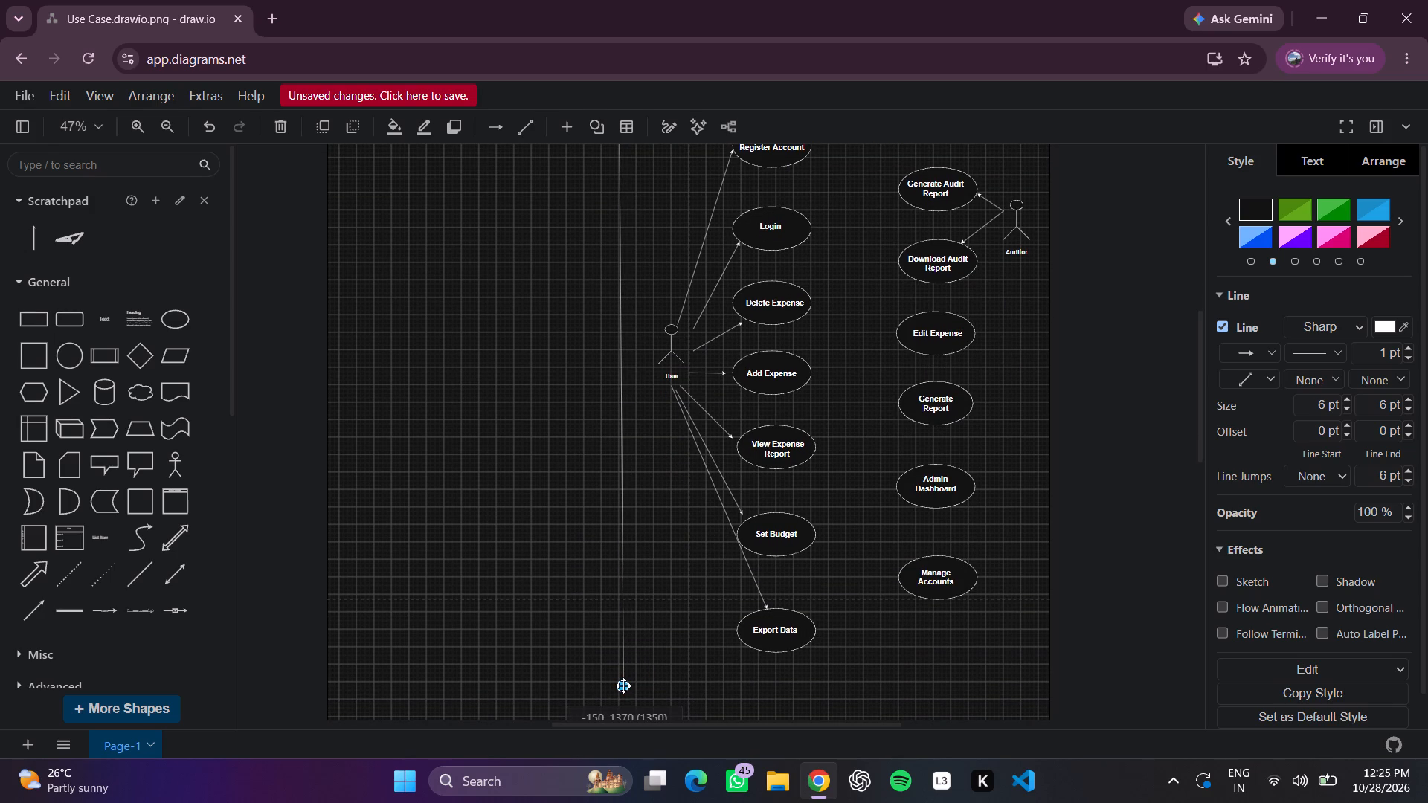
pyautogui.moveTo(623, 686); pyautogui.dragTo(618, 688)
pyautogui.click(669, 661)
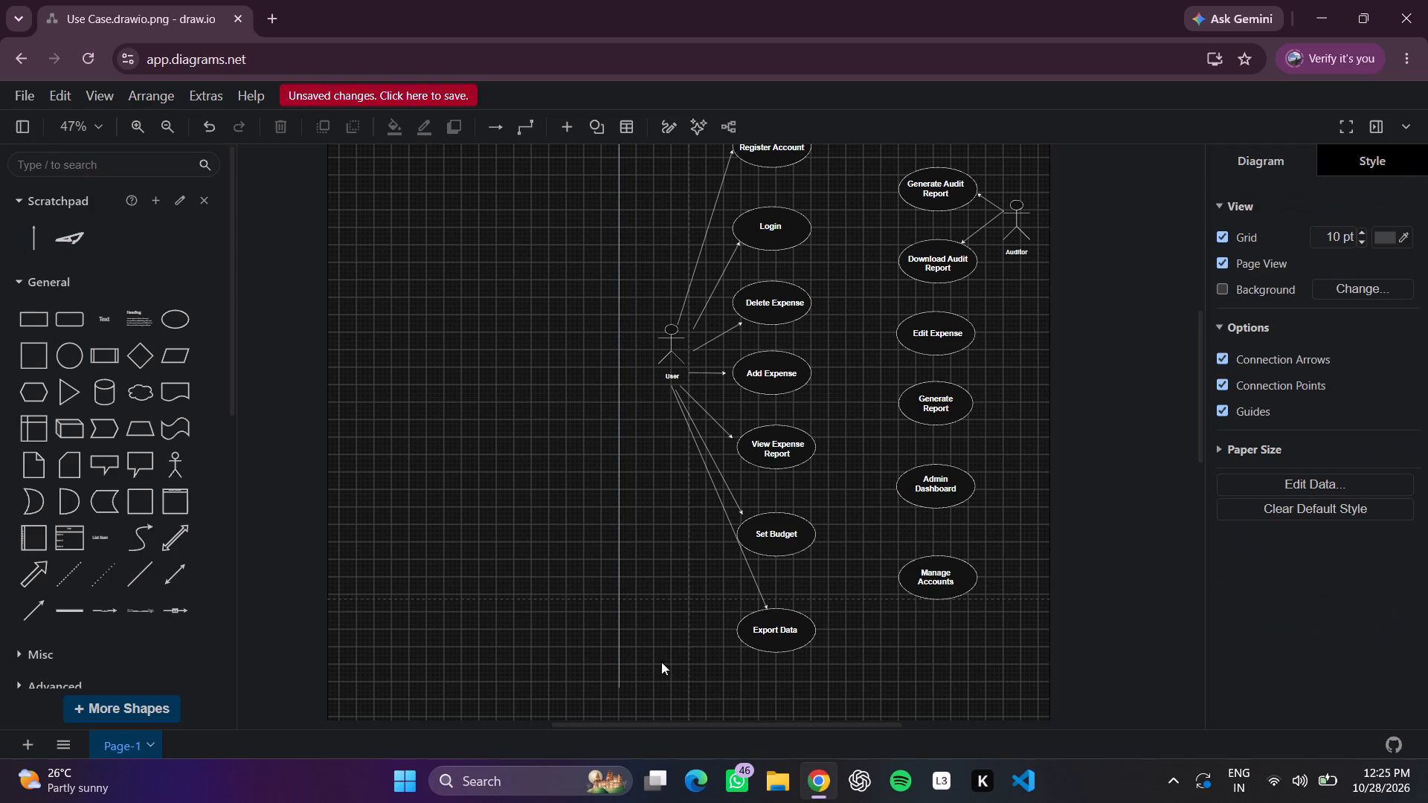
# Add a plain horizontal boundary line below "Export Data", from the vertical line's lower end to the page edge at about x 820.
pyautogui.click(123, 580)
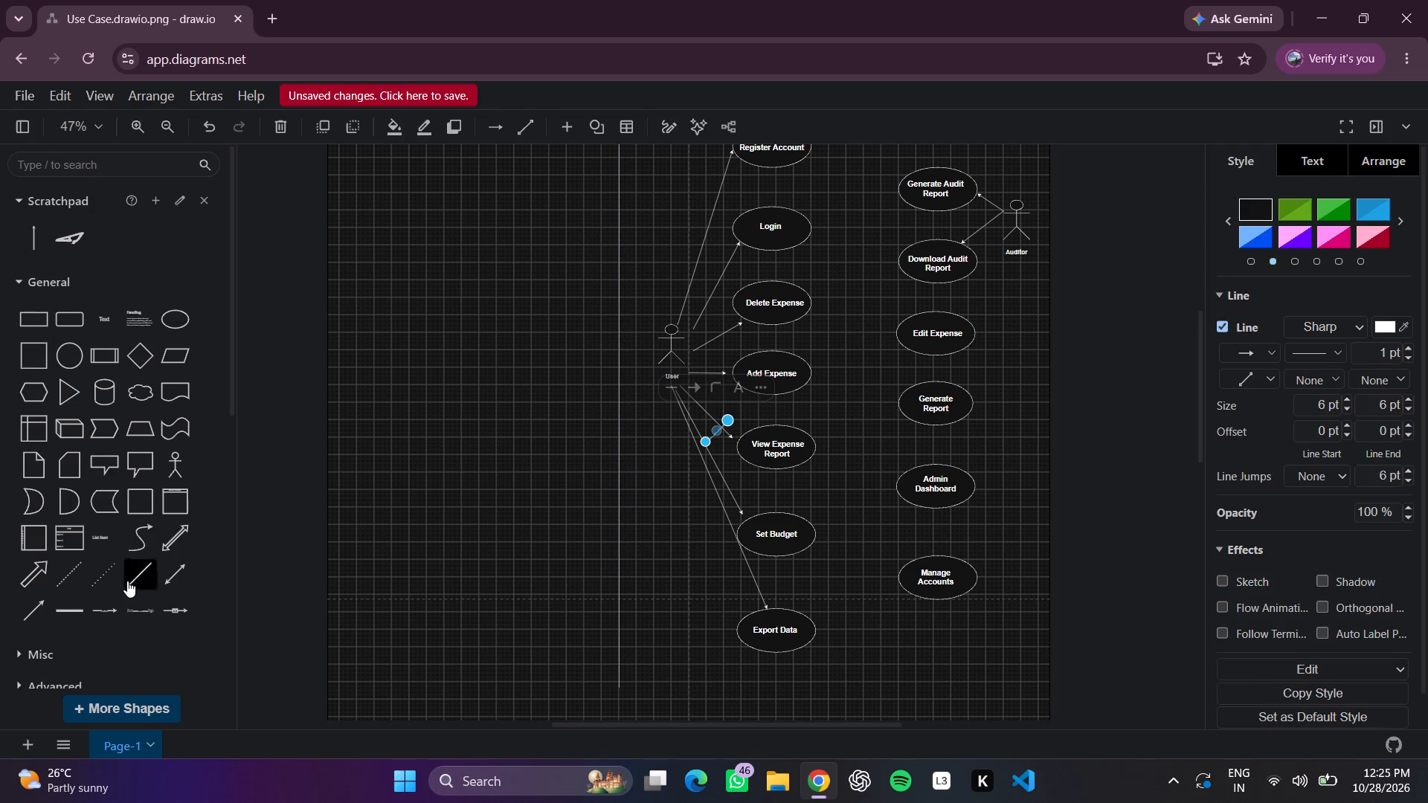
pyautogui.moveTo(707, 442); pyautogui.dragTo(654, 666)
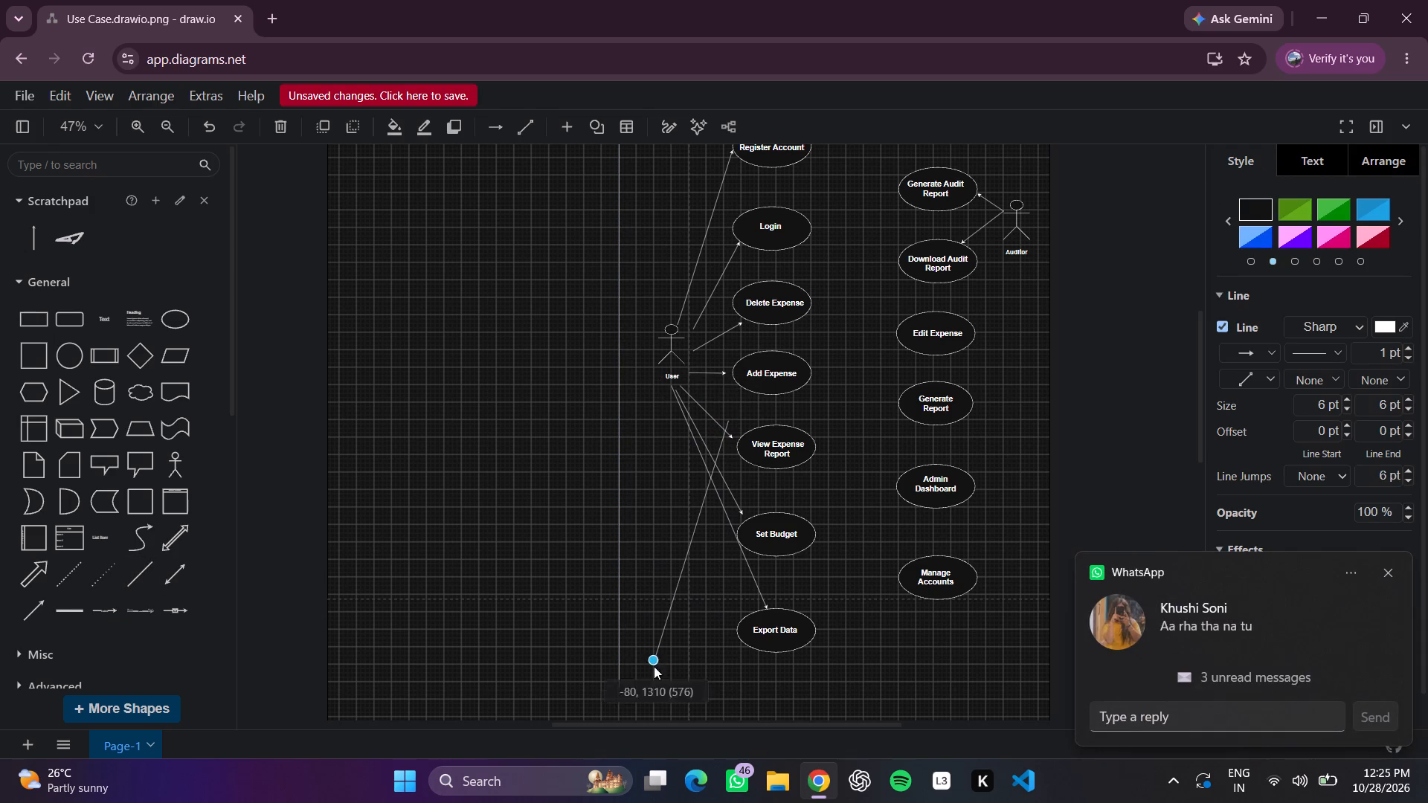
pyautogui.moveTo(654, 666); pyautogui.dragTo(617, 687)
pyautogui.click(693, 696)
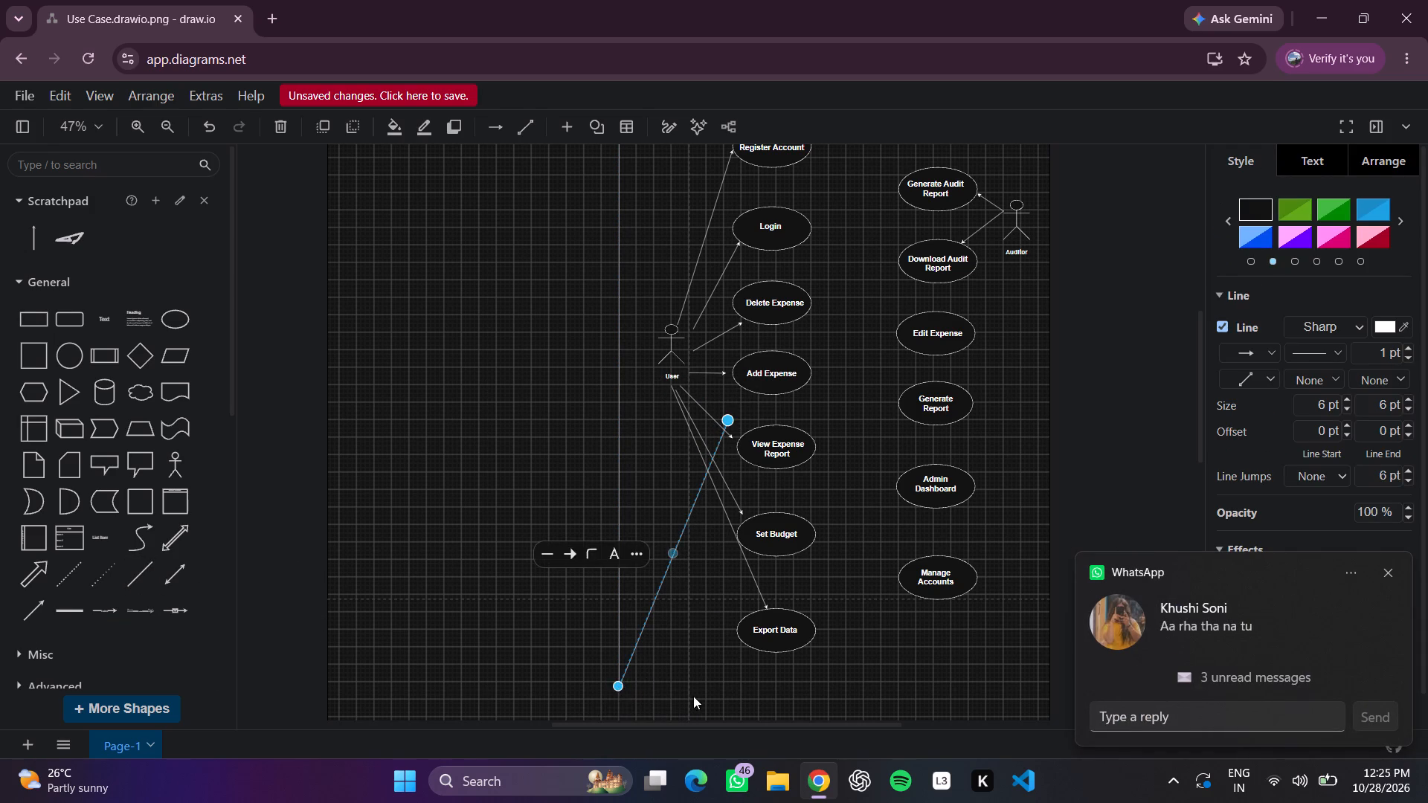
pyautogui.click(726, 430)
pyautogui.moveTo(728, 415); pyautogui.dragTo(873, 560)
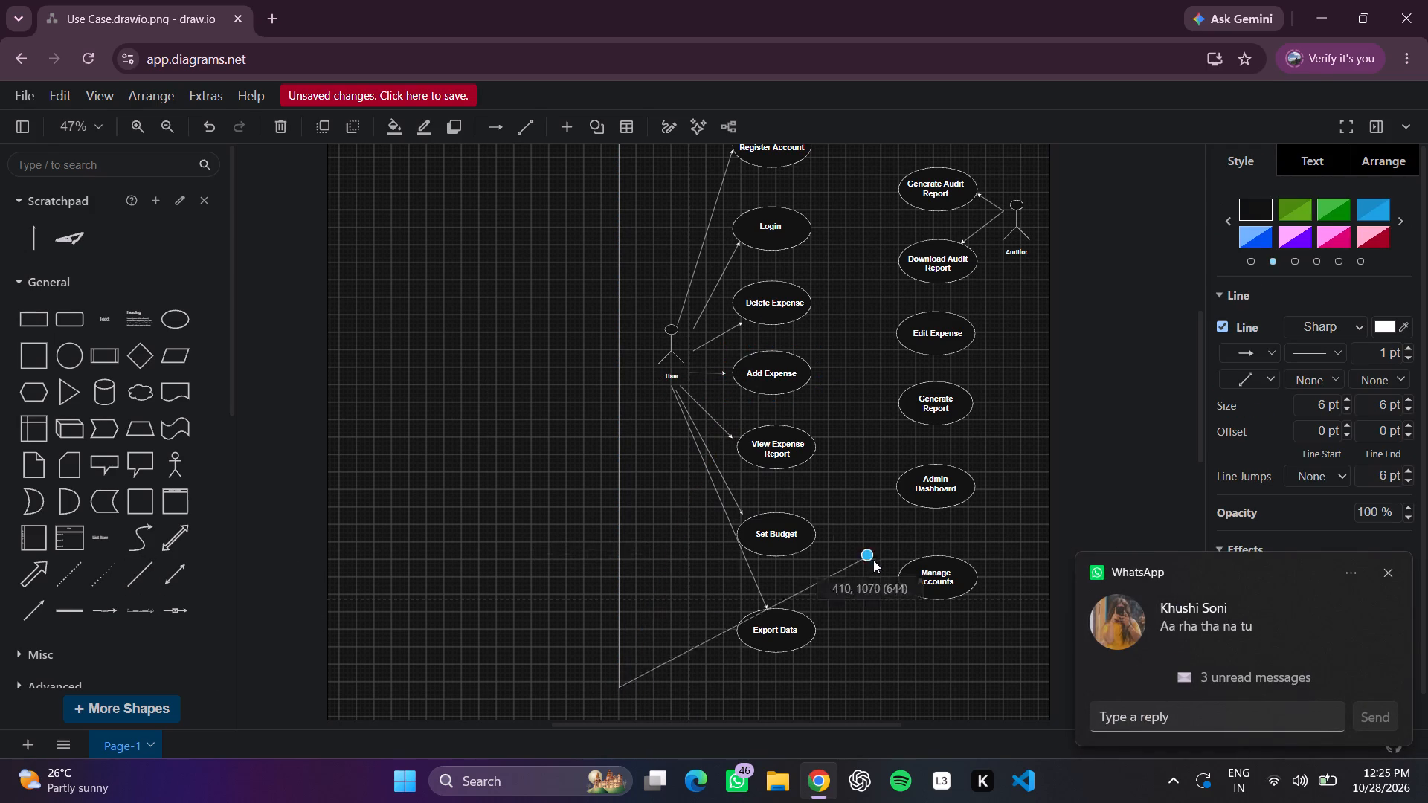
pyautogui.moveTo(873, 560); pyautogui.dragTo(1045, 668)
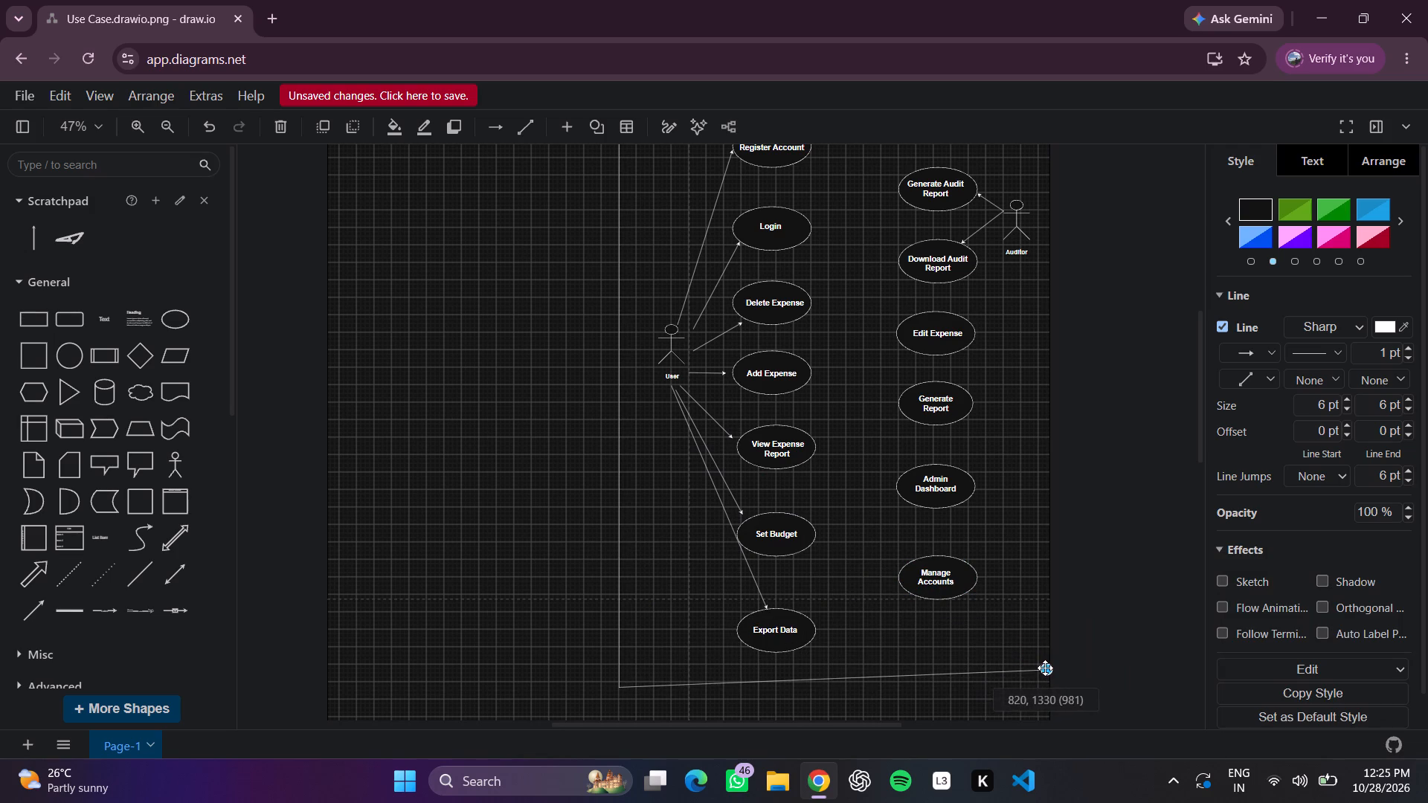
pyautogui.moveTo(1045, 668); pyautogui.dragTo(1046, 679)
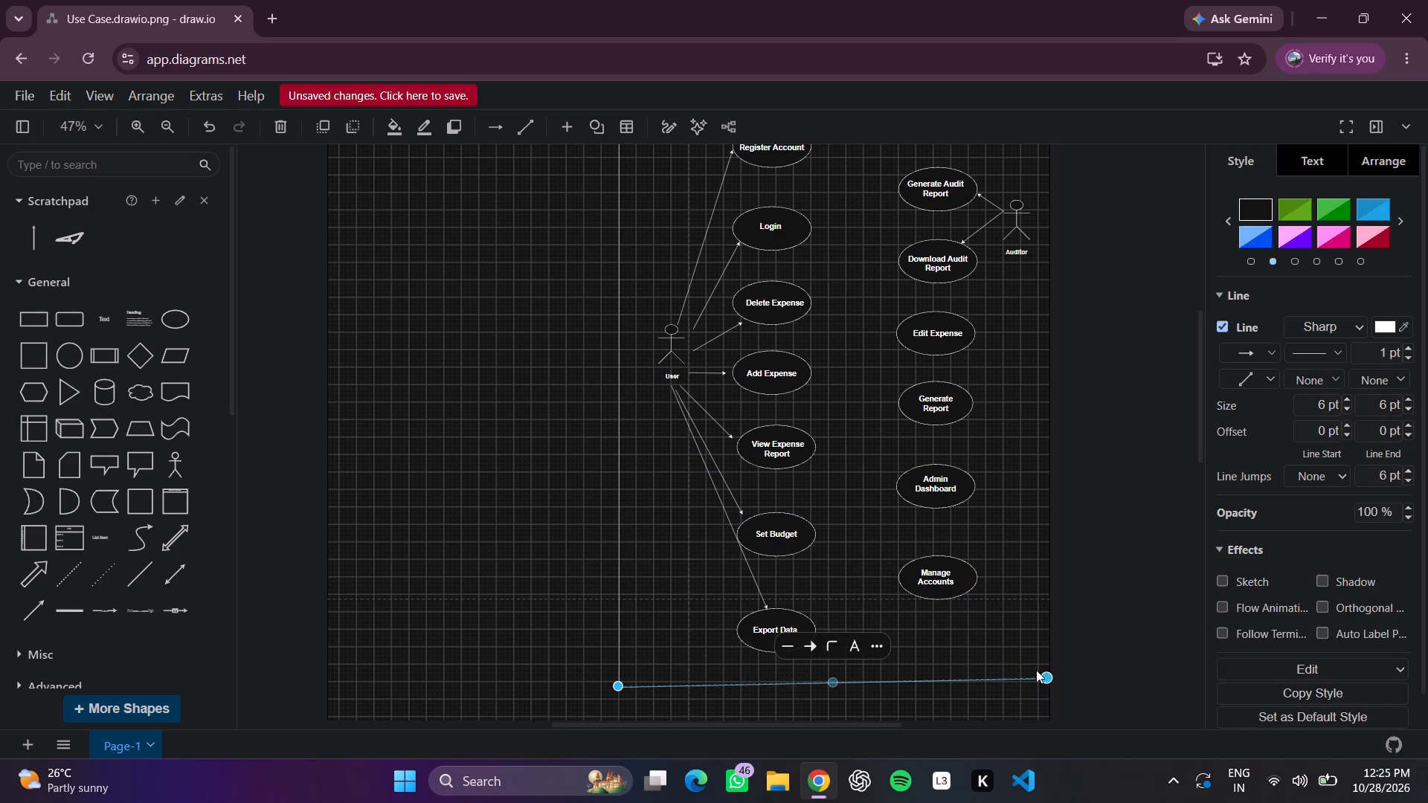
pyautogui.scroll(-2, 999, 597)
pyautogui.moveTo(964, 540); pyautogui.dragTo(965, 551)
pyautogui.click(949, 503)
# Add a plain top boundary line starting at the vertical line's upper end, at about -160, 20, toward the diagram title.
pyautogui.scroll(1, 945, 503)
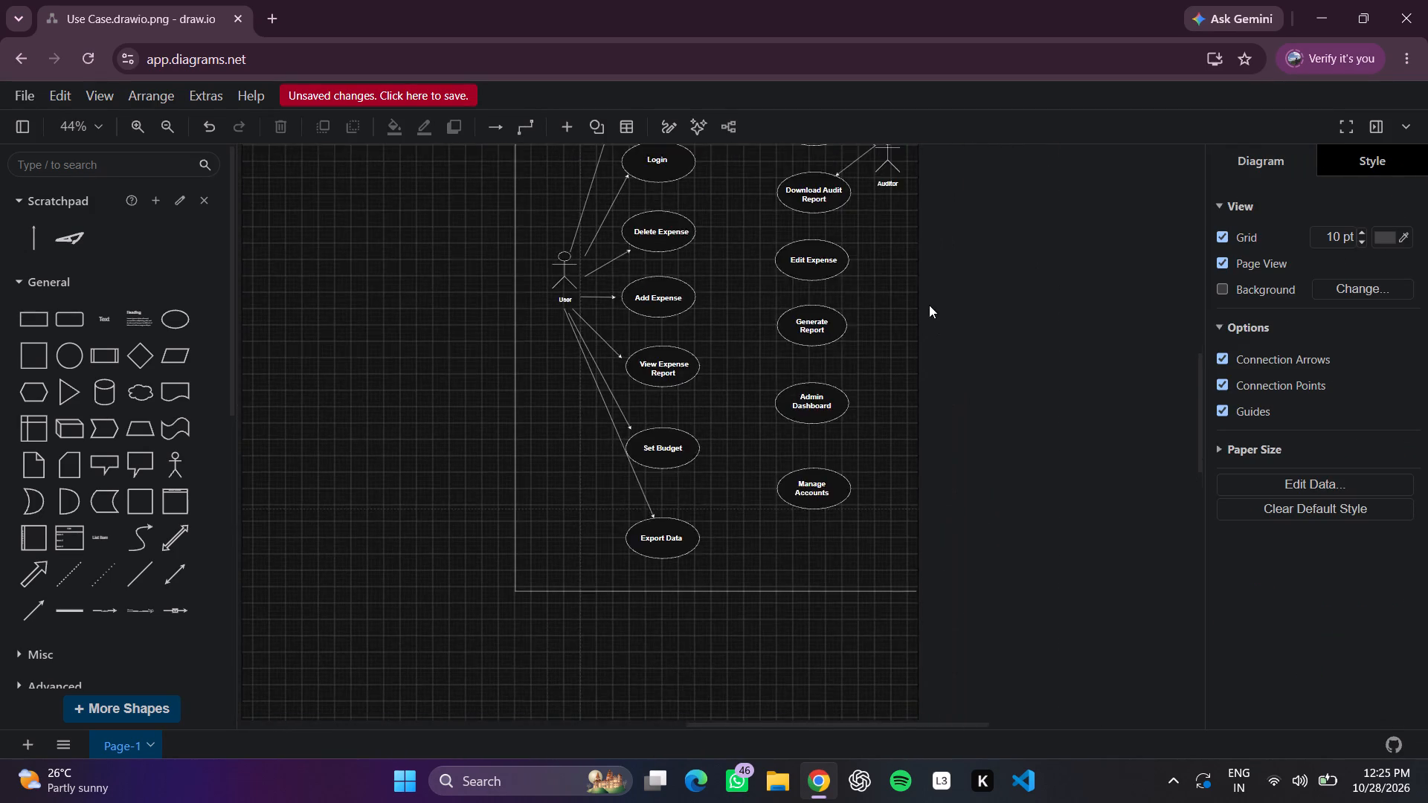
pyautogui.scroll(3, 929, 305)
pyautogui.hscroll(1, 235, 569)
pyautogui.hscroll(1, 387, 541)
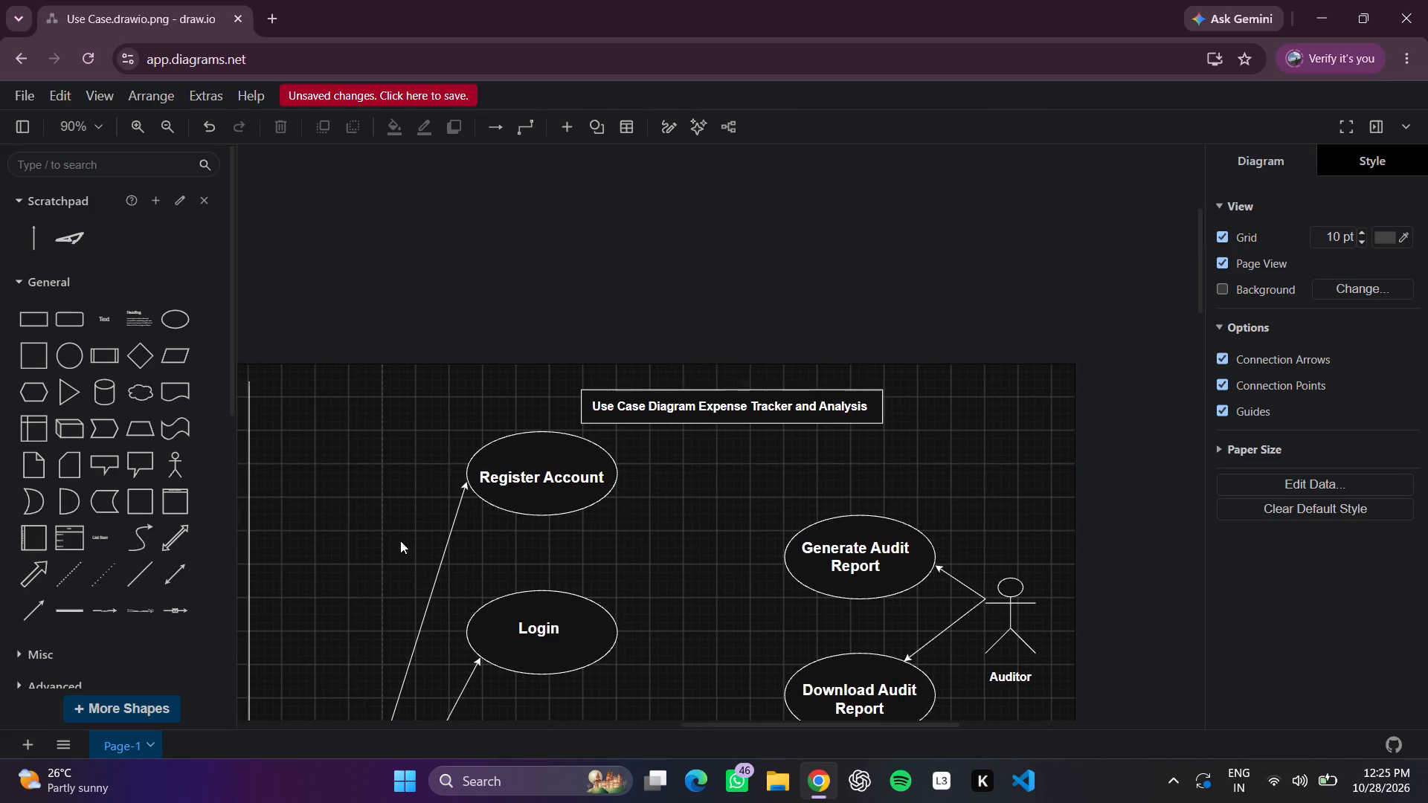
pyautogui.hscroll(1, 400, 541)
pyautogui.click(129, 584)
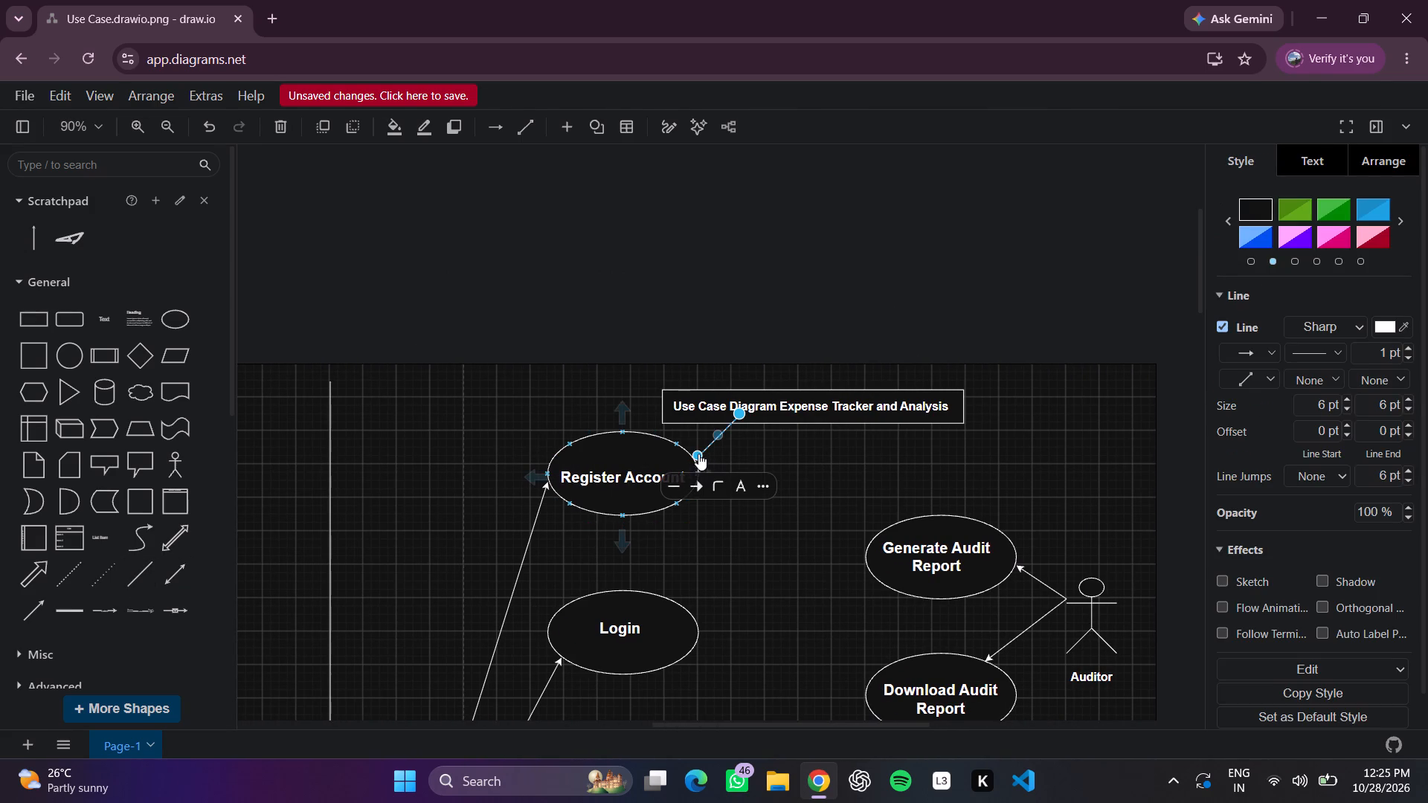
pyautogui.moveTo(698, 454); pyautogui.dragTo(328, 373)
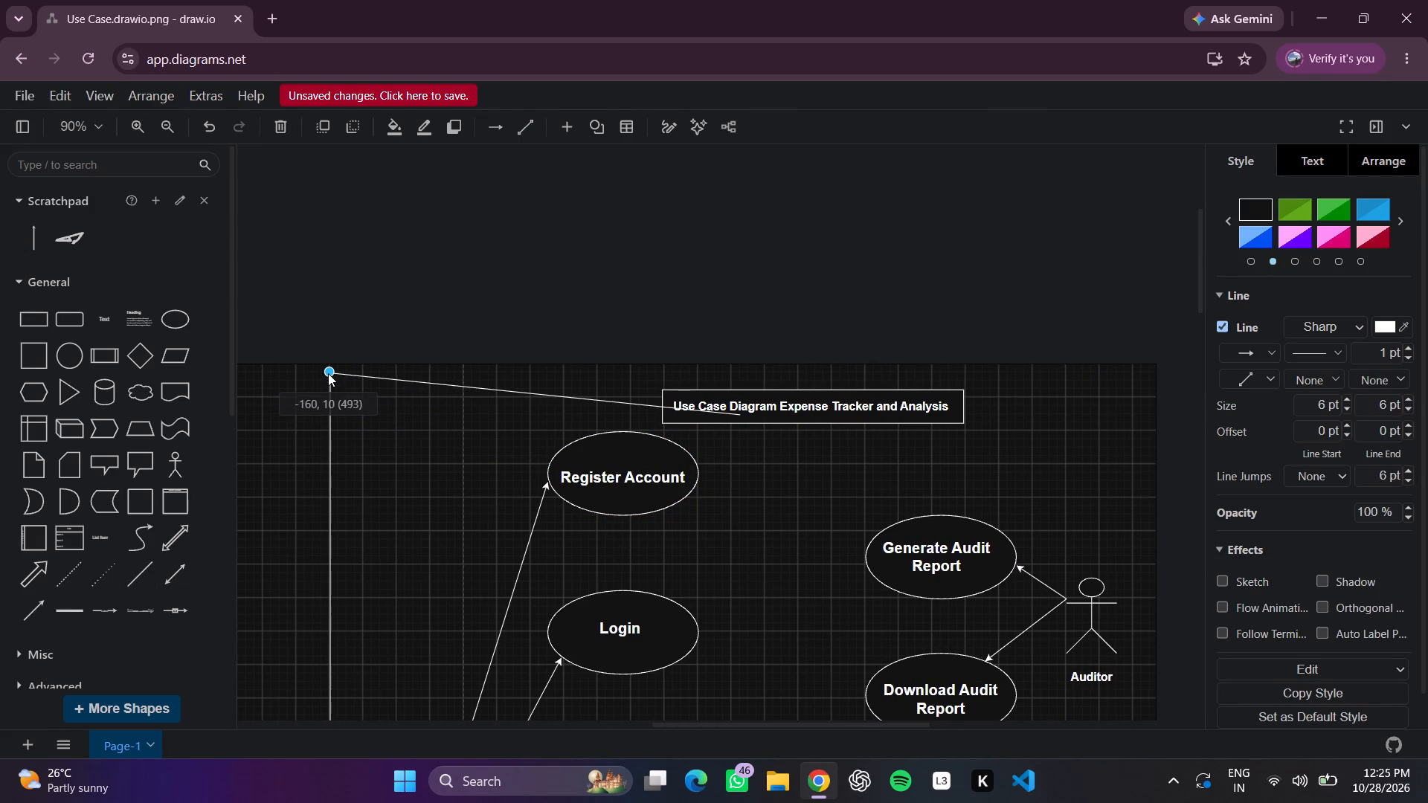
pyautogui.moveTo(328, 373); pyautogui.dragTo(328, 378)
pyautogui.click(366, 399)
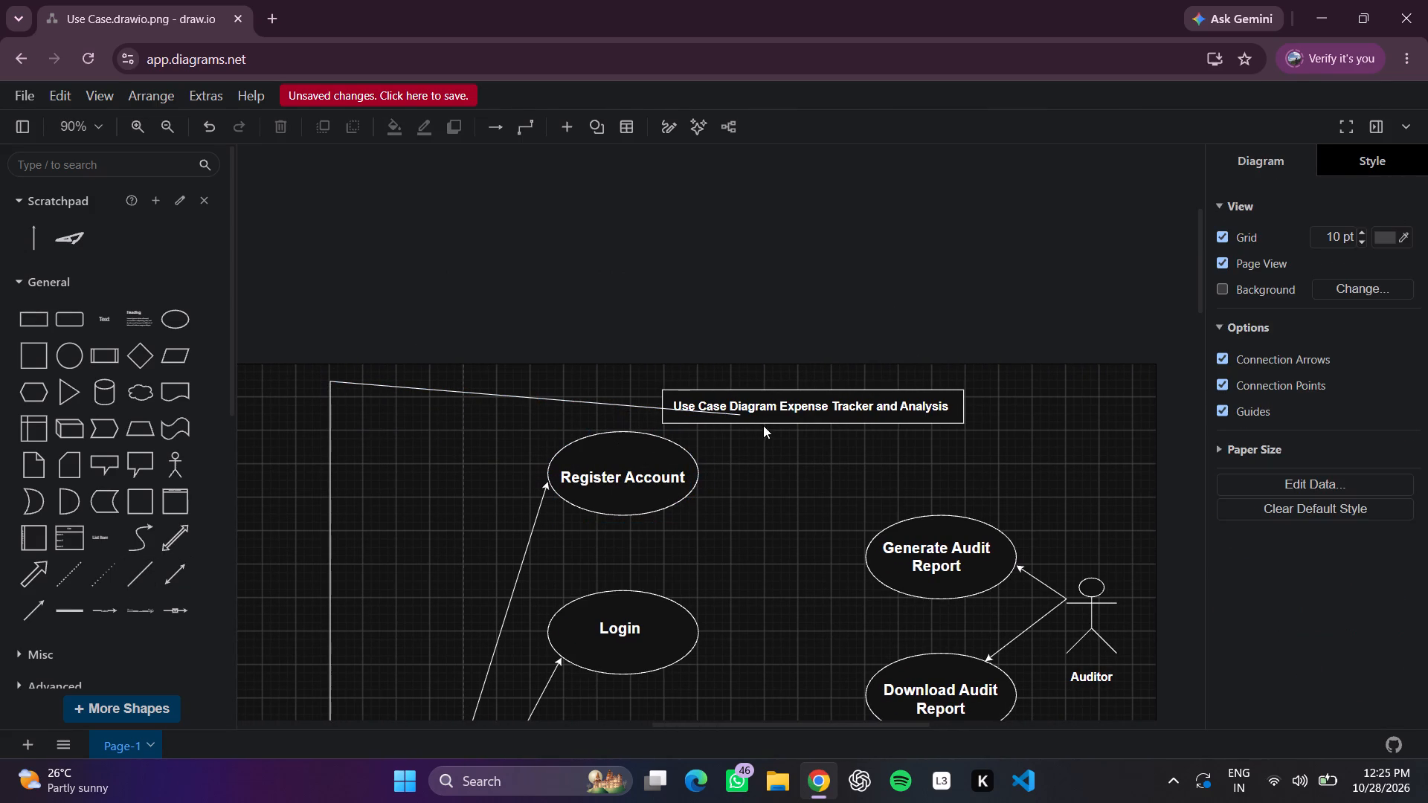
# Stretch the top boundary line horizontally from the vertical line's upper end, above the title box, to near the page's far edge.
pyautogui.doubleClick(736, 410)
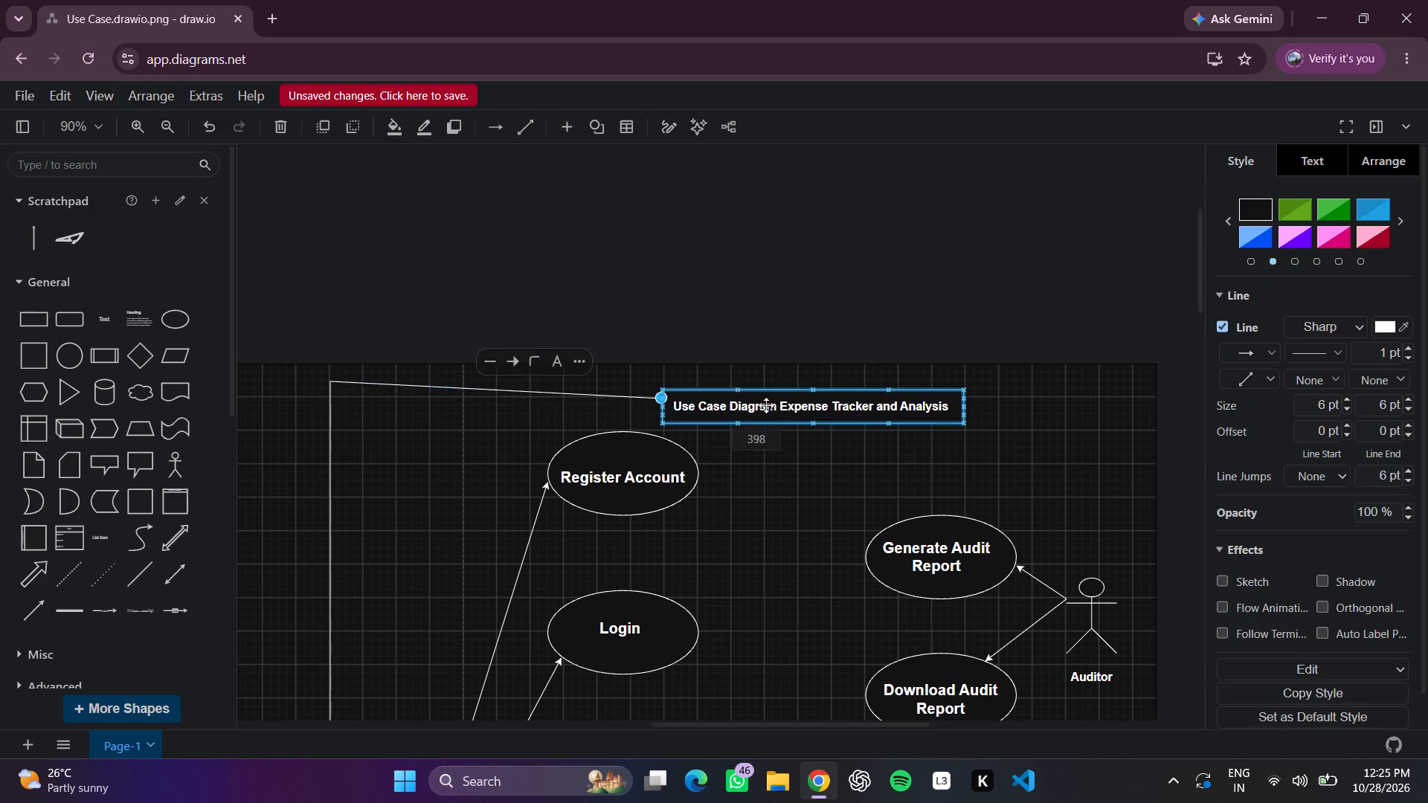
pyautogui.moveTo(861, 386); pyautogui.dragTo(931, 381)
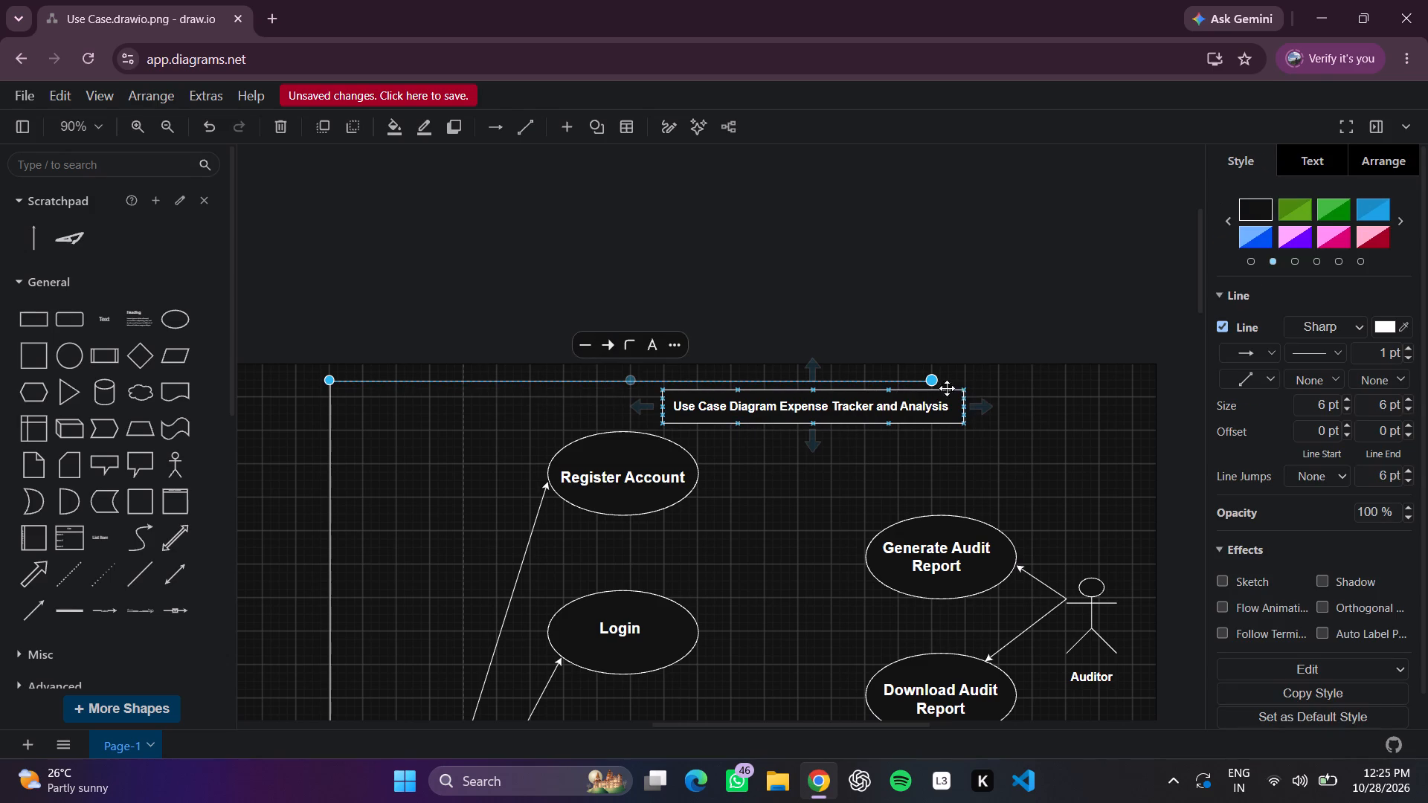
pyautogui.moveTo(936, 381); pyautogui.dragTo(1084, 383)
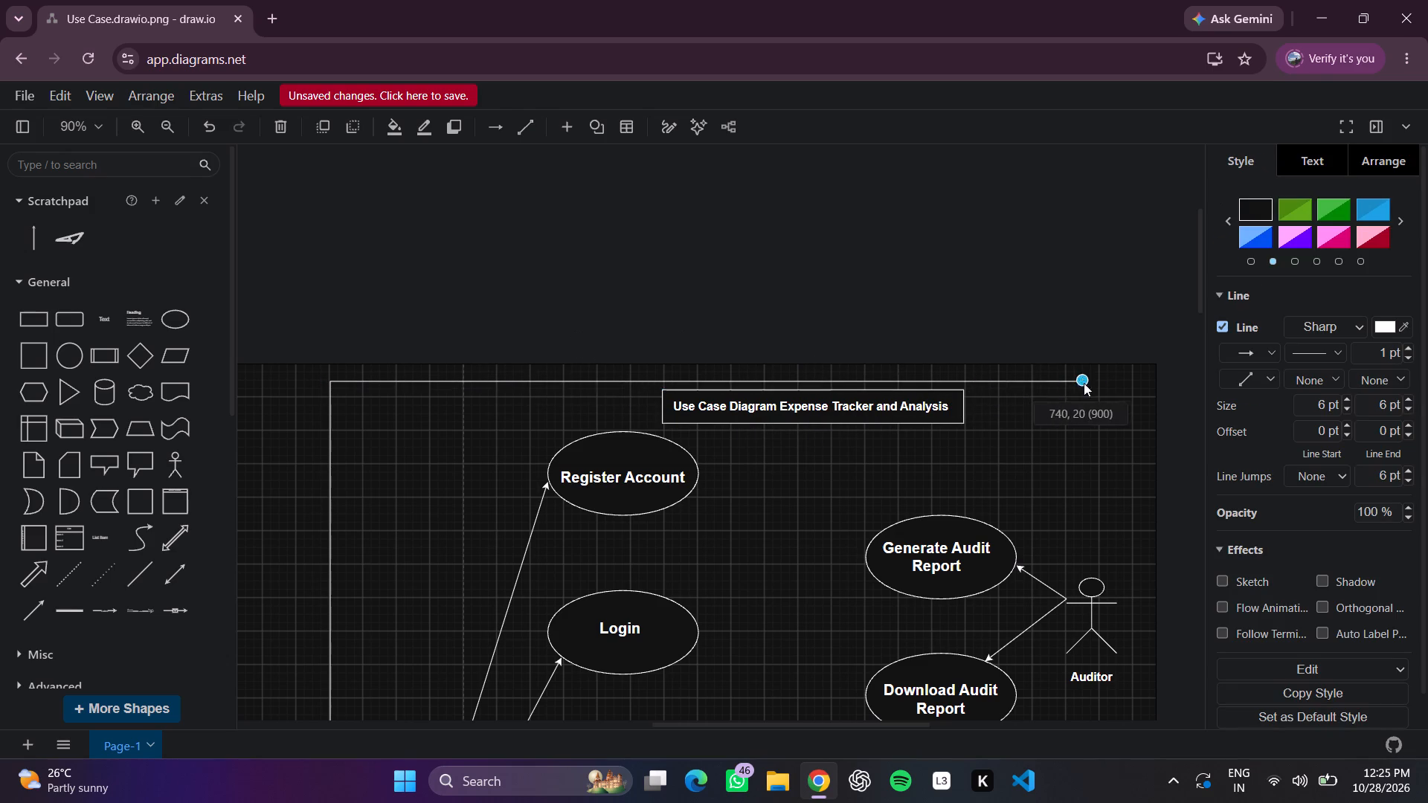
pyautogui.moveTo(1084, 383); pyautogui.dragTo(1140, 380)
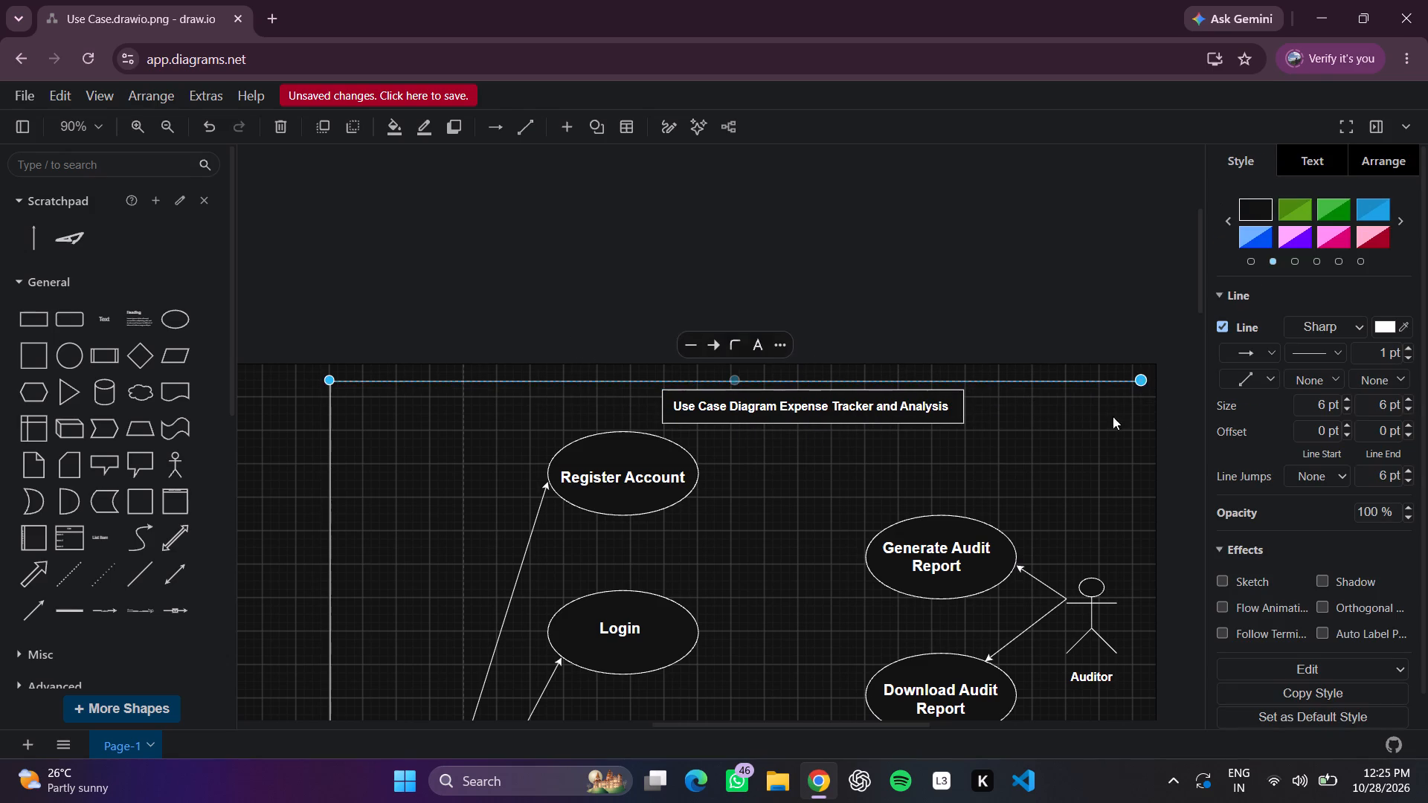
pyautogui.click(1096, 432)
# Add a plain line near the Auditor side and attach its upper end to the far end of the top boundary line.
pyautogui.hscroll(-2, 1095, 431)
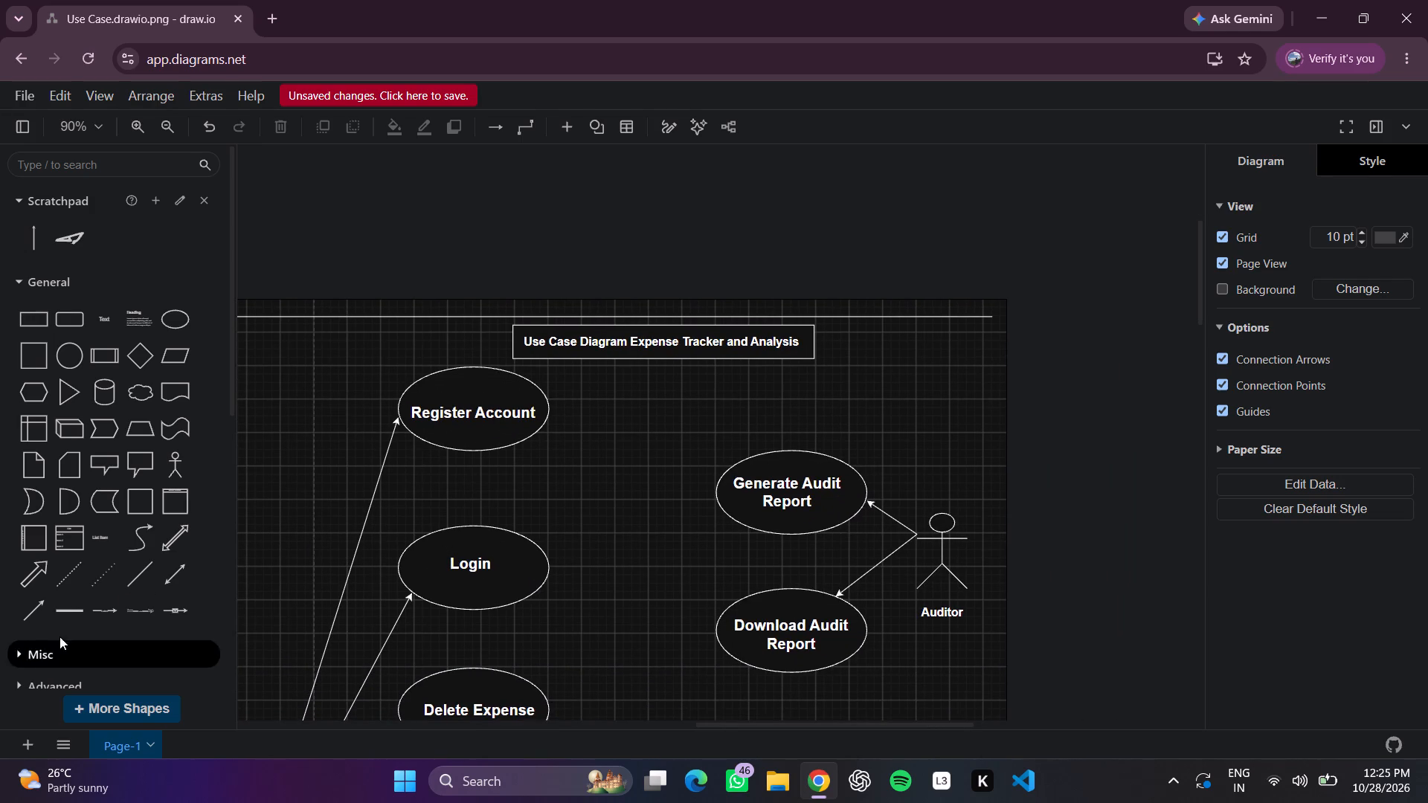
pyautogui.hscroll(-2, 90, 625)
pyautogui.hscroll(-2, 609, 515)
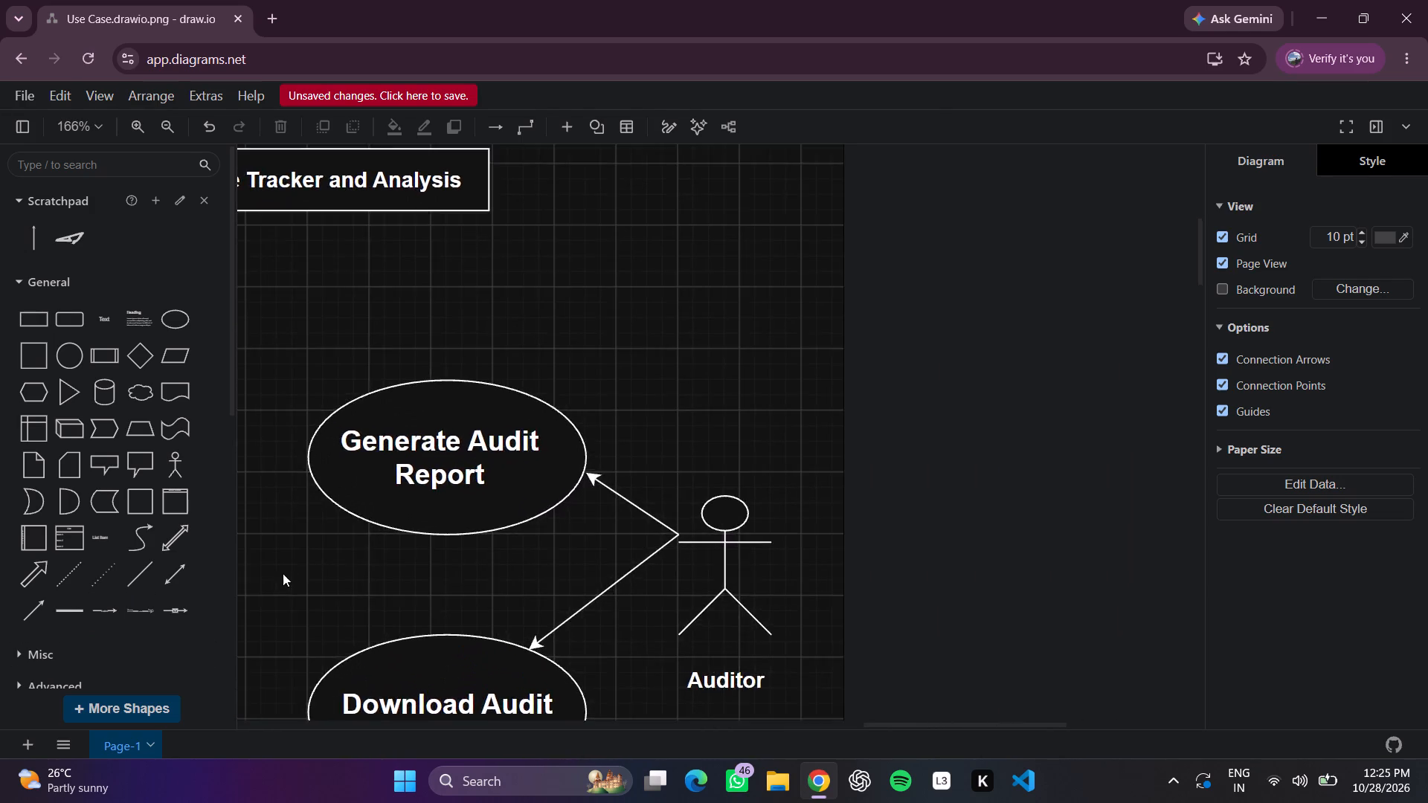
pyautogui.scroll(2, 268, 581)
pyautogui.click(134, 567)
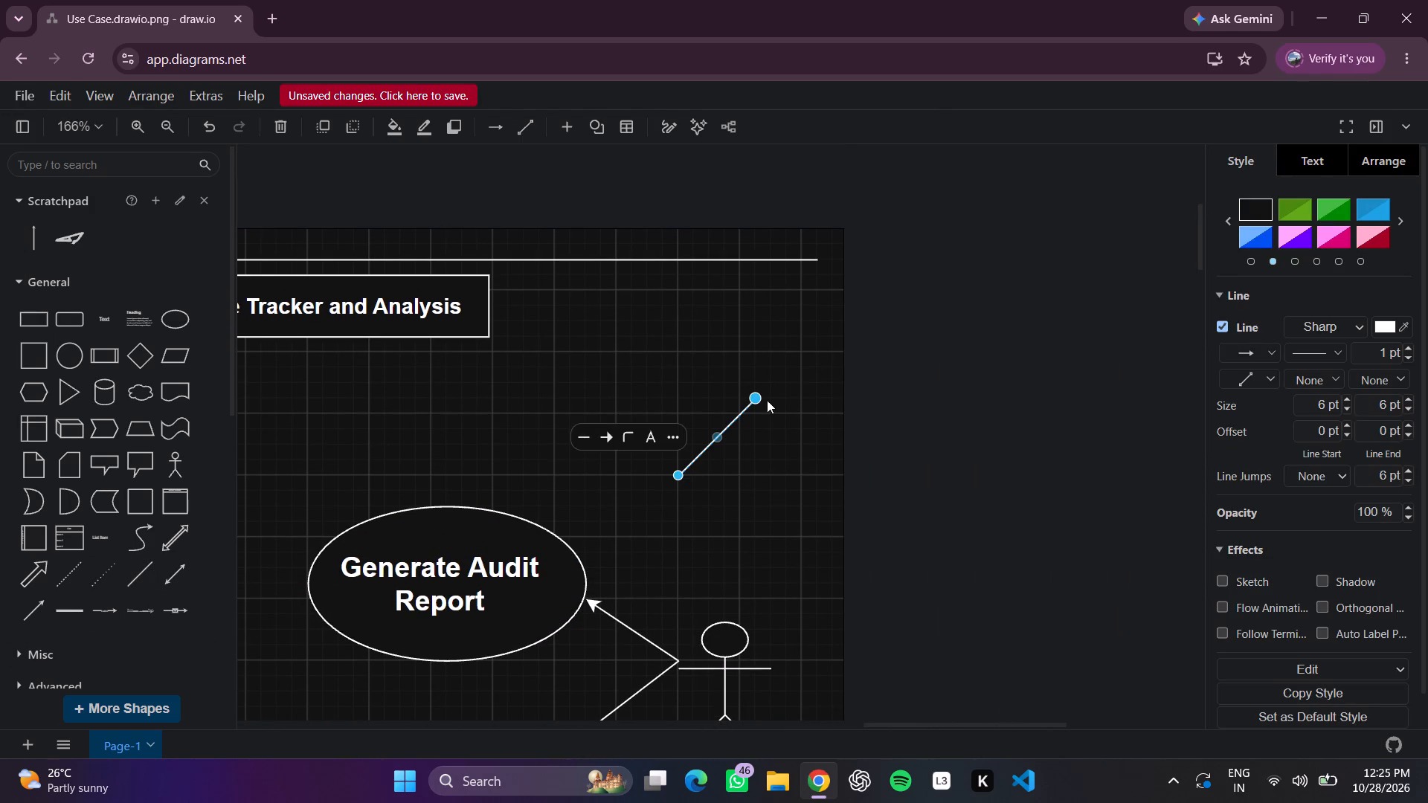
pyautogui.moveTo(759, 400); pyautogui.dragTo(813, 265)
pyautogui.click(829, 356)
# Stretch the new line's lower end straight down past the Auditor, at about x 810, to meet the bottom boundary line.
pyautogui.click(676, 471)
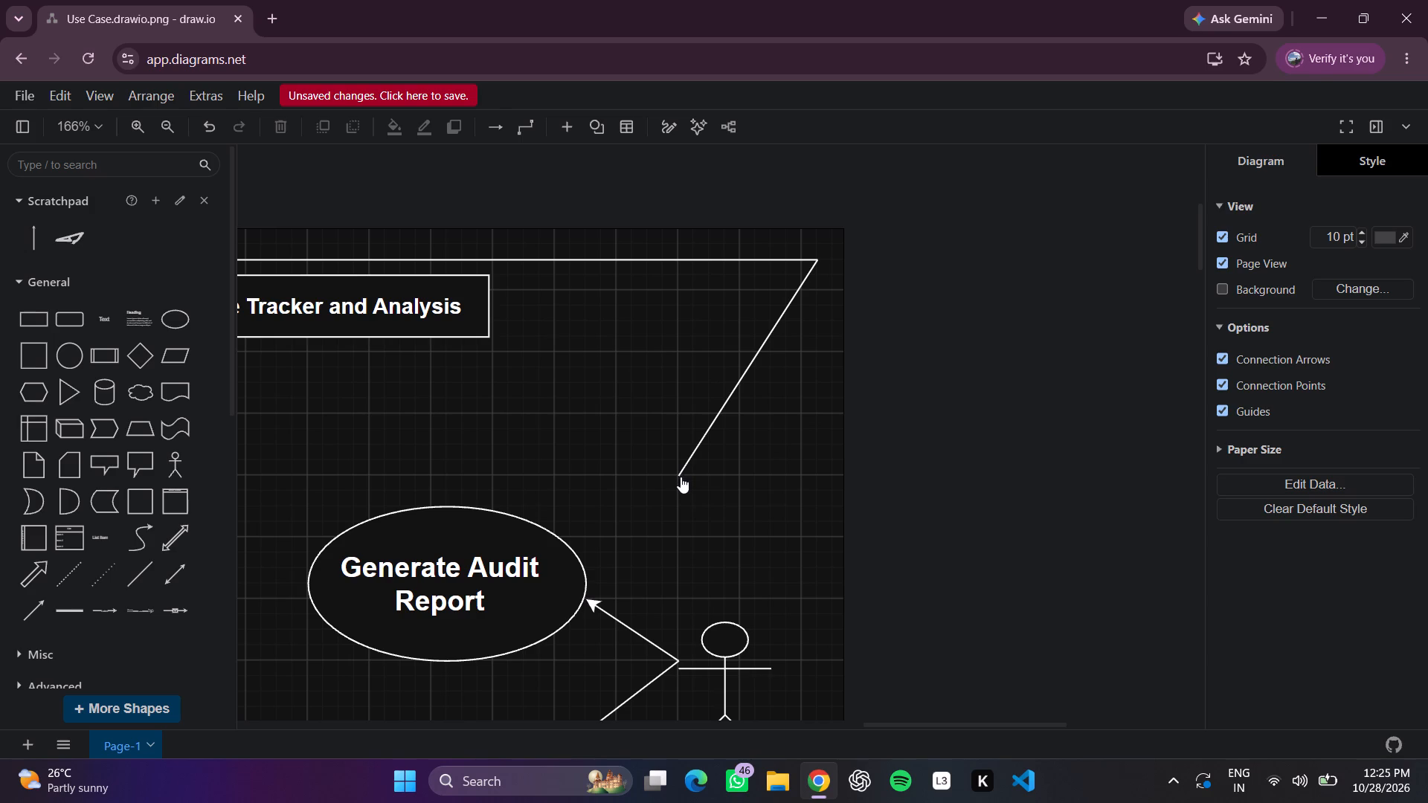
pyautogui.click(681, 477)
pyautogui.moveTo(681, 475); pyautogui.dragTo(845, 529)
pyautogui.scroll(-4, 796, 528)
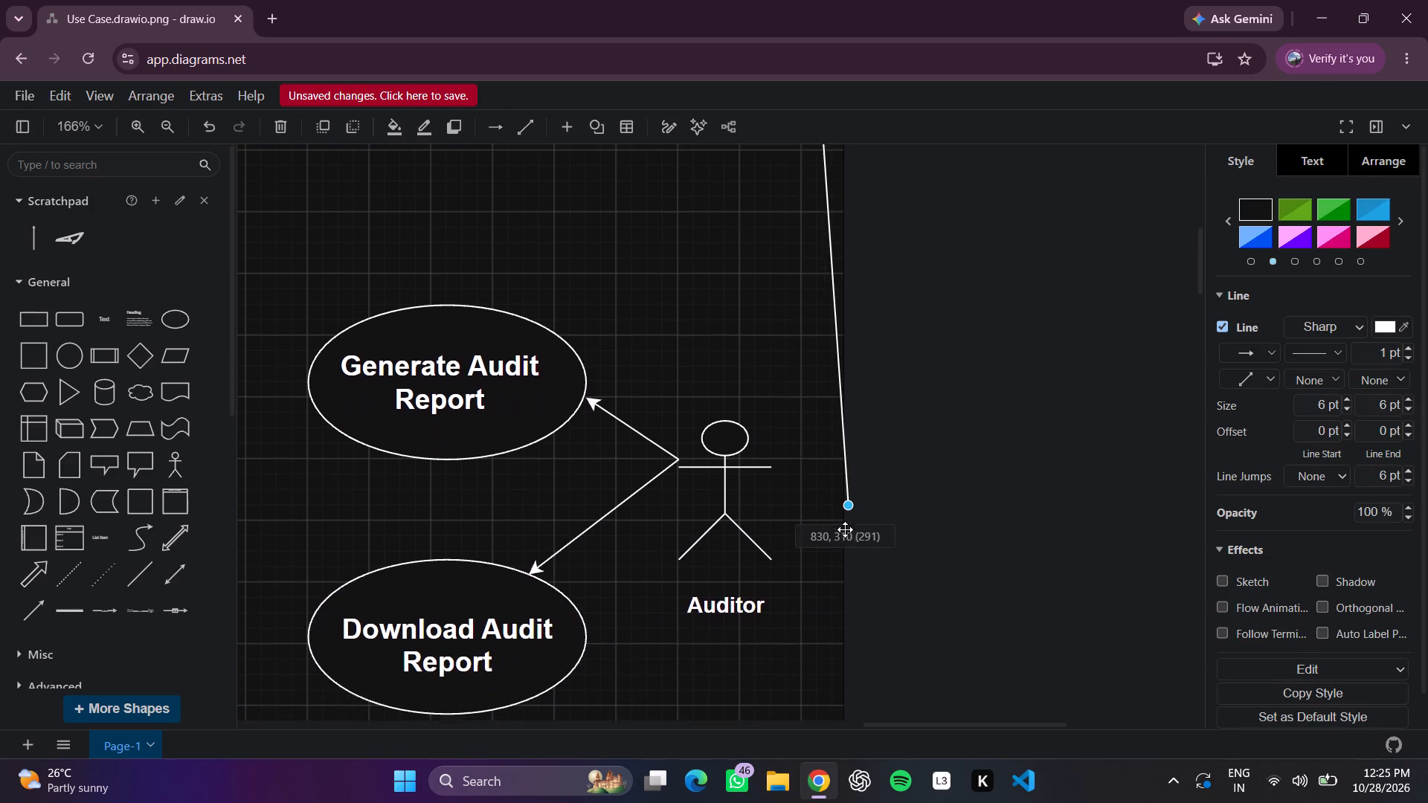
pyautogui.moveTo(845, 529); pyautogui.dragTo(605, 556)
pyautogui.scroll(-2, 845, 529)
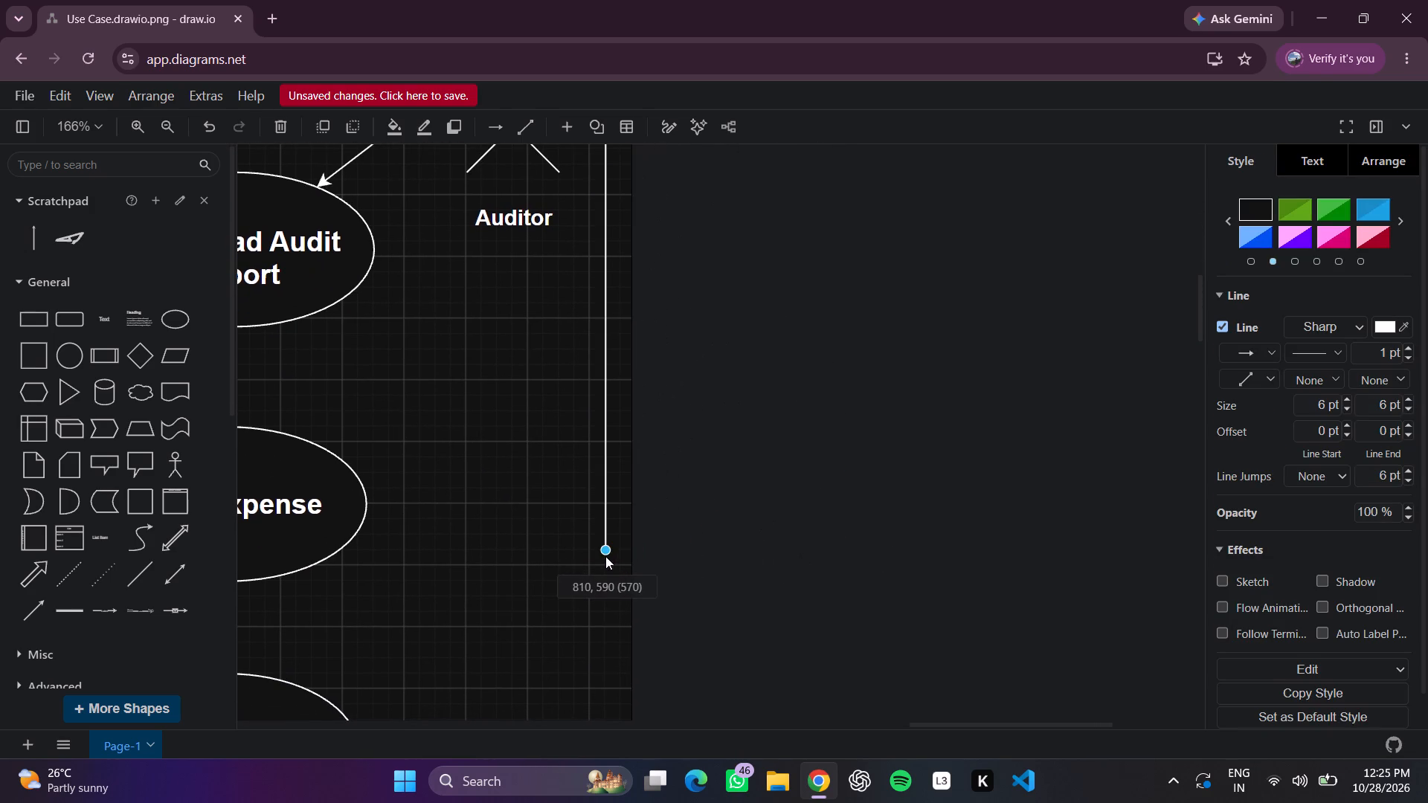
pyautogui.moveTo(605, 556); pyautogui.dragTo(607, 705)
pyautogui.scroll(-1, 606, 700)
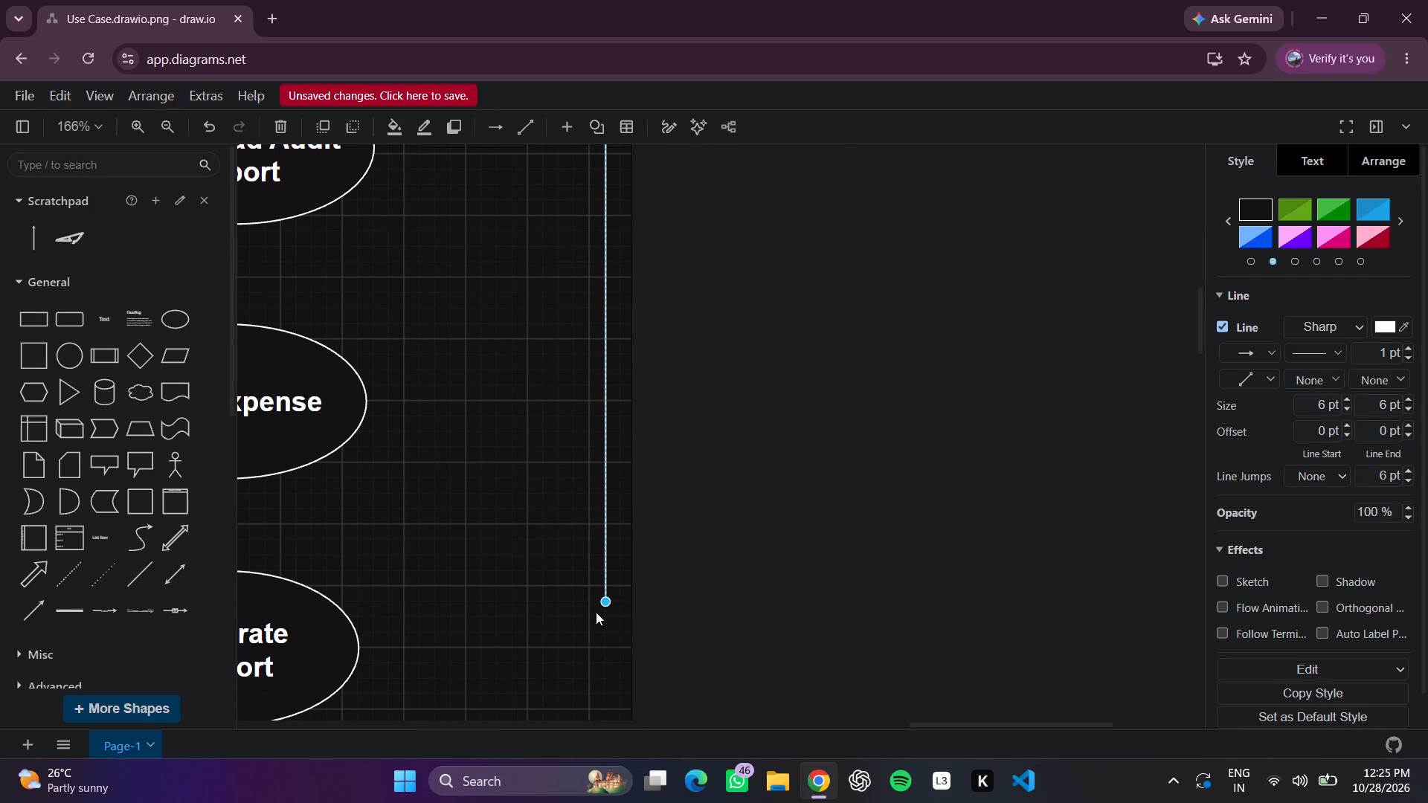
pyautogui.moveTo(602, 604); pyautogui.dragTo(606, 682)
pyautogui.scroll(-2, 605, 629)
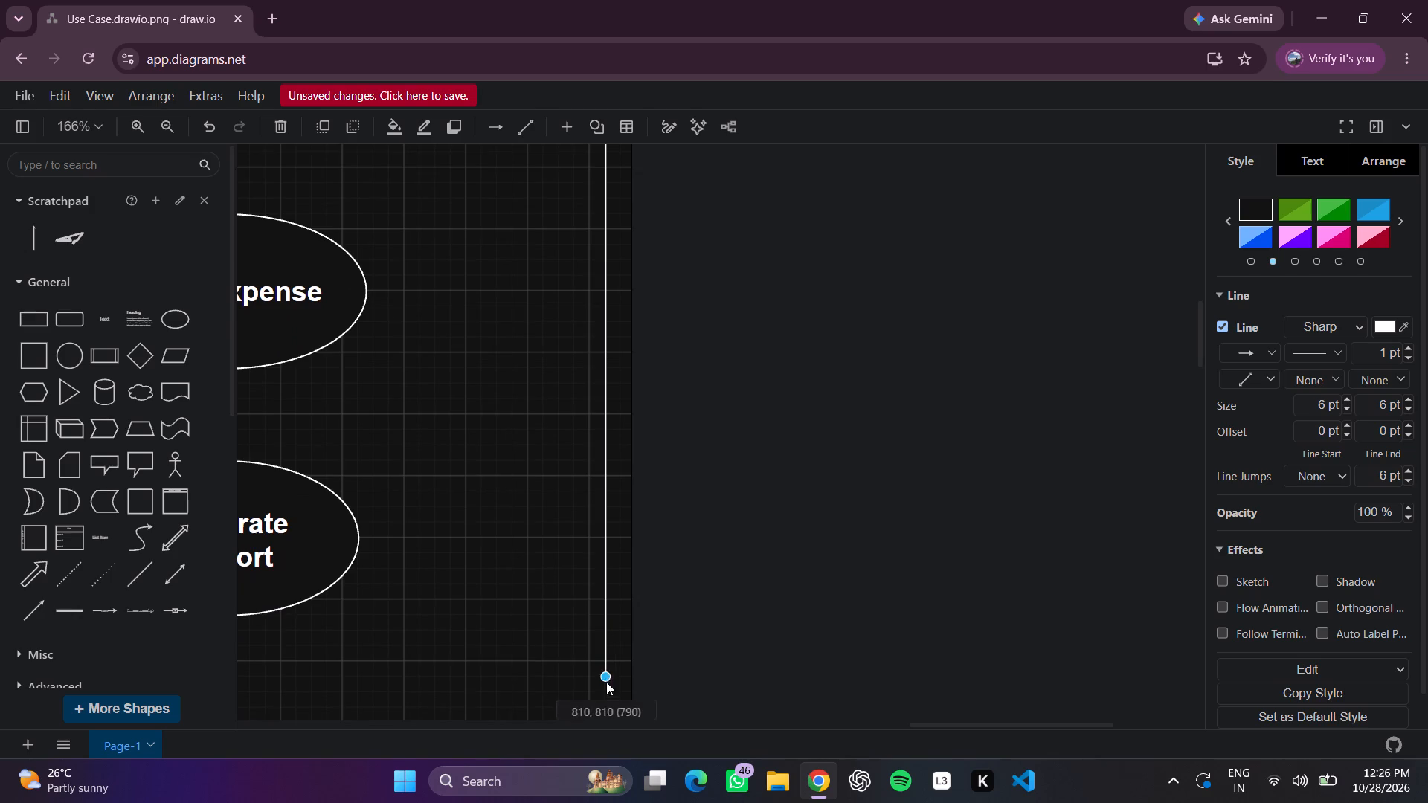
pyautogui.moveTo(606, 682); pyautogui.dragTo(606, 683)
pyautogui.scroll(-2, 602, 673)
pyautogui.moveTo(606, 511); pyautogui.dragTo(608, 713)
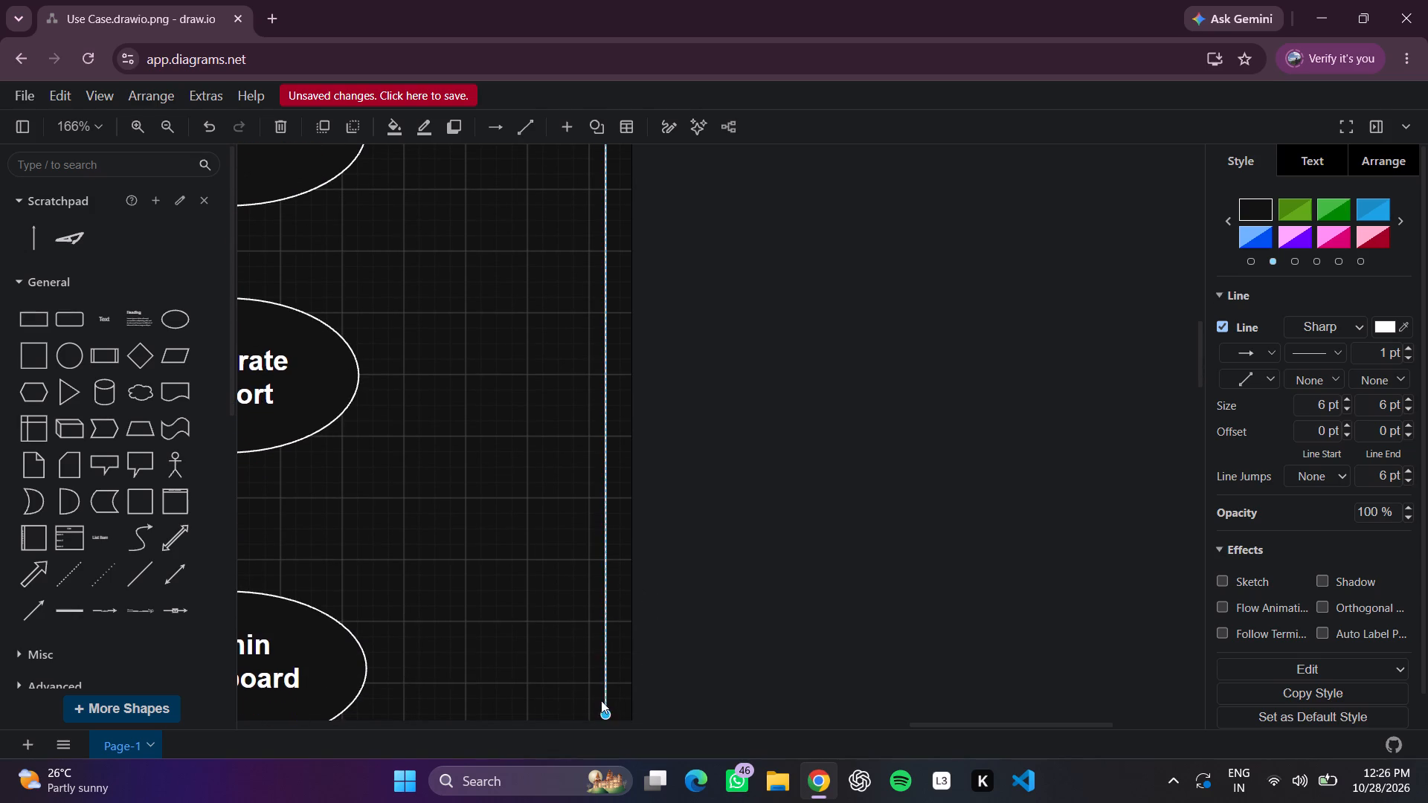
pyautogui.scroll(-2, 608, 685)
pyautogui.moveTo(604, 446); pyautogui.dragTo(614, 761)
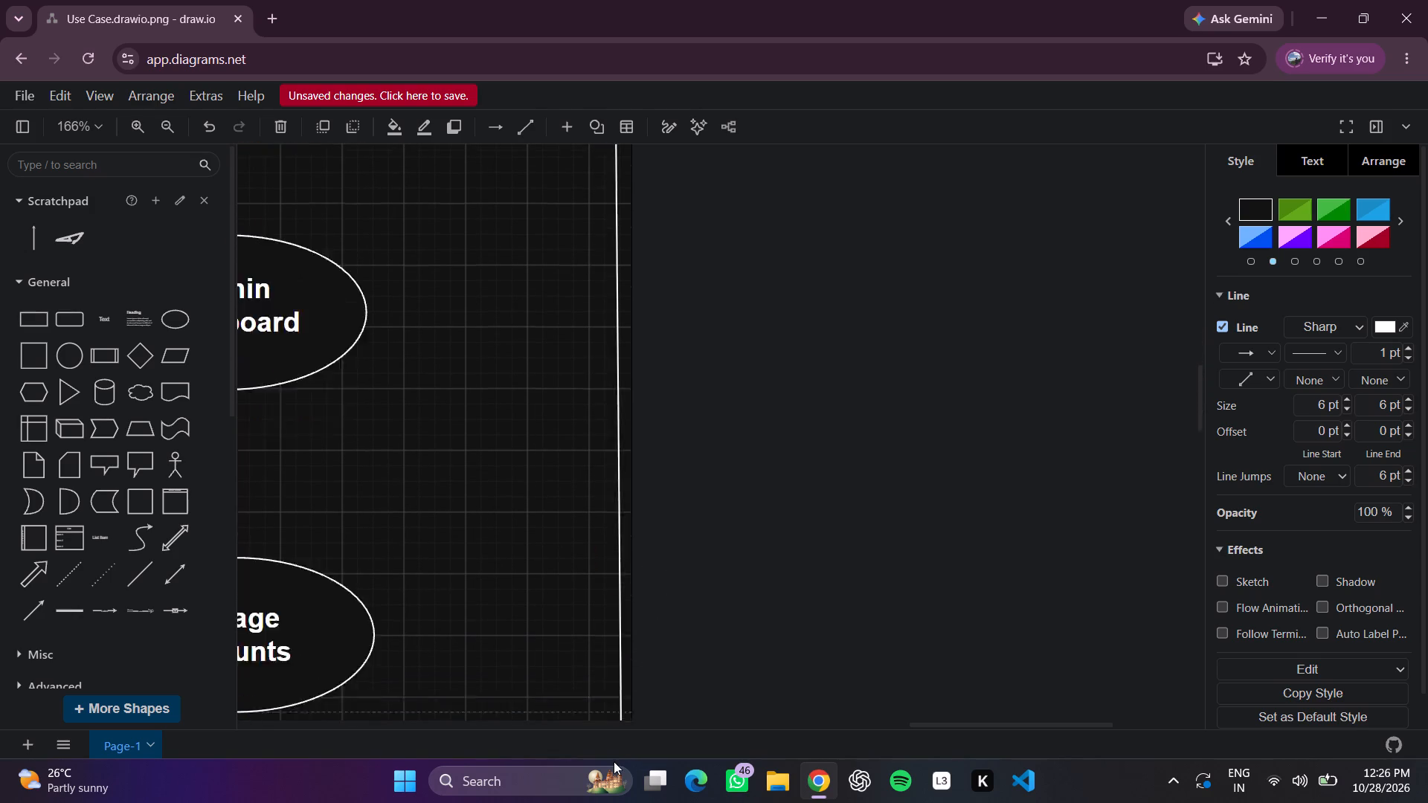
pyautogui.moveTo(614, 761); pyautogui.dragTo(594, 732)
pyautogui.scroll(-1, 595, 703)
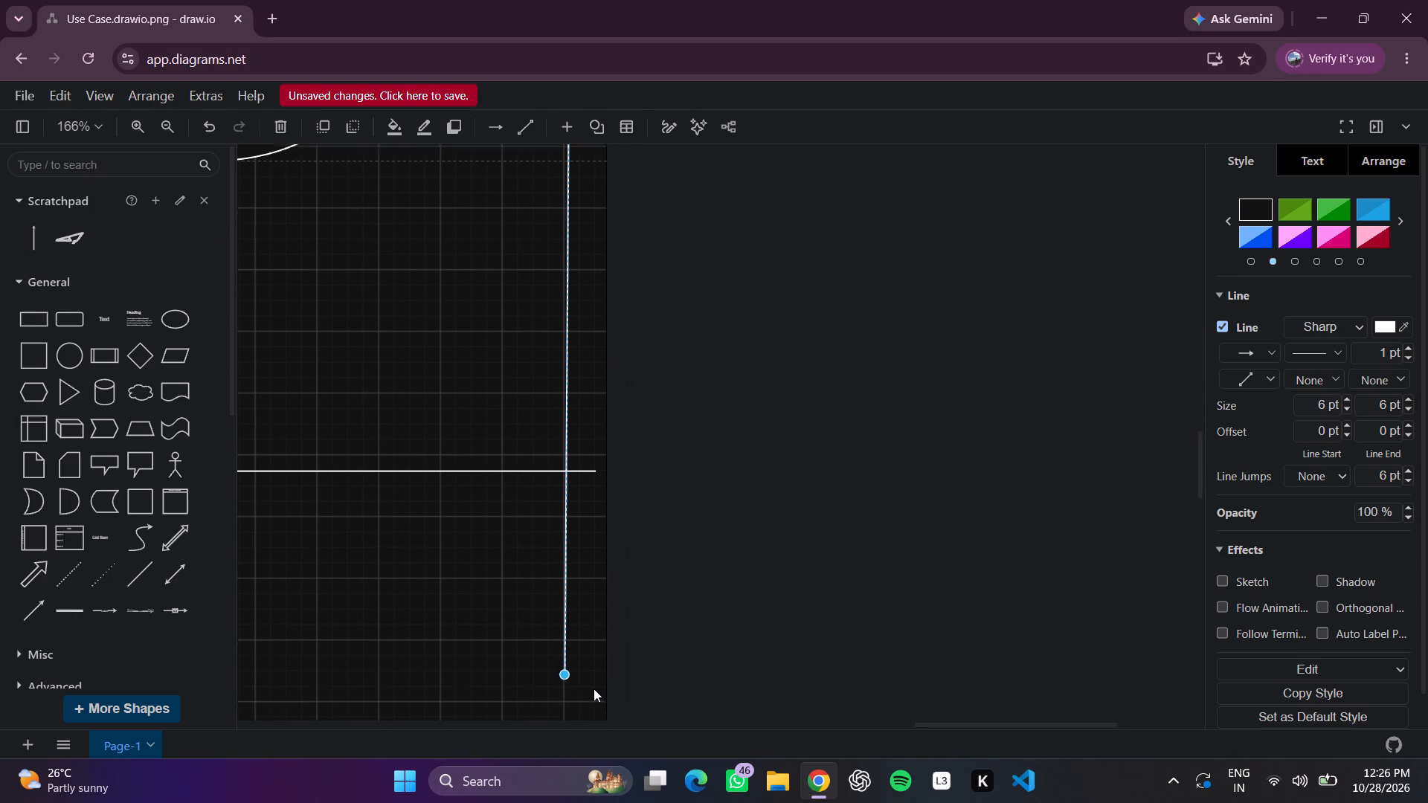
pyautogui.scroll(-1, 594, 688)
pyautogui.moveTo(559, 665); pyautogui.dragTo(588, 478)
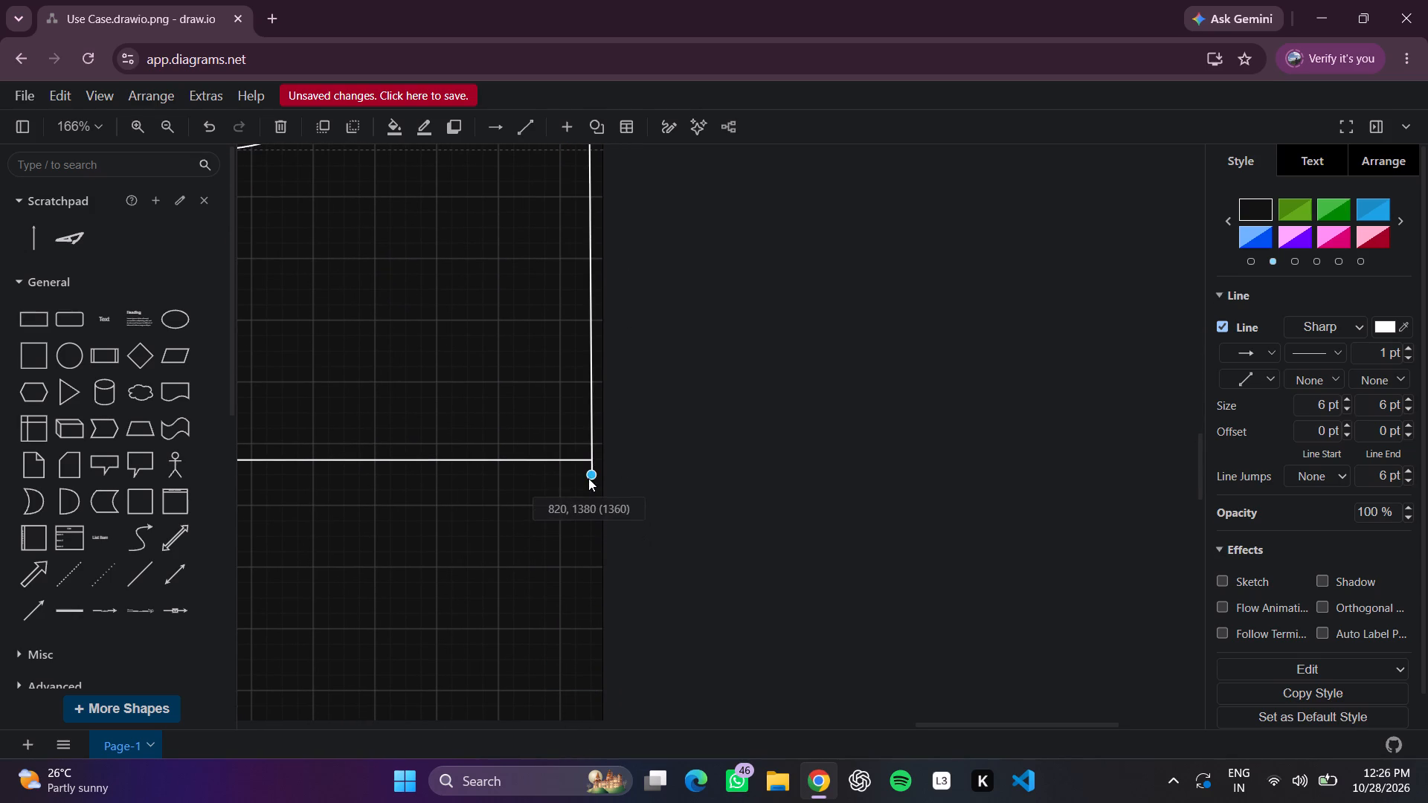
pyautogui.moveTo(588, 478); pyautogui.dragTo(582, 465)
pyautogui.click(579, 535)
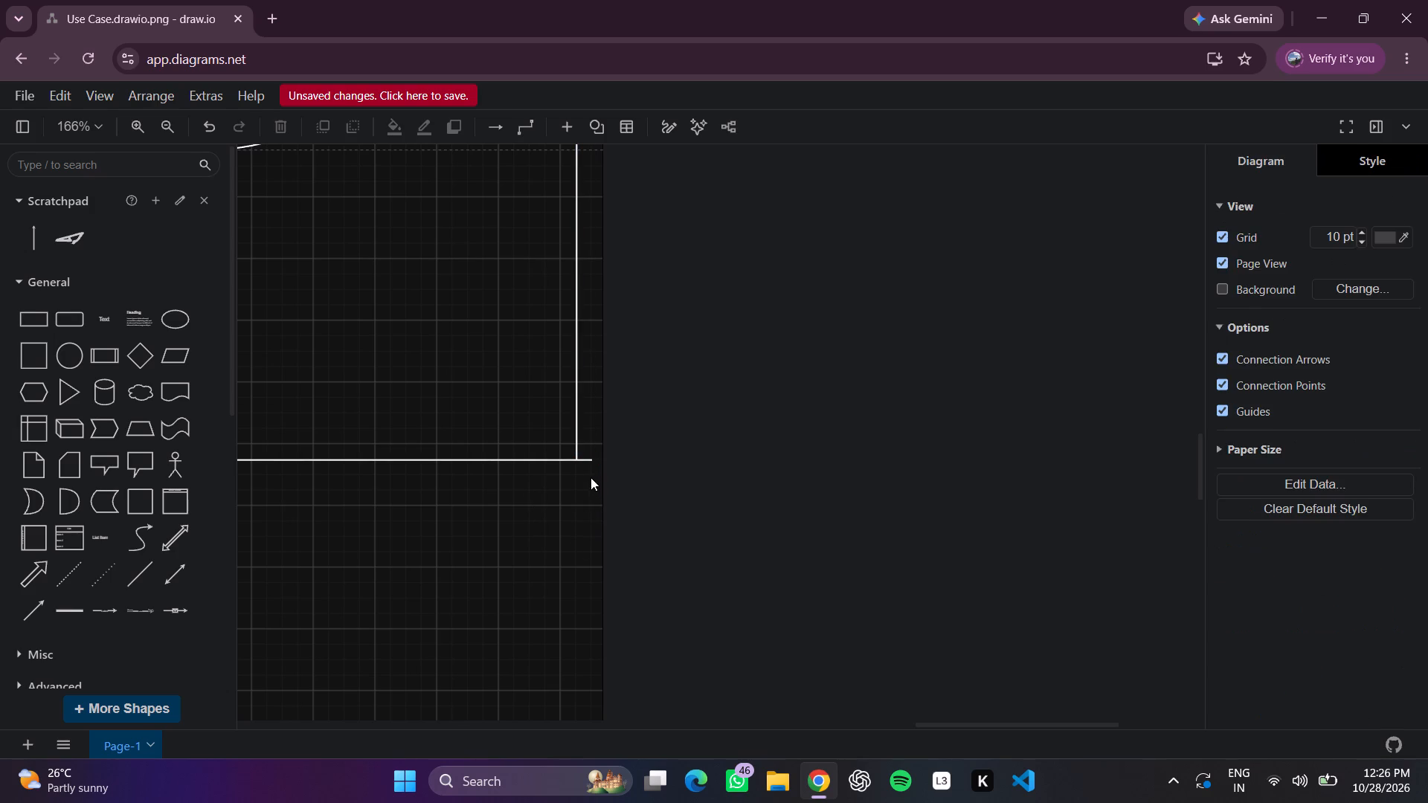
# Shorten the bottom boundary line's overhanging end so it meets the vertical boundary line at the corner.
pyautogui.click(588, 456)
pyautogui.moveTo(595, 464); pyautogui.dragTo(582, 461)
pyautogui.click(578, 535)
# Save the diagram as the editable bitmap image Use Case.drawio.png, with Download as the destination.
pyautogui.scroll(4, 576, 532)
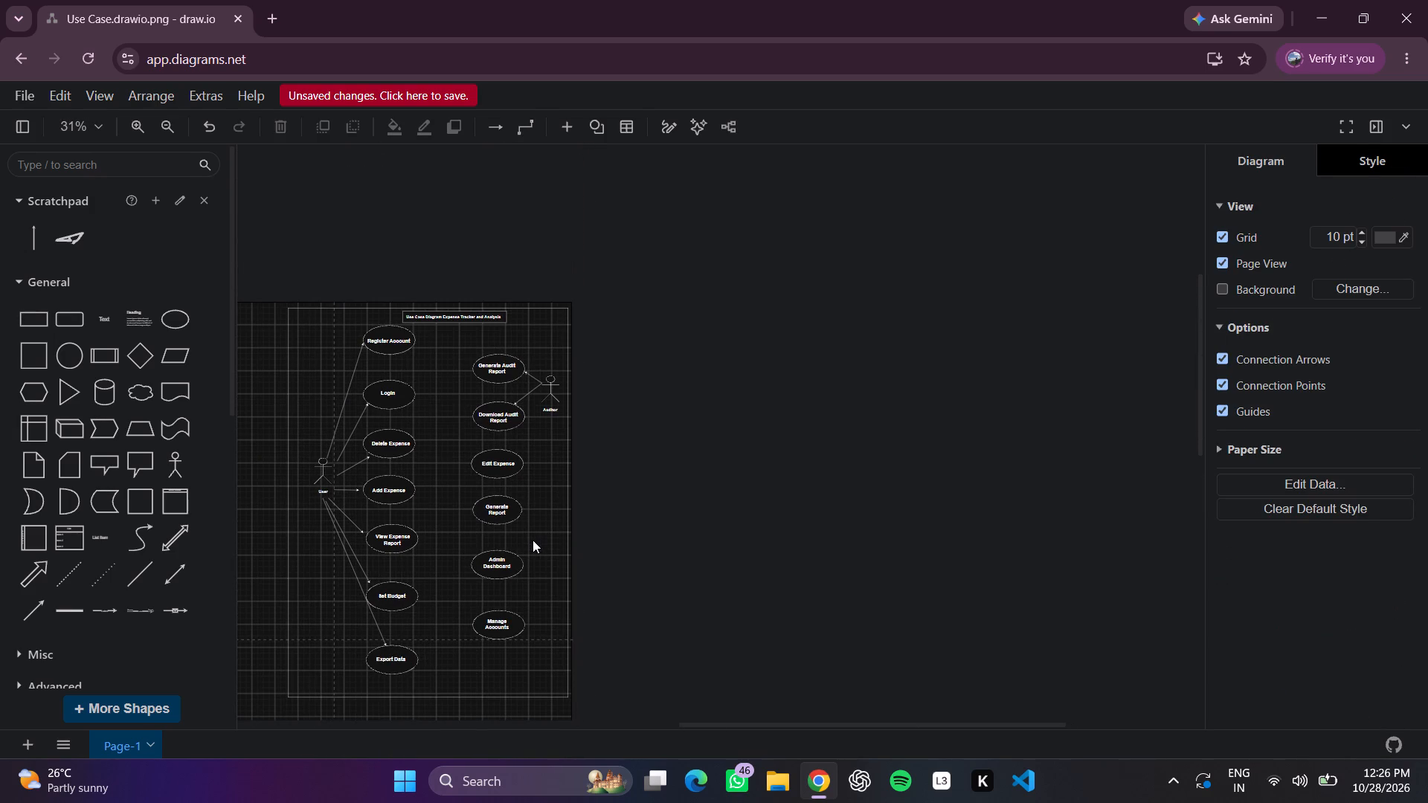
pyautogui.click(412, 87)
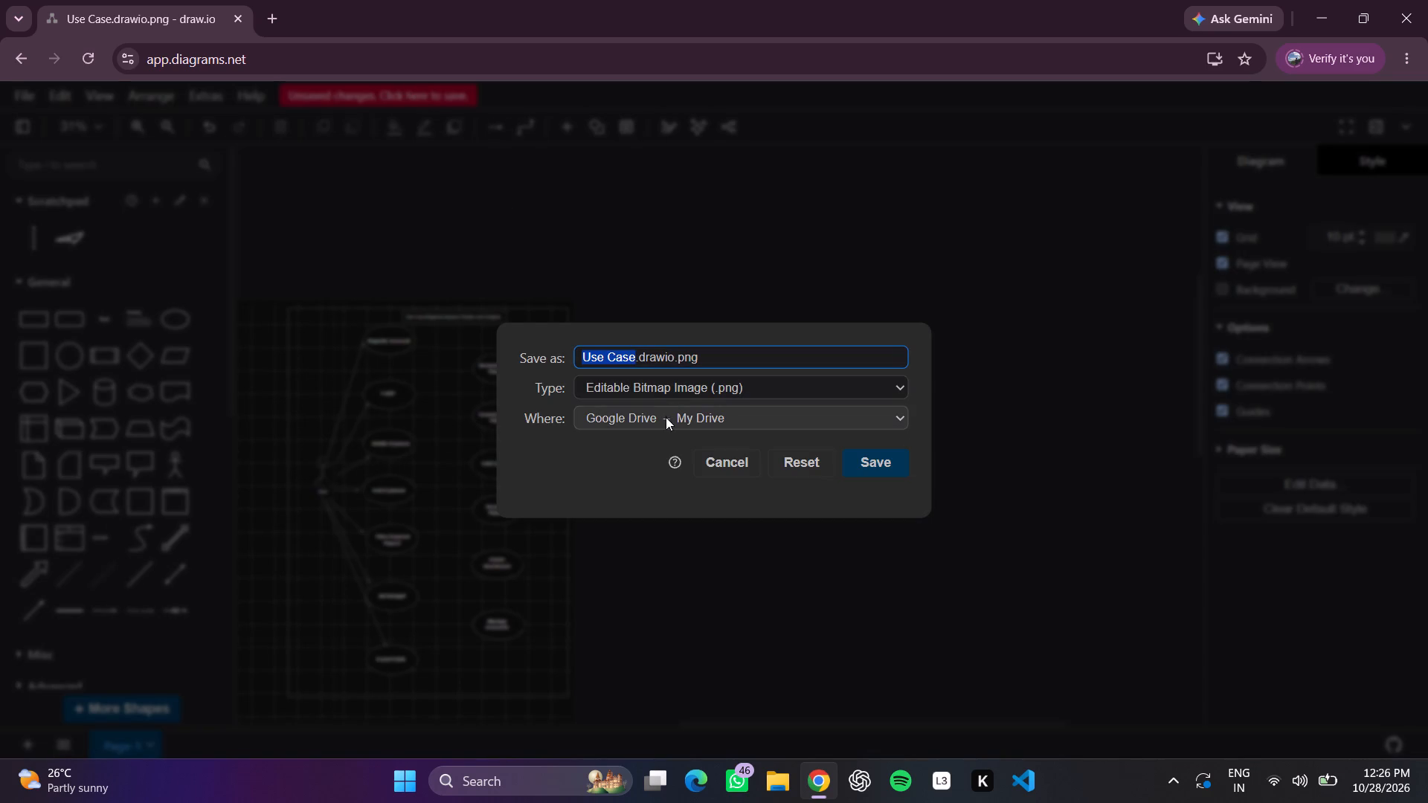
pyautogui.click(666, 418)
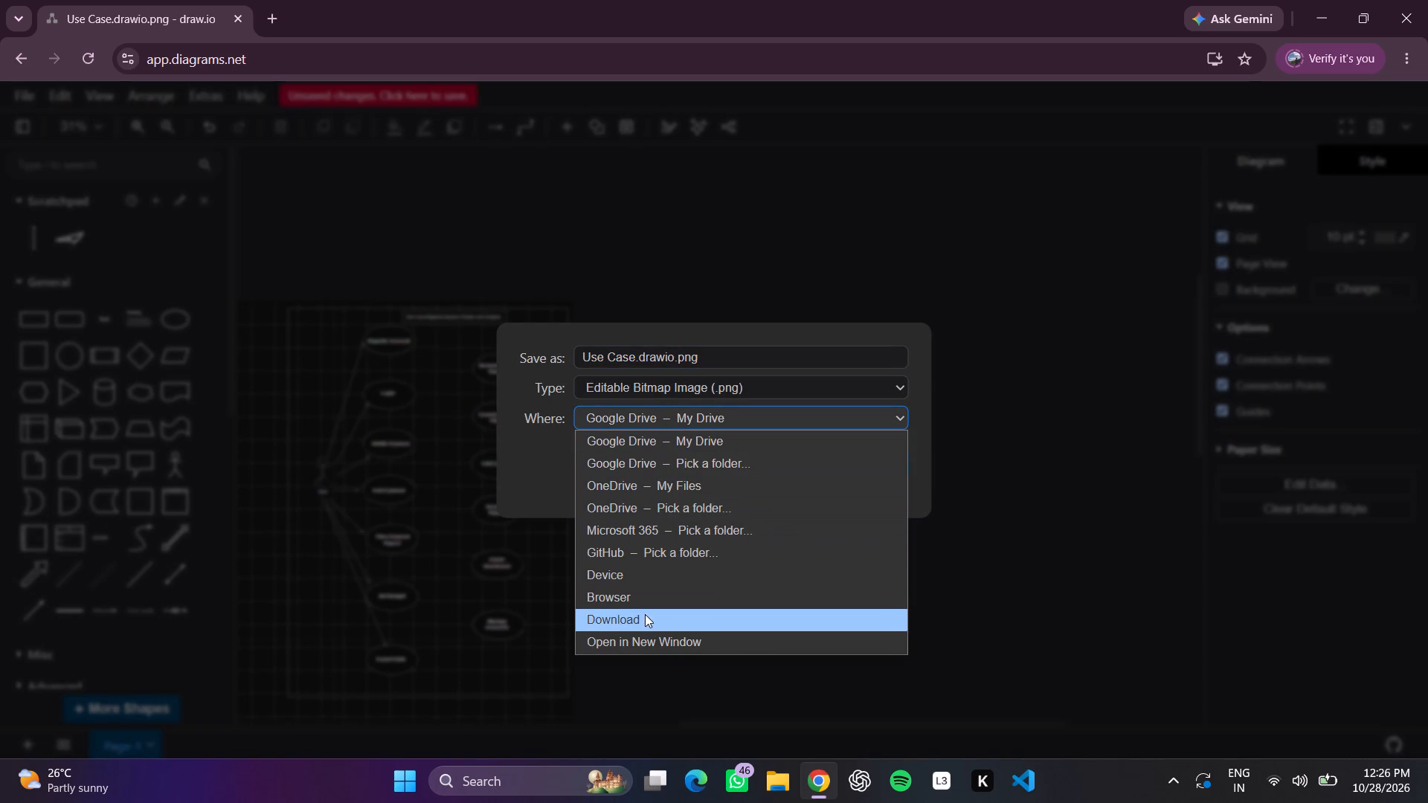
pyautogui.click(645, 615)
pyautogui.click(870, 468)
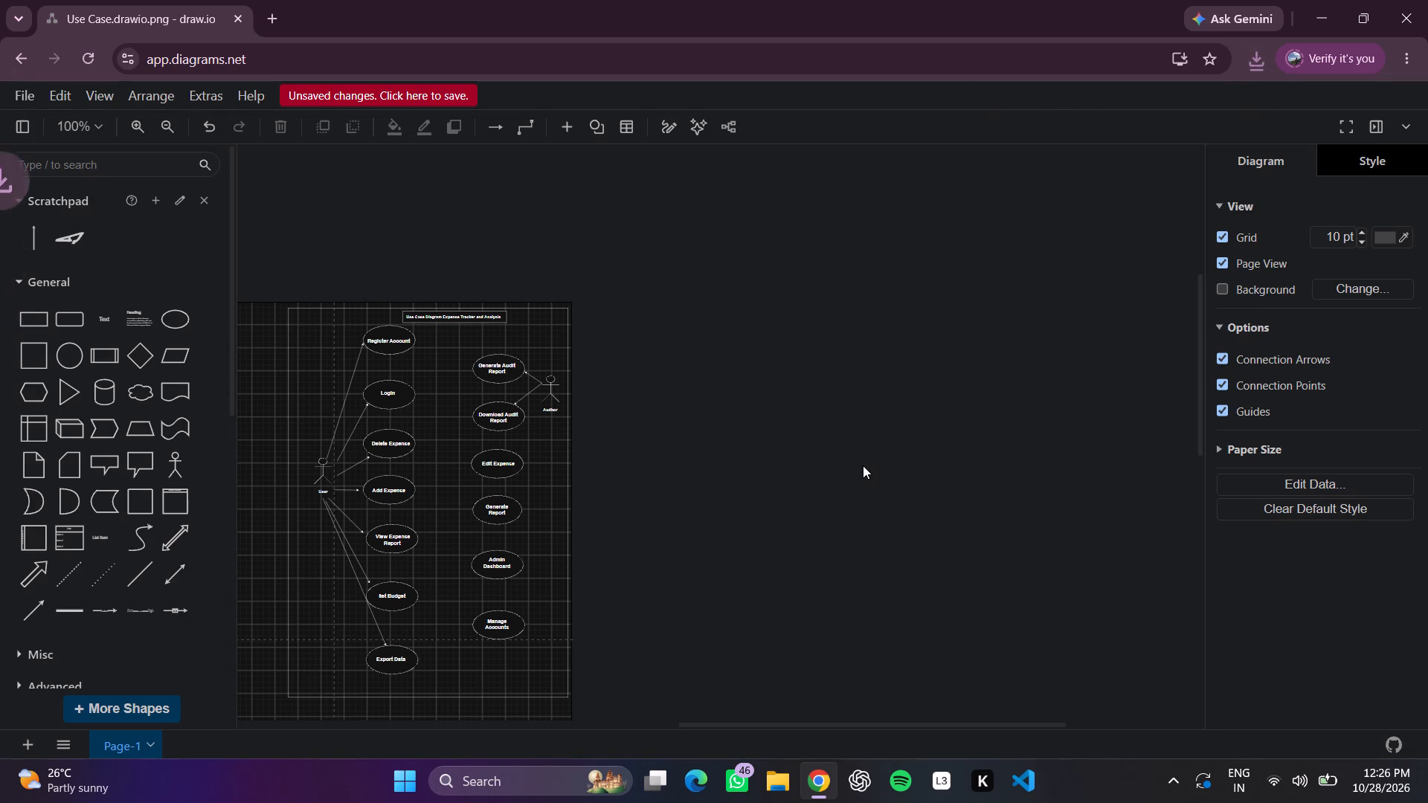
# Export the diagram as a PNG at 100% zoom with a transparent background, downloading it as Use Case.drawio.png.
pyautogui.hscroll(3, 816, 454)
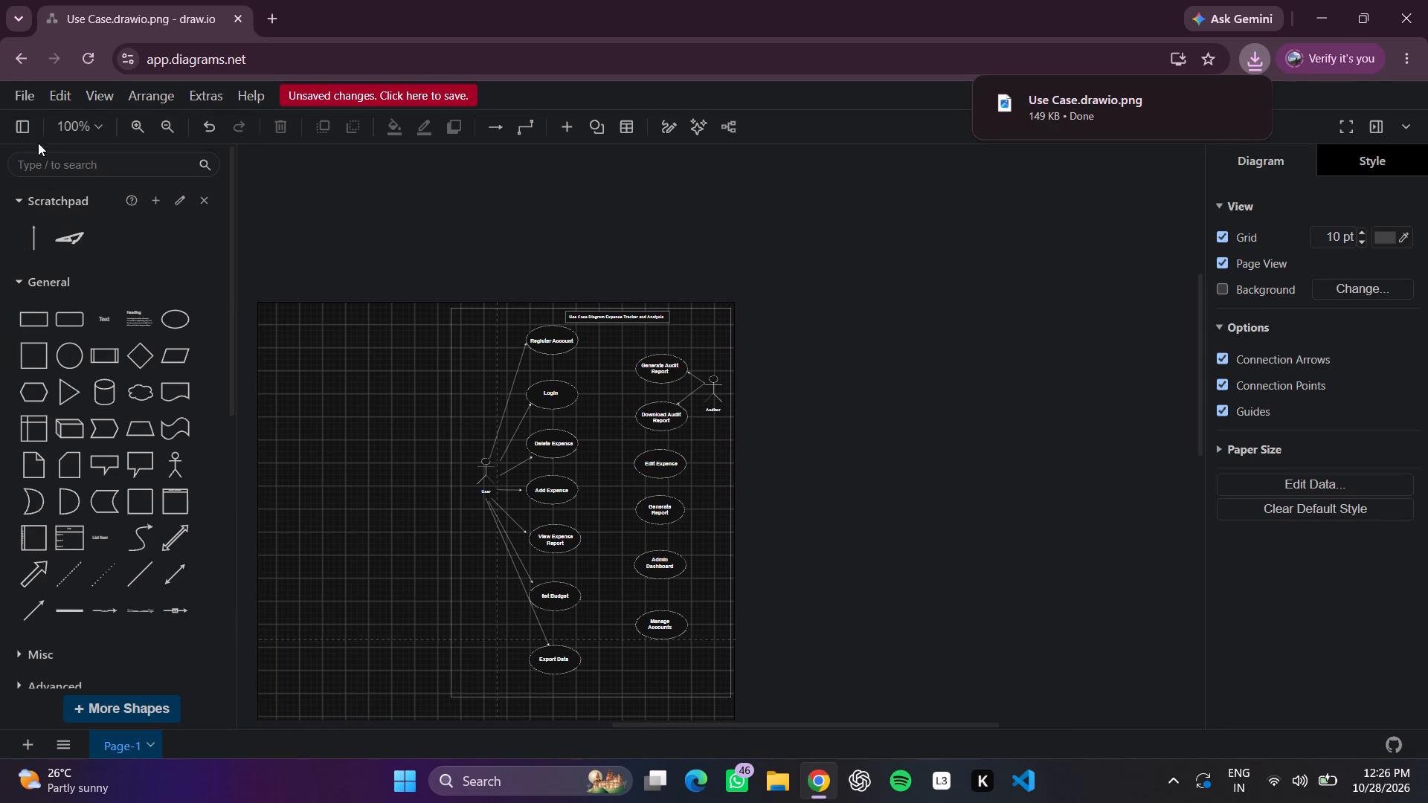
pyautogui.click(668, 390)
pyautogui.click(13, 86)
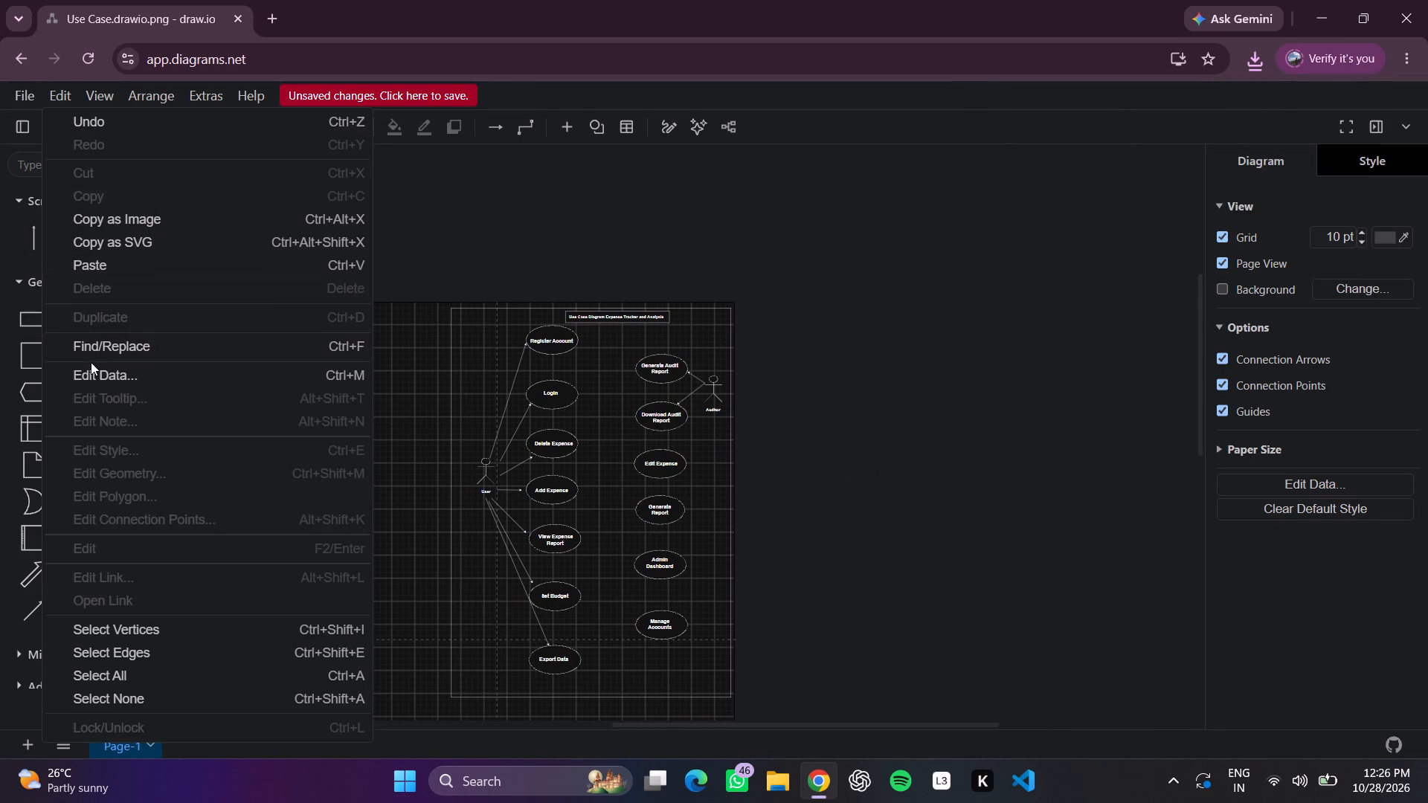
pyautogui.click(19, 94)
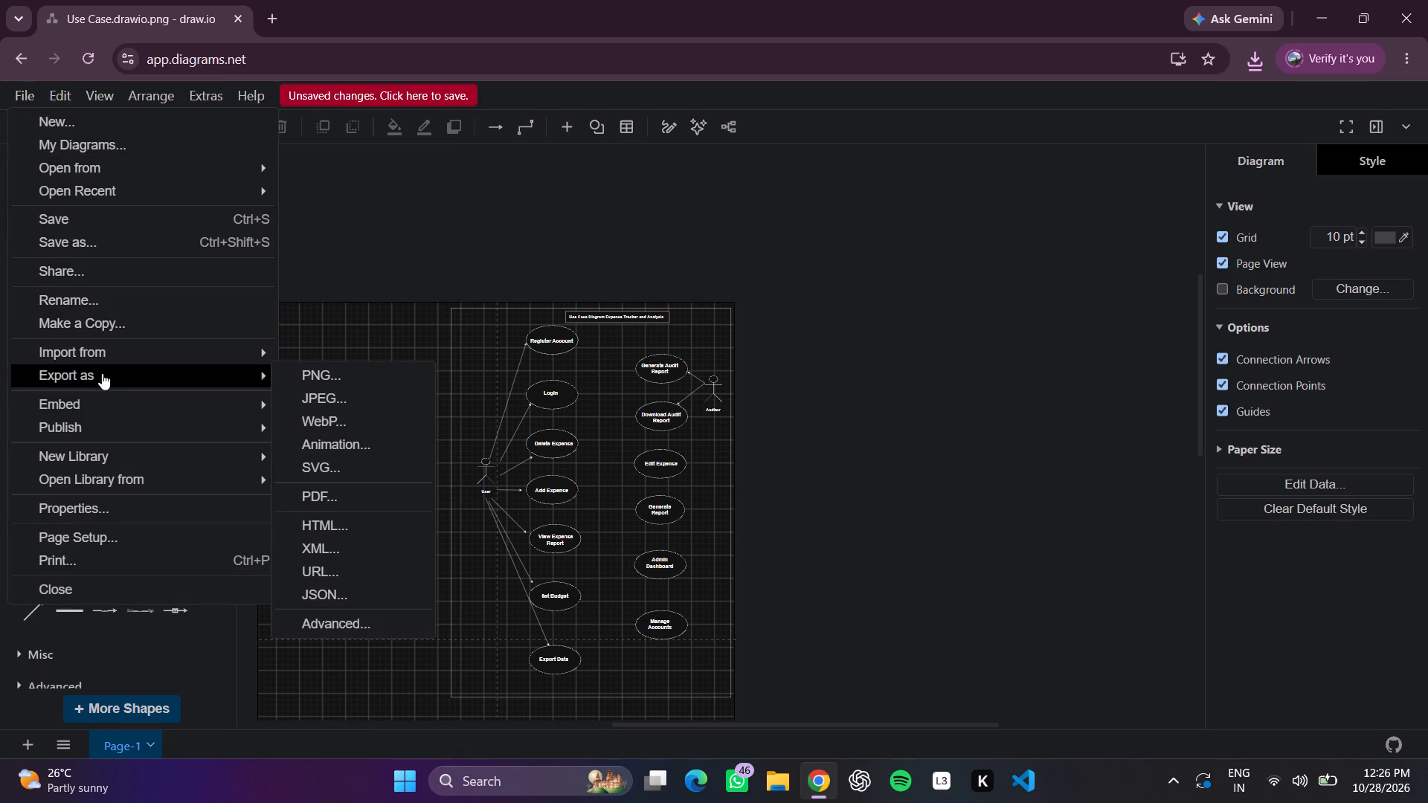
pyautogui.click(407, 386)
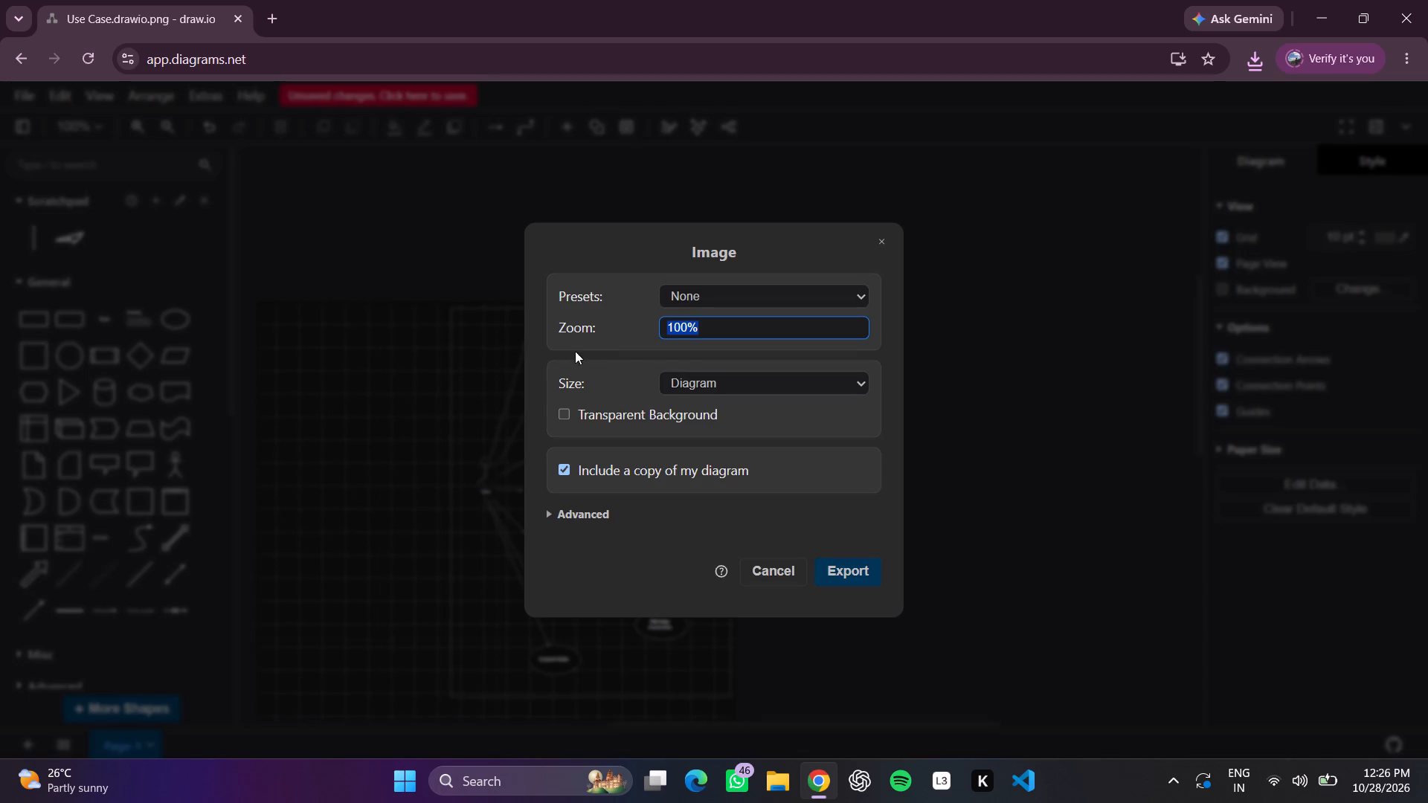
pyautogui.click(559, 419)
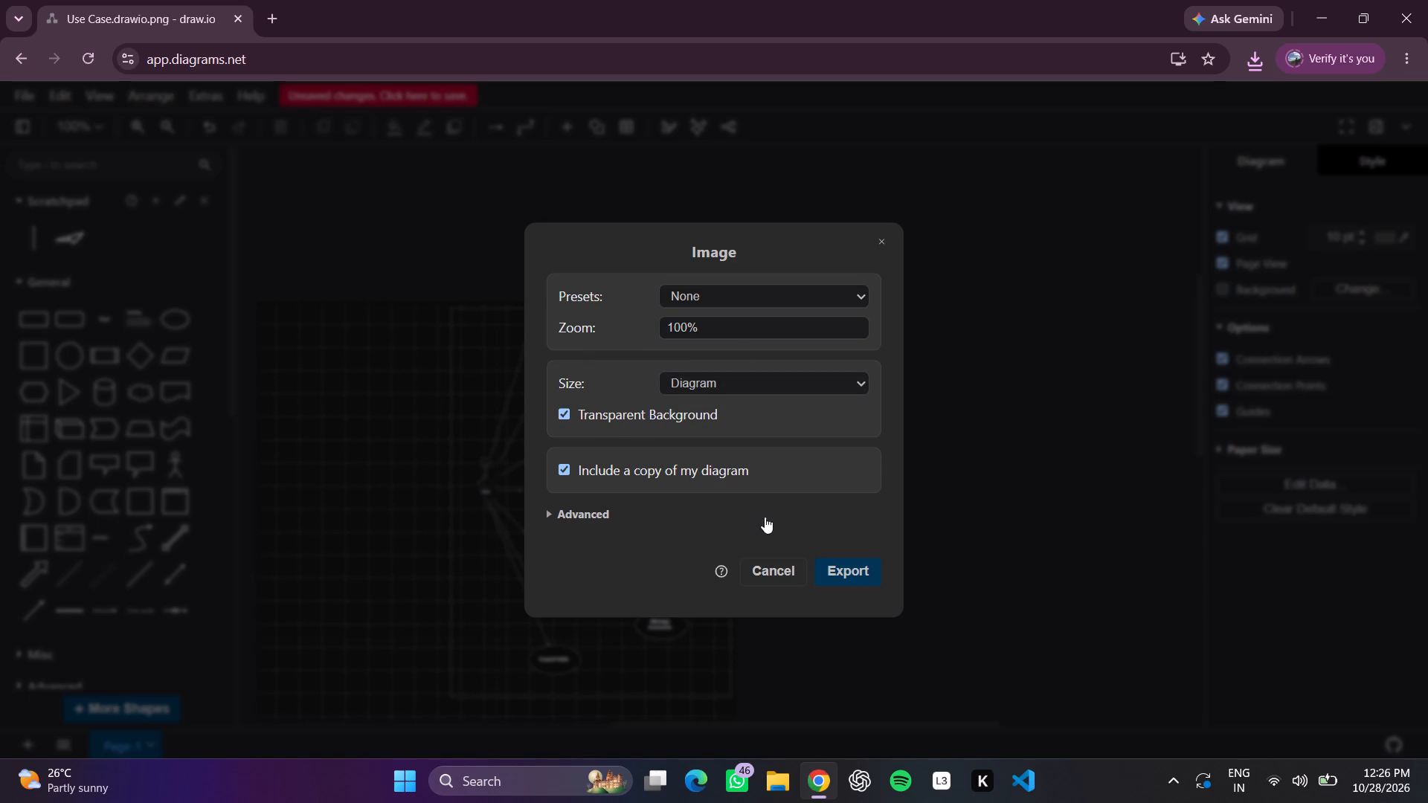
pyautogui.click(830, 570)
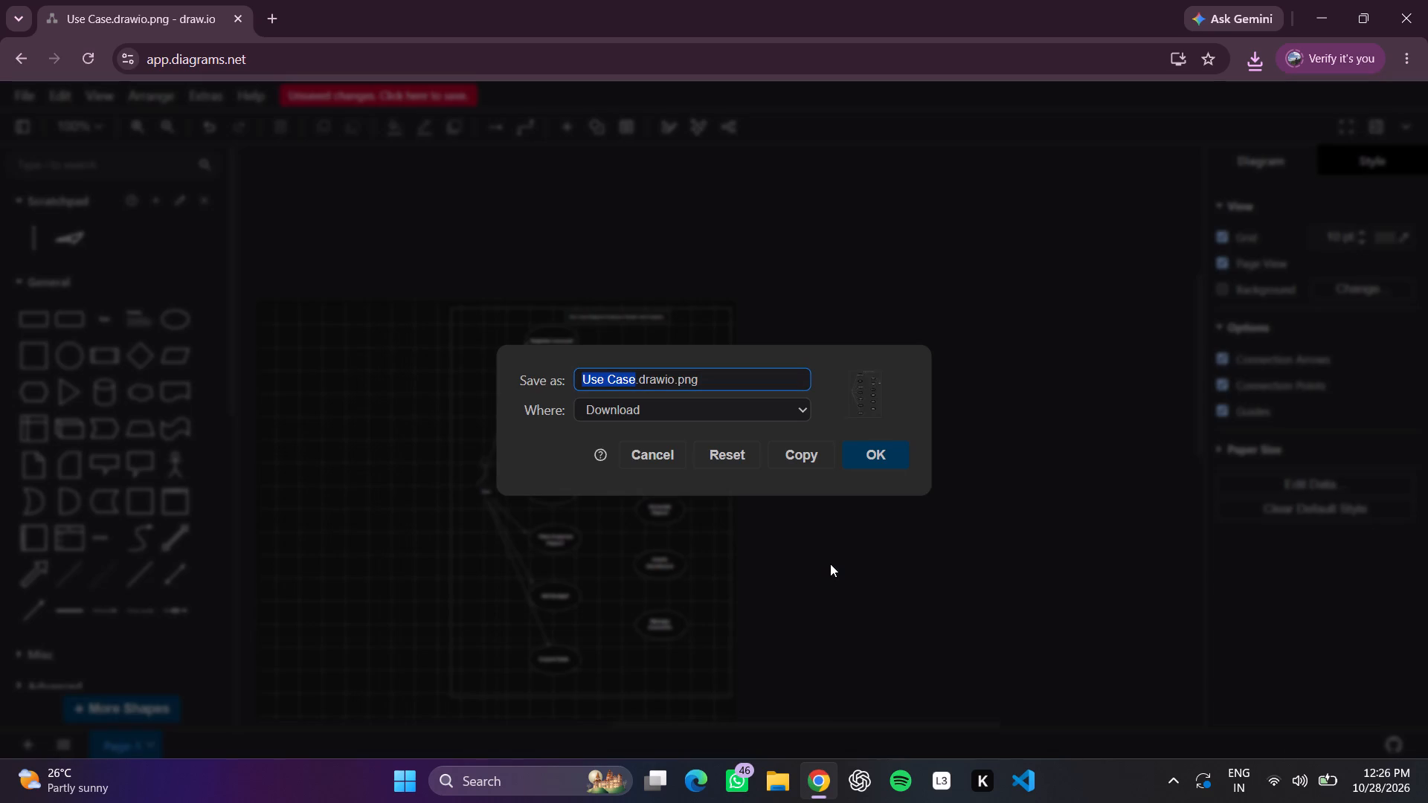
pyautogui.click(874, 446)
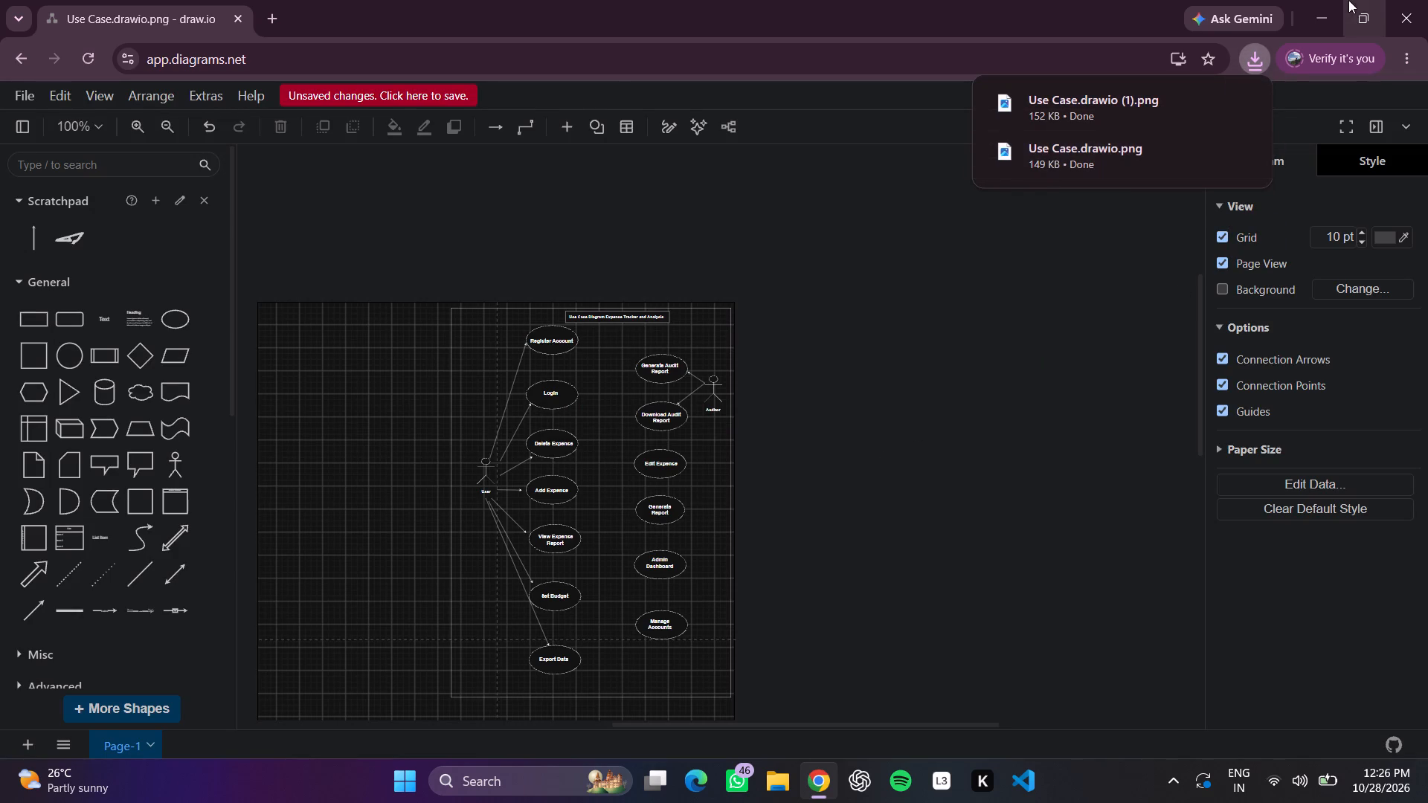
# Switch to File Explorer and remove Screenshot (9) and Screenshot (8) from the list of recent files.
pyautogui.click(1337, 4)
pyautogui.click(782, 790)
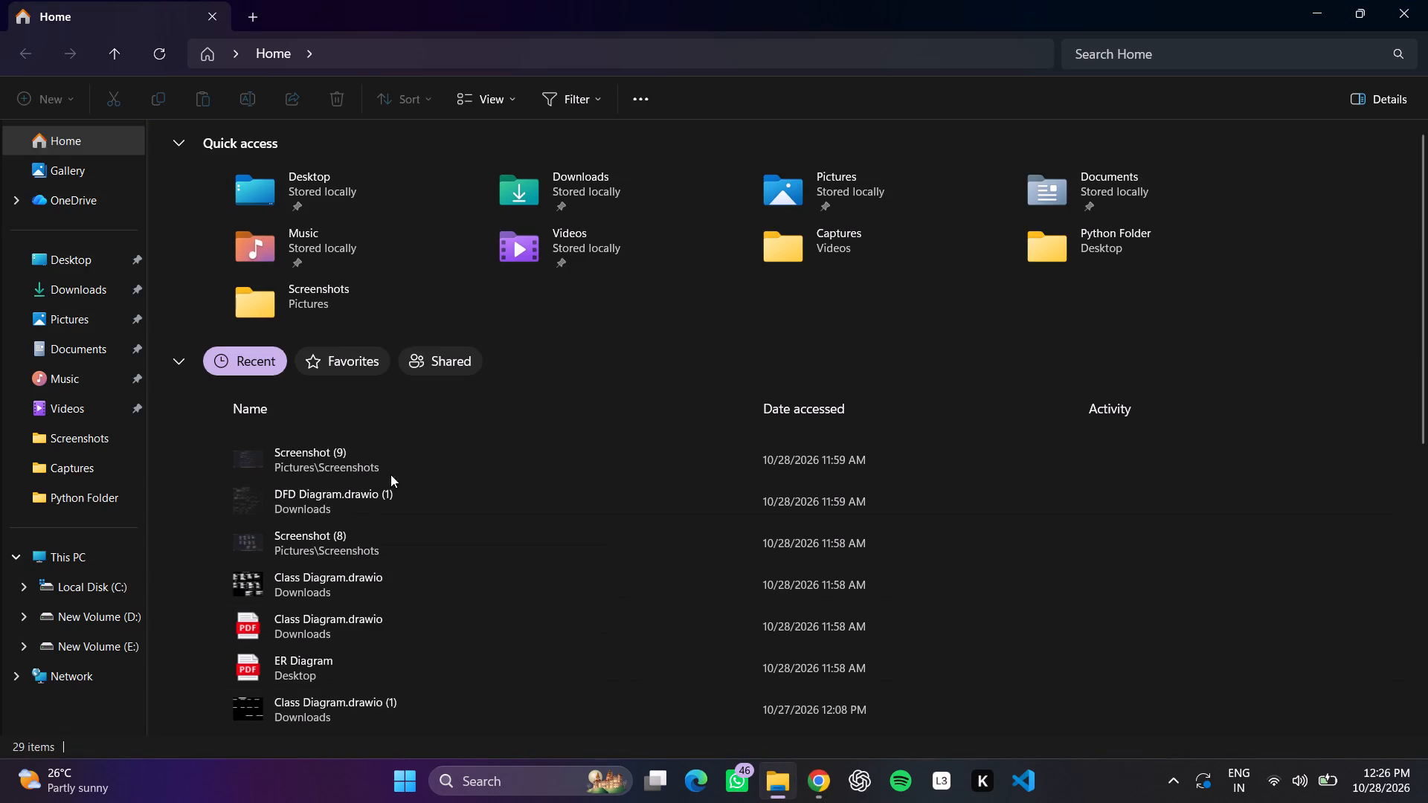
pyautogui.click(743, 457)
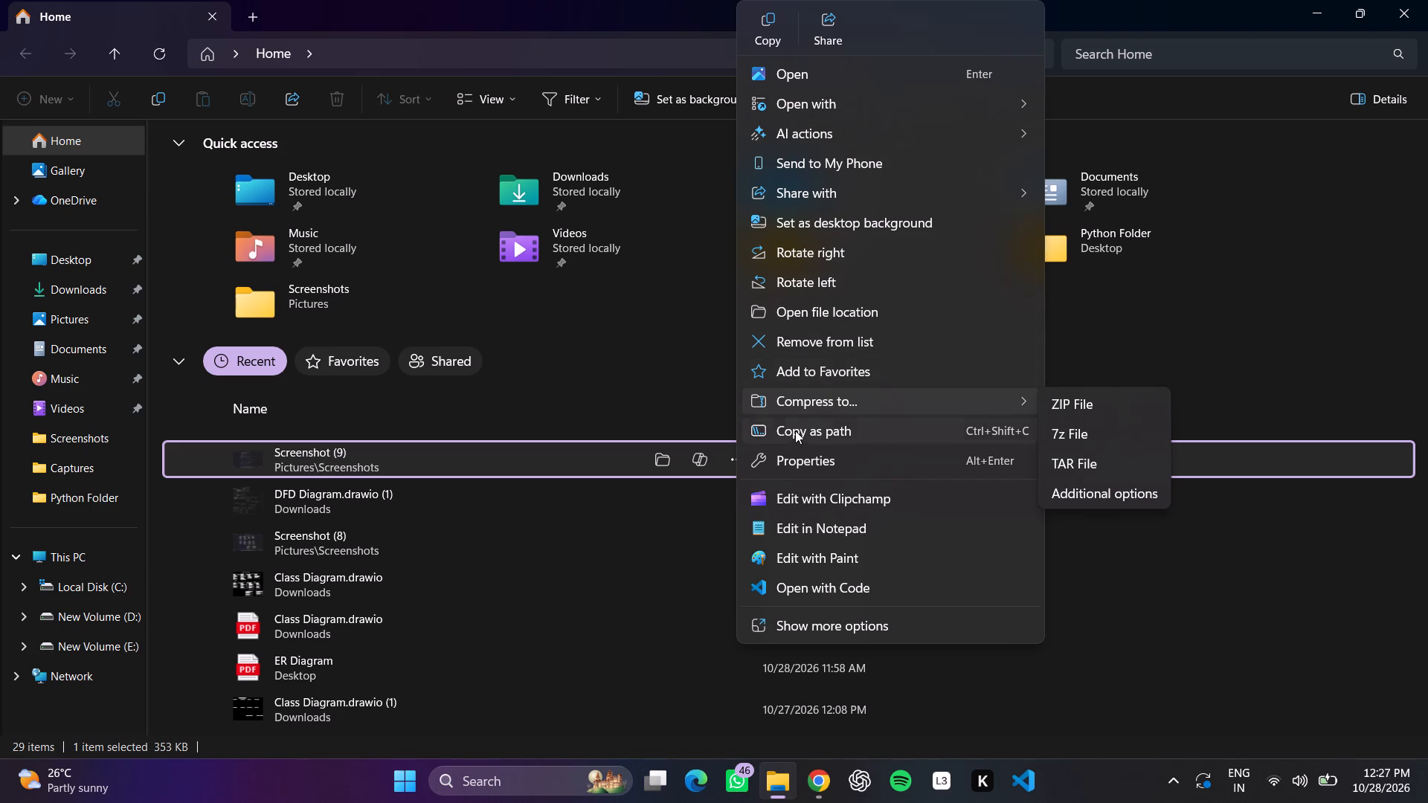
pyautogui.click(797, 352)
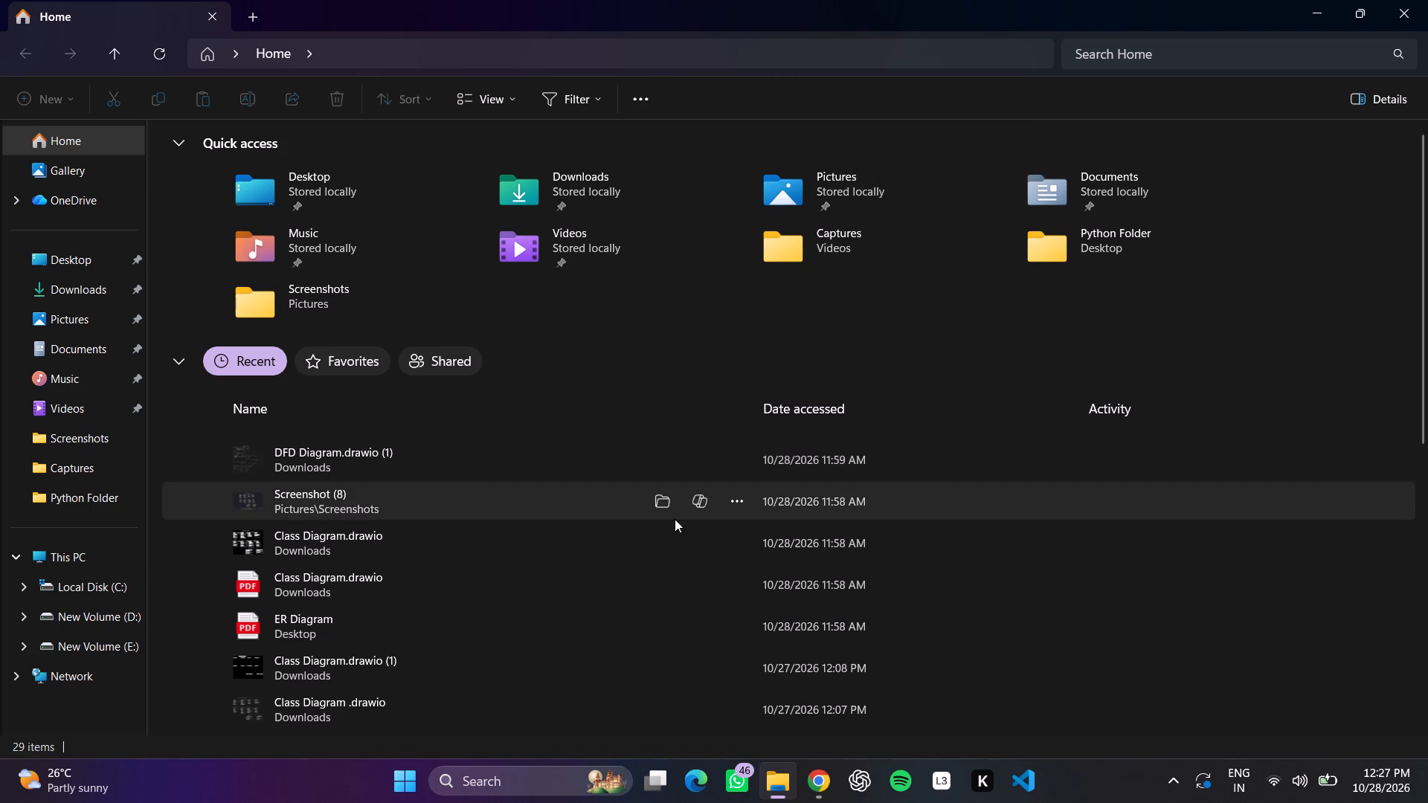
pyautogui.click(730, 507)
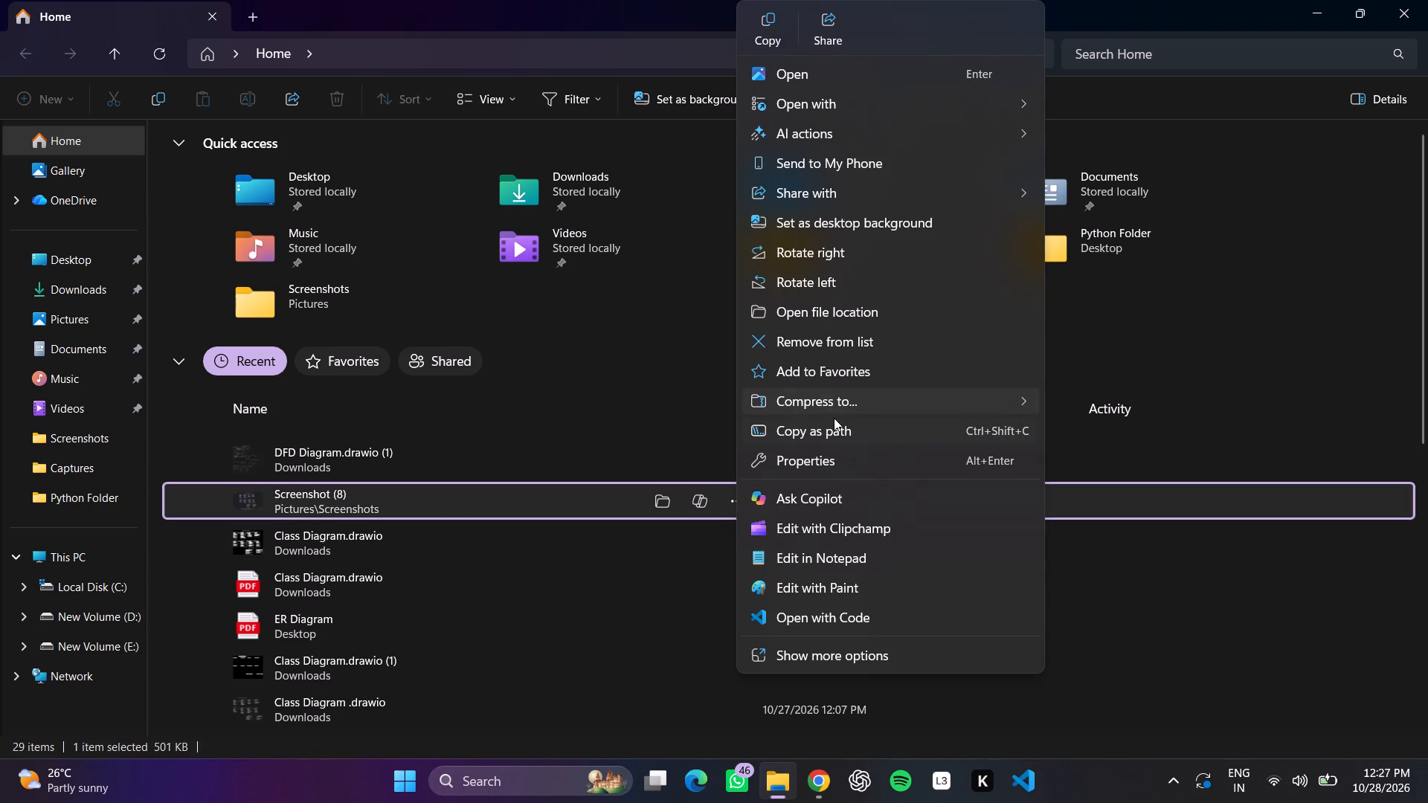
pyautogui.click(812, 345)
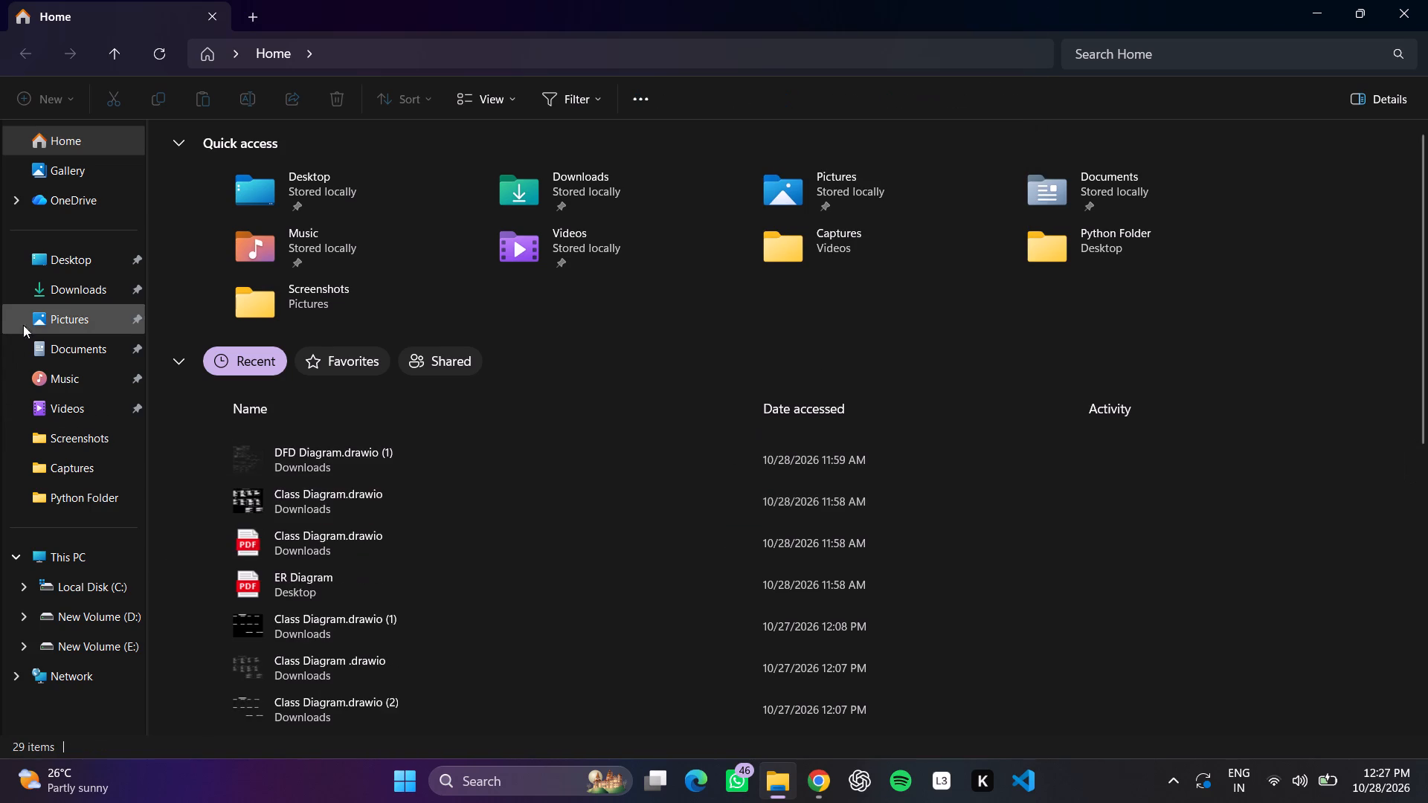
# Open Use Case.drawio (1) from the Downloads folder, examine the exported diagram, and close the image.
pyautogui.click(38, 319)
pyautogui.click(57, 346)
pyautogui.click(62, 296)
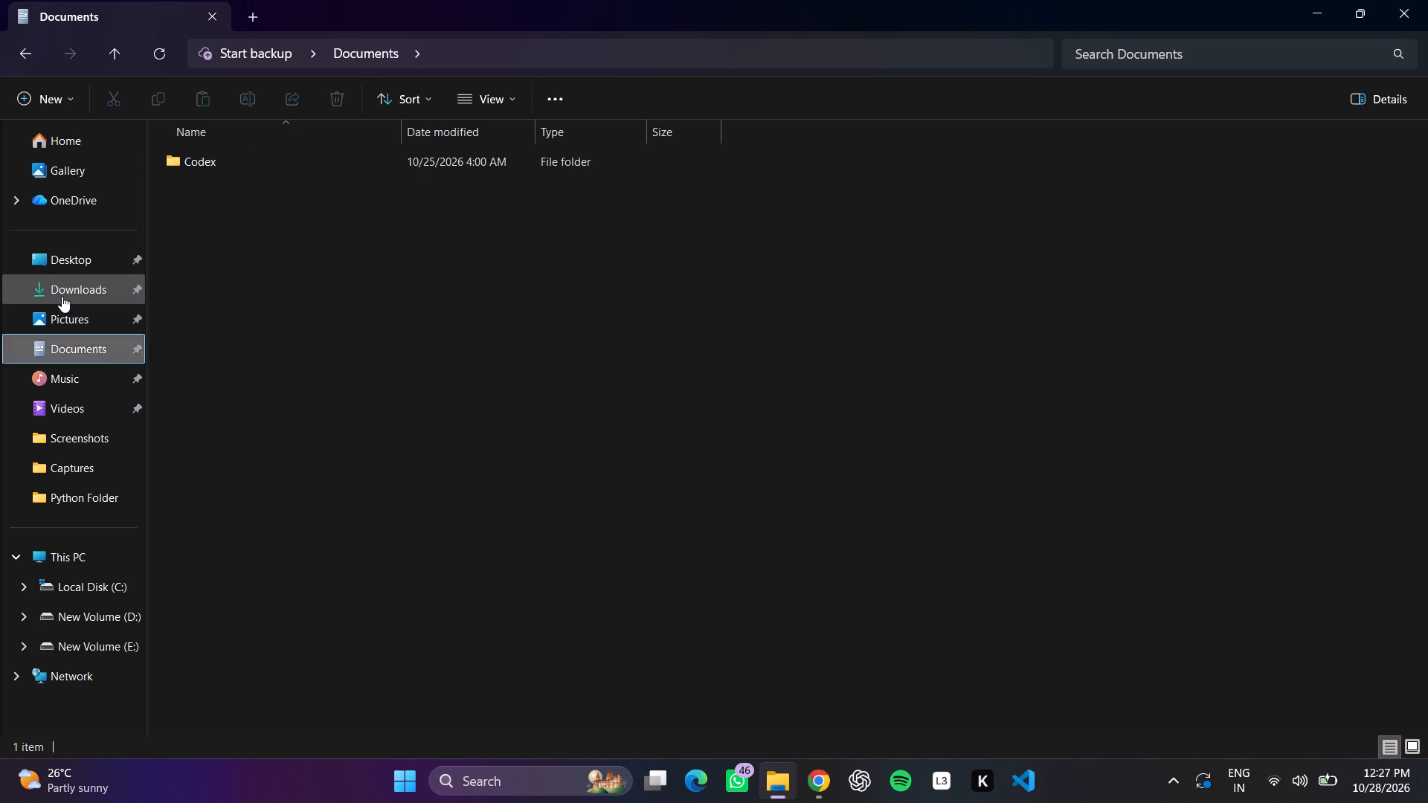
pyautogui.doubleClick(304, 192)
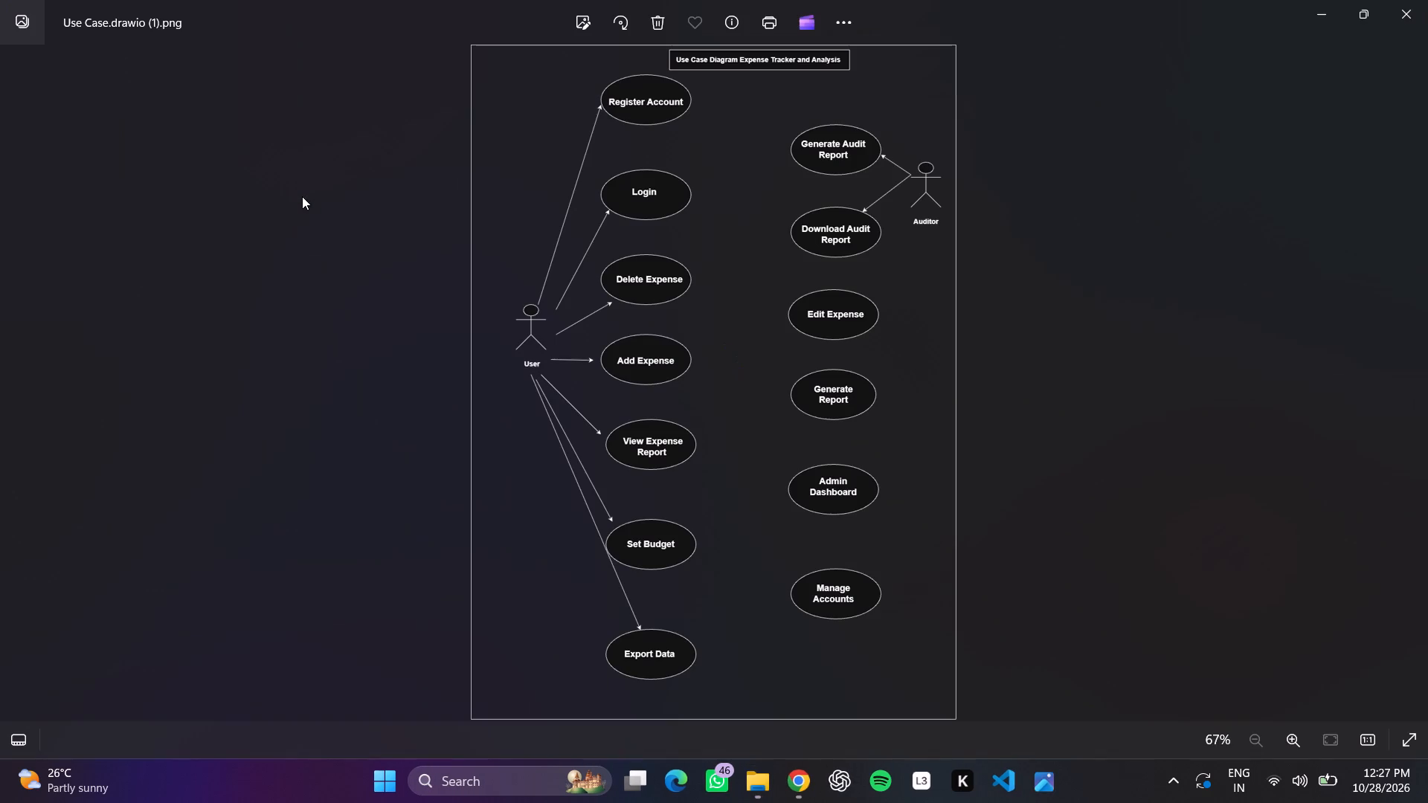
pyautogui.click(1425, 4)
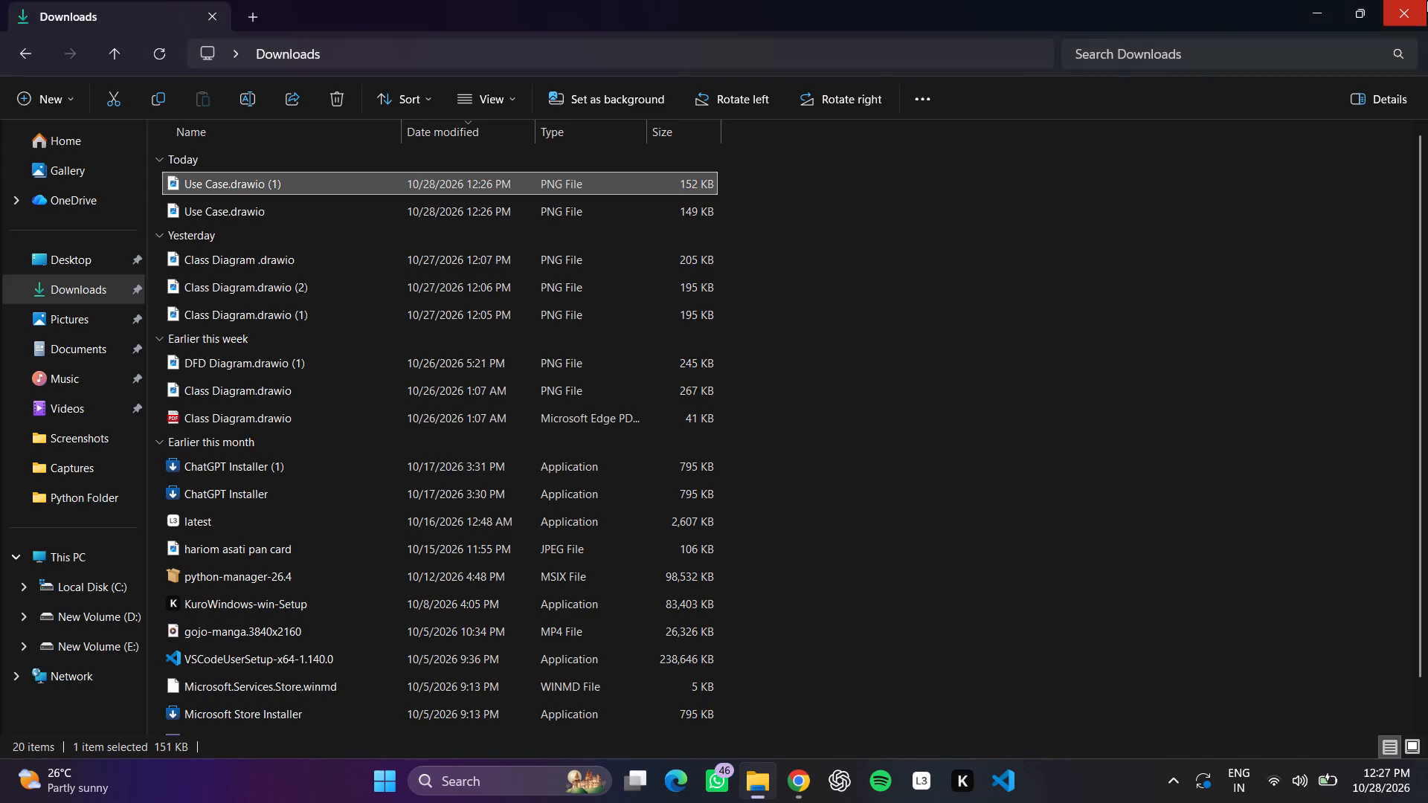
# Close File Explorer and the browser window with the diagram, leaving the site without saving again.
pyautogui.click(1427, 1)
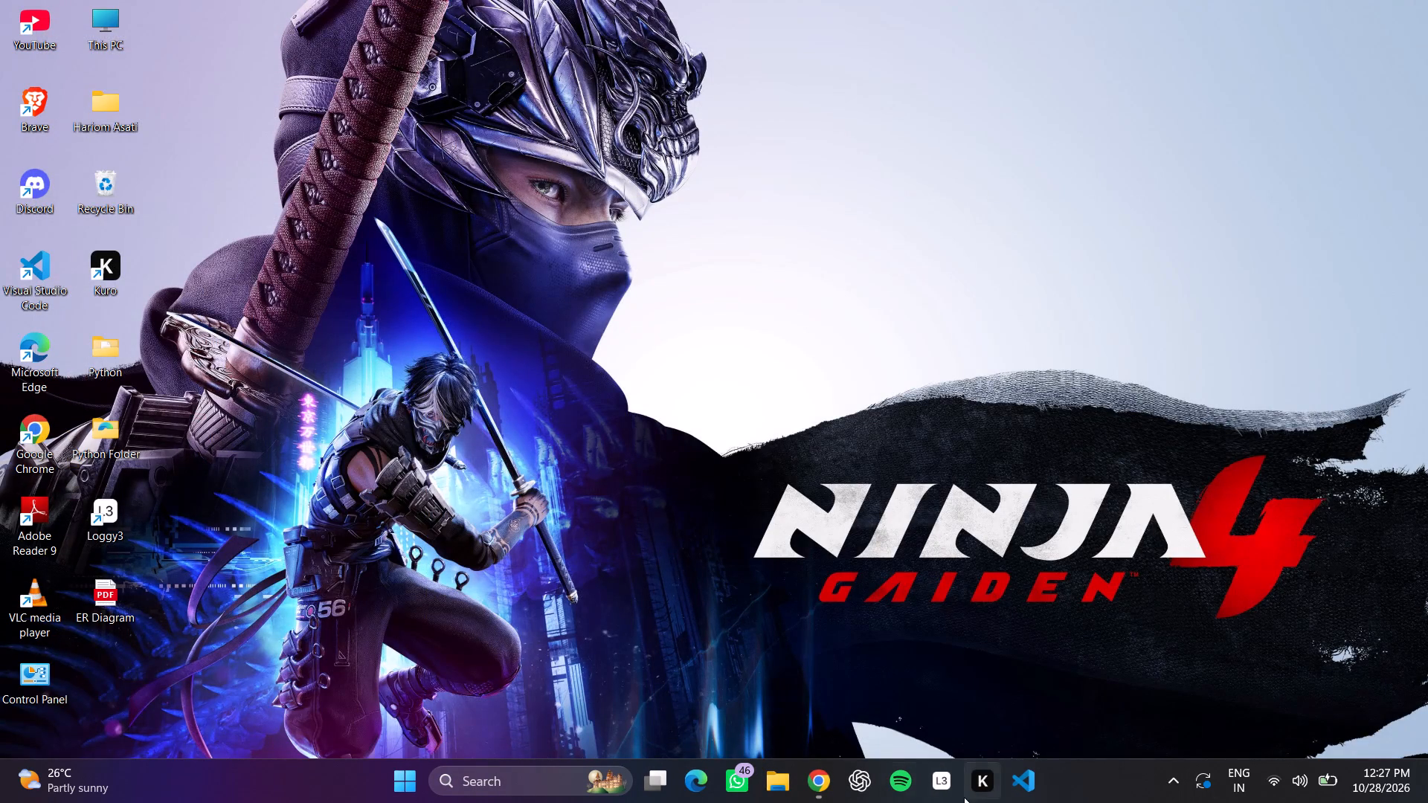
pyautogui.click(814, 761)
pyautogui.click(1422, 0)
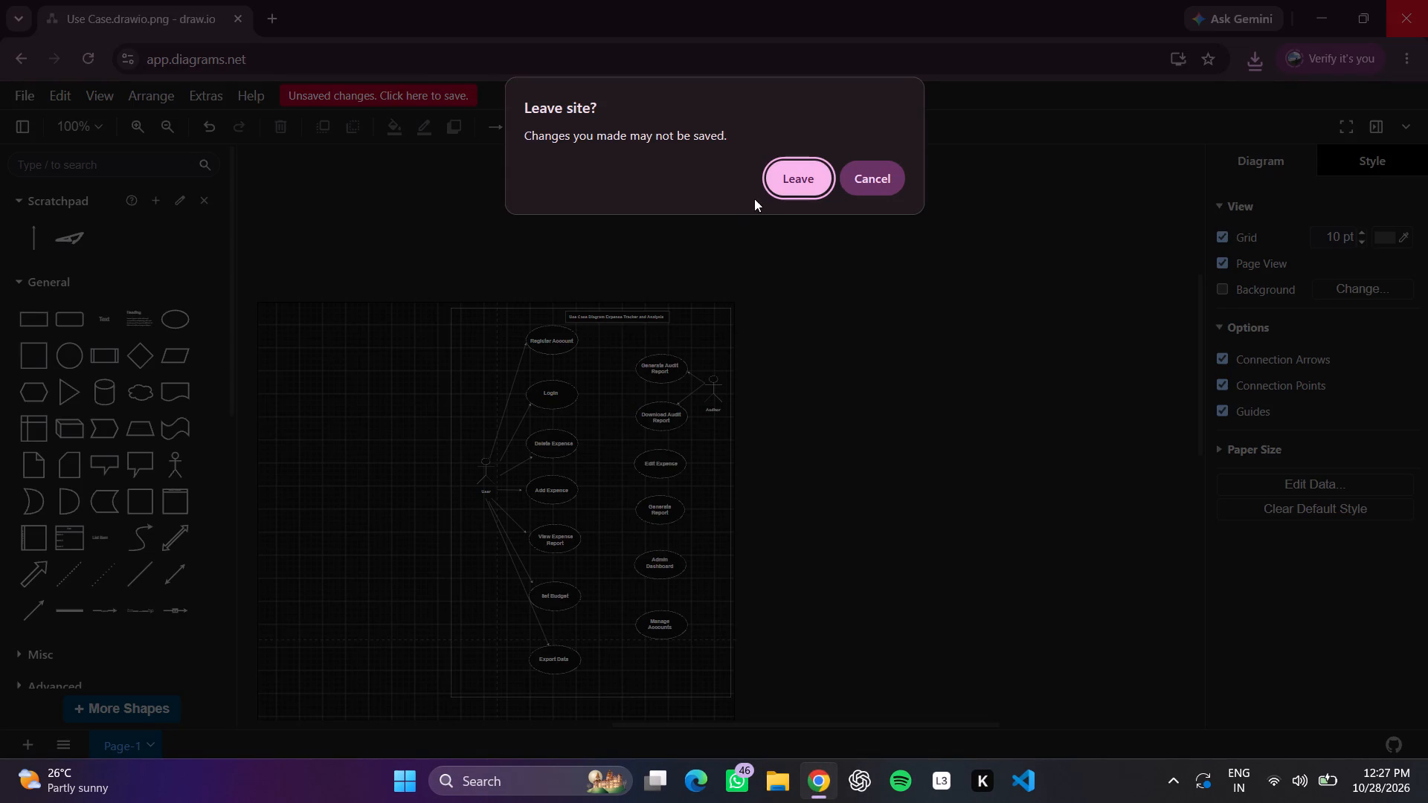
pyautogui.click(771, 188)
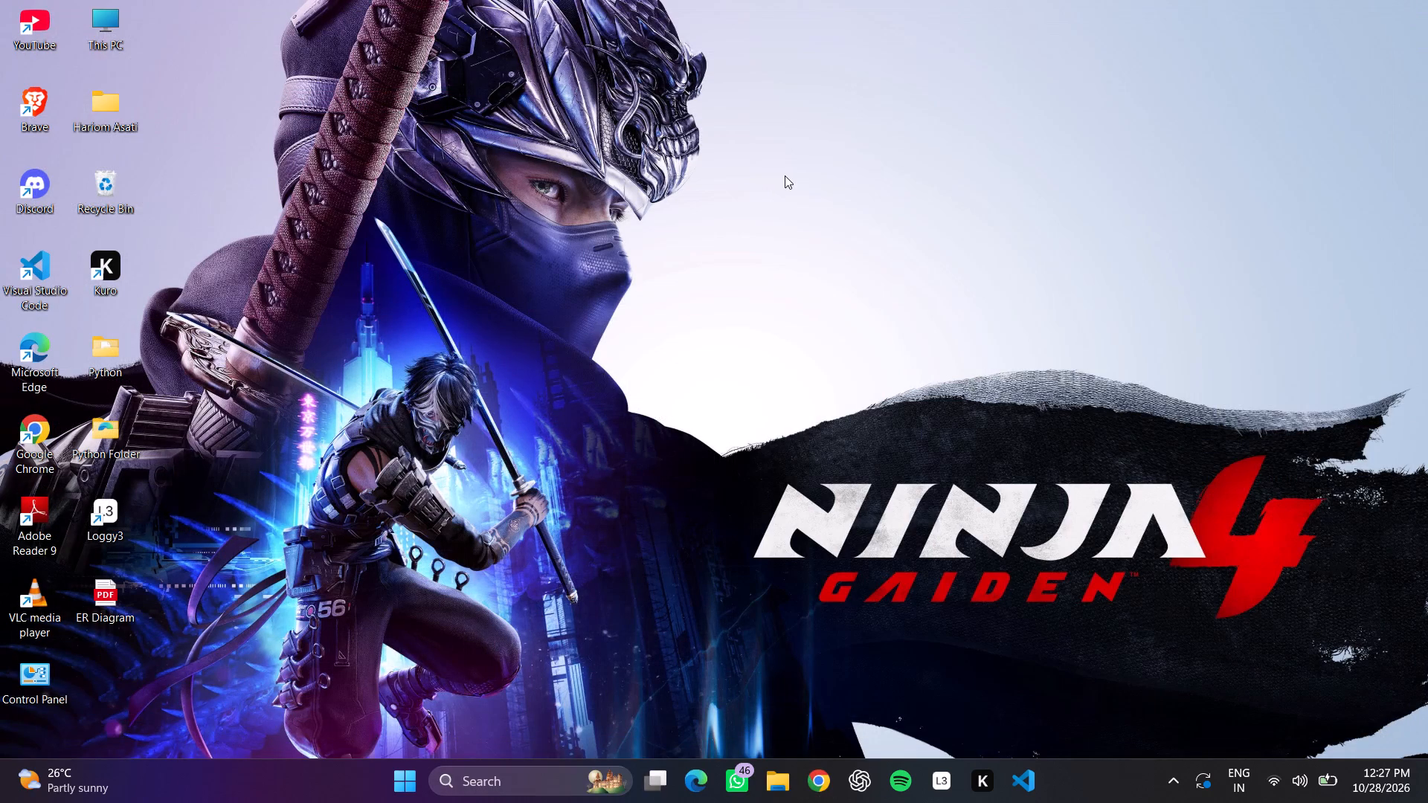
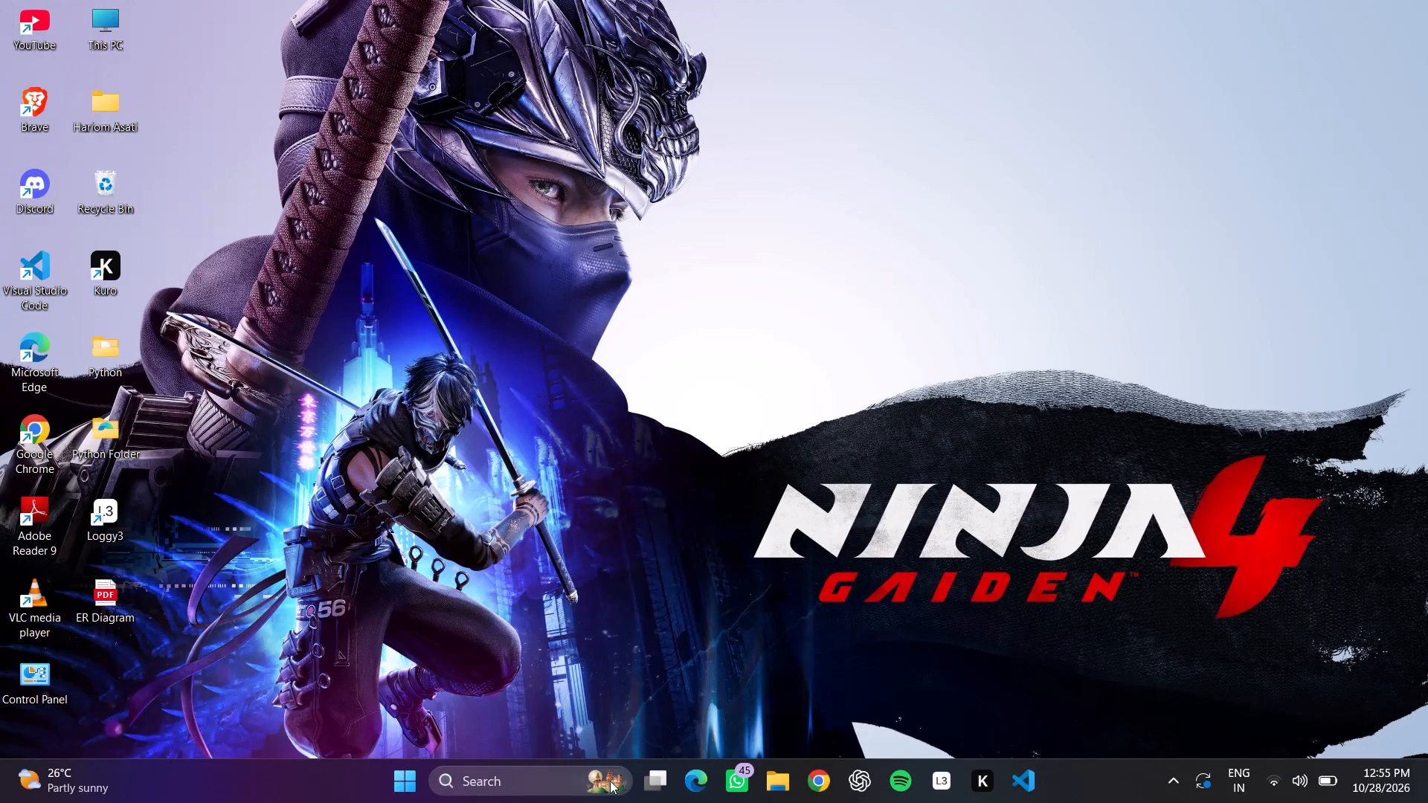
# Open DFD Diagram.drawio (1) from File Explorer's recent files, examine the data flow diagram up close and whole, and minimize the image.
pyautogui.click(767, 773)
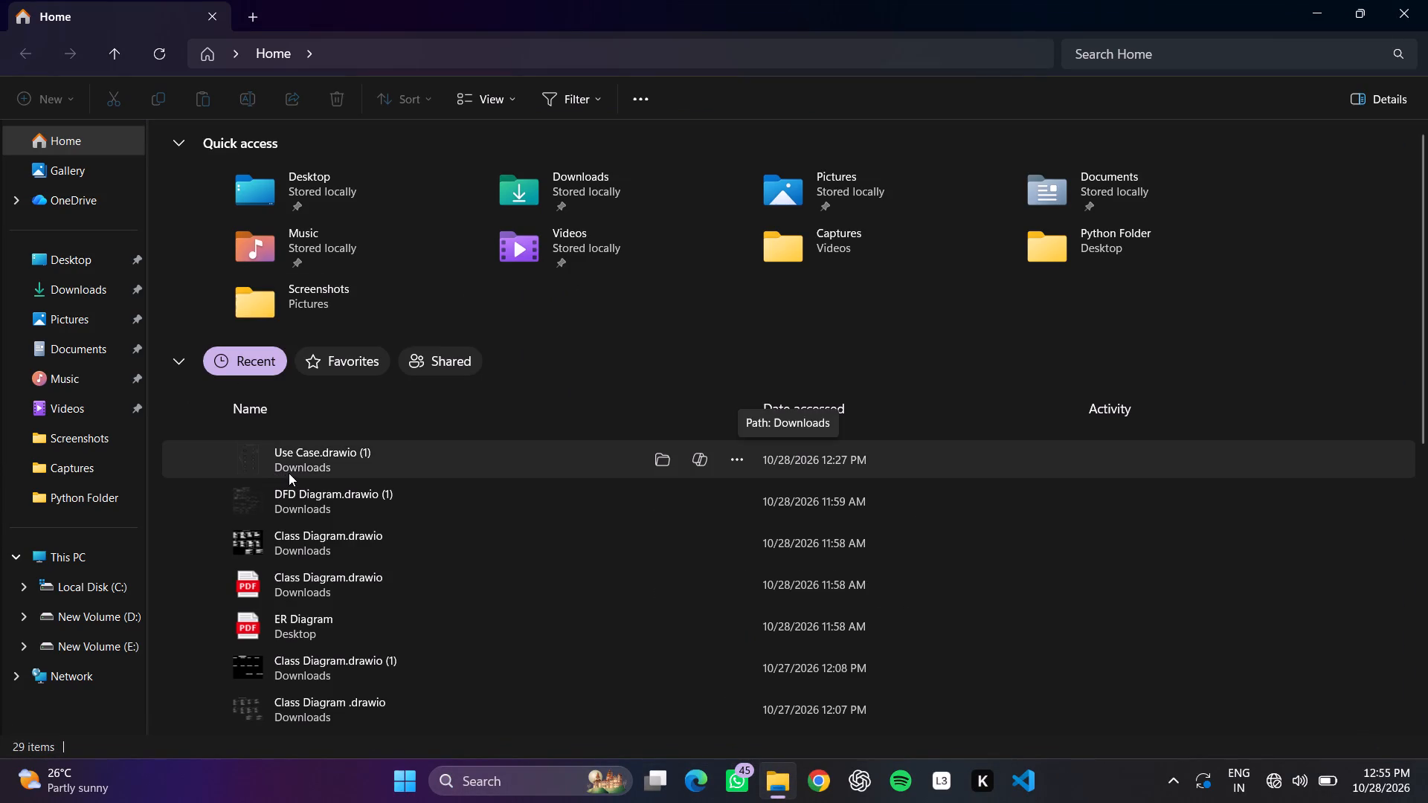
pyautogui.doubleClick(290, 488)
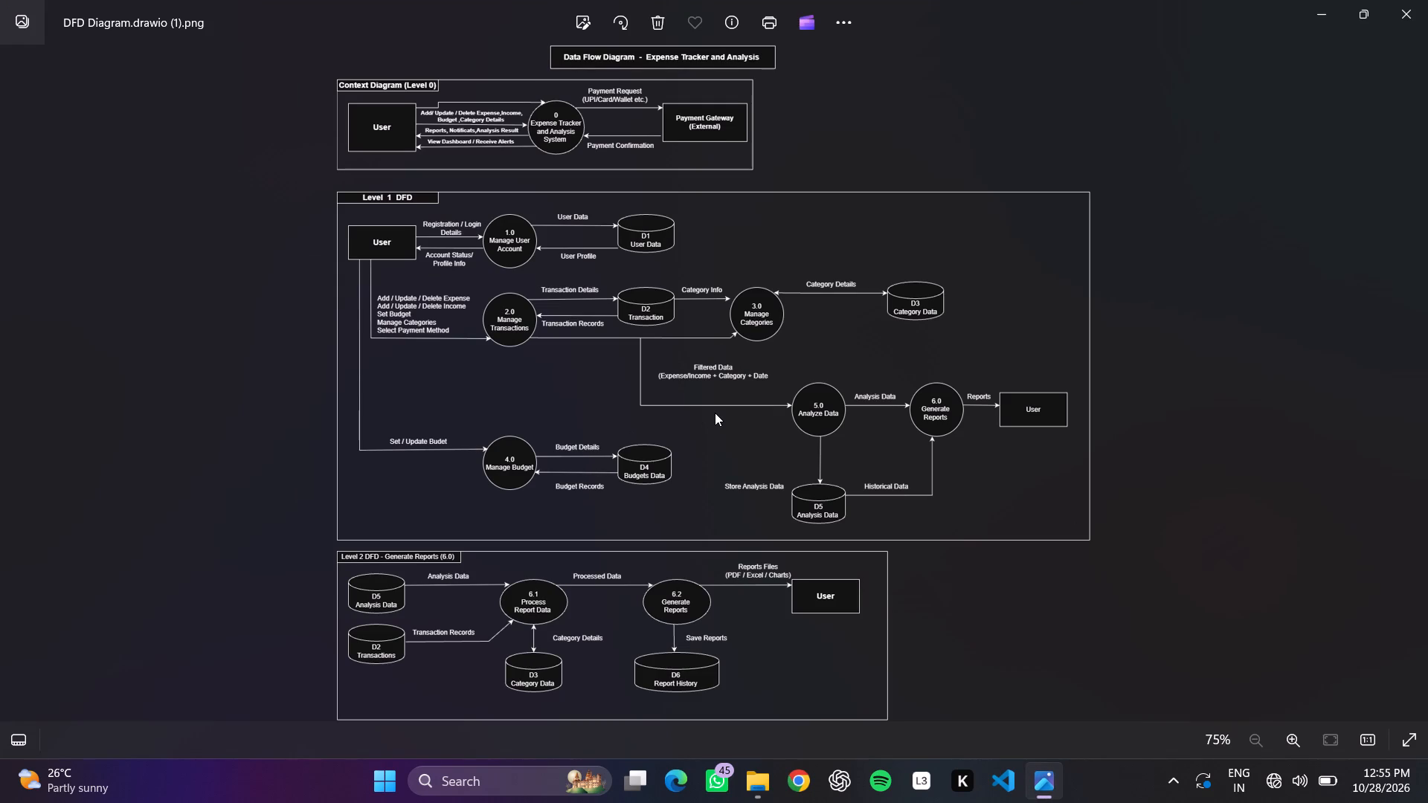
pyautogui.keyDown('ctrl'); pyautogui.scroll(4, 715, 413); pyautogui.keyUp('ctrl')
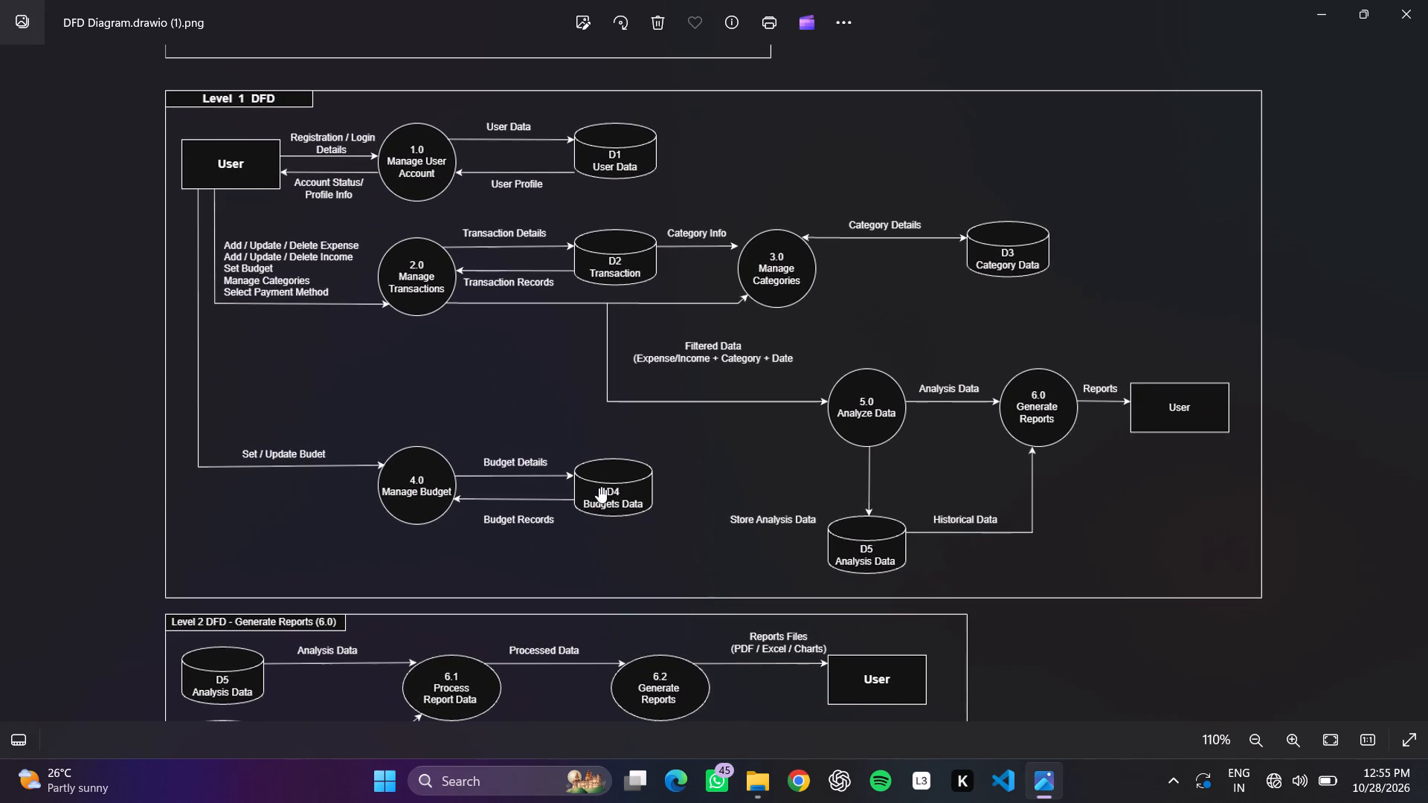
pyautogui.scroll(3, 599, 487)
pyautogui.keyDown('ctrl'); pyautogui.scroll(-8, 599, 487); pyautogui.keyUp('ctrl')
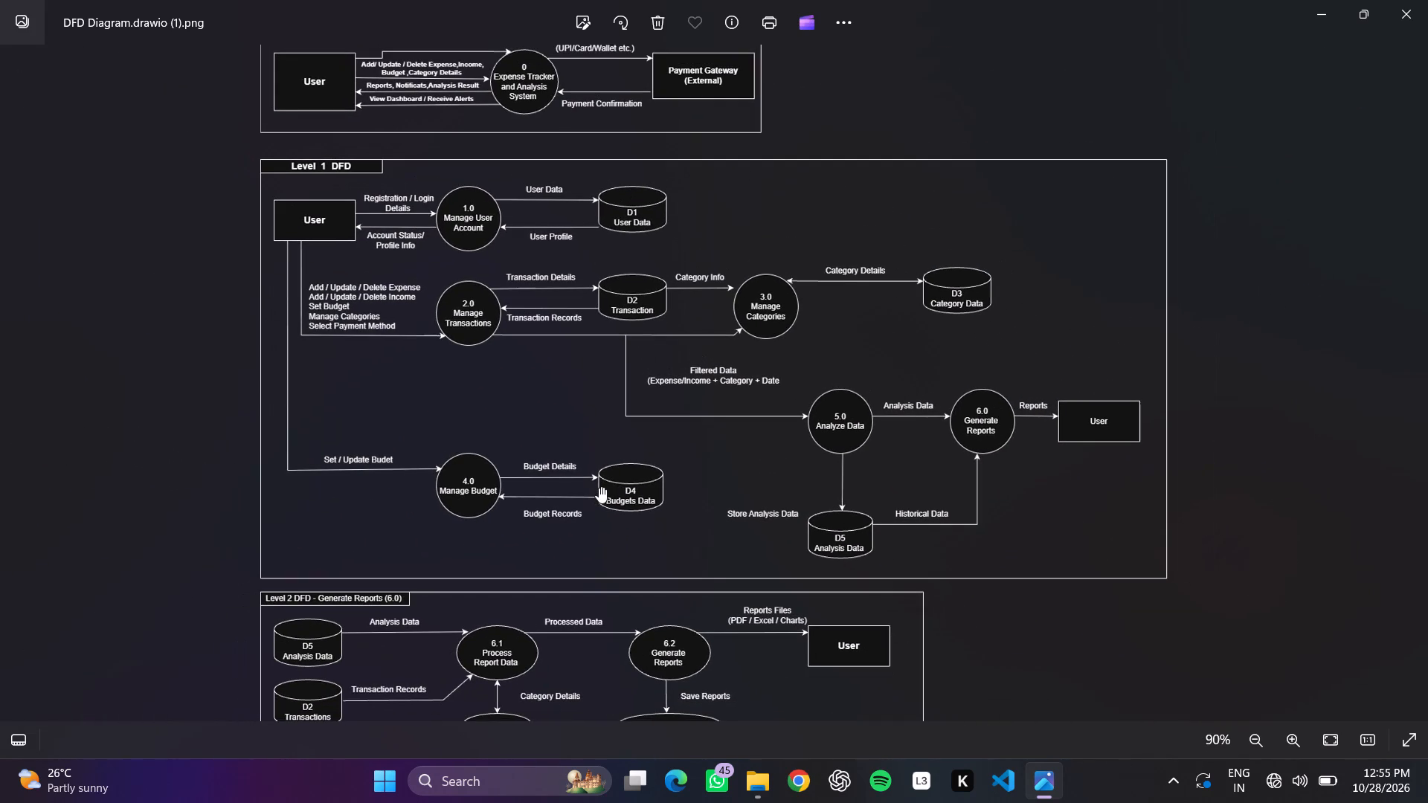
pyautogui.keyDown('ctrl'); pyautogui.scroll(-8, 624, 219); pyautogui.keyUp('ctrl')
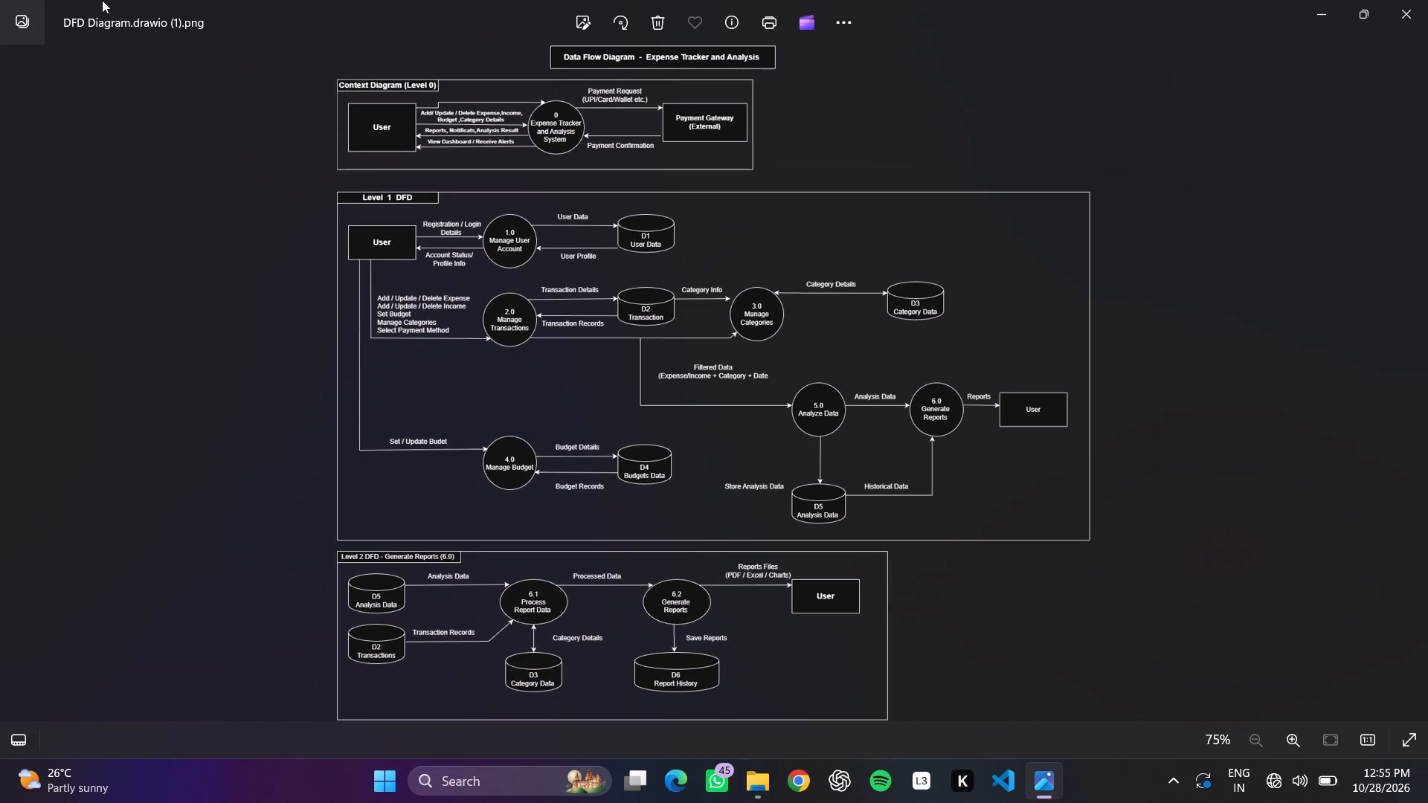
pyautogui.click(1341, 1)
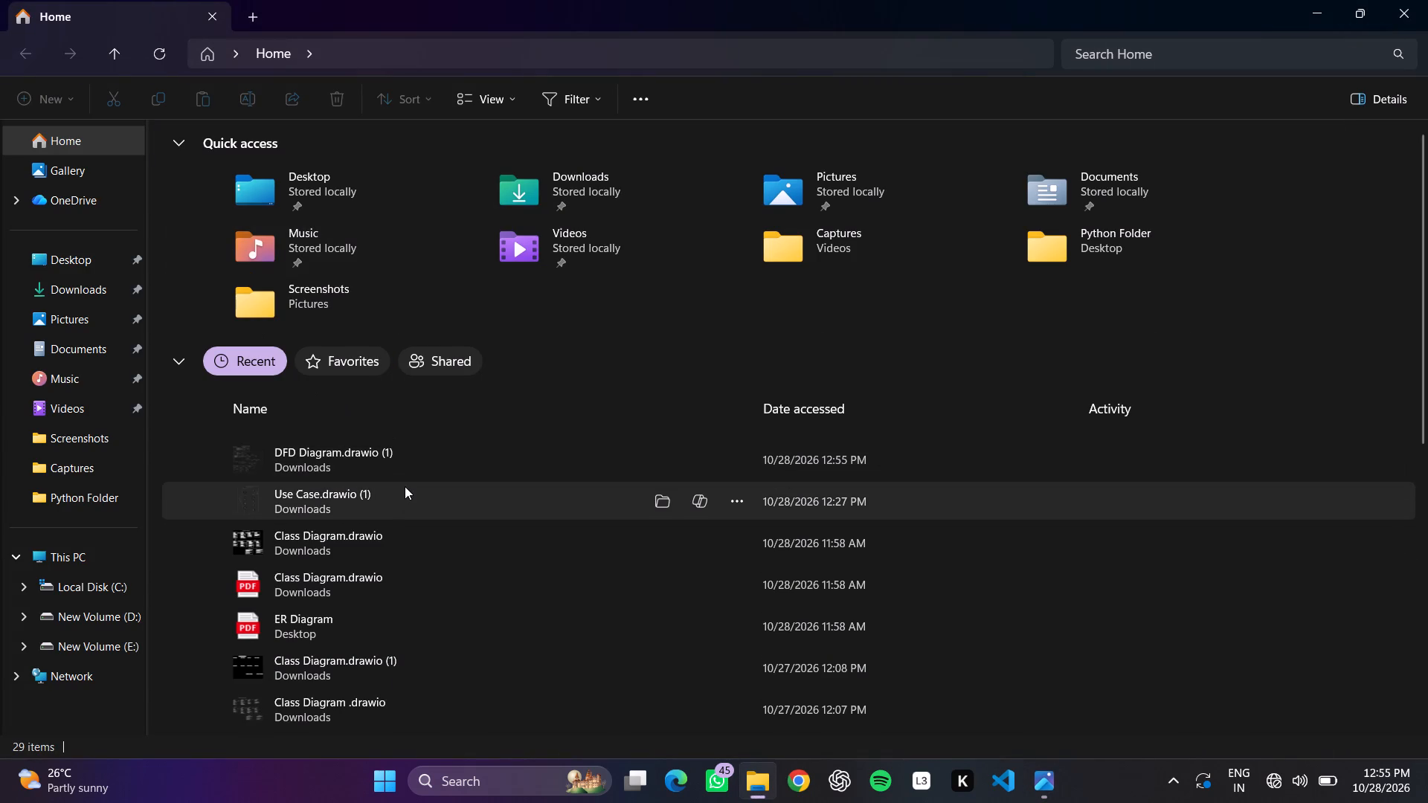
# Open Use Case.drawio (1) from the recent files, examine the use case diagram, and minimize the open image windows.
pyautogui.doubleClick(405, 486)
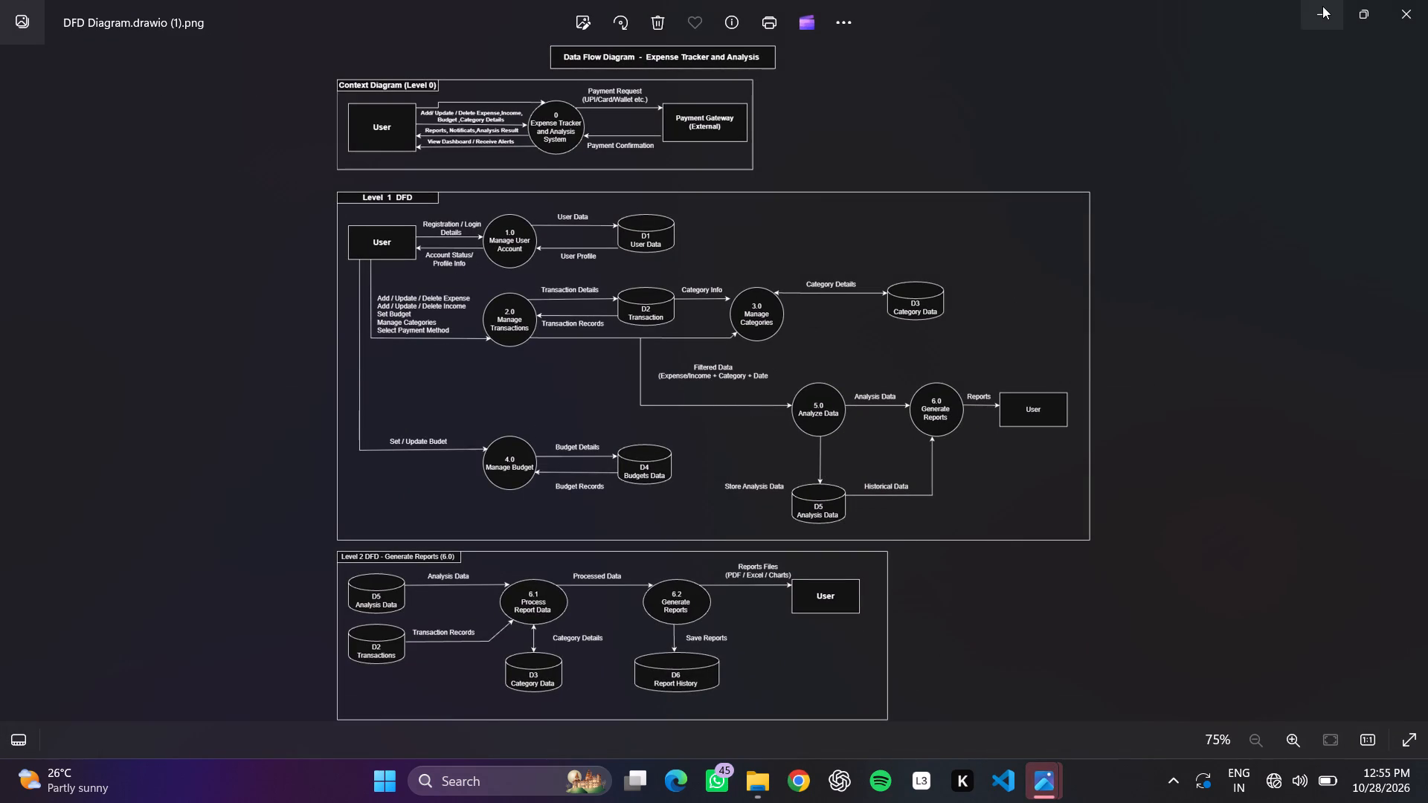
pyautogui.click(1325, 6)
pyautogui.keyDown('ctrl'); pyautogui.scroll(3, 914, 272); pyautogui.keyUp('ctrl')
pyautogui.keyDown('ctrl'); pyautogui.scroll(-2, 914, 272); pyautogui.keyUp('ctrl')
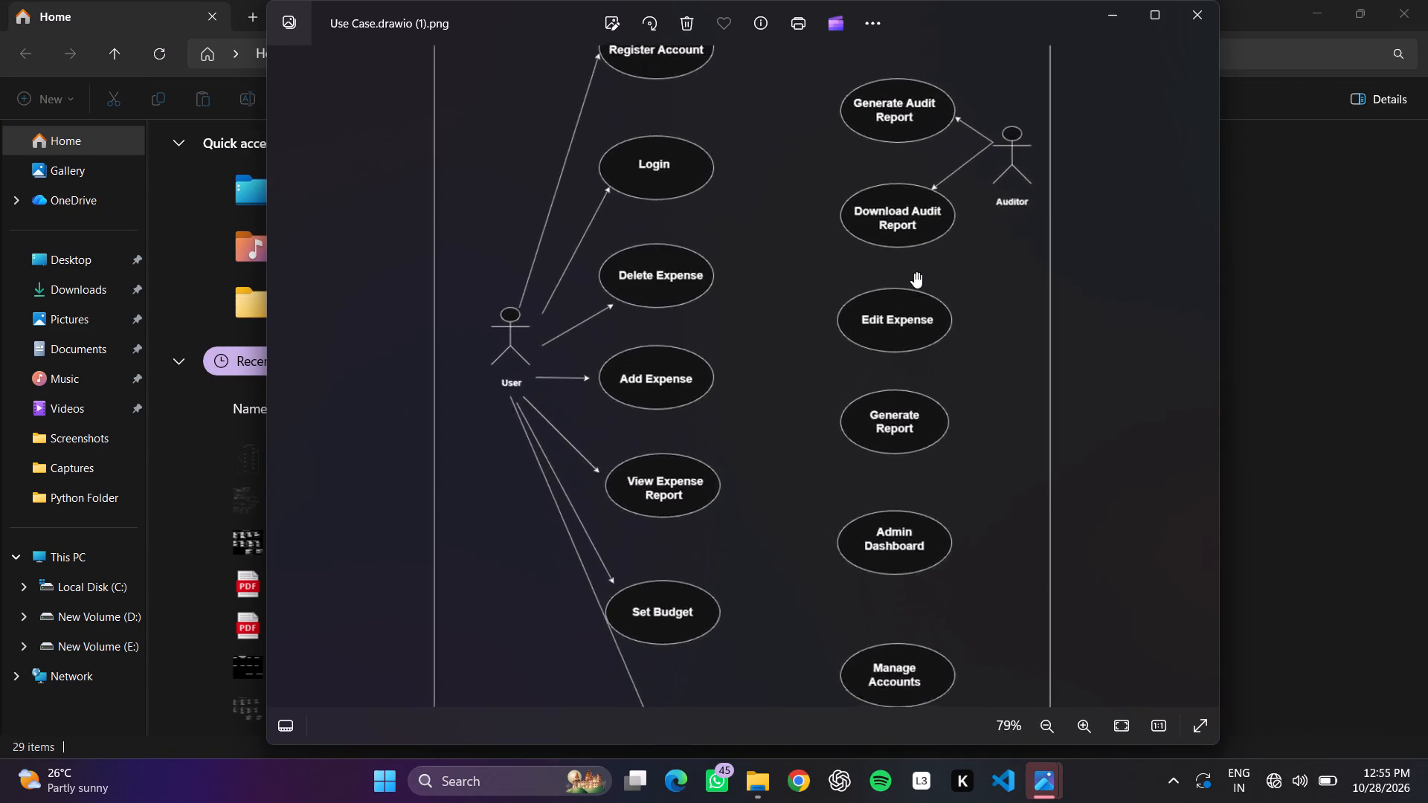
pyautogui.keyDown('ctrl'); pyautogui.scroll(-2, 914, 272); pyautogui.keyUp('ctrl')
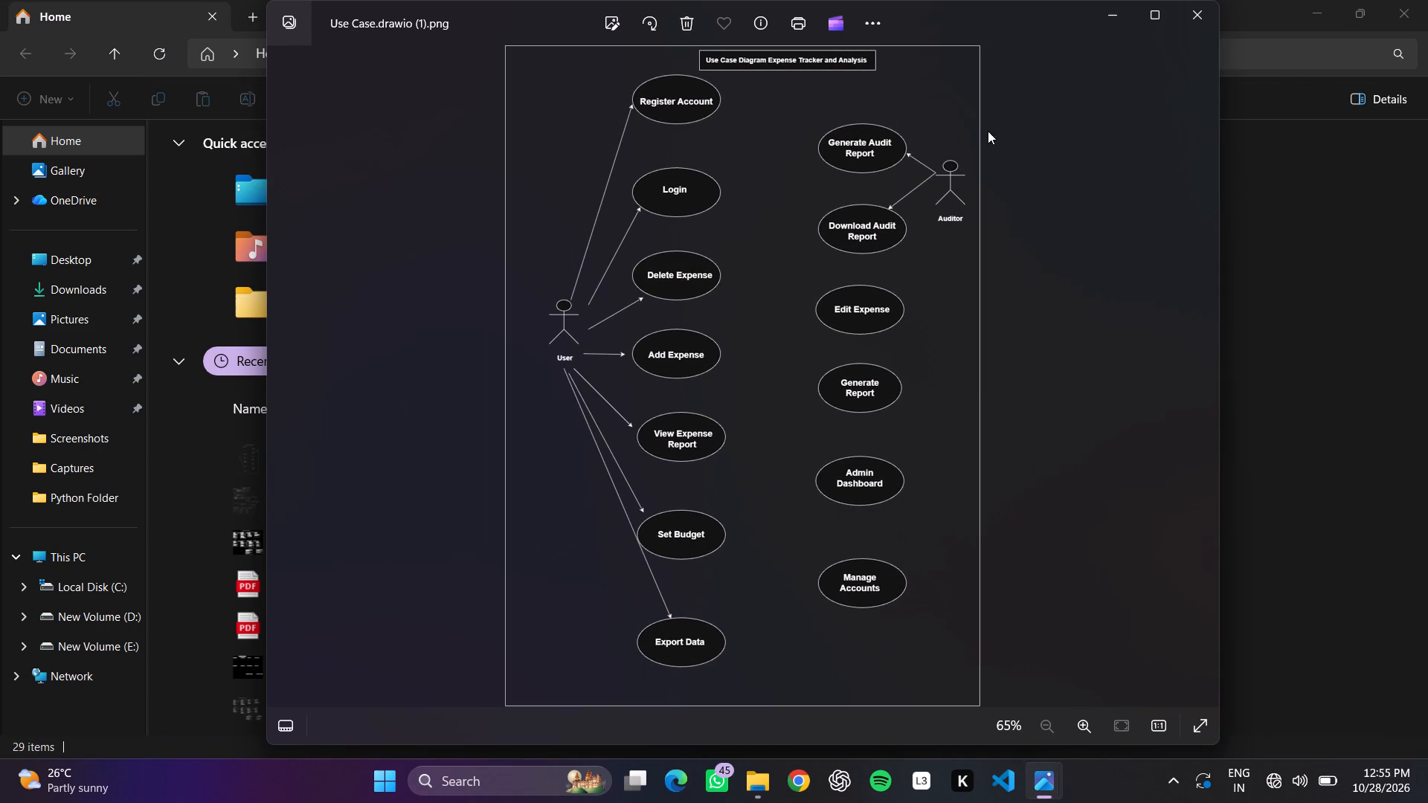
pyautogui.click(1125, 27)
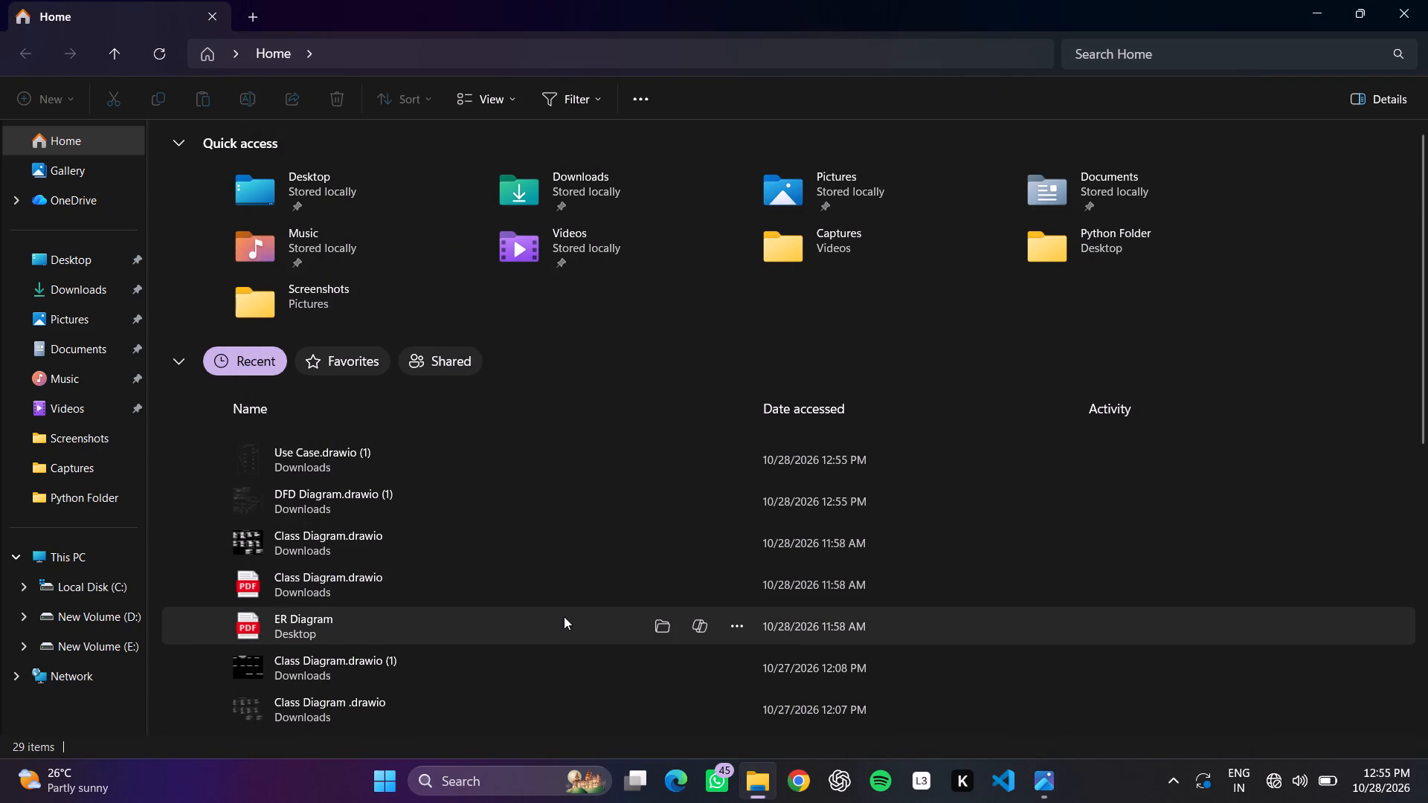
# Open the Class Diagram.drawio PDF from the recent files, view it briefly, and close it along with the app.diagrams.net page.
pyautogui.doubleClick(563, 599)
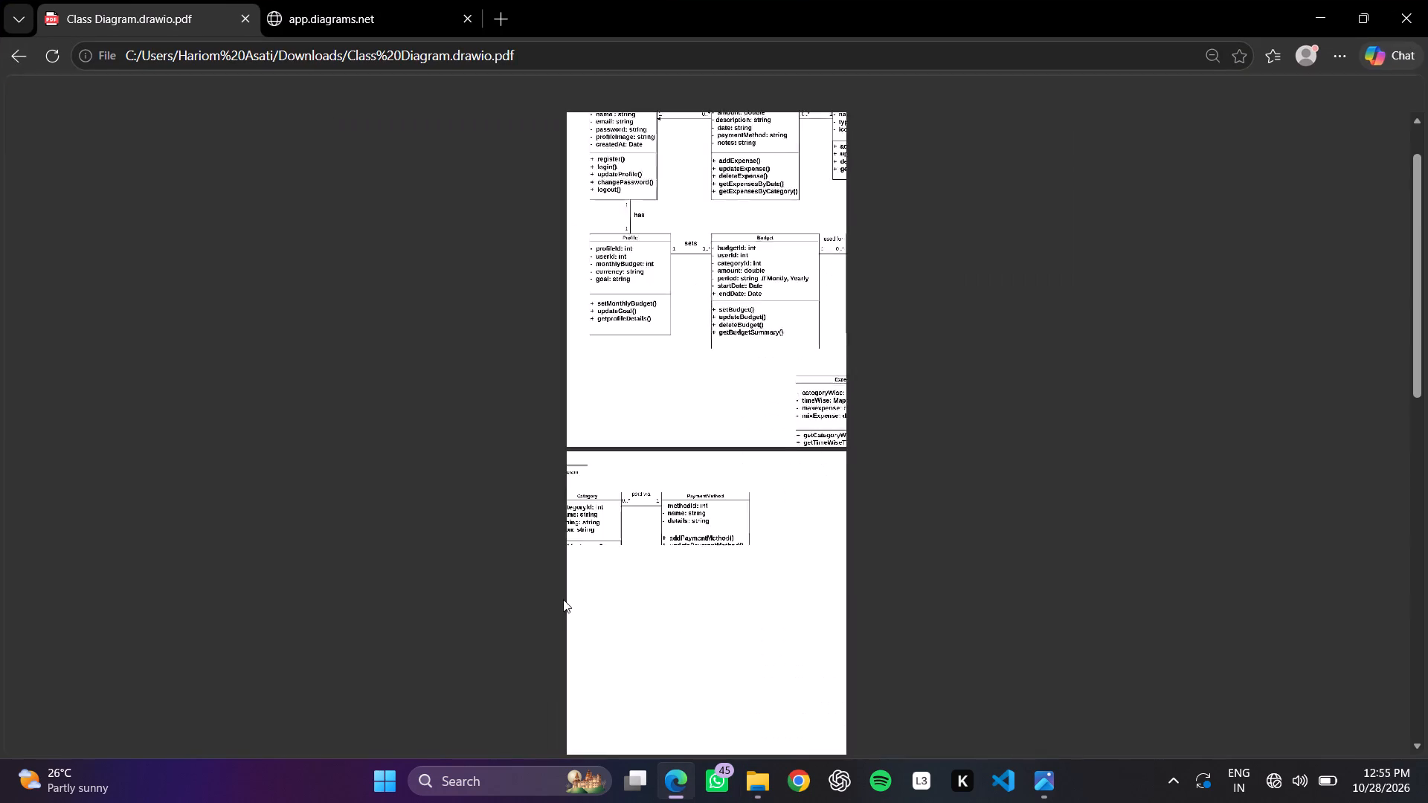
pyautogui.click(1427, 0)
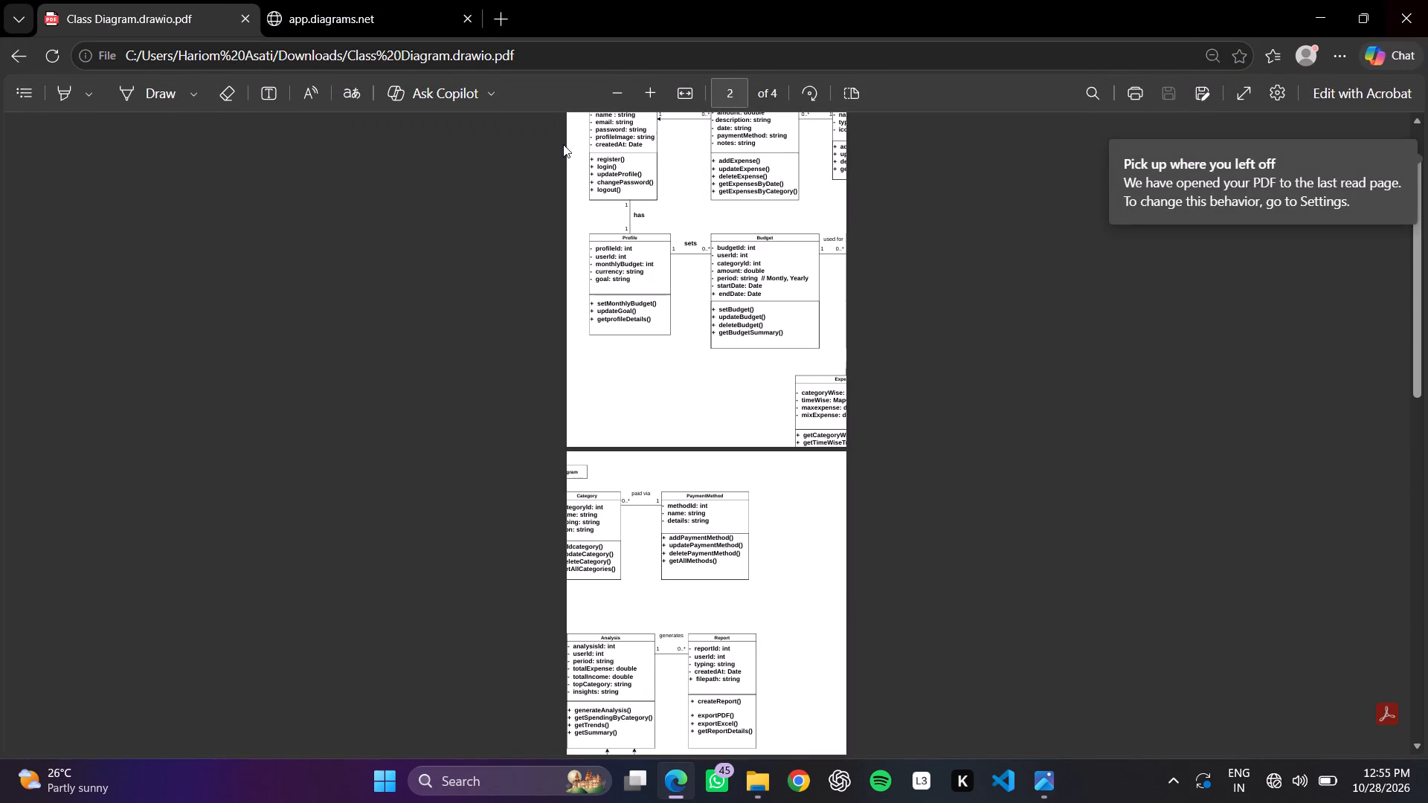
pyautogui.doubleClick(470, 22)
pyautogui.click(253, 21)
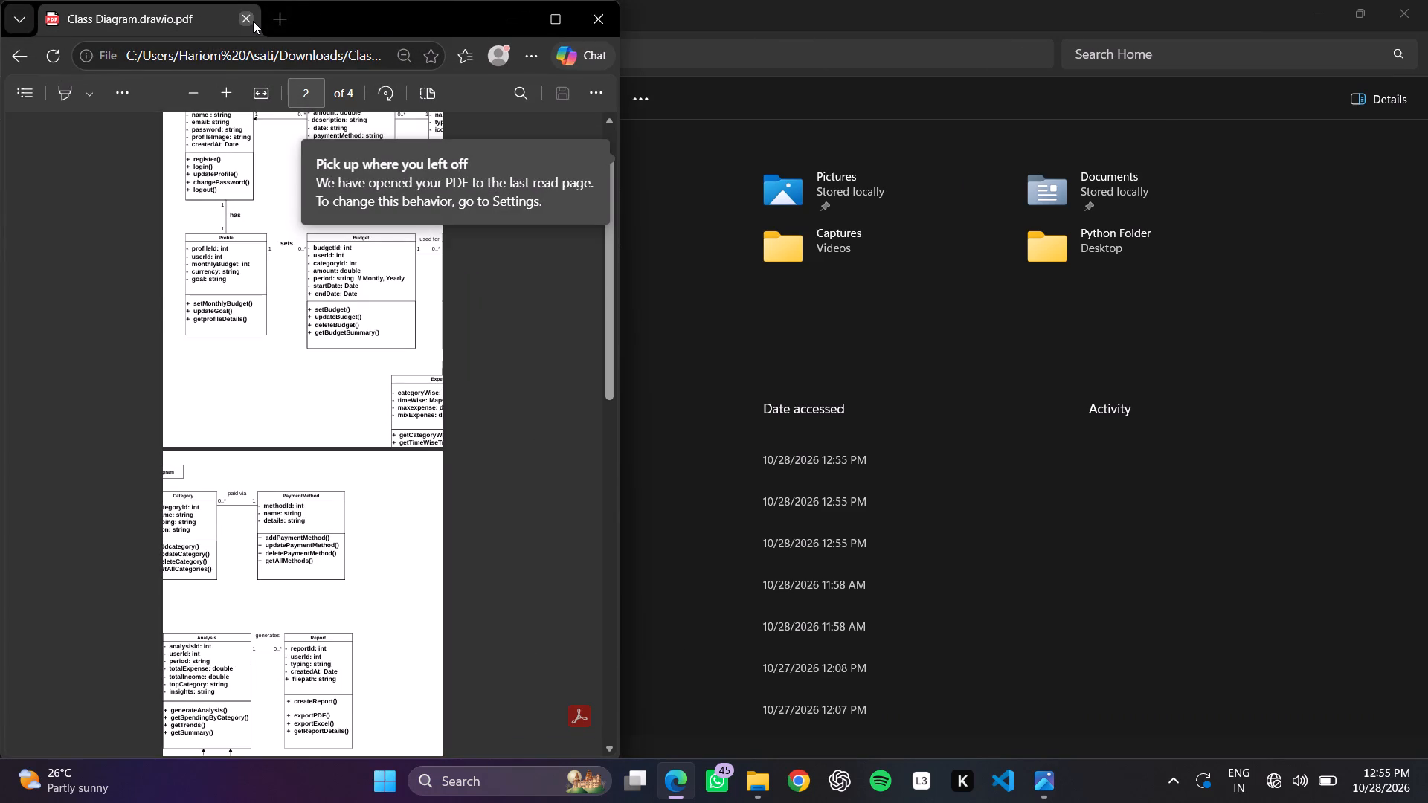
# Open Class Diagram.drawio (2) from the recent files, examine the class diagram up close and whole, and minimize the image windows.
pyautogui.scroll(-1, 567, 400)
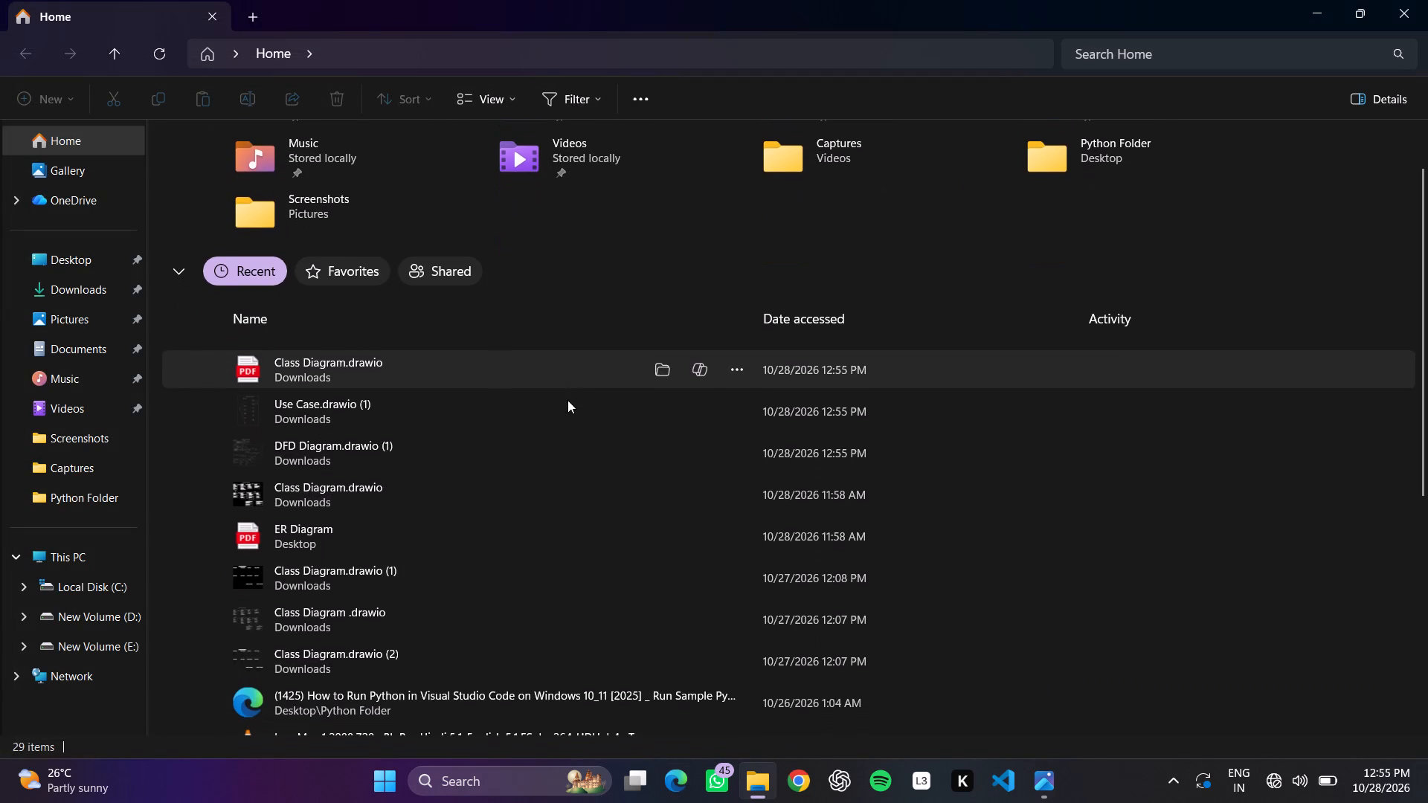
pyautogui.scroll(-1, 342, 619)
pyautogui.doubleClick(333, 622)
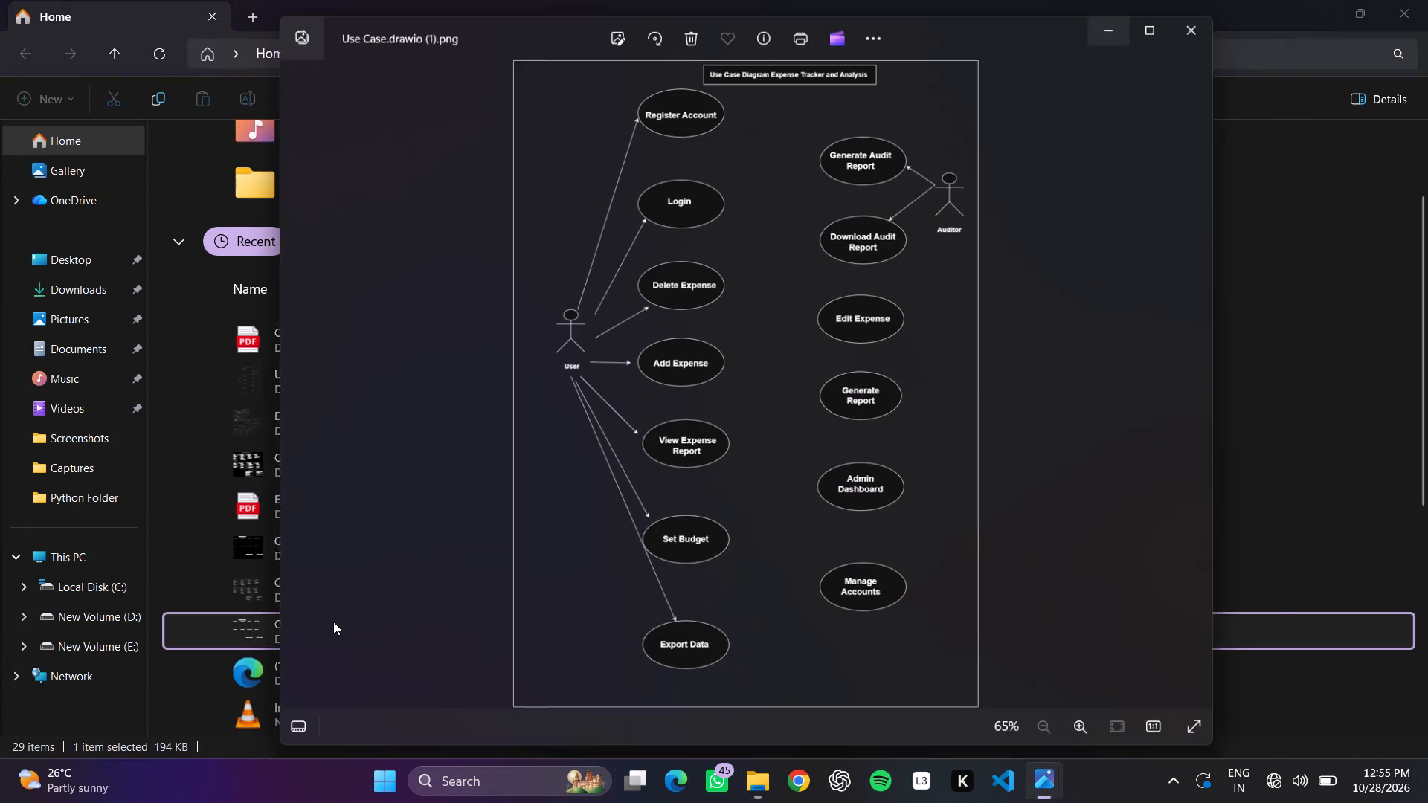
pyautogui.click(1110, 13)
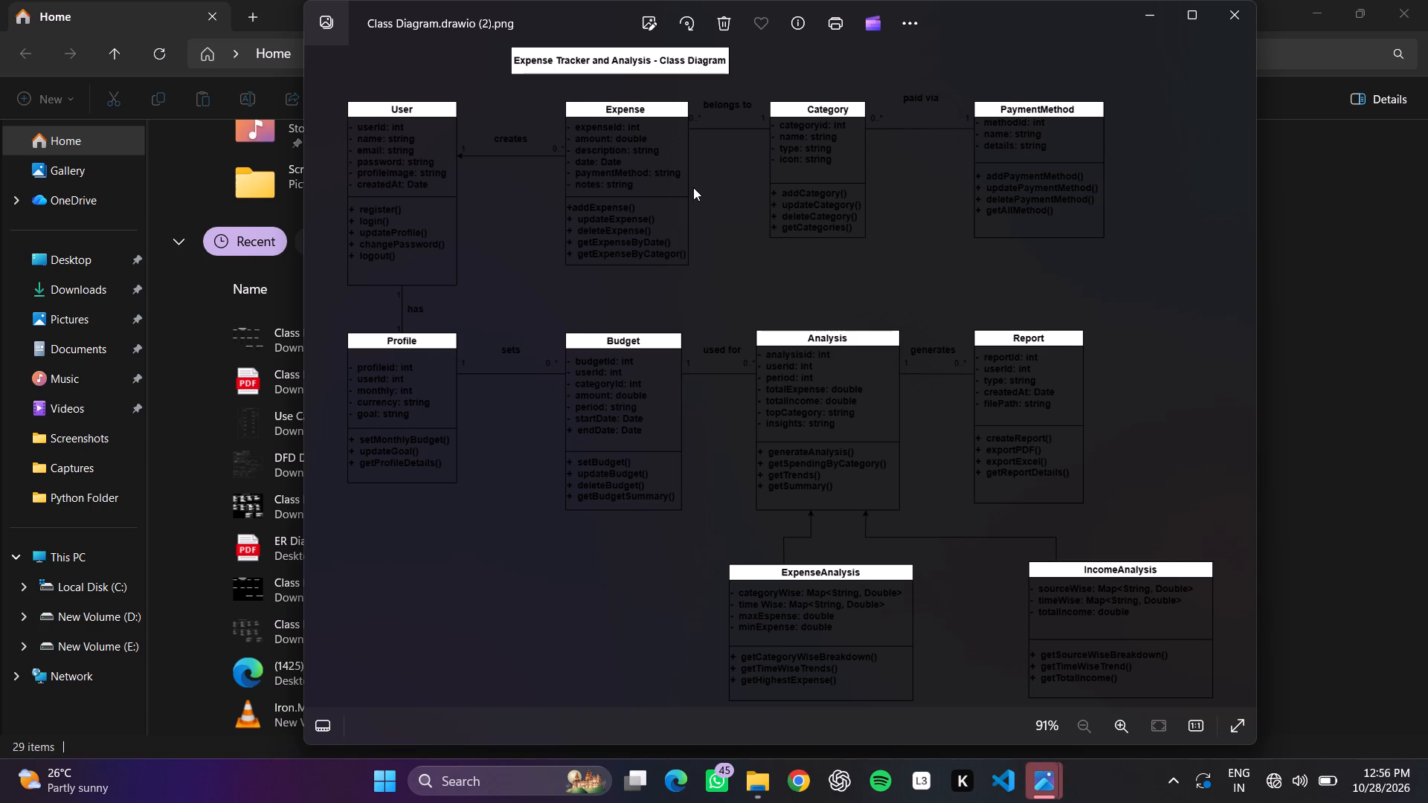
pyautogui.keyDown('ctrl'); pyautogui.scroll(6, 692, 186); pyautogui.keyUp('ctrl')
pyautogui.scroll(-1, 692, 186)
pyautogui.keyDown('ctrl'); pyautogui.scroll(-5, 692, 186); pyautogui.keyUp('ctrl')
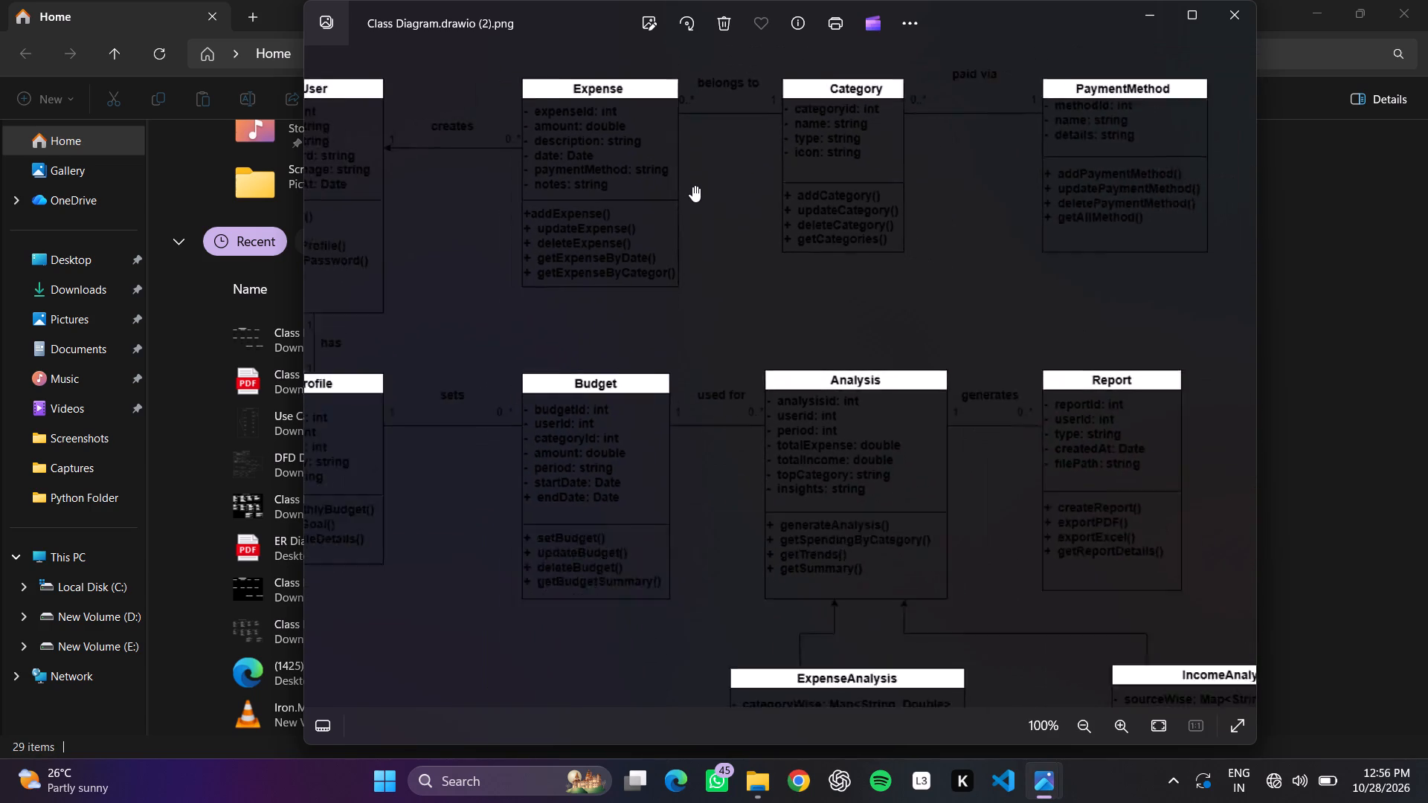
pyautogui.keyDown('ctrl'); pyautogui.scroll(-5, 692, 186); pyautogui.keyUp('ctrl')
pyautogui.click(1152, 0)
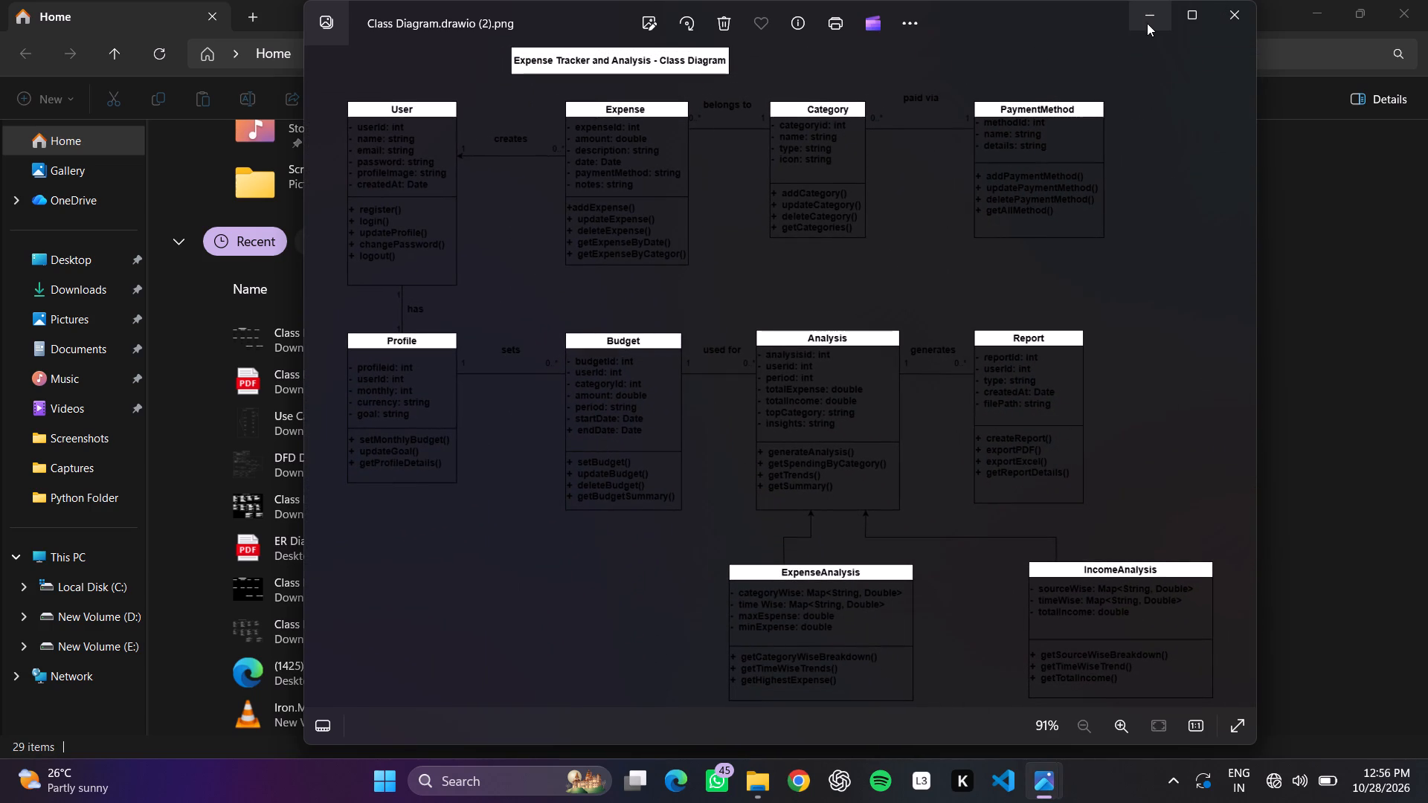
pyautogui.click(1147, 23)
# Open Class Diagram.drawio (1) from the recent files, view the class diagram, and close the image.
pyautogui.doubleClick(395, 591)
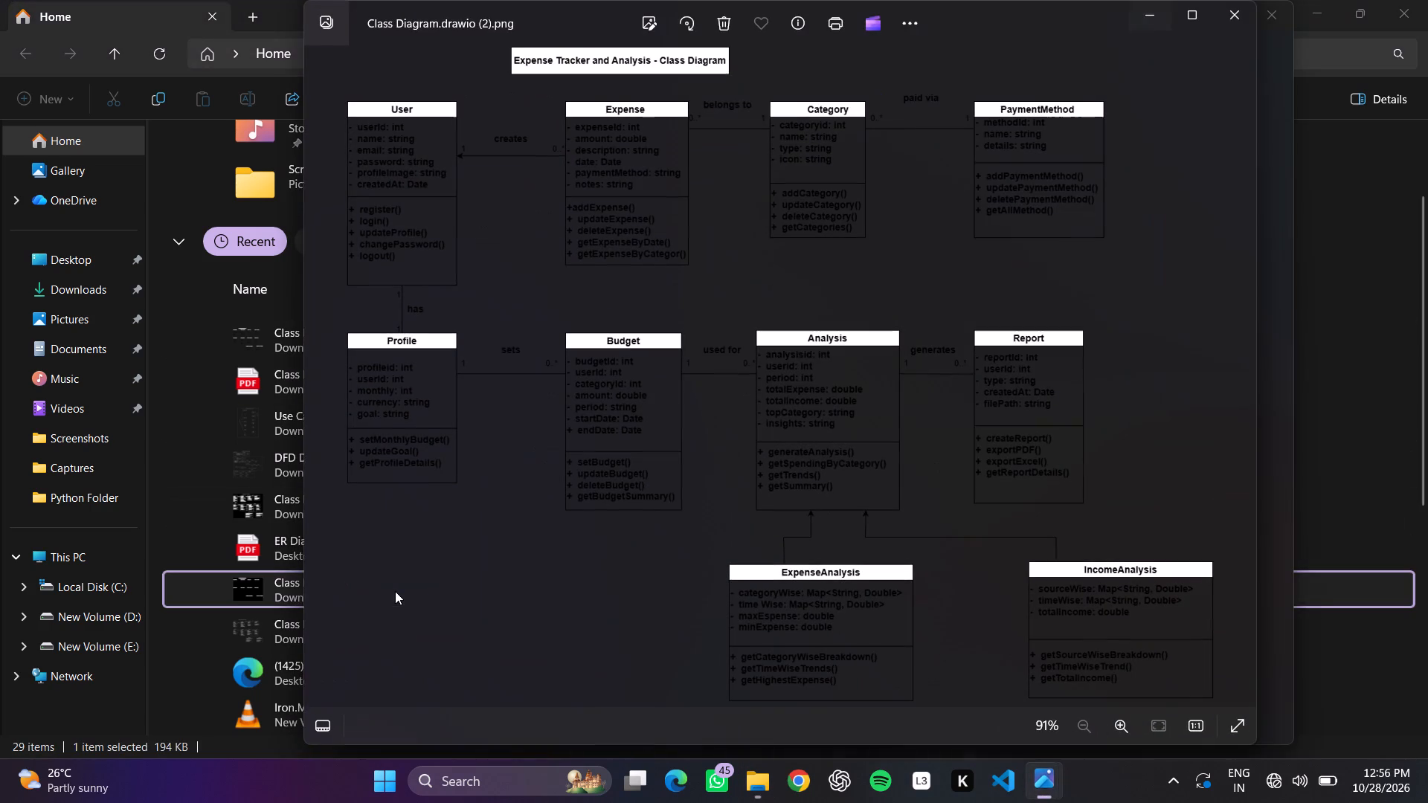
pyautogui.click(1136, 13)
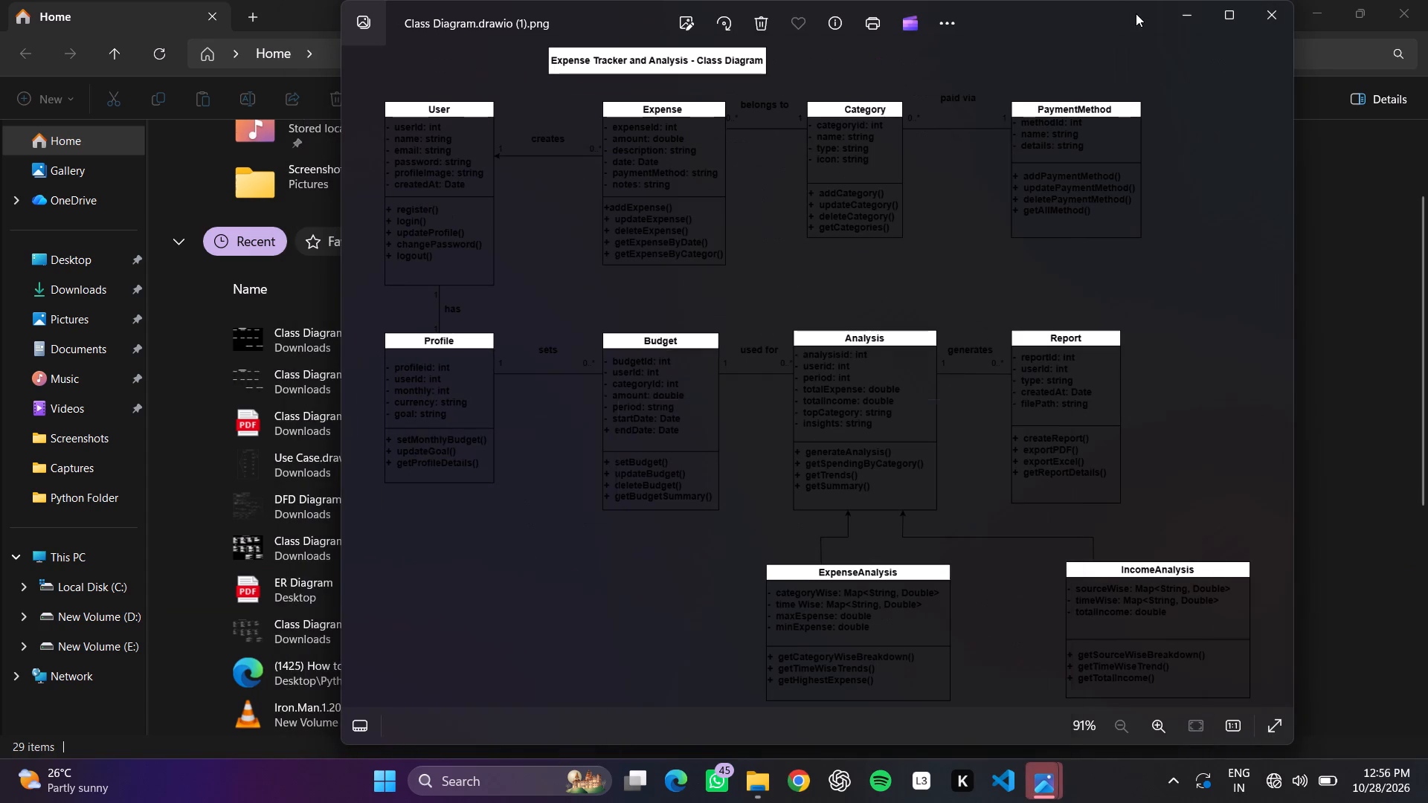
pyautogui.click(1274, 19)
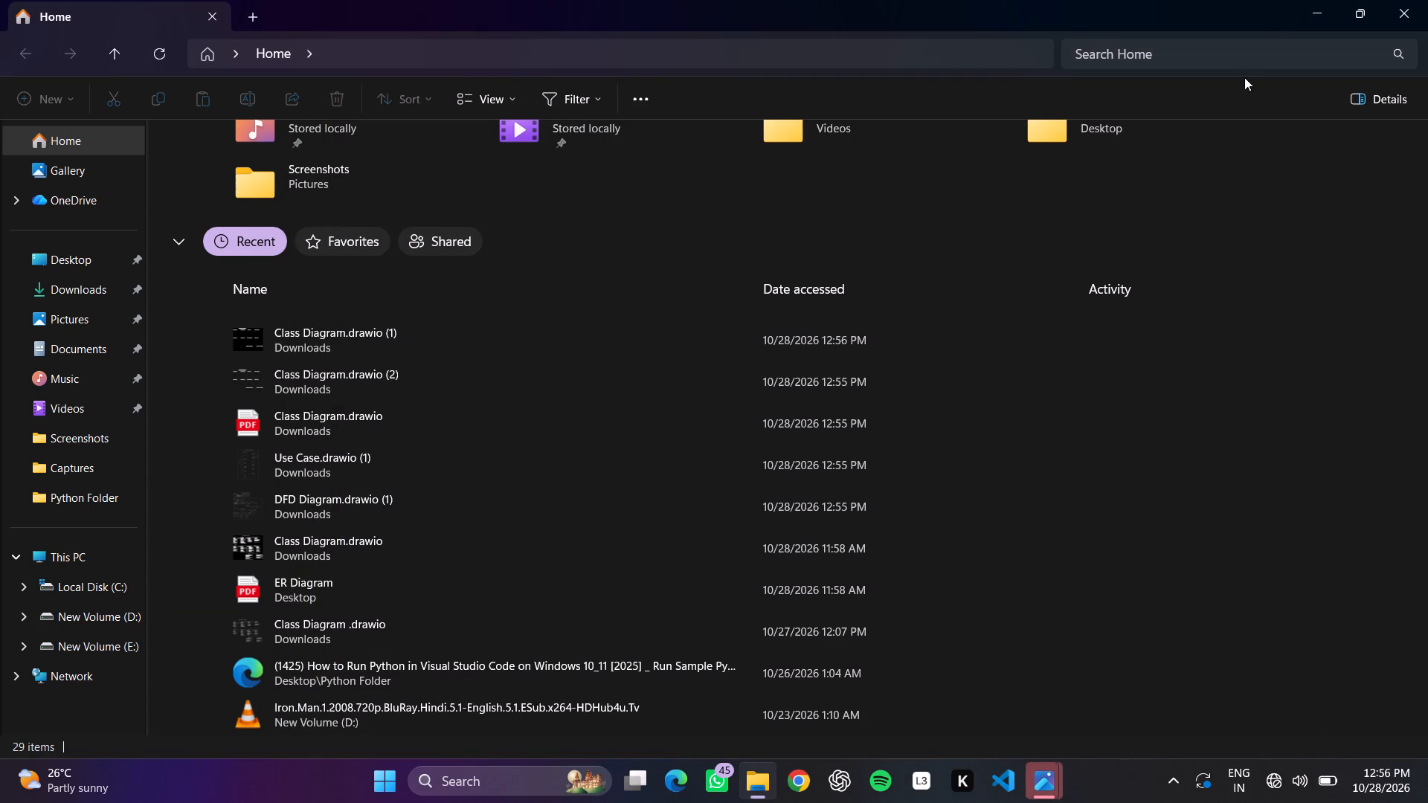
# Look through the older entries in the recent files list and minimize File Explorer to return to the desktop.
pyautogui.scroll(-2, 980, 453)
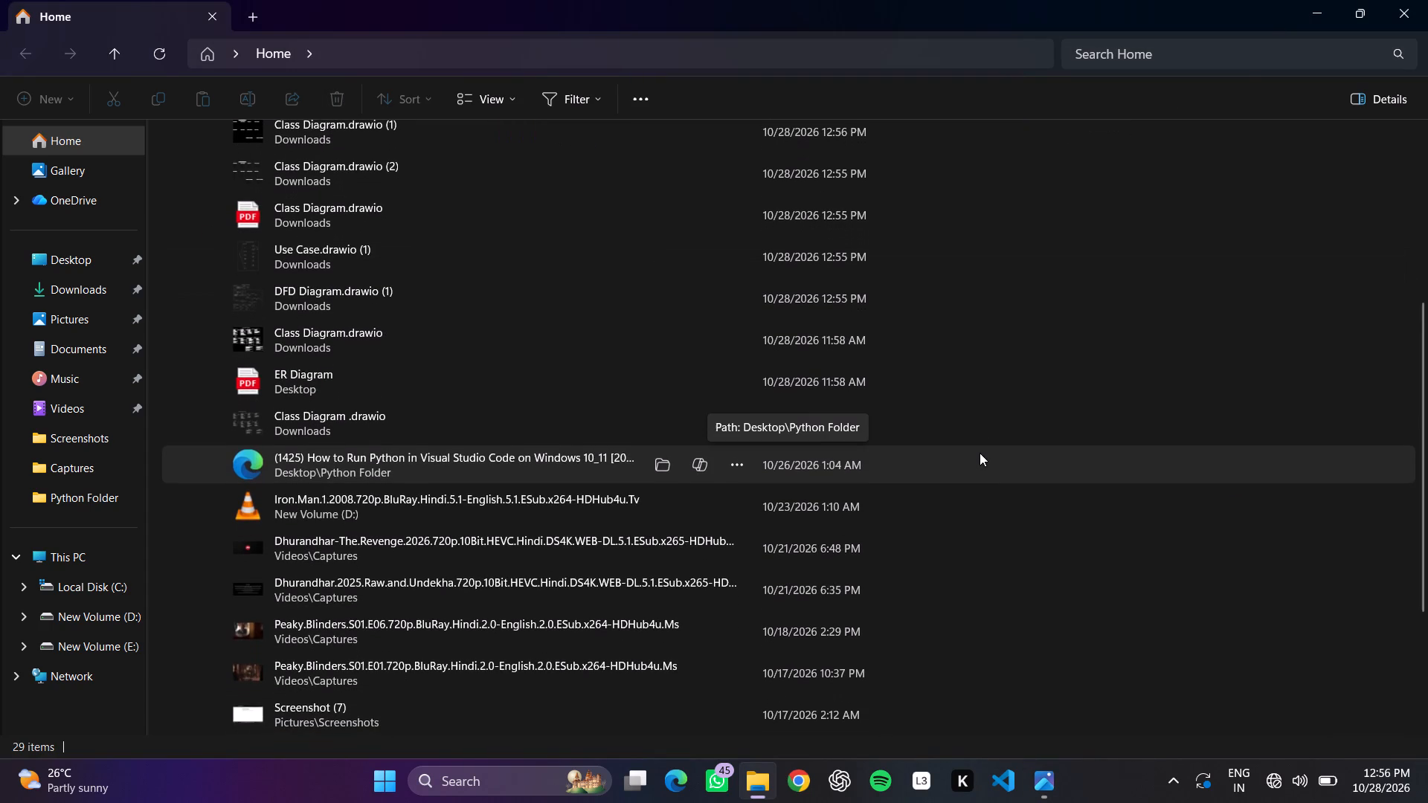
pyautogui.scroll(-1, 980, 453)
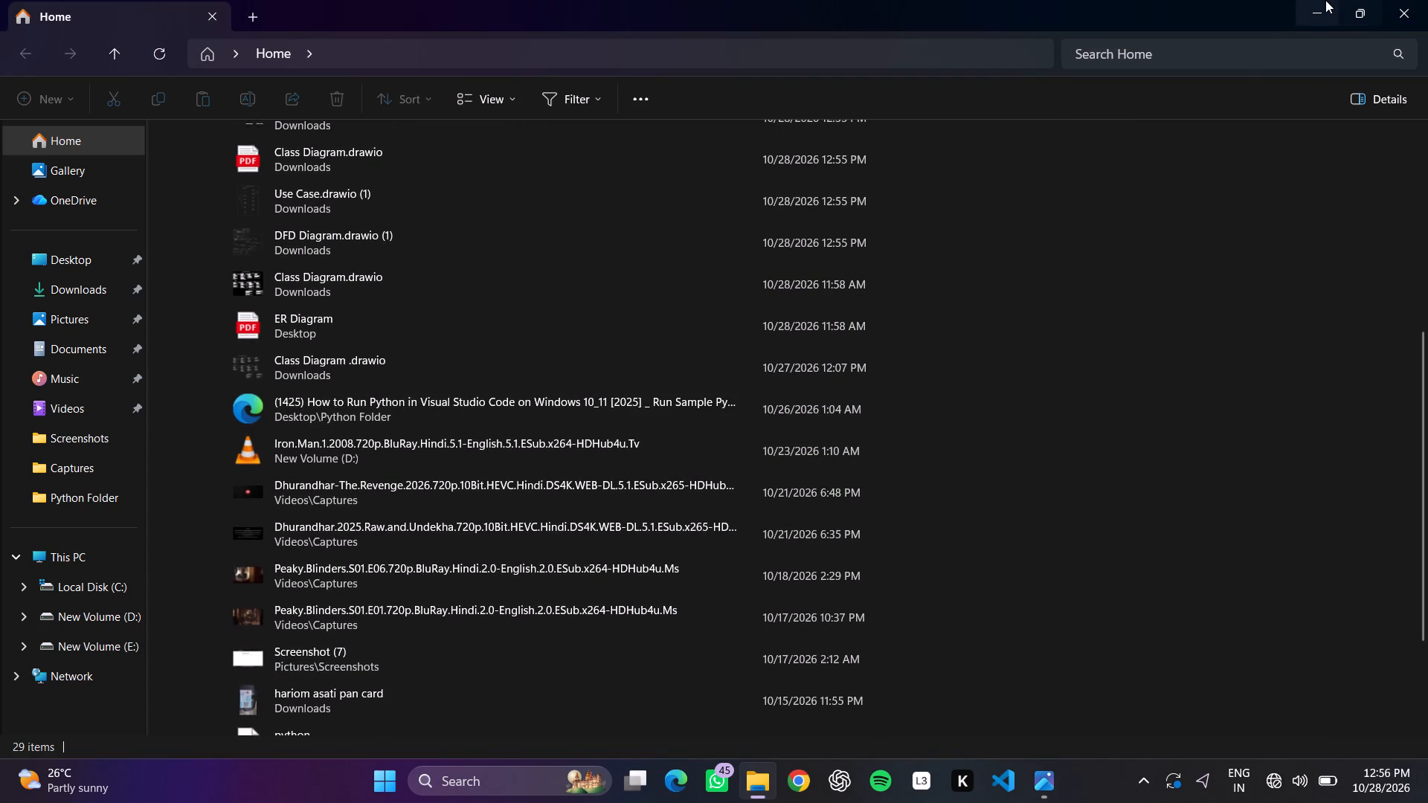
pyautogui.click(1323, 0)
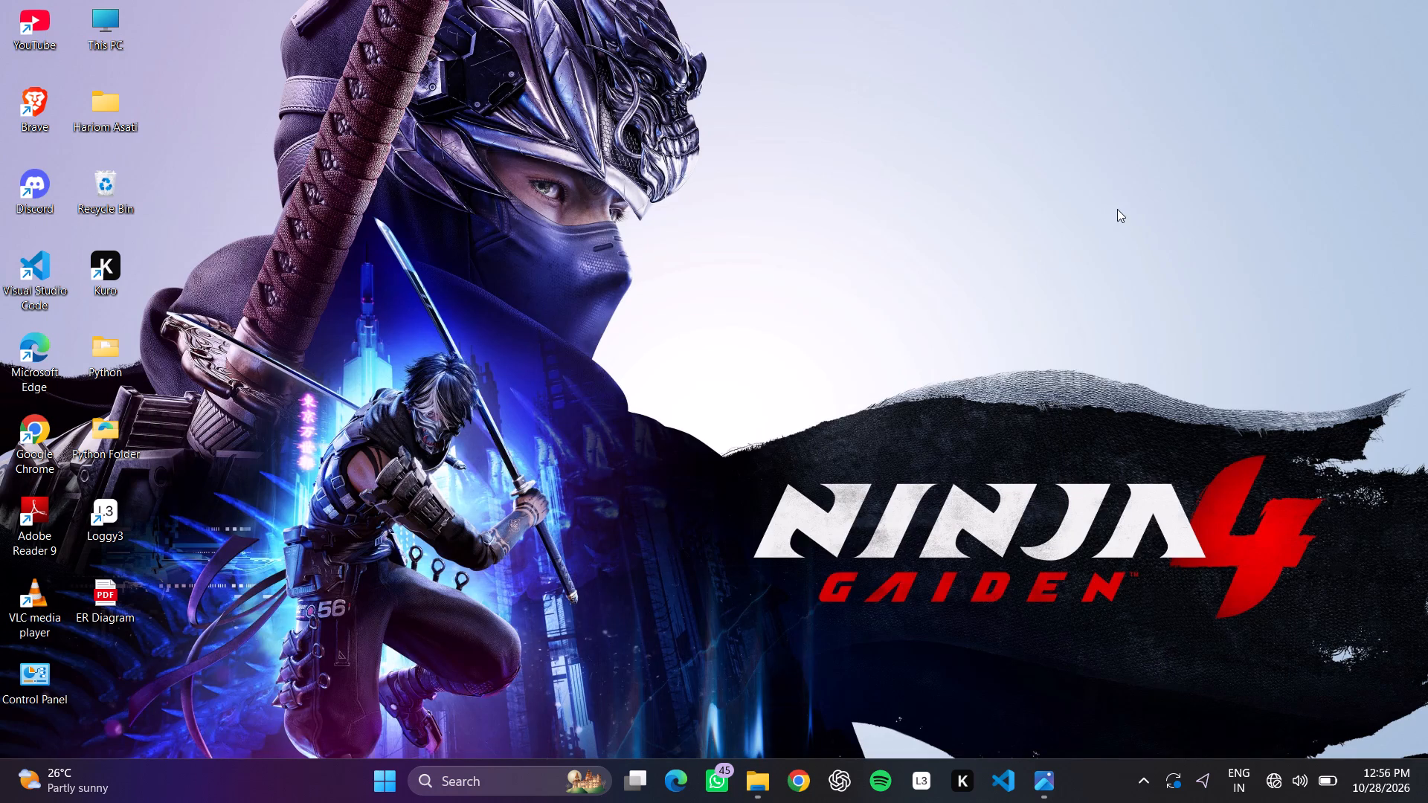